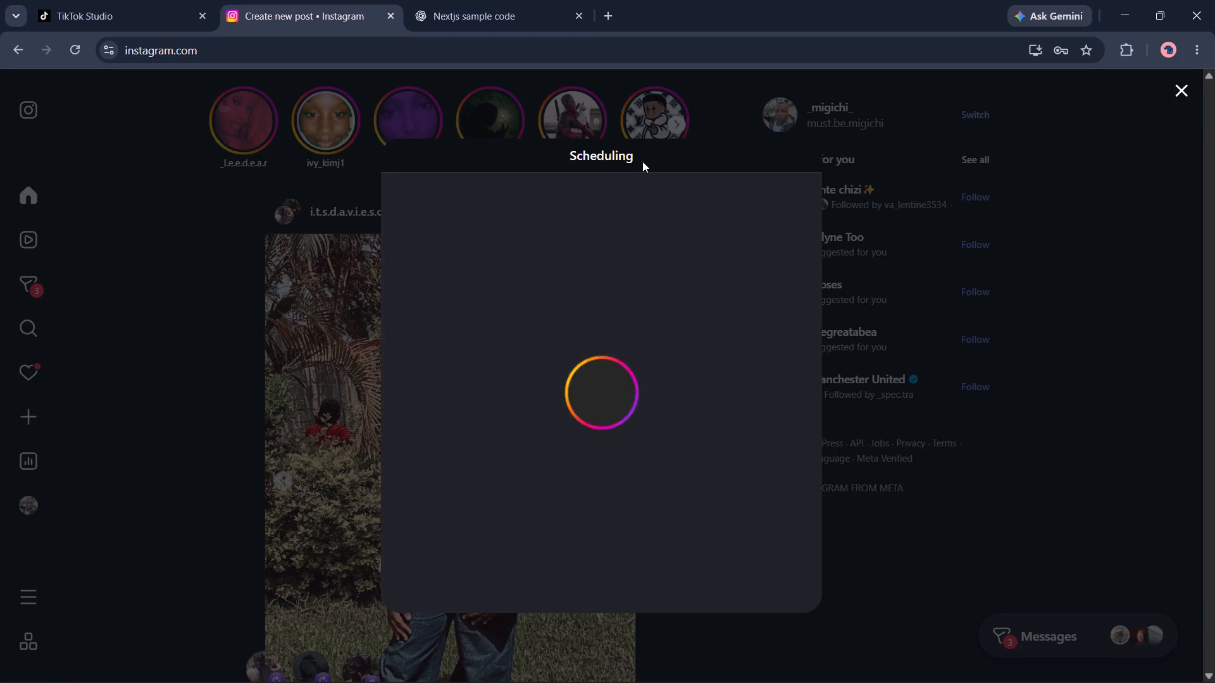
Keep the Instagram post scheduling and check the upload in YouTube Studio and the posts in TikTok Studio.
left_click(228, 157)
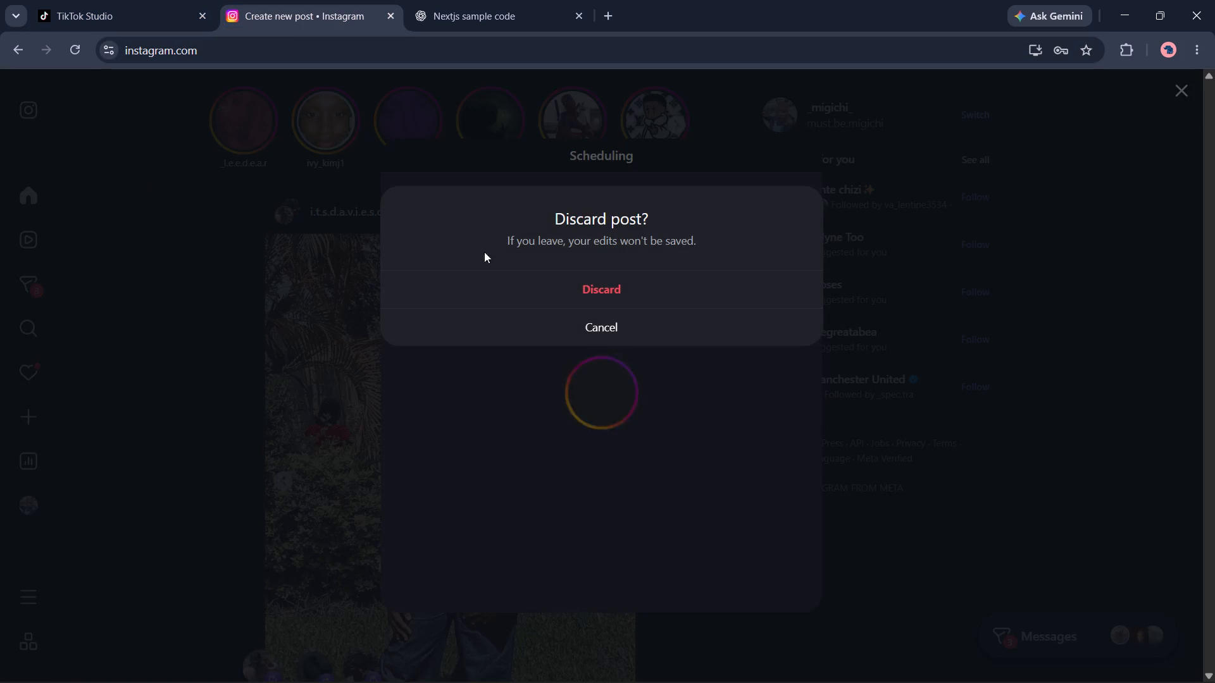
left_click(622, 321)
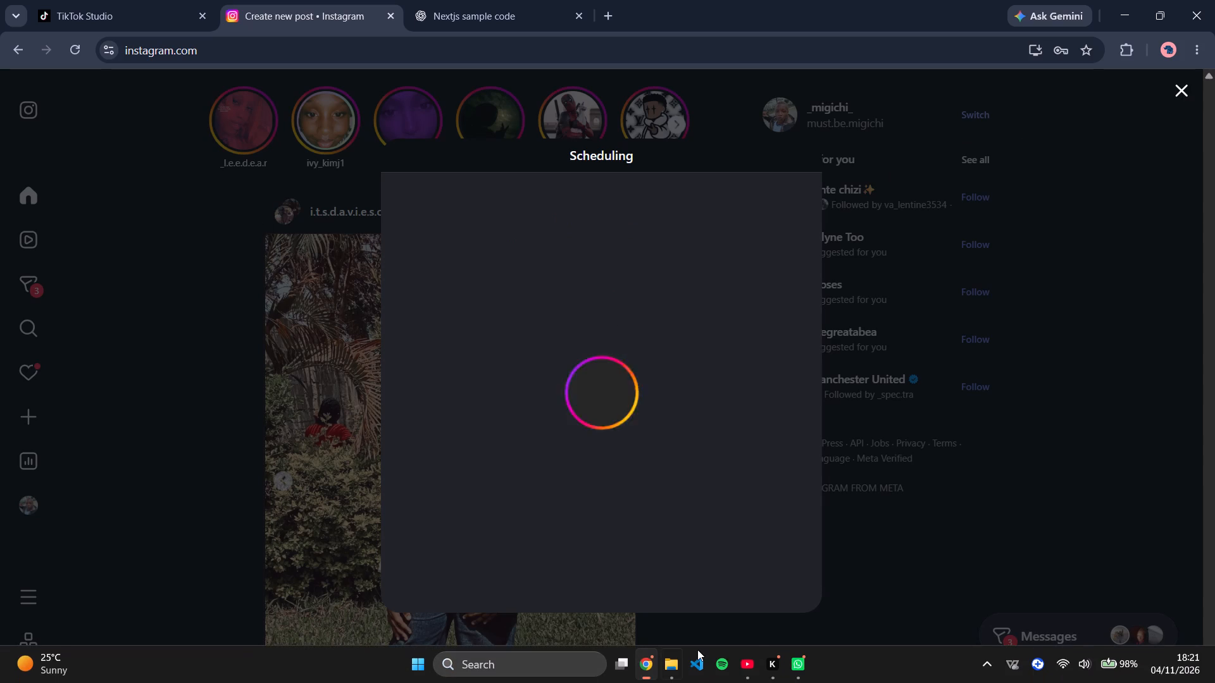
left_click(742, 668)
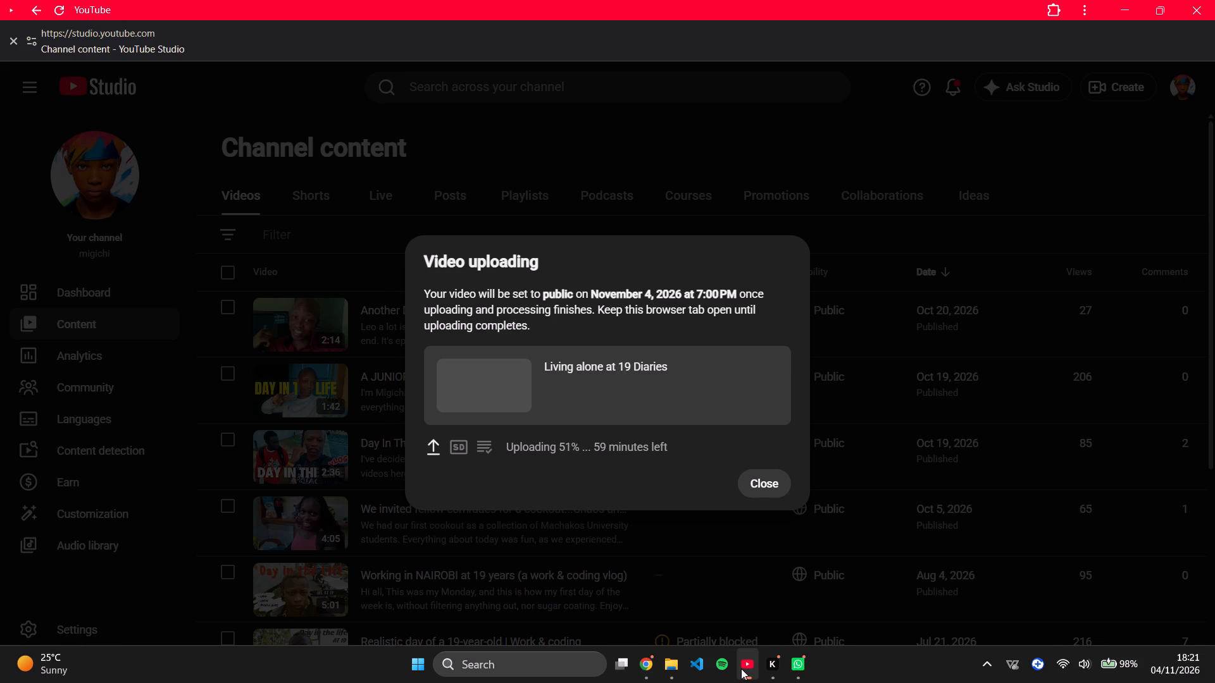
left_click(741, 668)
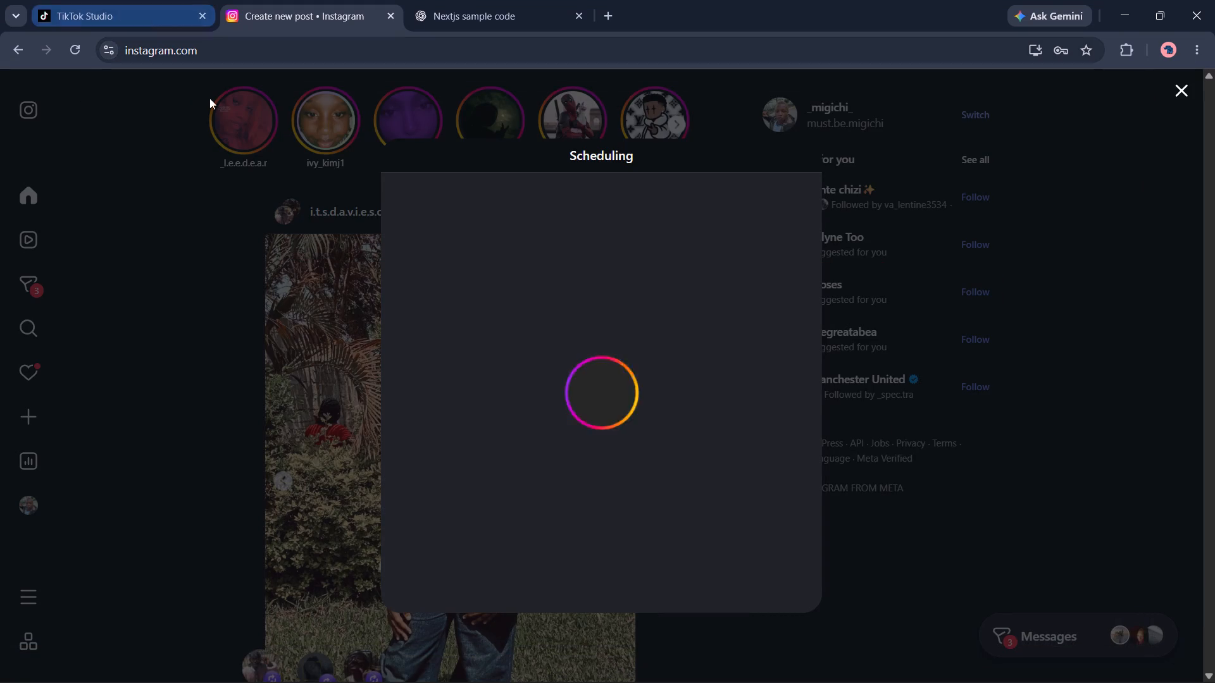
left_click(47, 0)
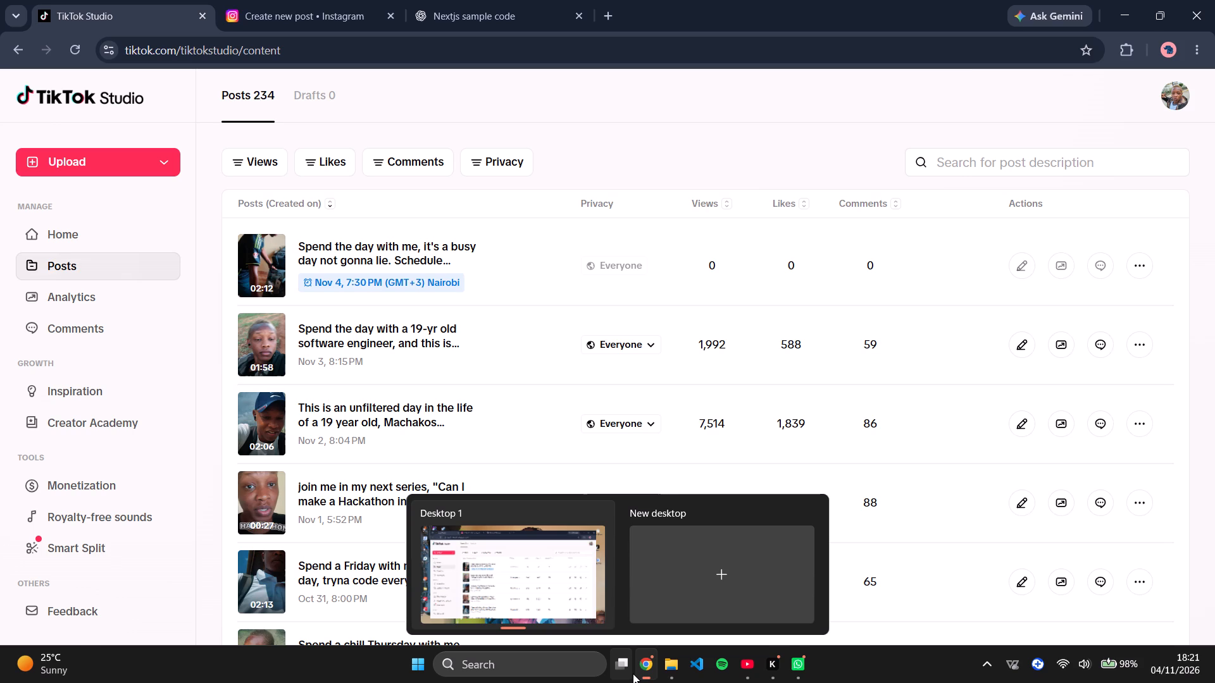
Switch to File Explorer and open the DCIM folder in the moto g75 5G phone's internal shared storage.
left_click(676, 665)
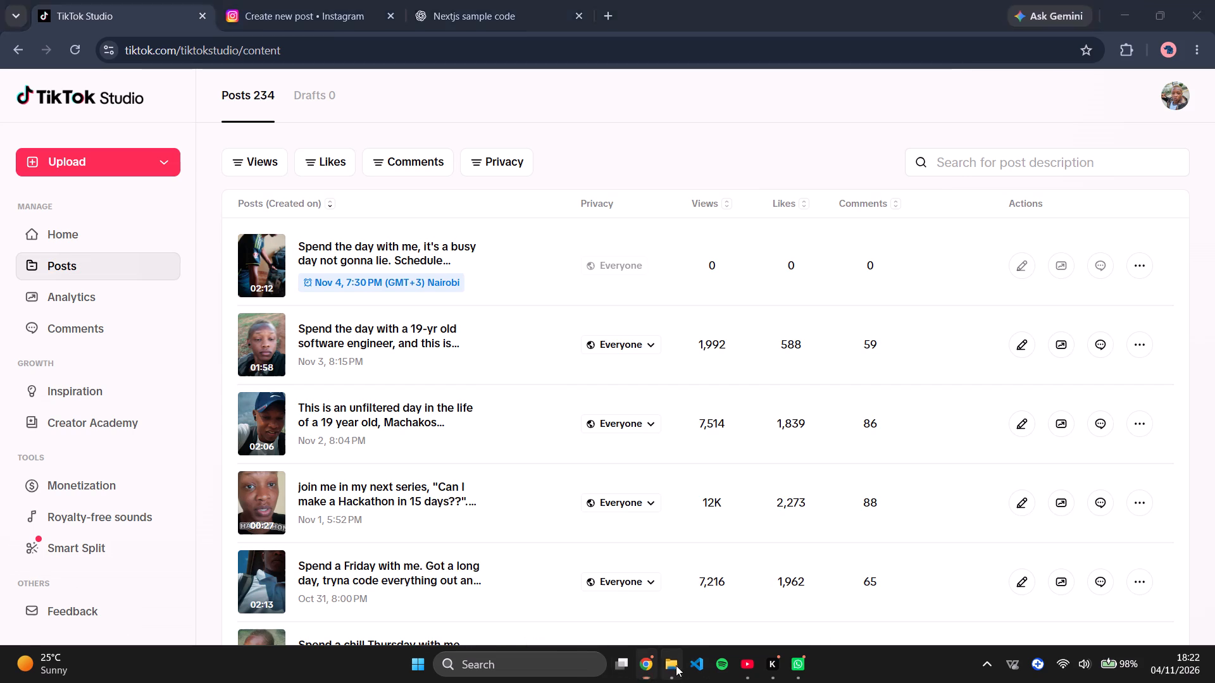
left_click(95, 537)
left_click(89, 523)
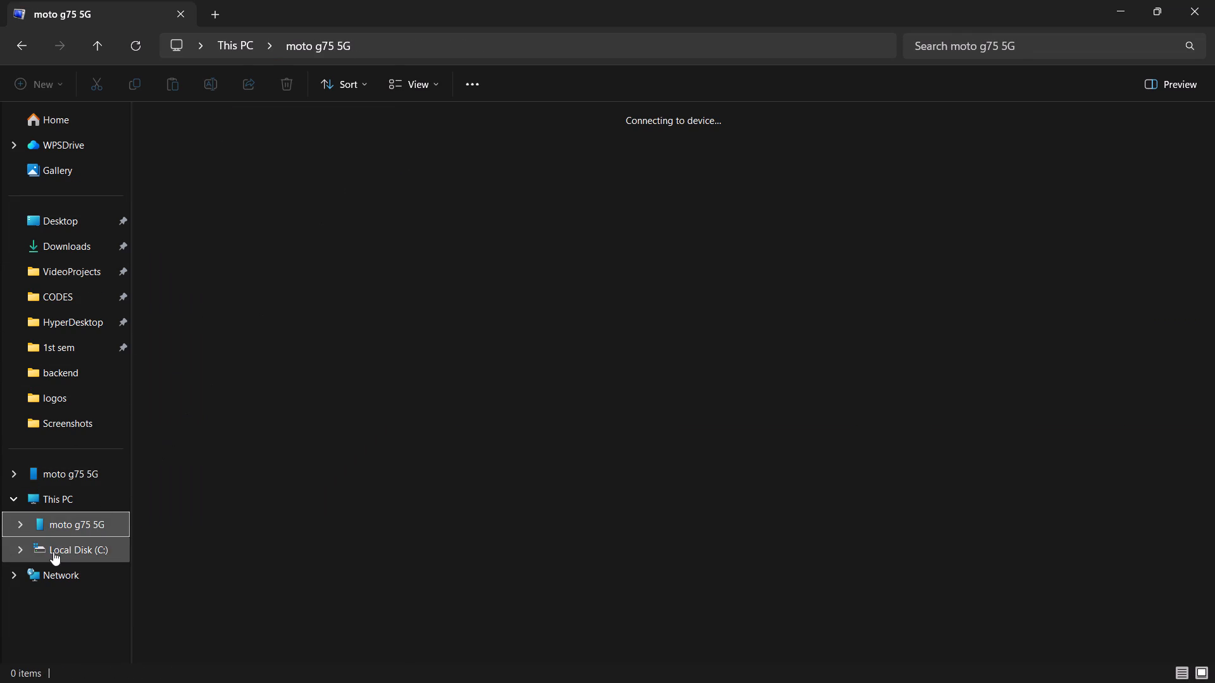
left_click(78, 411)
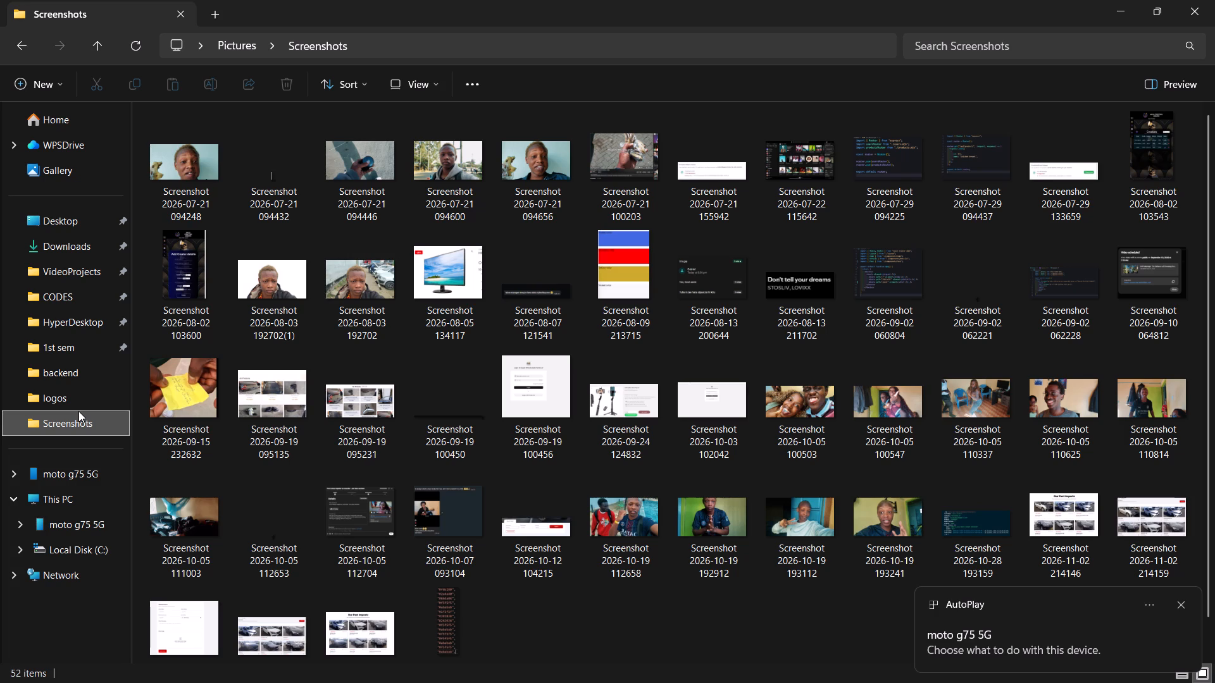
left_click(70, 537)
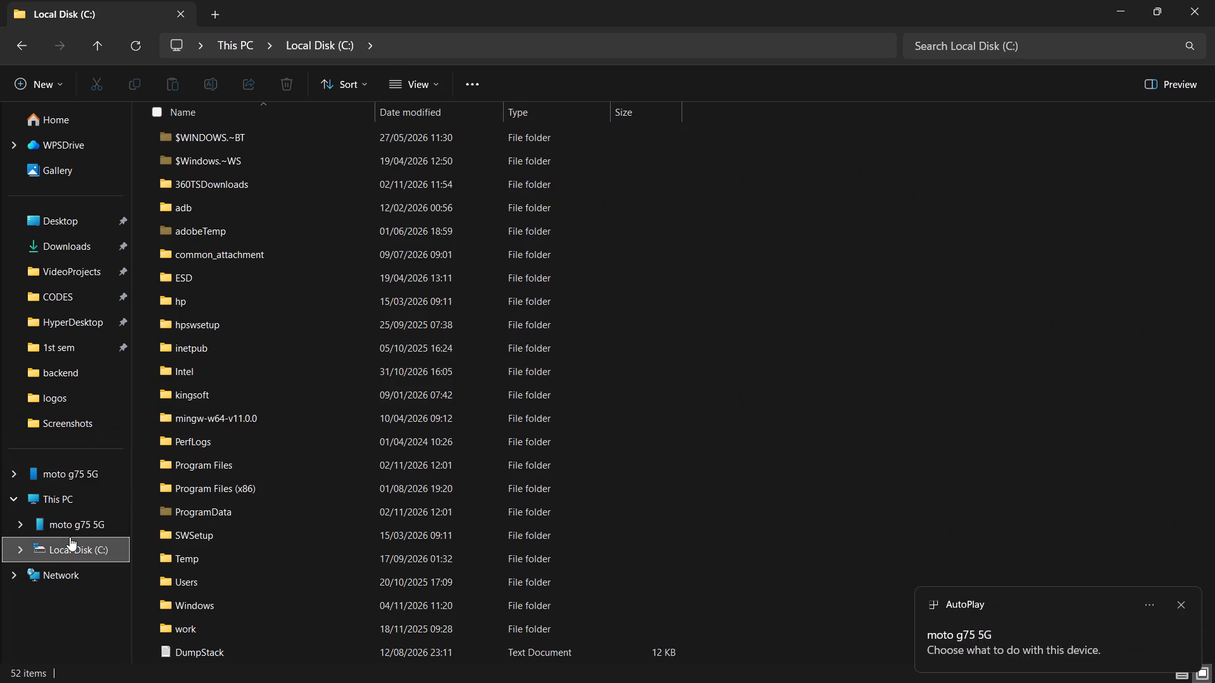
left_click(80, 523)
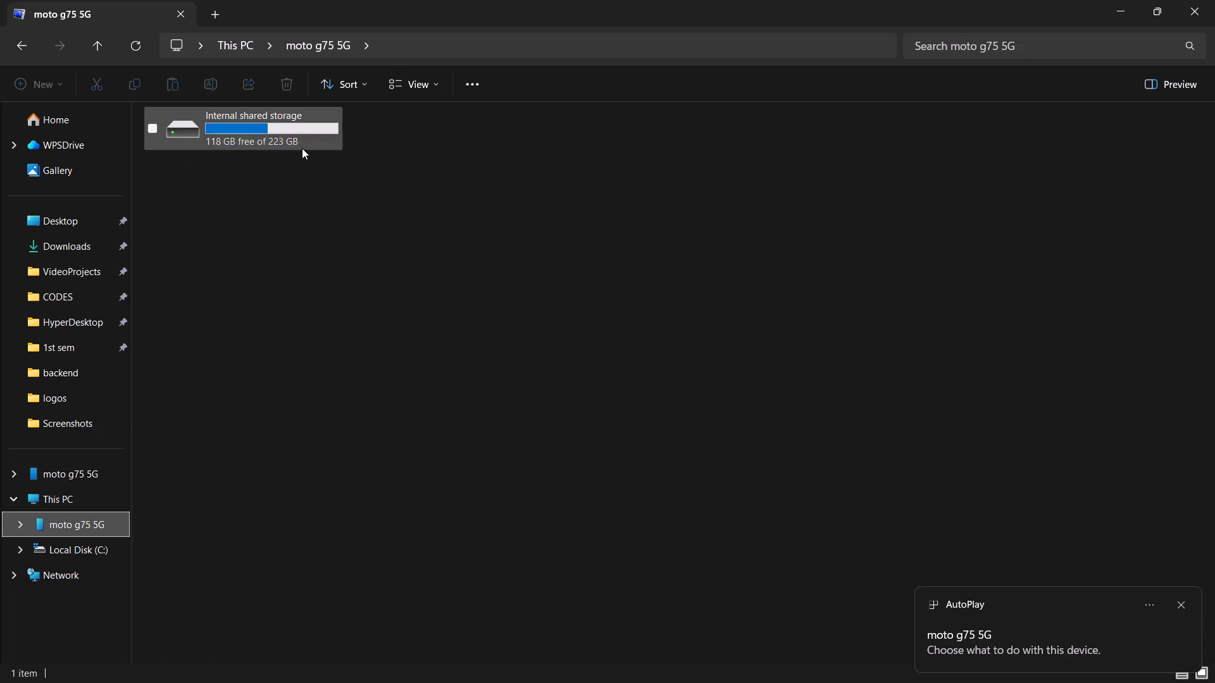
double_click(298, 143)
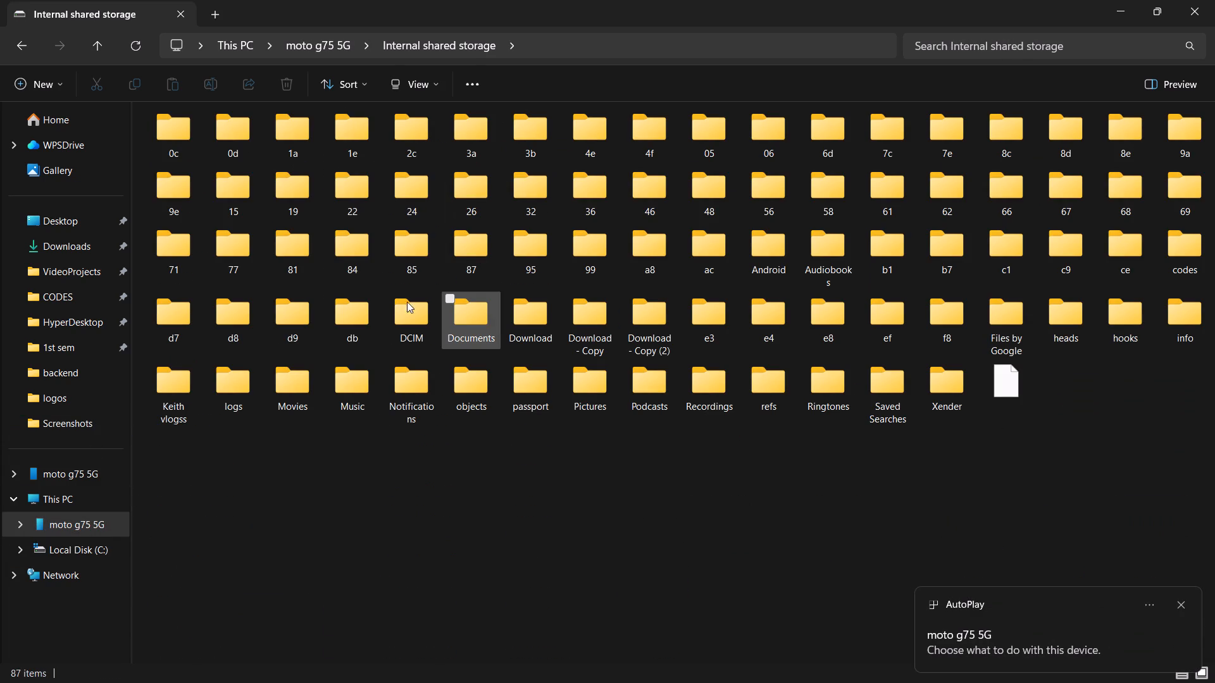
double_click(394, 304)
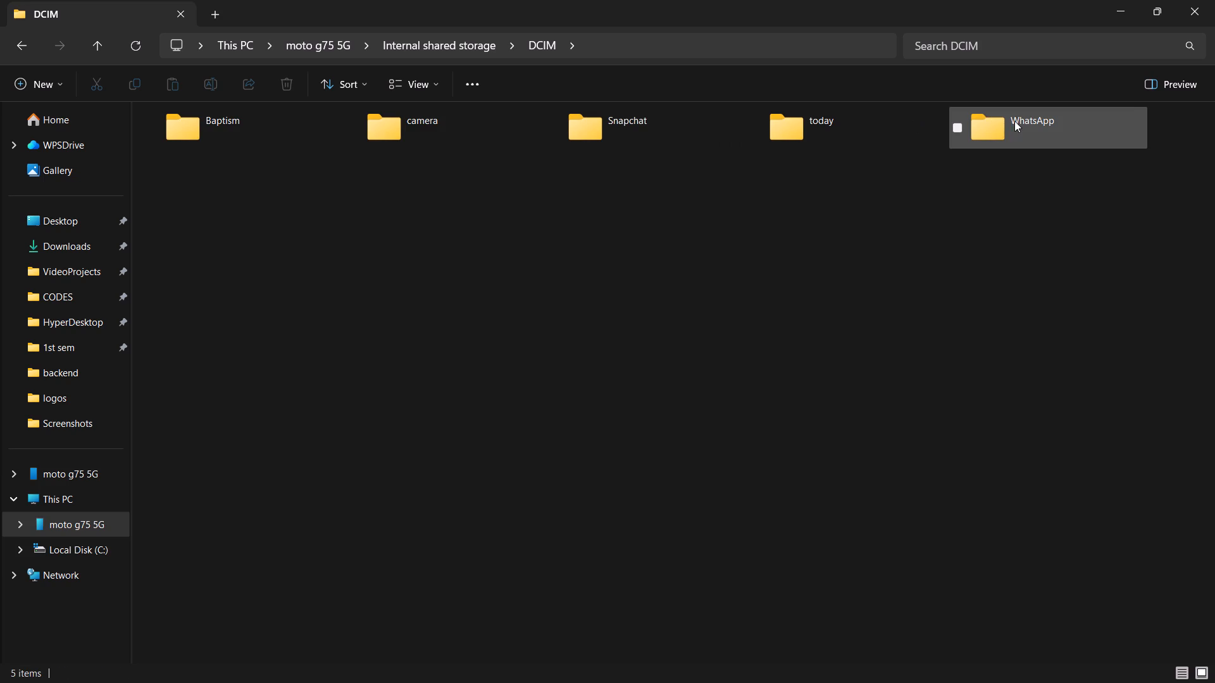
Look through the WhatsApp folder inside DCIM and return to DCIM.
double_click(1014, 121)
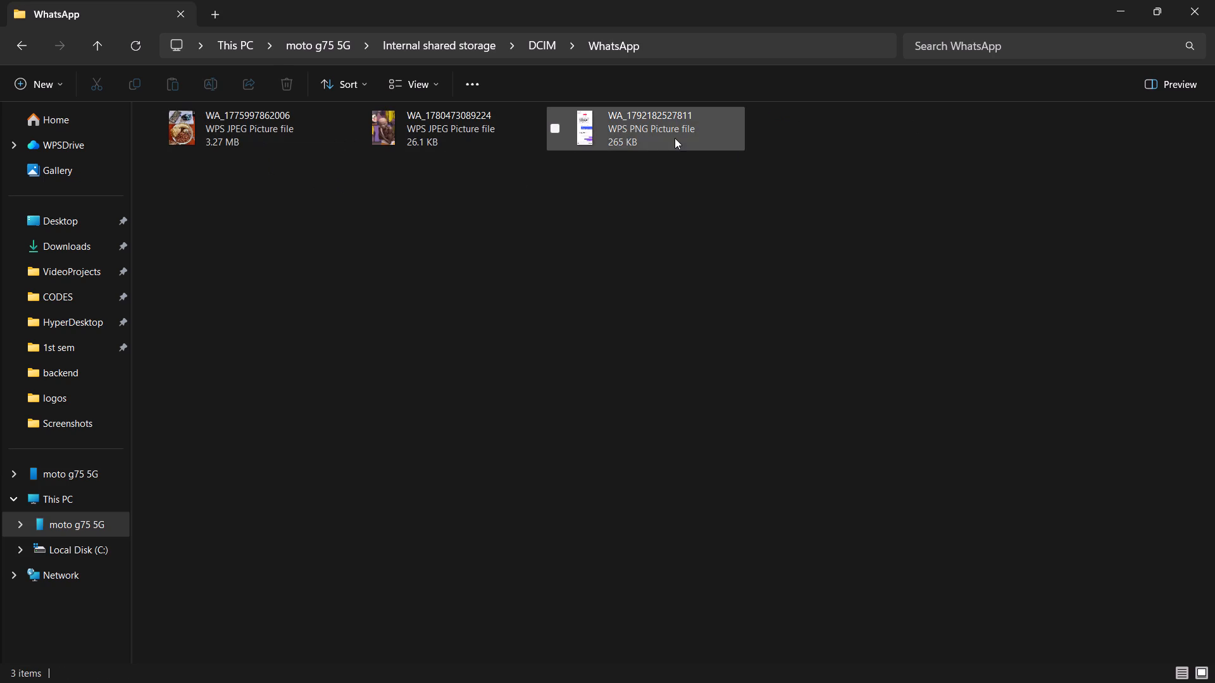
left_click(16, 54)
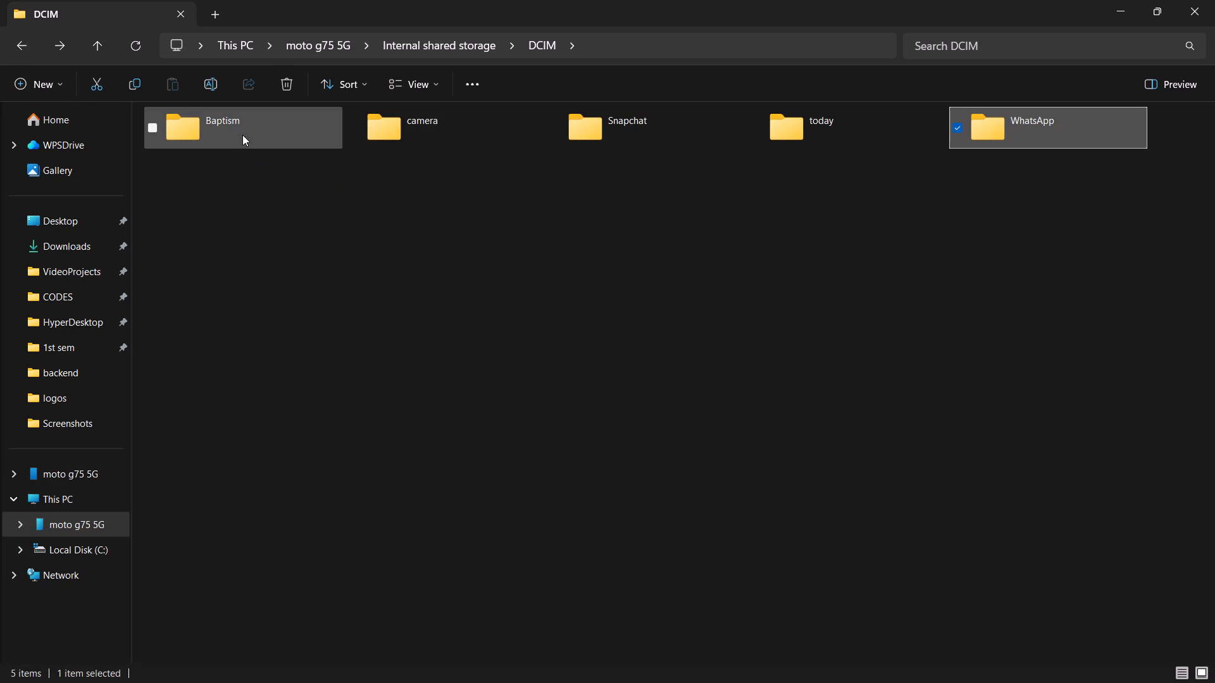
Copy the video file VID-20261104-WA0009 from the today folder inside DCIM.
left_click(813, 126)
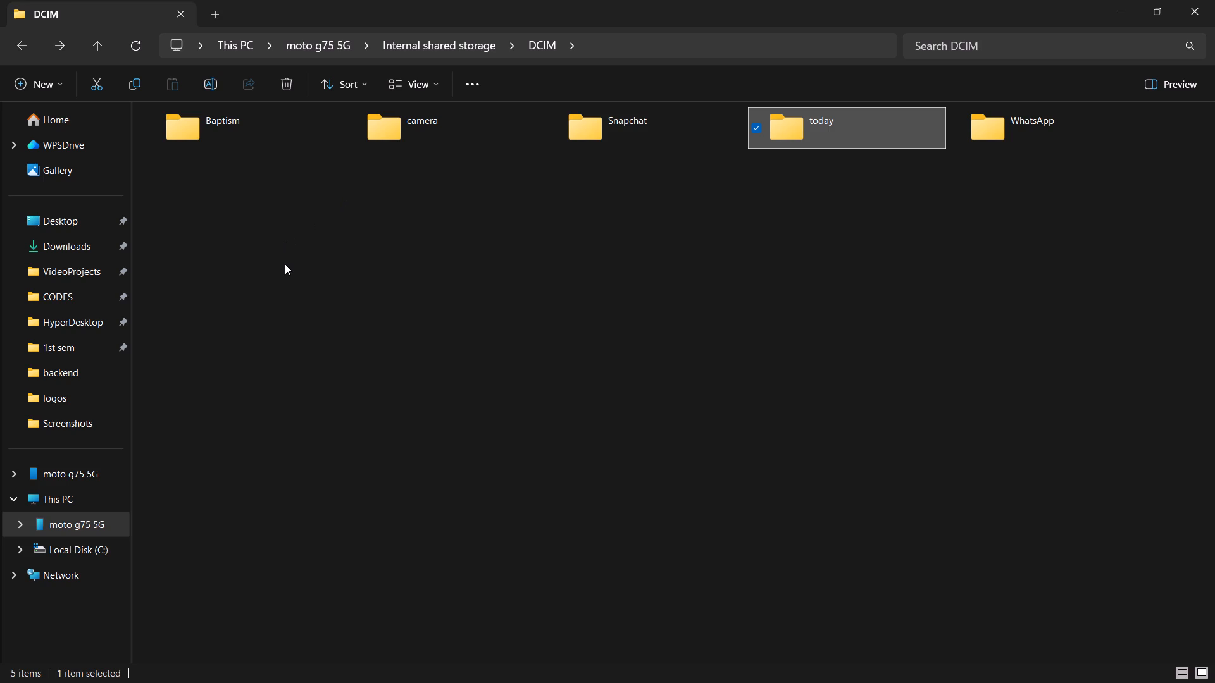
double_click(769, 137)
scroll(663, 329, "down", 10)
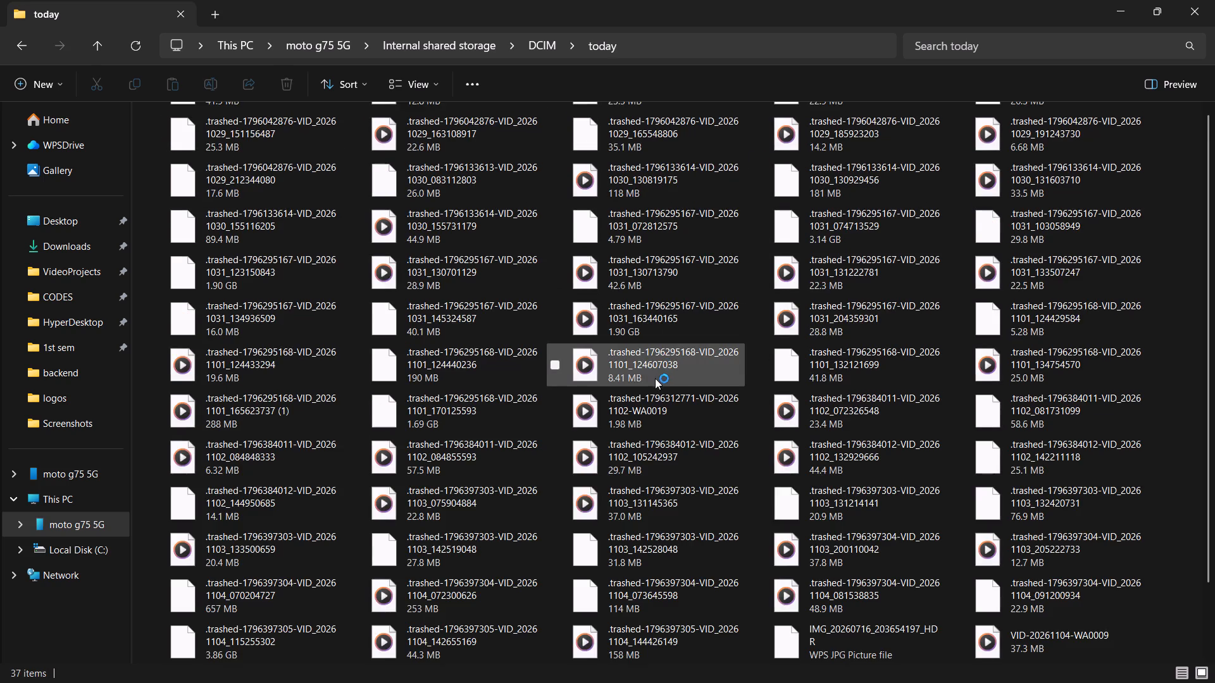
scroll(655, 378, "down", 20)
scroll(655, 378, "down", 7)
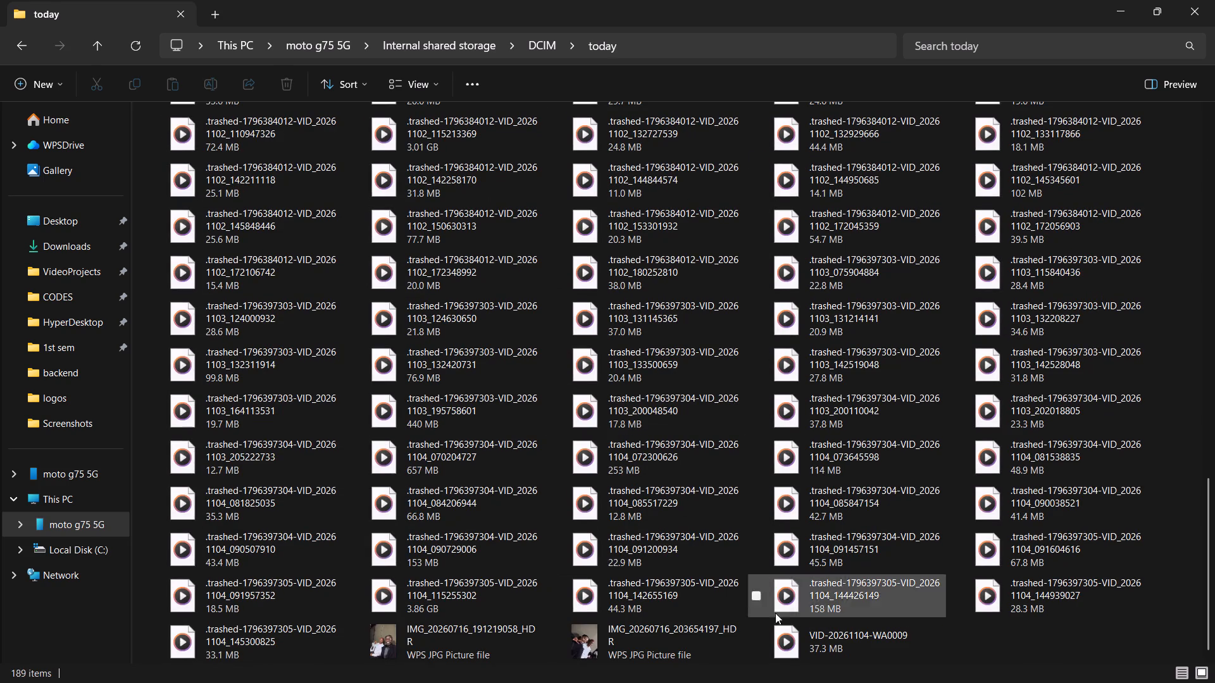
left_click(857, 663)
key("ctrl+c")
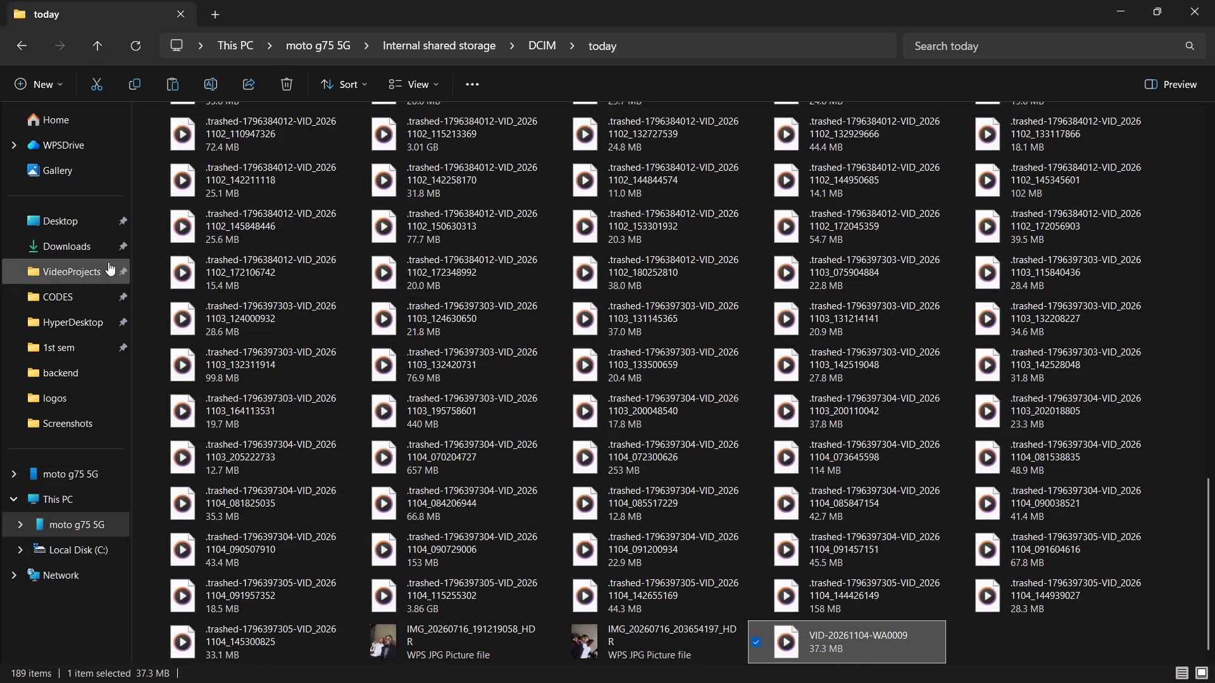
Delete all the VID_ clips from the VideoProjects folder, keeping only the 1104 video.
left_click(58, 263)
left_click(210, 168)
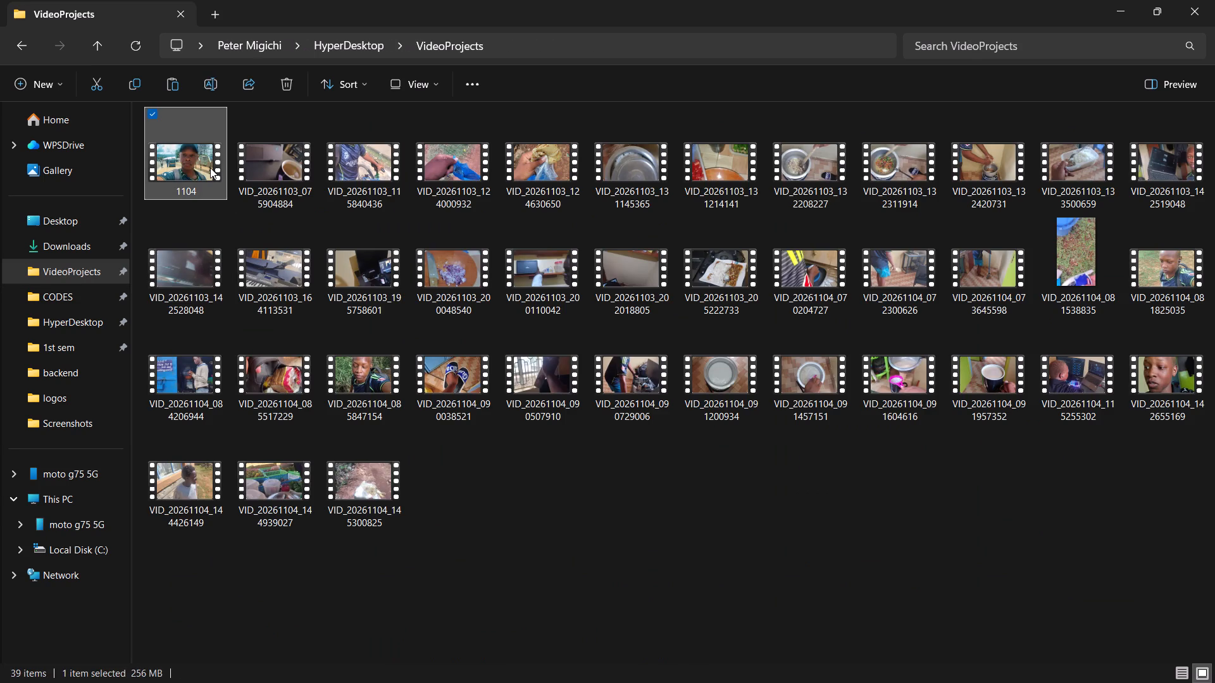
left_click(275, 183)
left_click(391, 486, "shift")
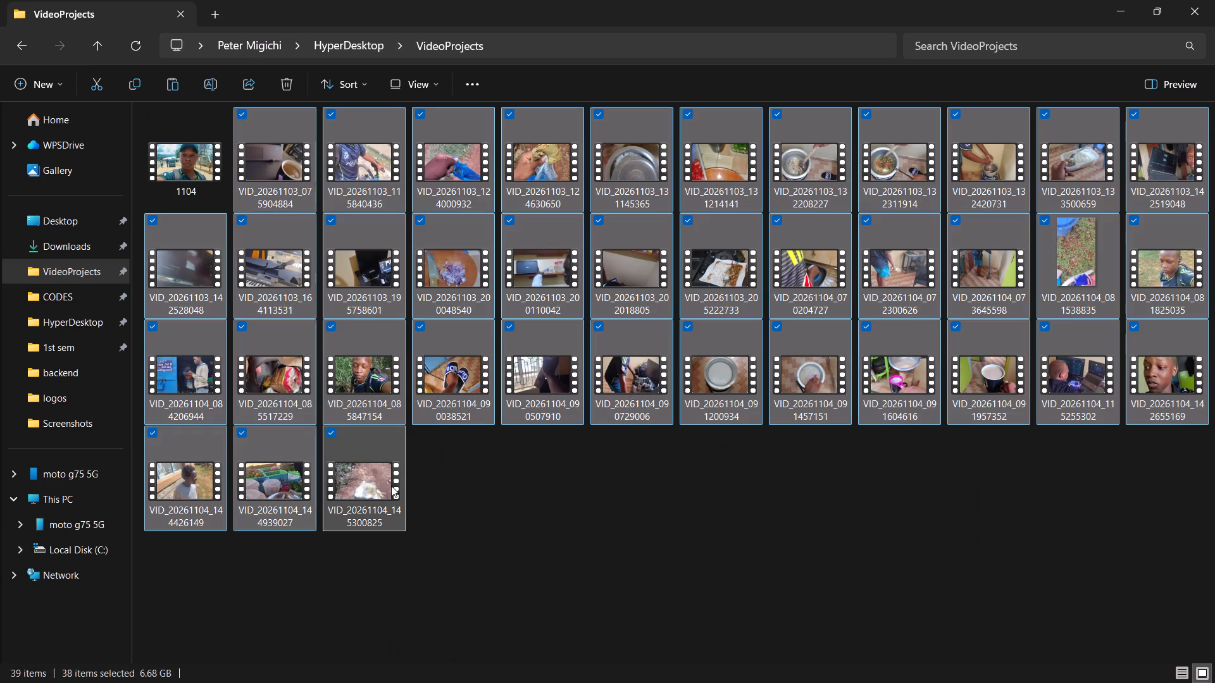
key("Delete")
Paste the copied VID-20261104-WA0009 video into the VideoProjects folder.
left_click(569, 577)
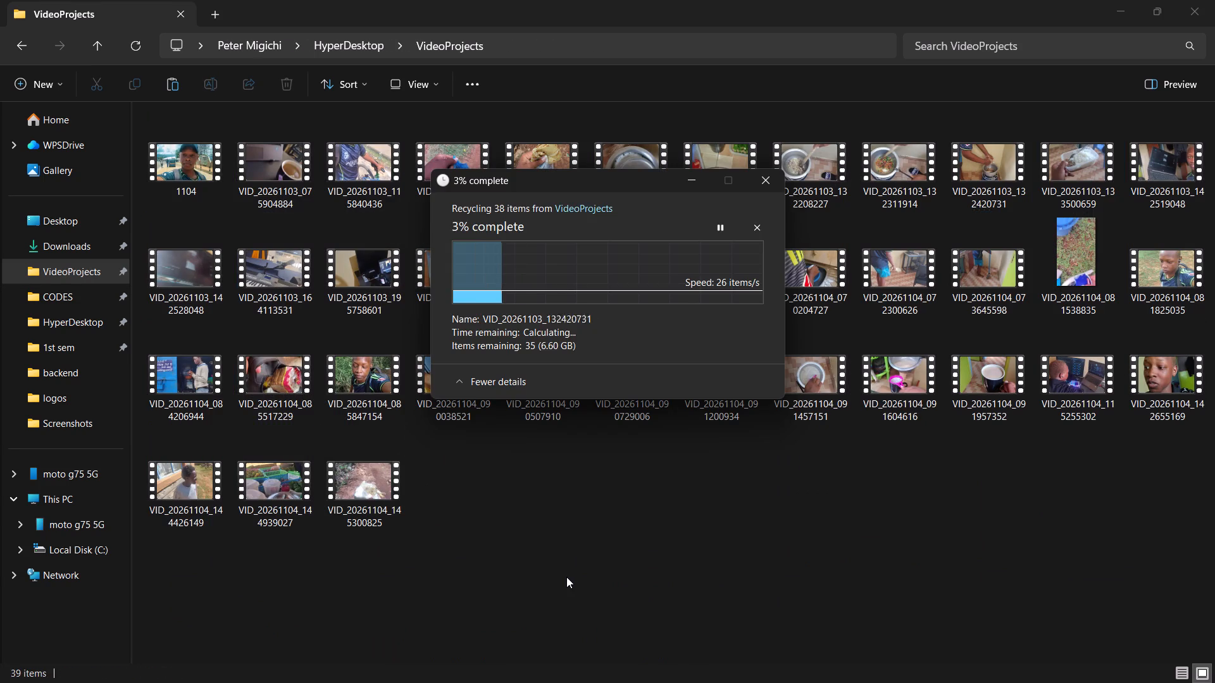
key("ctrl+v")
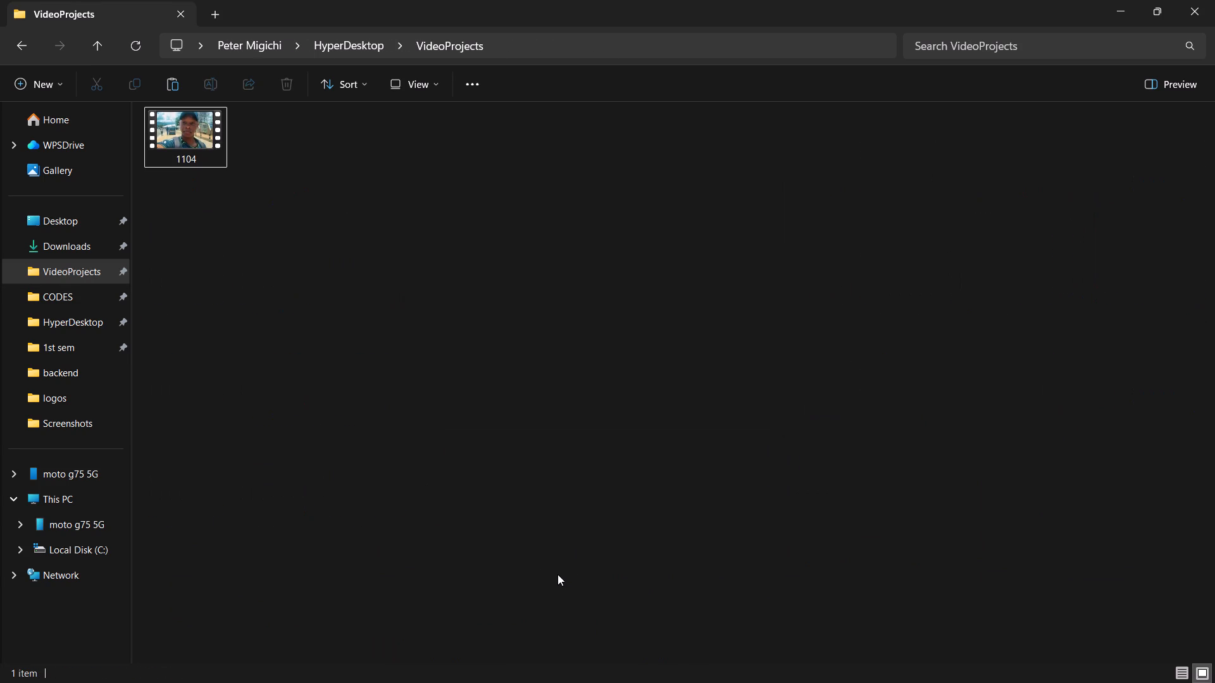
left_click(558, 574)
key("ctrl+v")
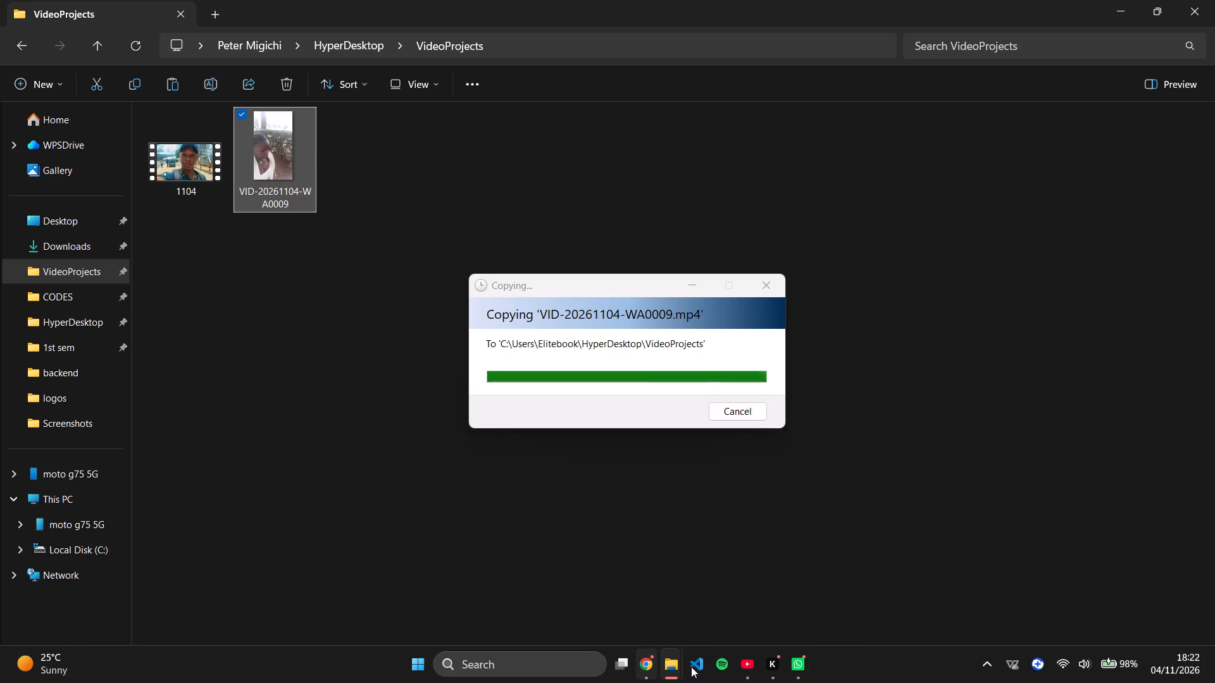
Launch CapCut.
left_click(589, 661)
type("cpacu")
key("Return")
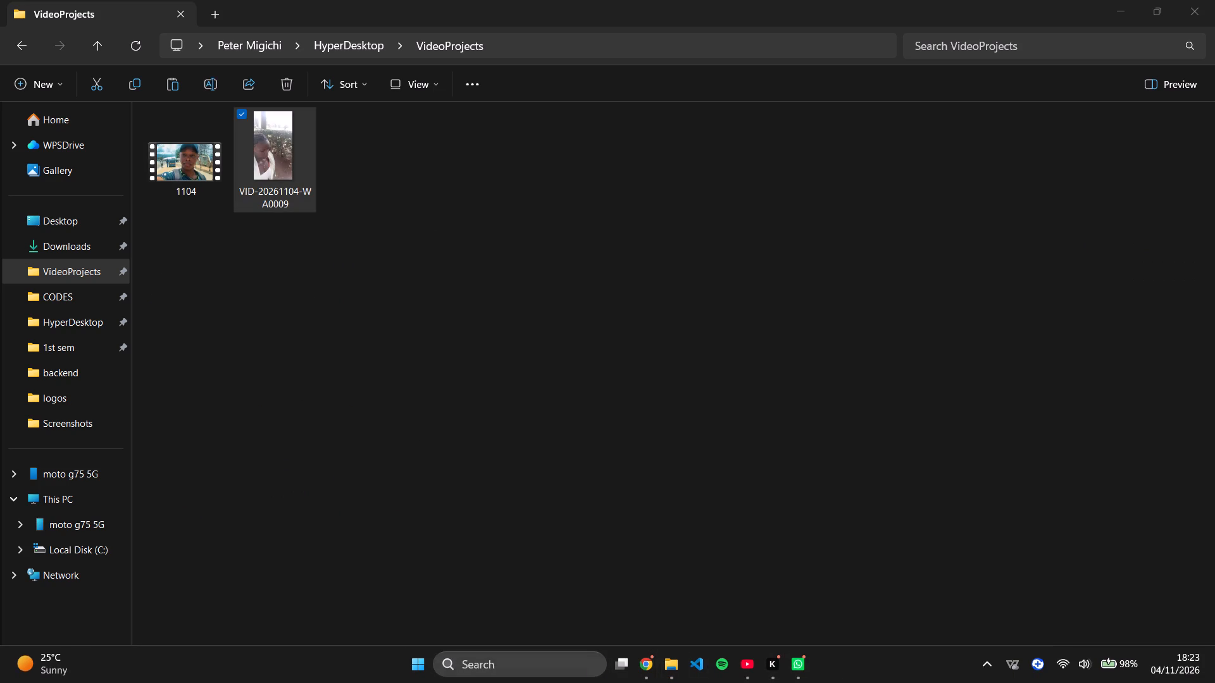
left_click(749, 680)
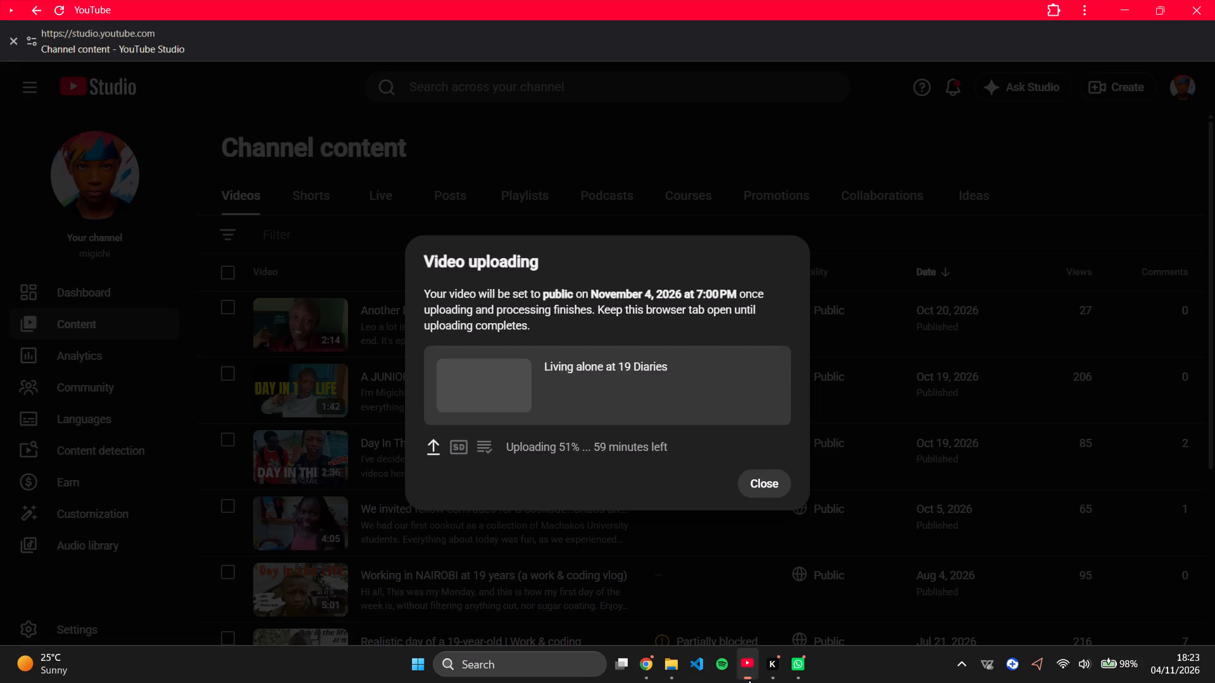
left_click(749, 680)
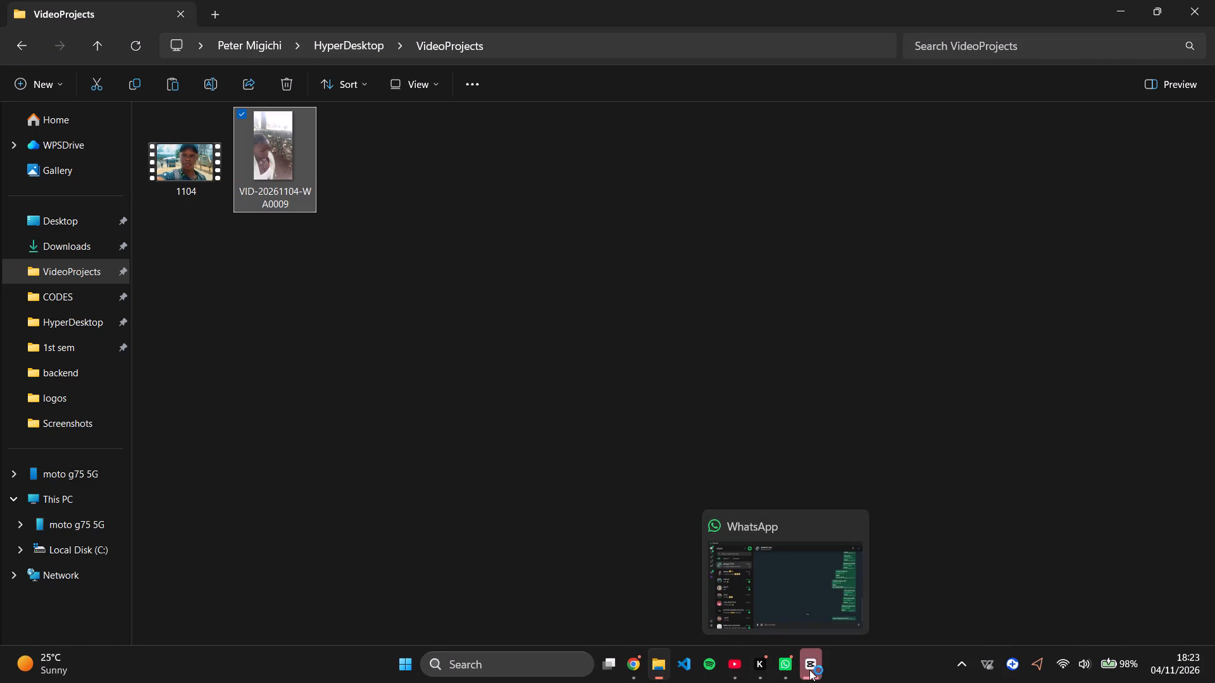
Switch to CapCut and create a new, empty video project.
left_click(809, 670)
left_click(821, 673)
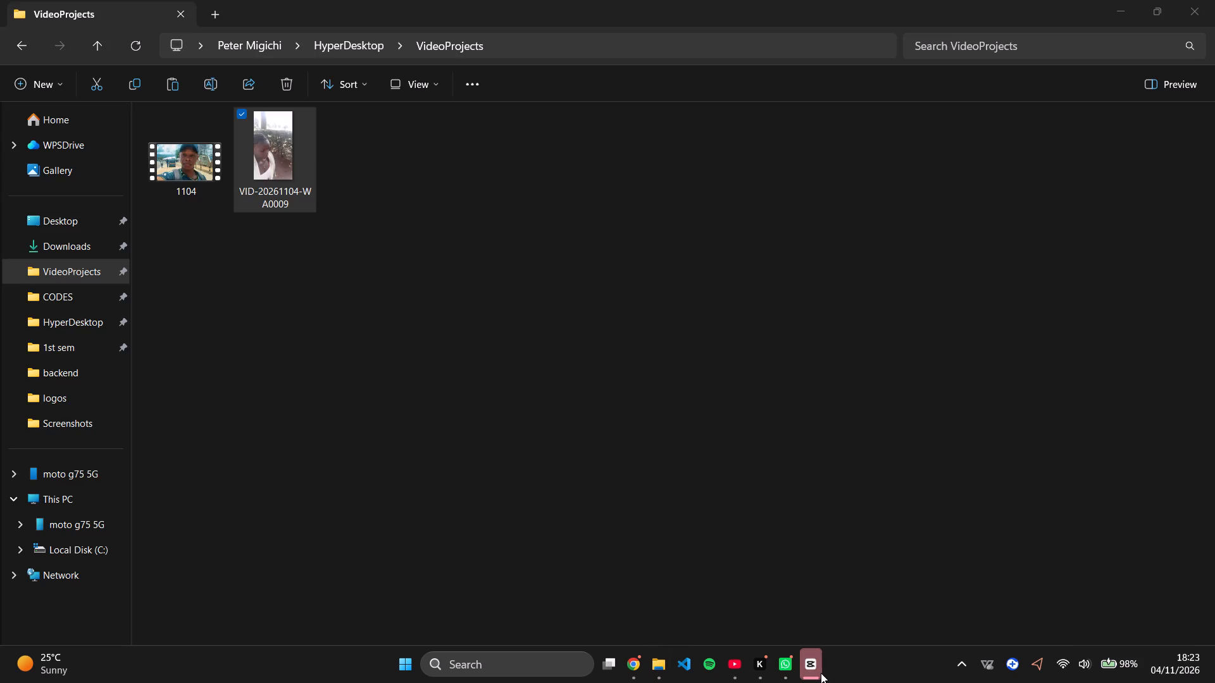
left_click(697, 90)
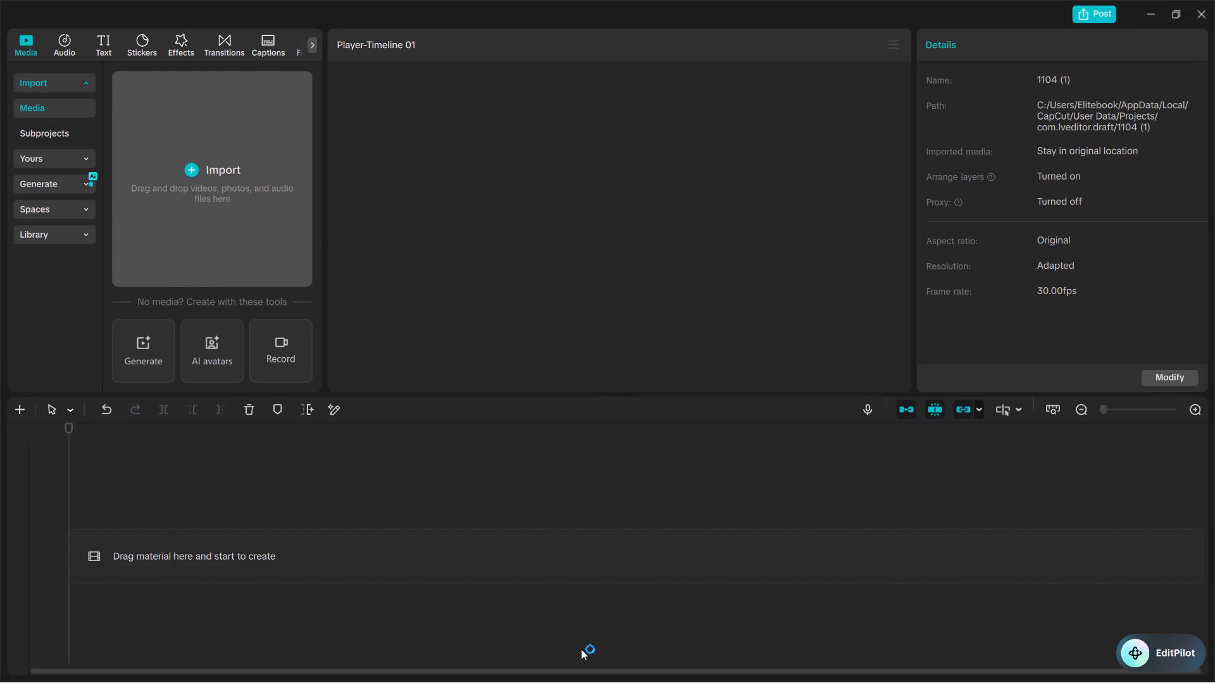
Bring VID-20261104-WA0009 from the VideoProjects folder into the CapCut project and place it at the start of the timeline.
left_click(651, 680)
left_click_drag(261, 184, 334, 259)
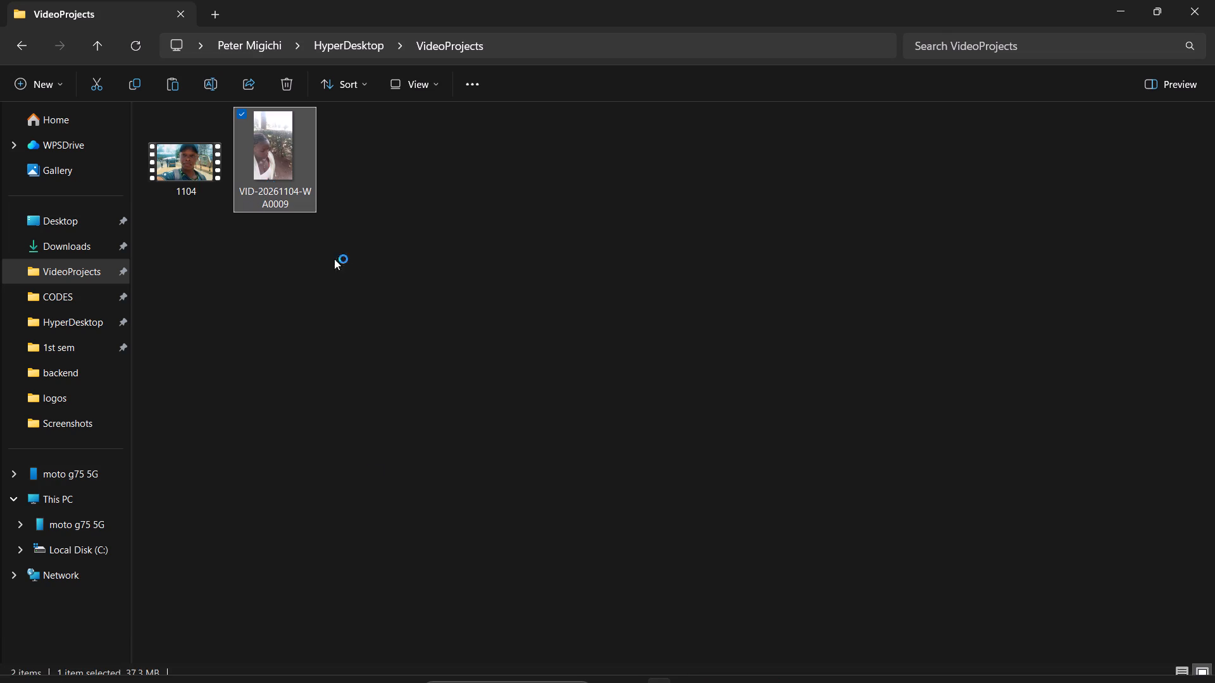
left_click_drag(334, 259, 764, 617)
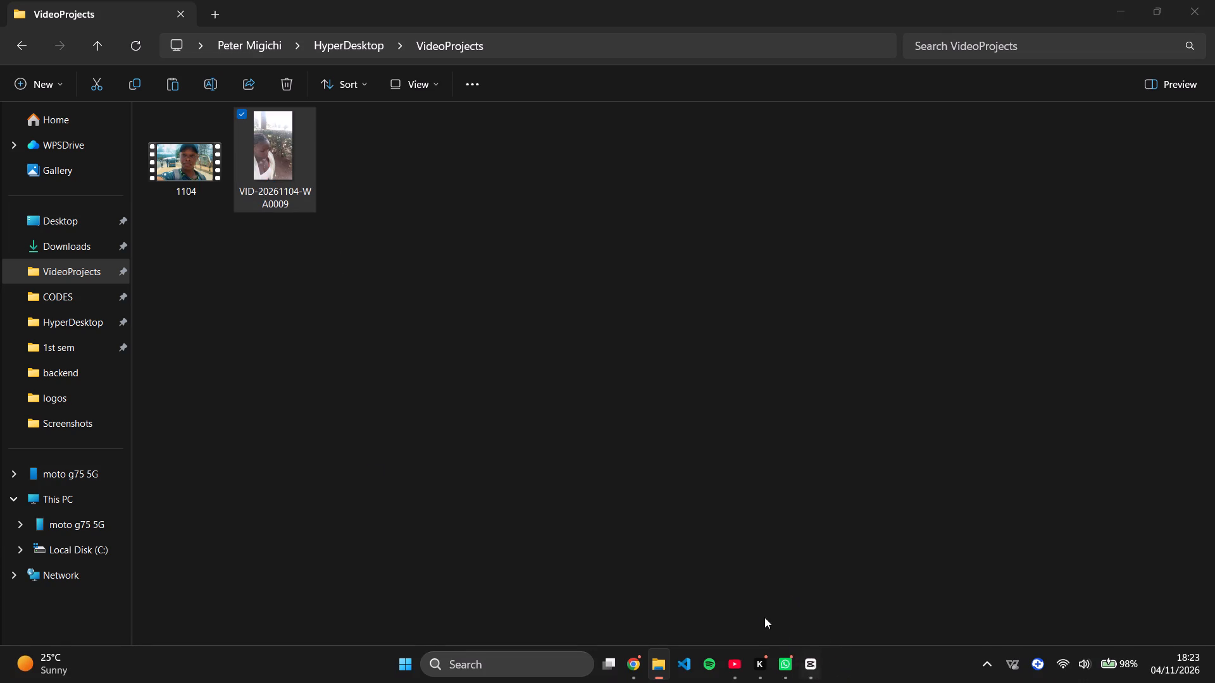
left_click_drag(764, 617, 200, 252)
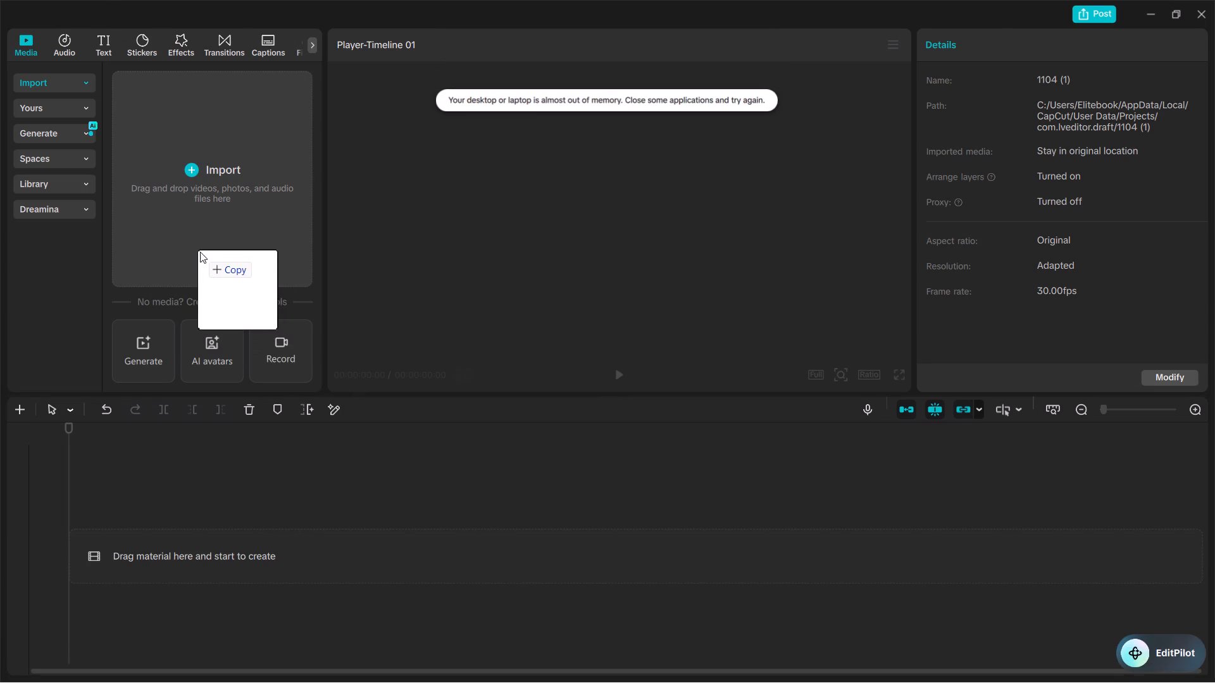
left_click_drag(200, 252, 222, 532)
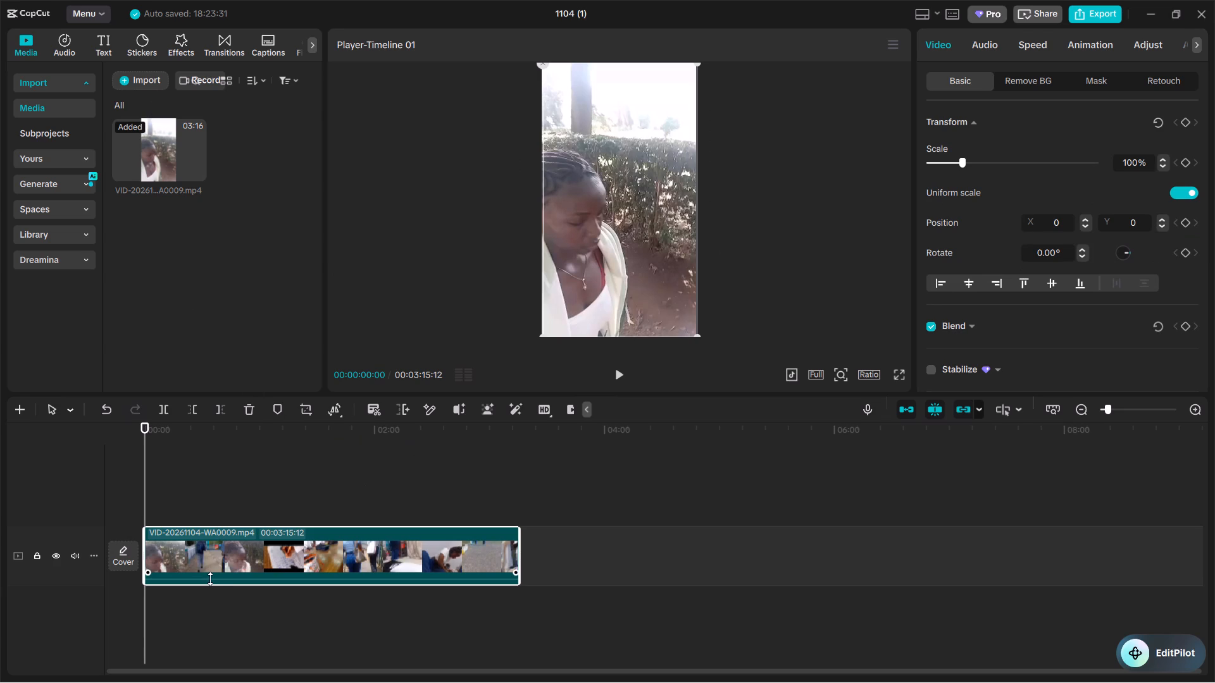
left_click_drag(210, 579, 193, 662)
Record a voiceover of about 6 seconds from the start of the timeline and close the voiceover recorder.
key("Home")
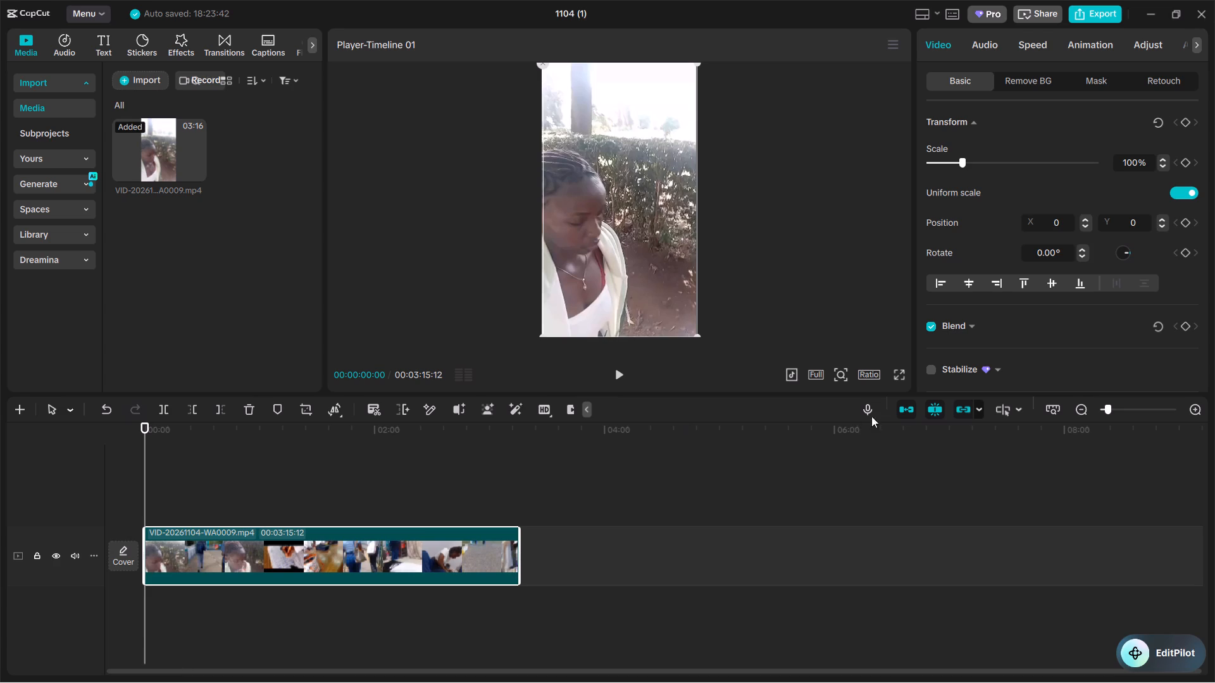
left_click(874, 409)
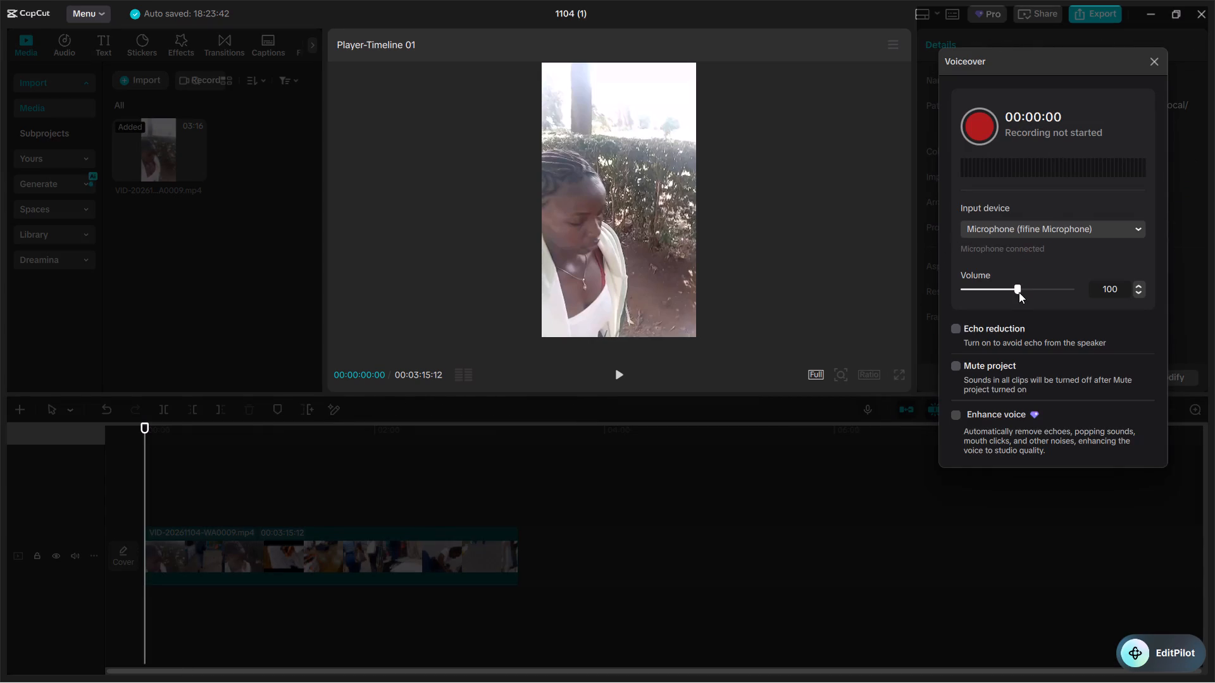
left_click(969, 149)
left_click_drag(990, 135, 983, 140)
scroll(983, 140, "up", 3)
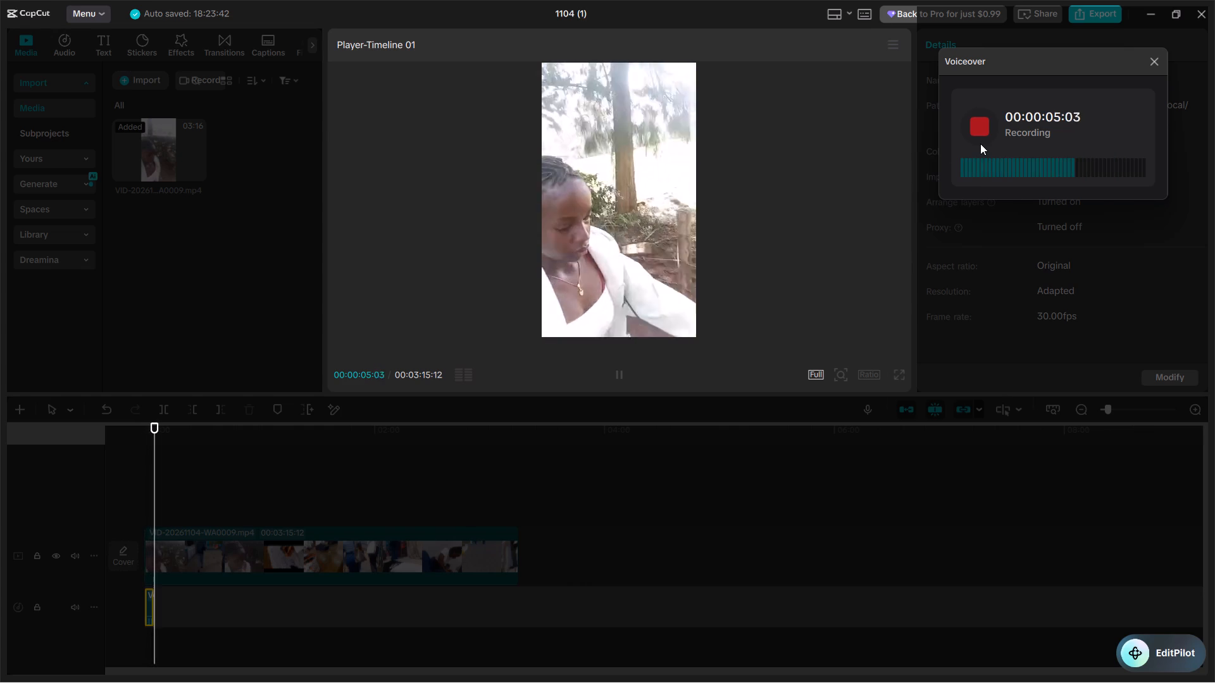
key("space")
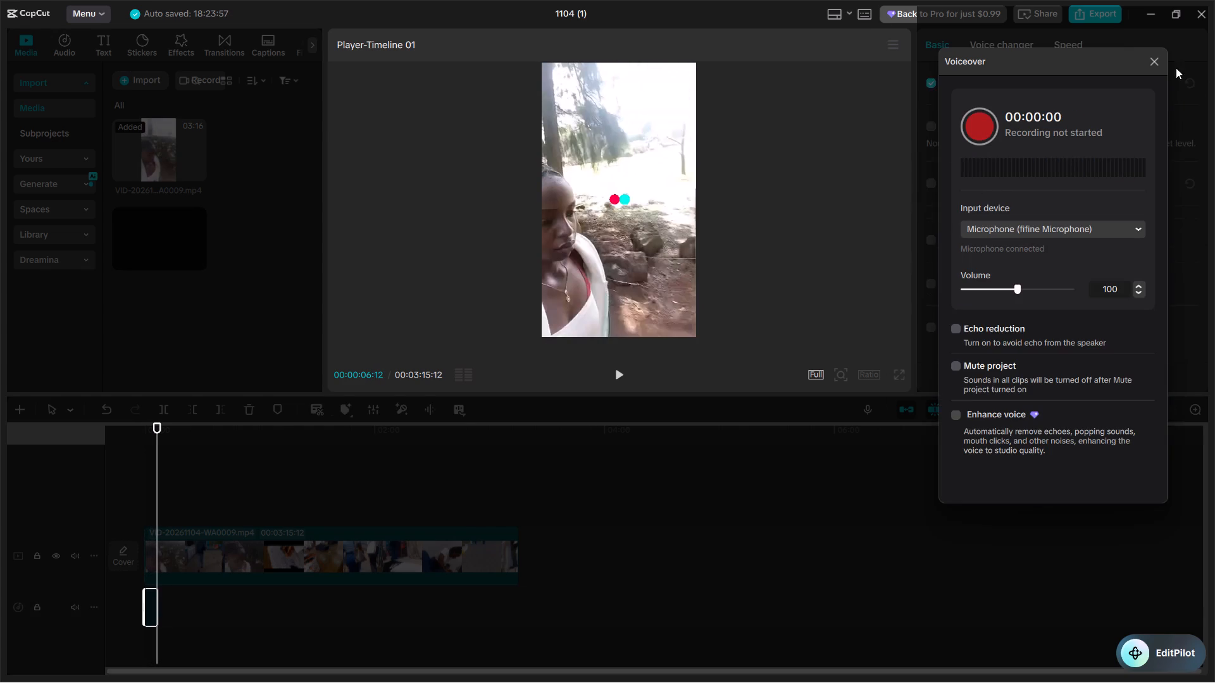
left_click(1167, 66)
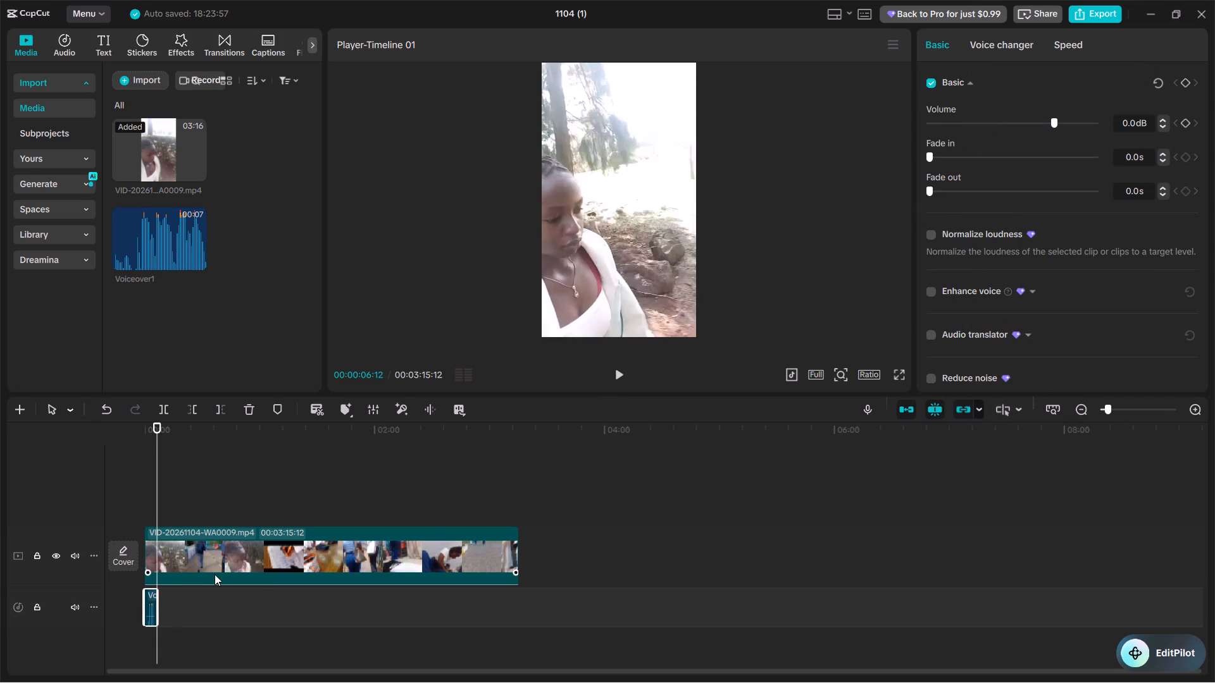
Trim the voiceover's opening up to about 00:00:04:05, move the remaining part to the timeline start and play it back.
key("ctrl+equal")
key("ctrl+equal")
key("ctrl+equal")
key("ctrl+equal")
key("Home")
key("space")
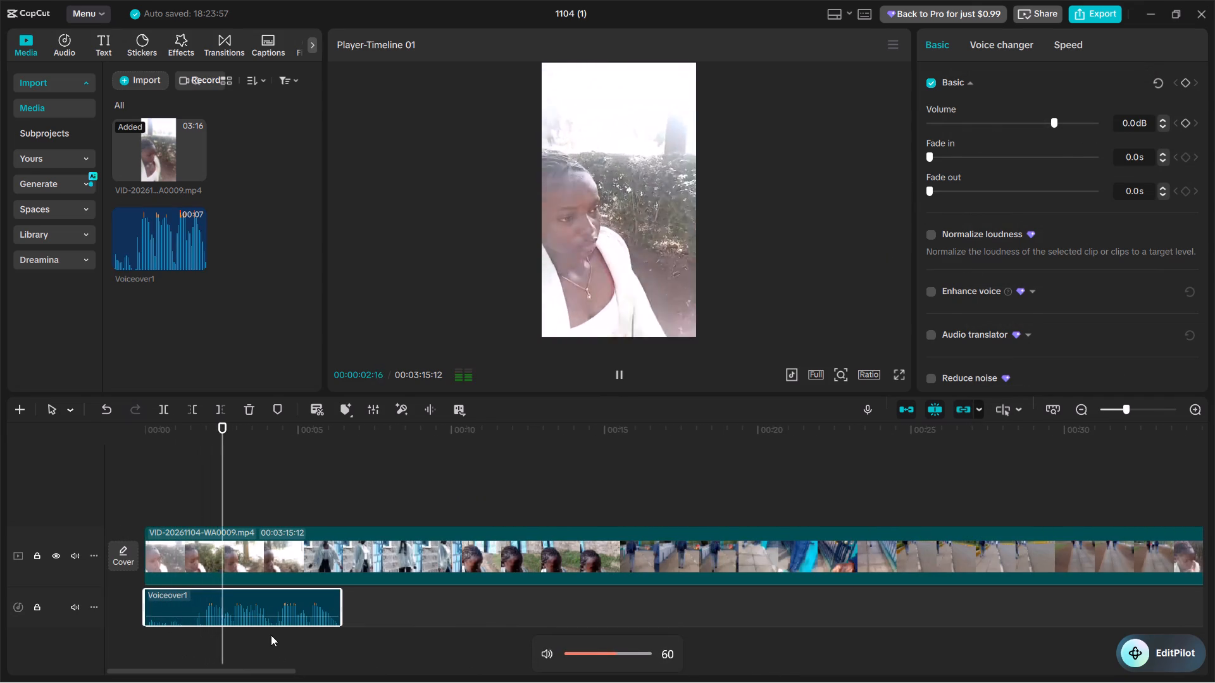
left_click(271, 635)
double_click(272, 627)
left_click(270, 610)
key("q")
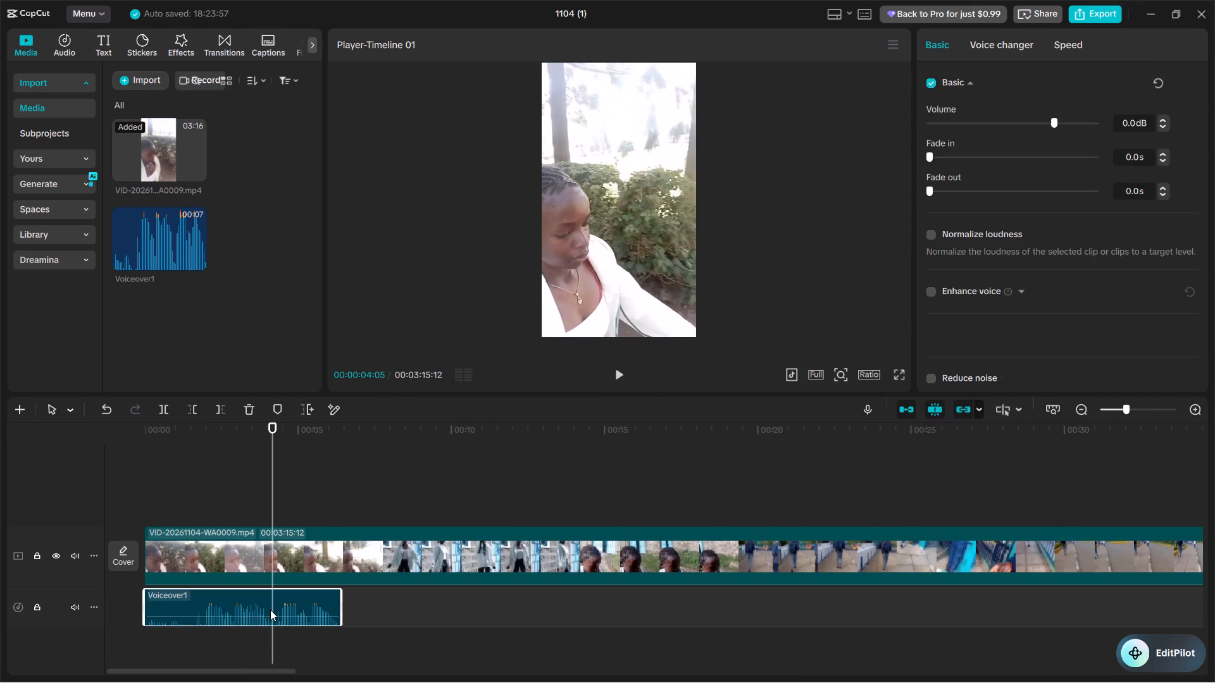
left_click_drag(292, 601, 164, 603)
key("Home")
key("space")
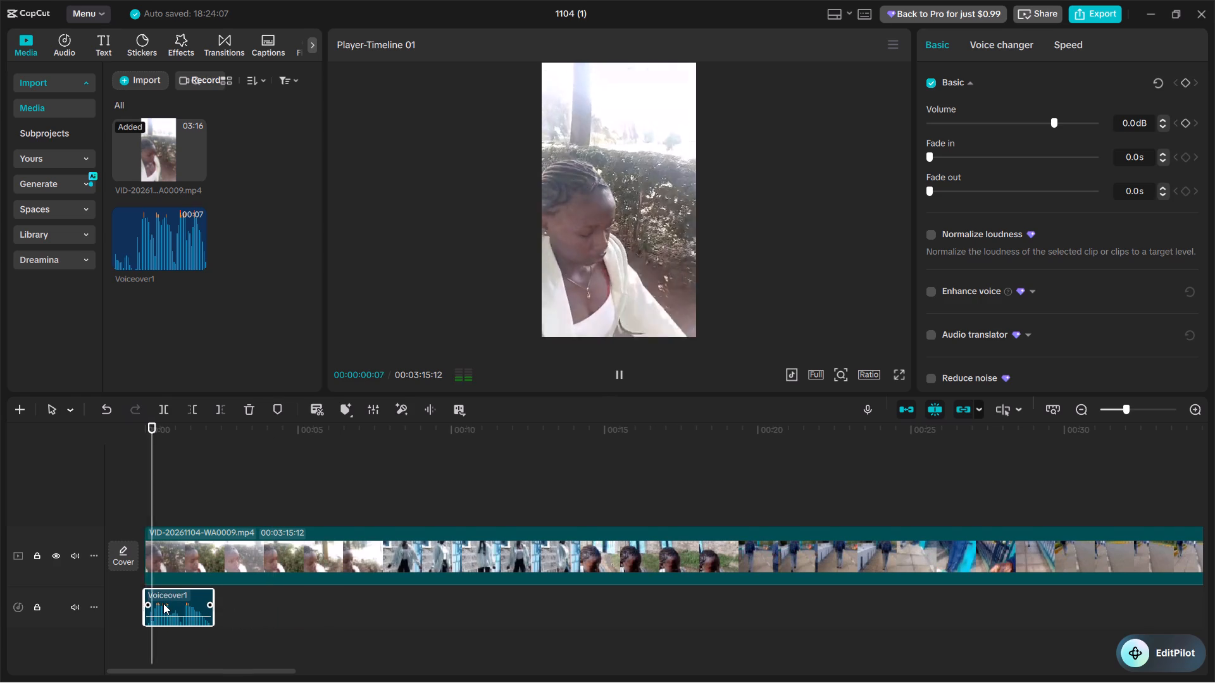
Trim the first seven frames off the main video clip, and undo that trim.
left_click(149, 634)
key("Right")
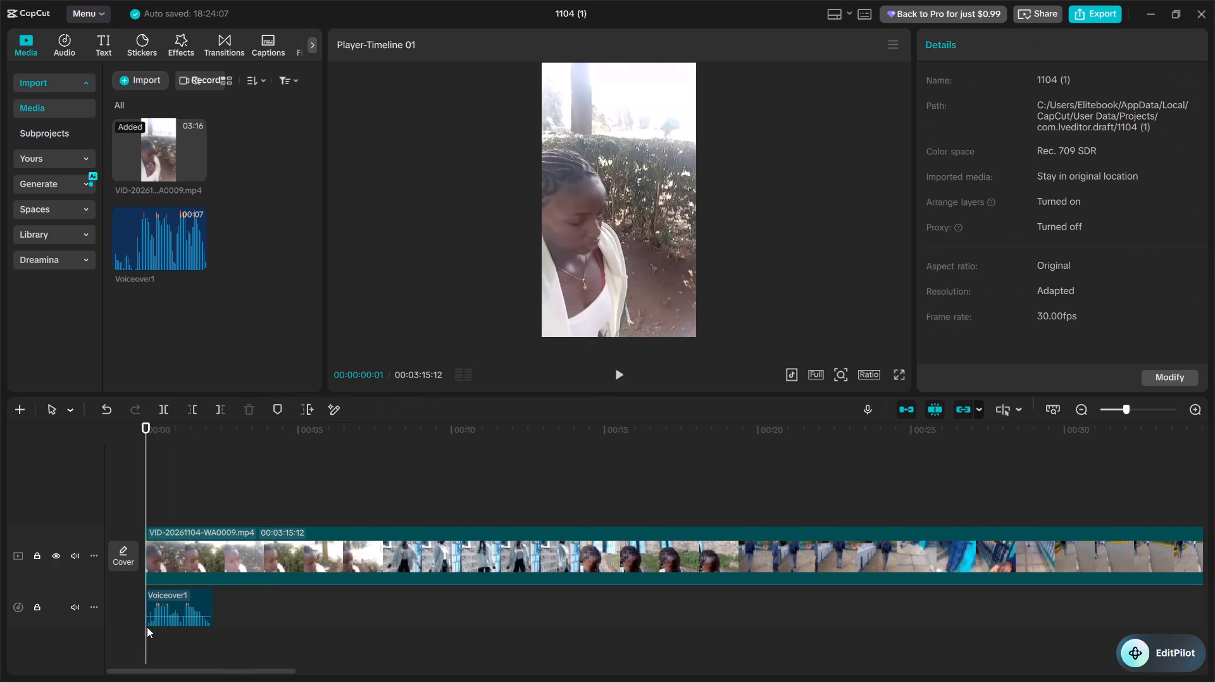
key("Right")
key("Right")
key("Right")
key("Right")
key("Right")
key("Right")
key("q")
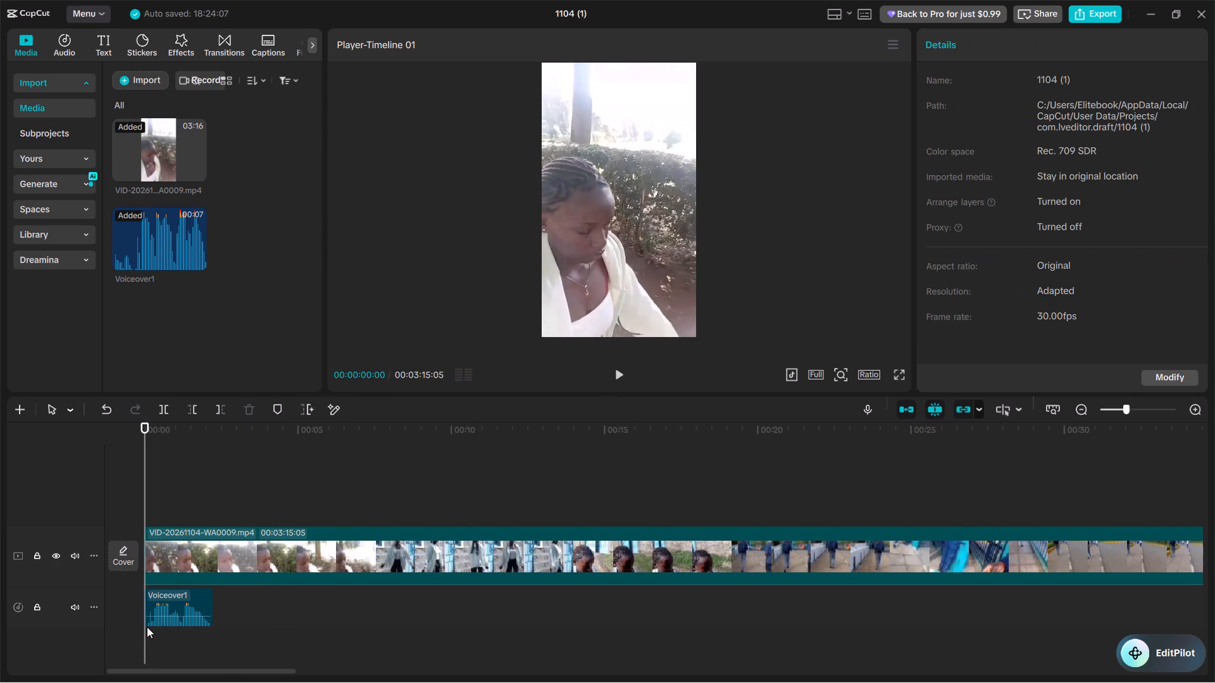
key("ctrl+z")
Trim about seven frames off the start of the voiceover clip, move it back to the timeline start and play it back.
left_click(151, 631)
left_click(152, 617)
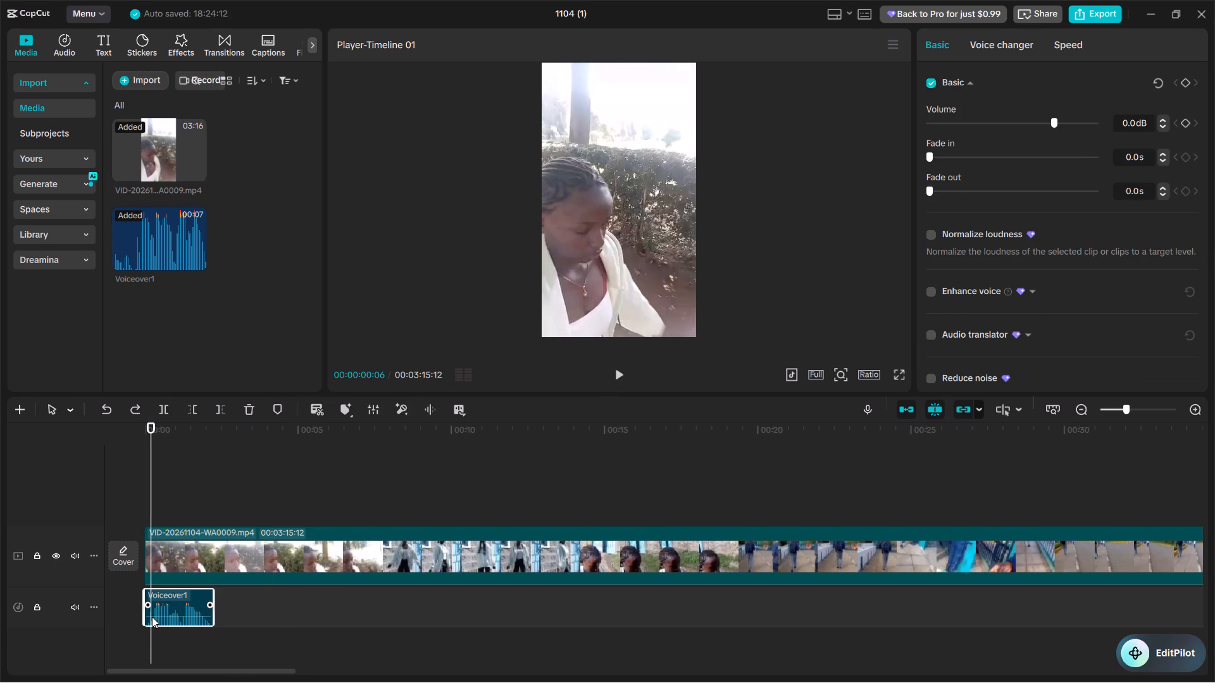
key("Right")
key("q")
left_click(170, 579)
left_click_drag(171, 603, 143, 601)
key("Home")
key("space")
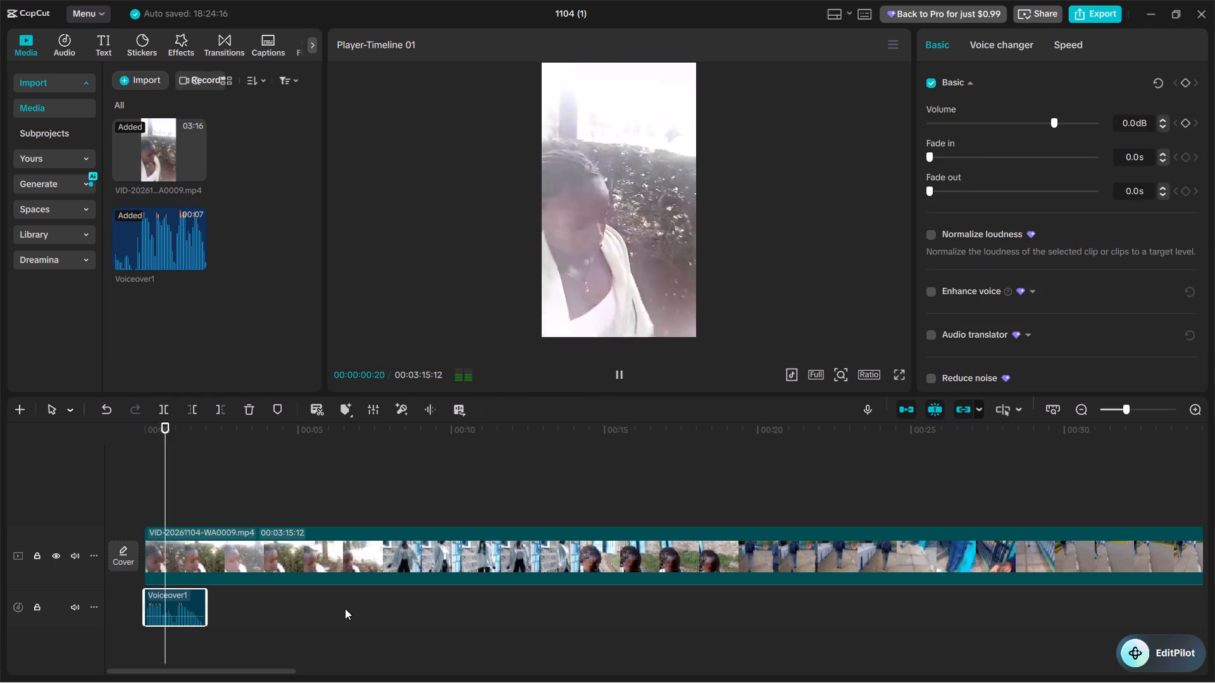
key("Home")
key("space")
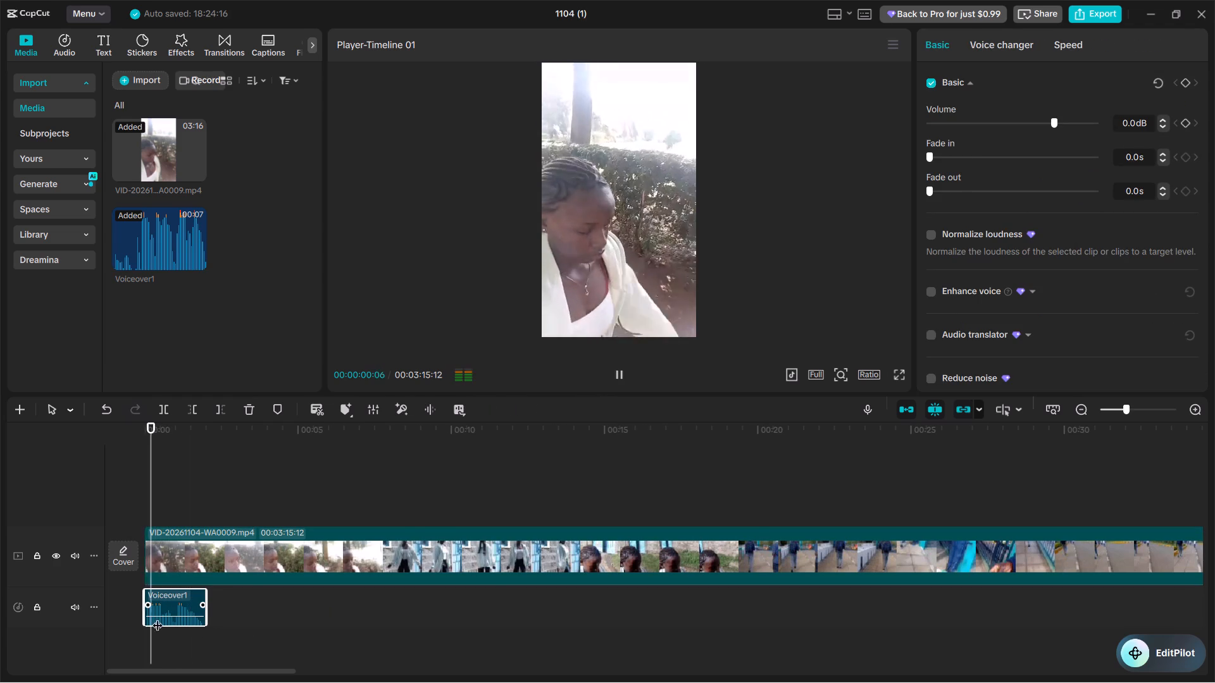
key("space")
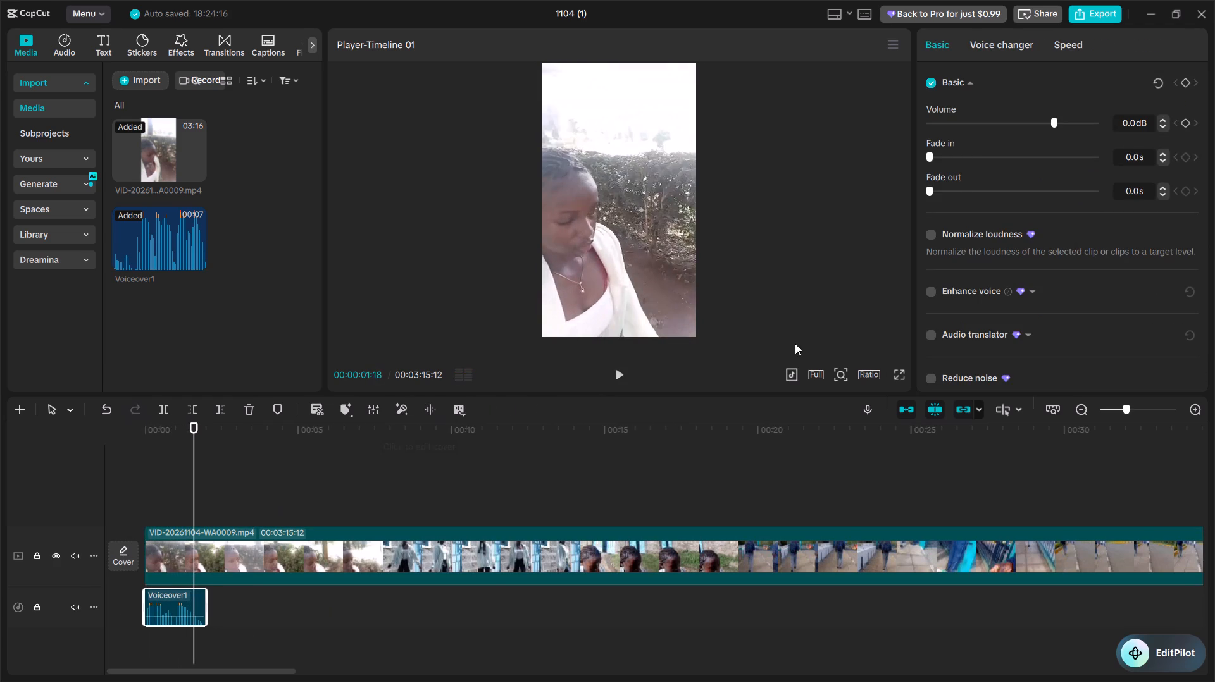
Start recording another voiceover from the beginning of the timeline.
left_click(876, 412)
left_click(988, 132)
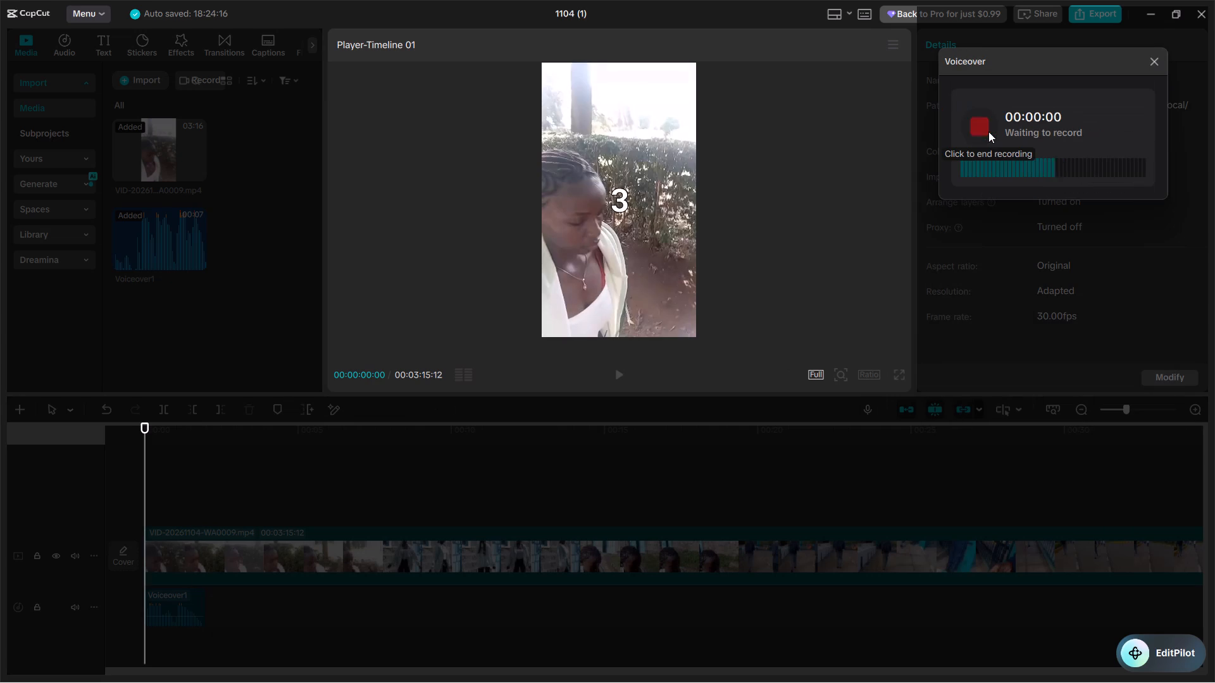
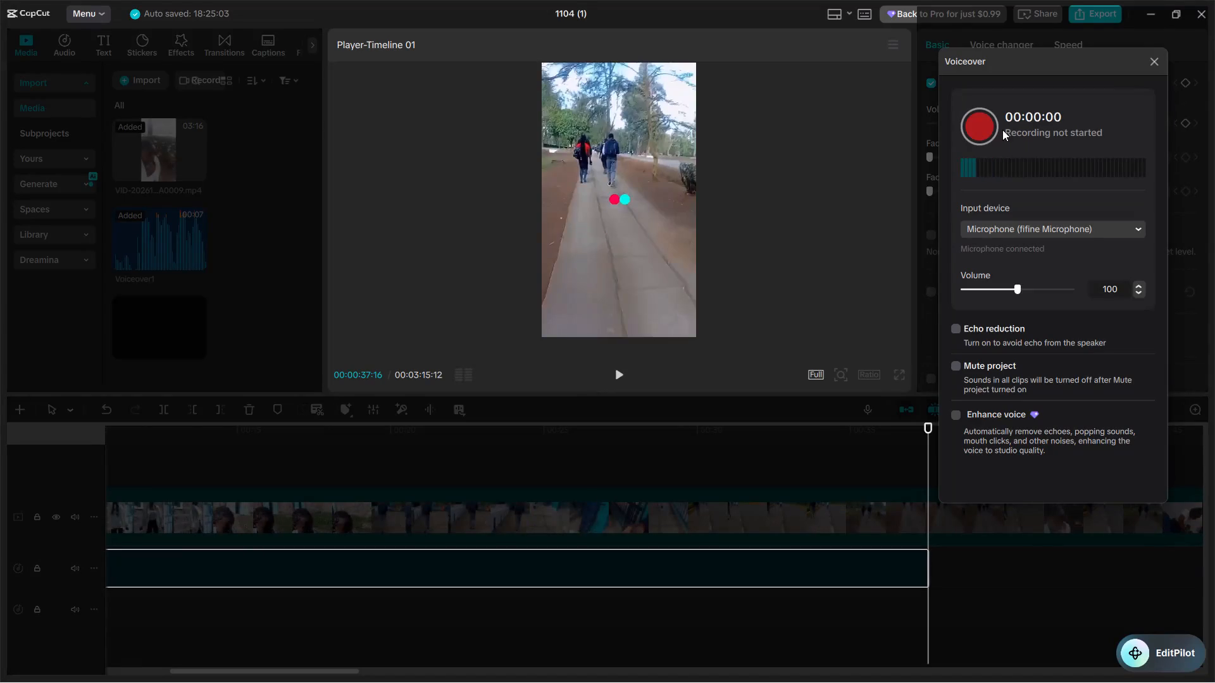
Trim Voiceover2 on the timeline to just the section between 00:00:20:24 and 00:00:26:01.
left_click(1149, 70)
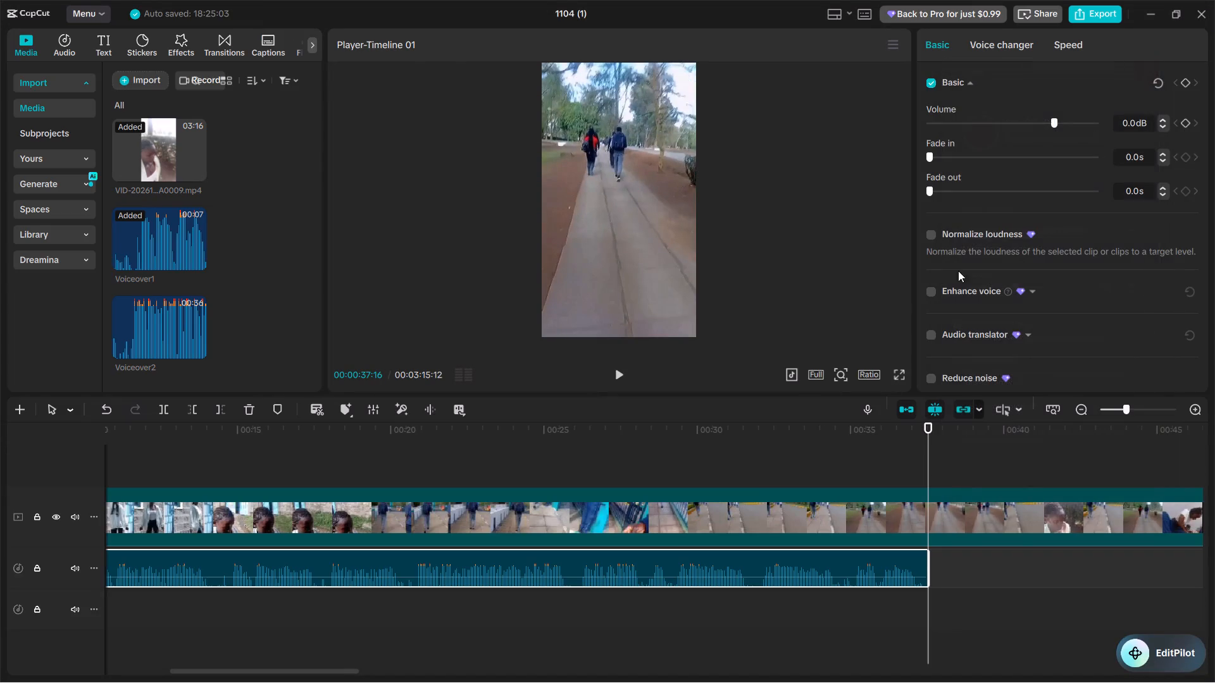
left_click(536, 625)
left_click(579, 610)
key("space")
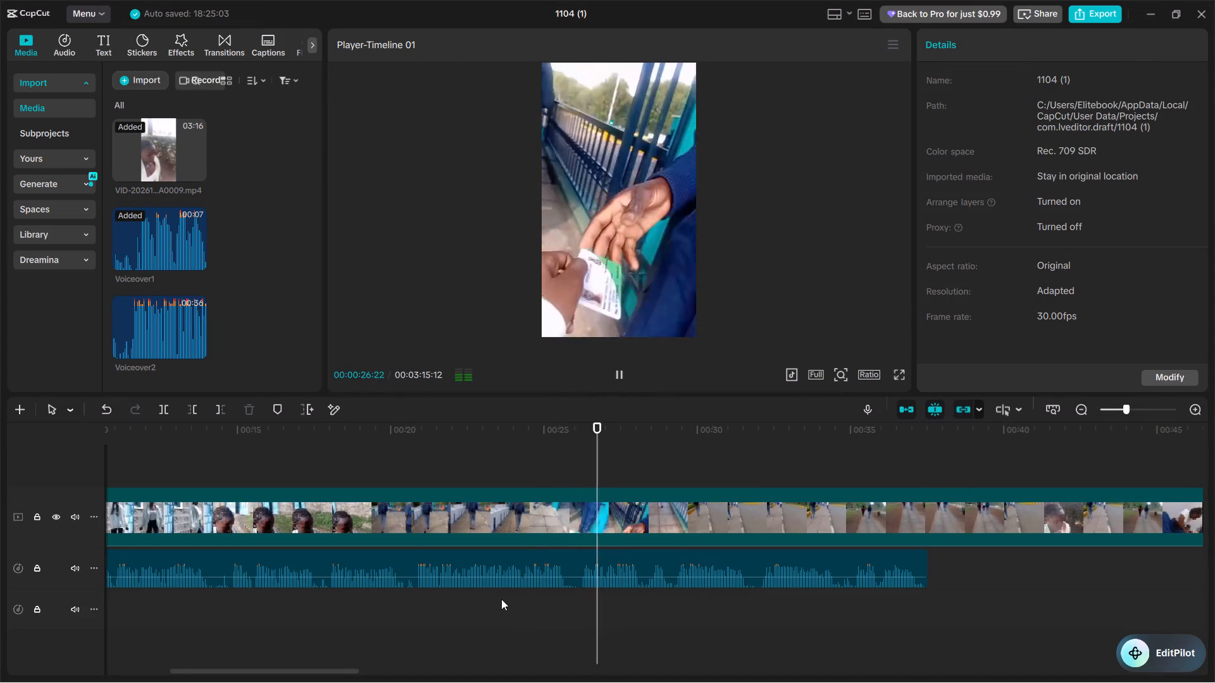
left_click(415, 598)
left_click(421, 570)
key("q")
left_click(575, 592)
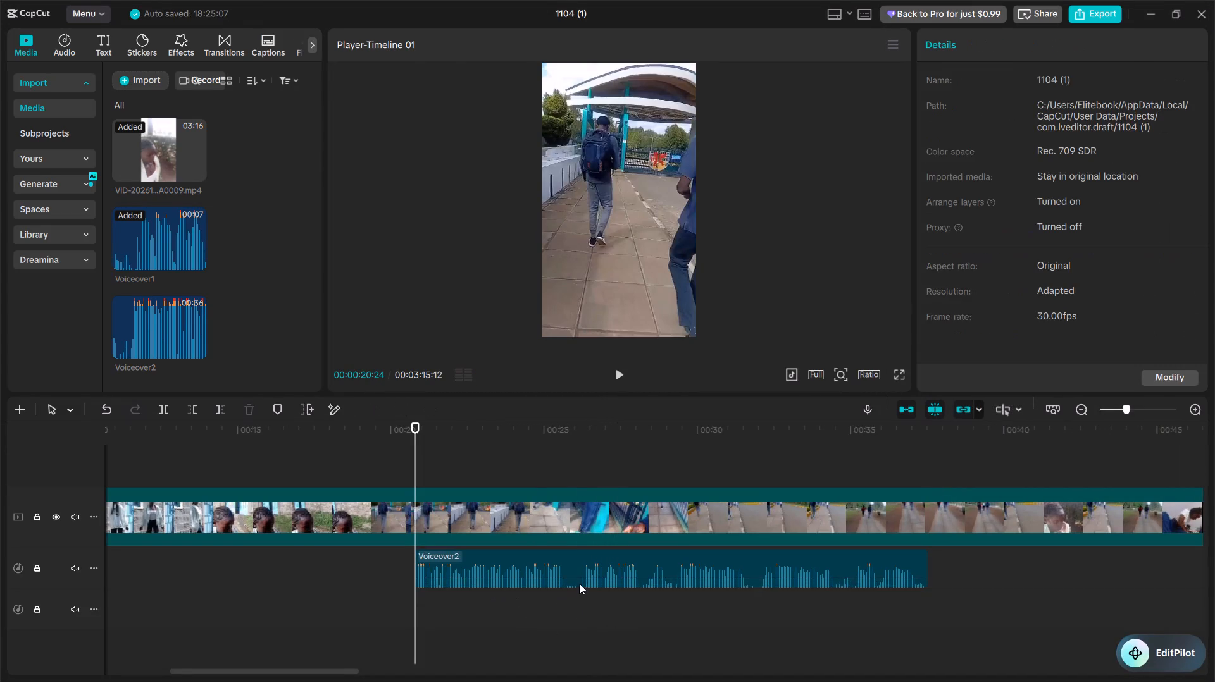
left_click(580, 572)
key("w")
Move the trimmed Voiceover2 to start at about 1.4 seconds, slightly overlapping the end of Voiceover1, and play it back.
left_click_drag(466, 558, 314, 582)
scroll(388, 574, "right", 3)
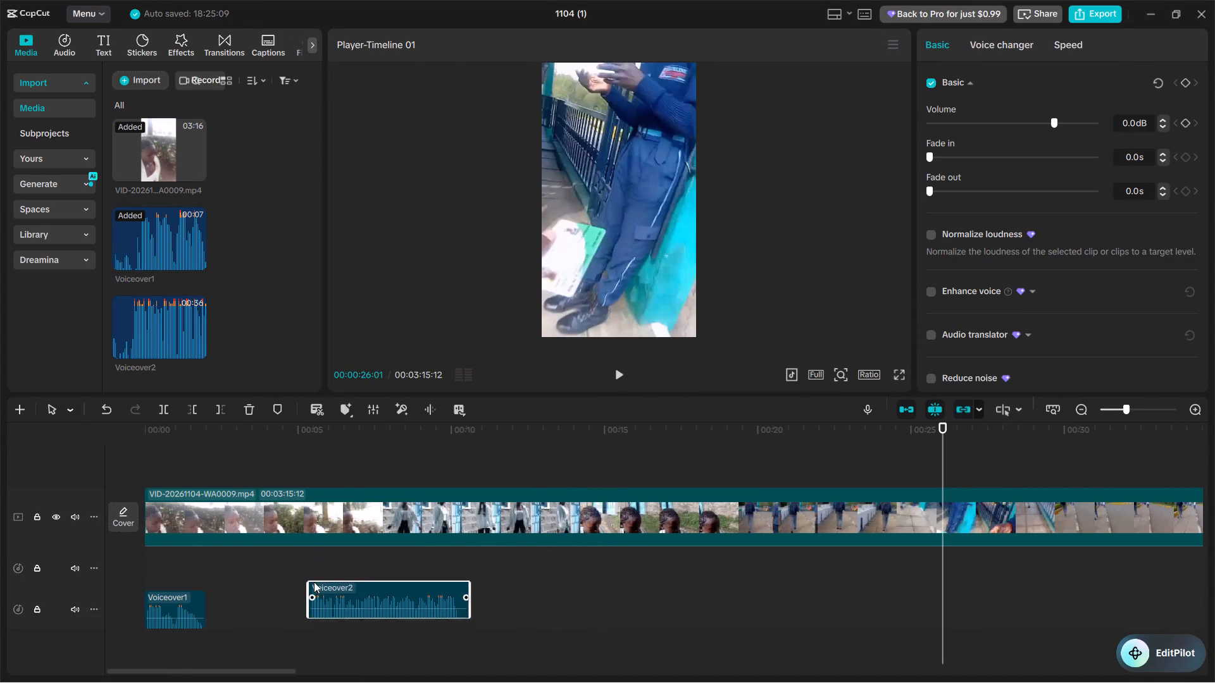
left_click_drag(314, 582, 238, 584)
left_click(166, 569)
key("space")
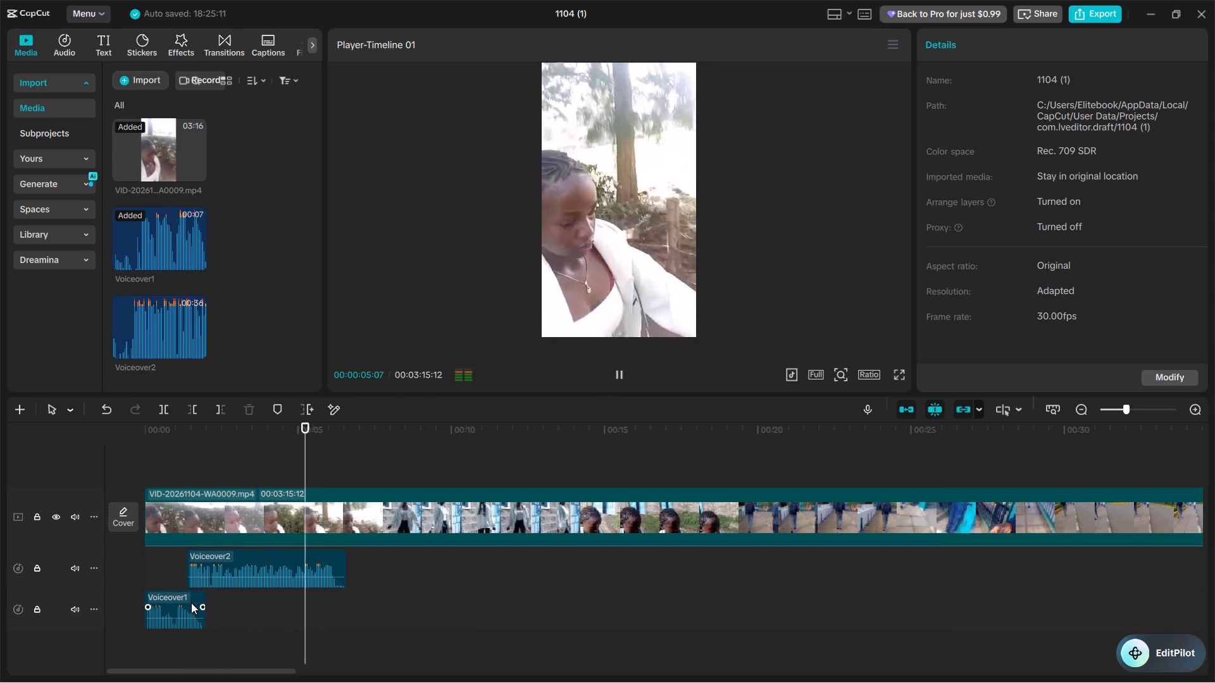
Replay the later part of Voiceover2 to find the cut point and trim its end back to 00:00:04:19.
left_click(279, 600)
key("space")
left_click(279, 600)
left_click(292, 572)
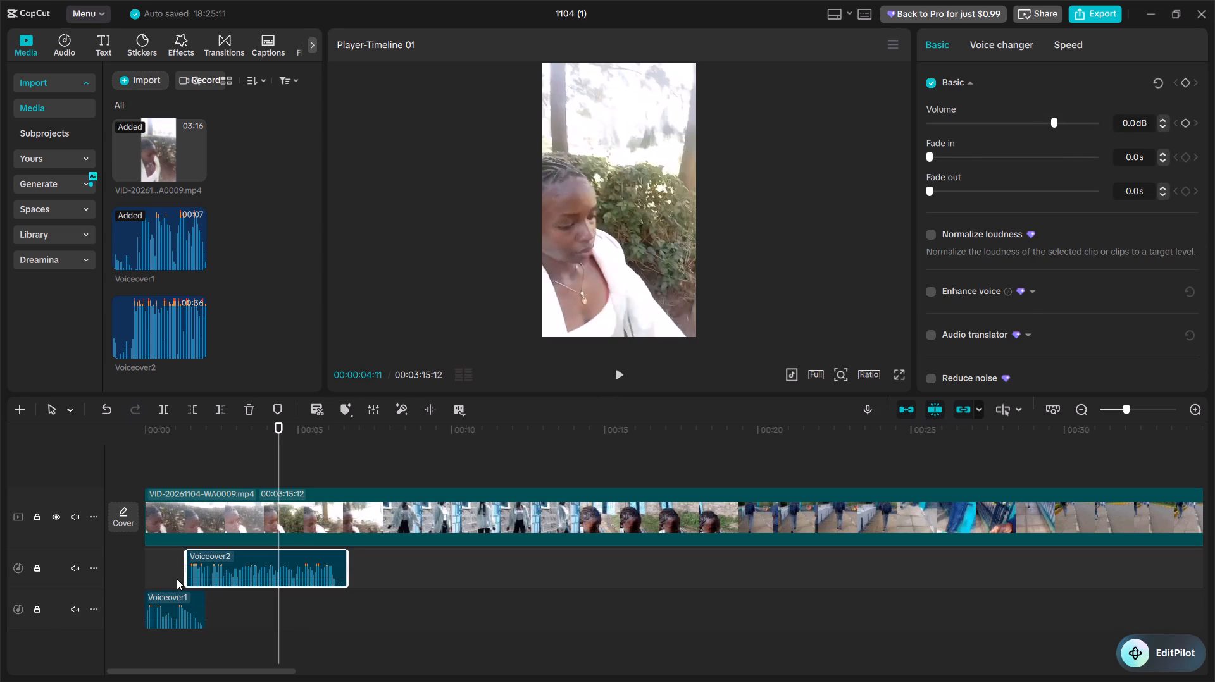
left_click(177, 579)
key("space")
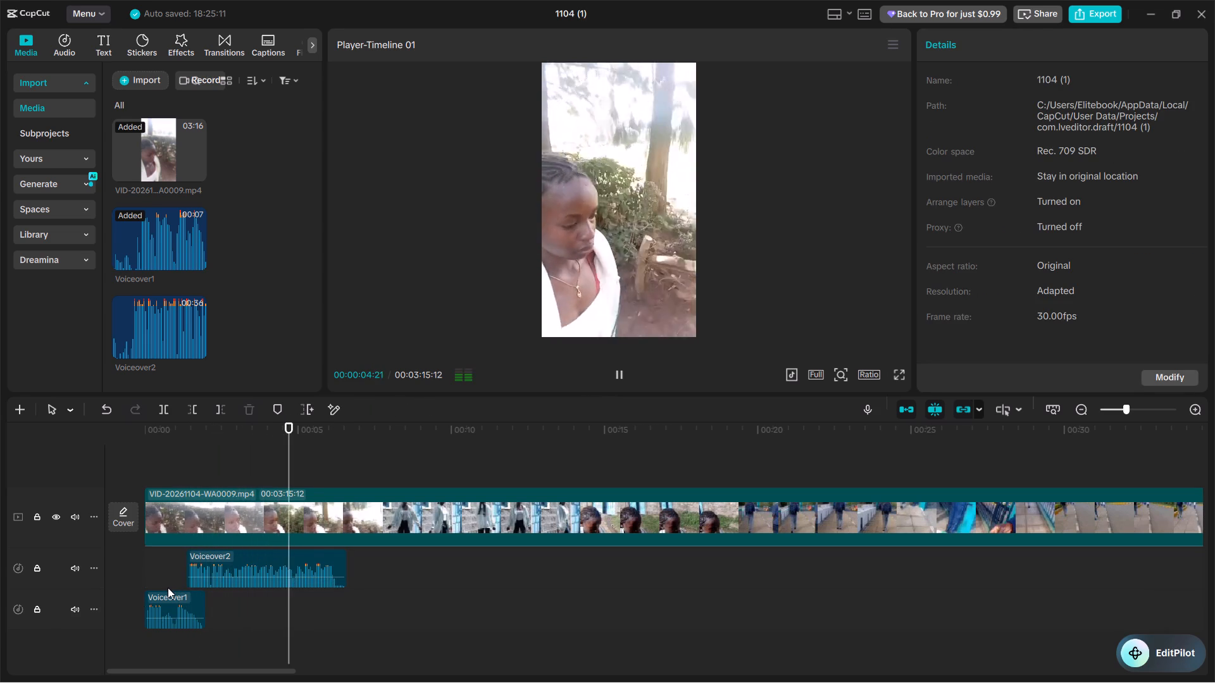
left_click(261, 600)
key("space")
key("space")
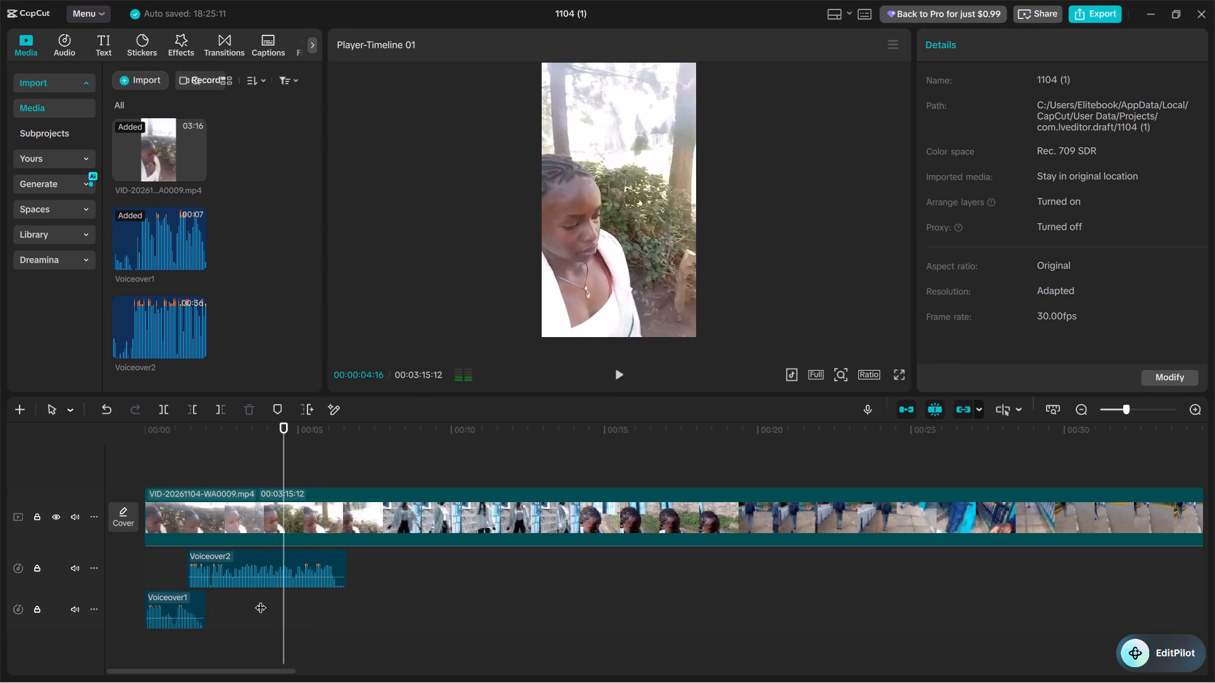
key("space")
key("space")
left_click(287, 589)
left_click(290, 568)
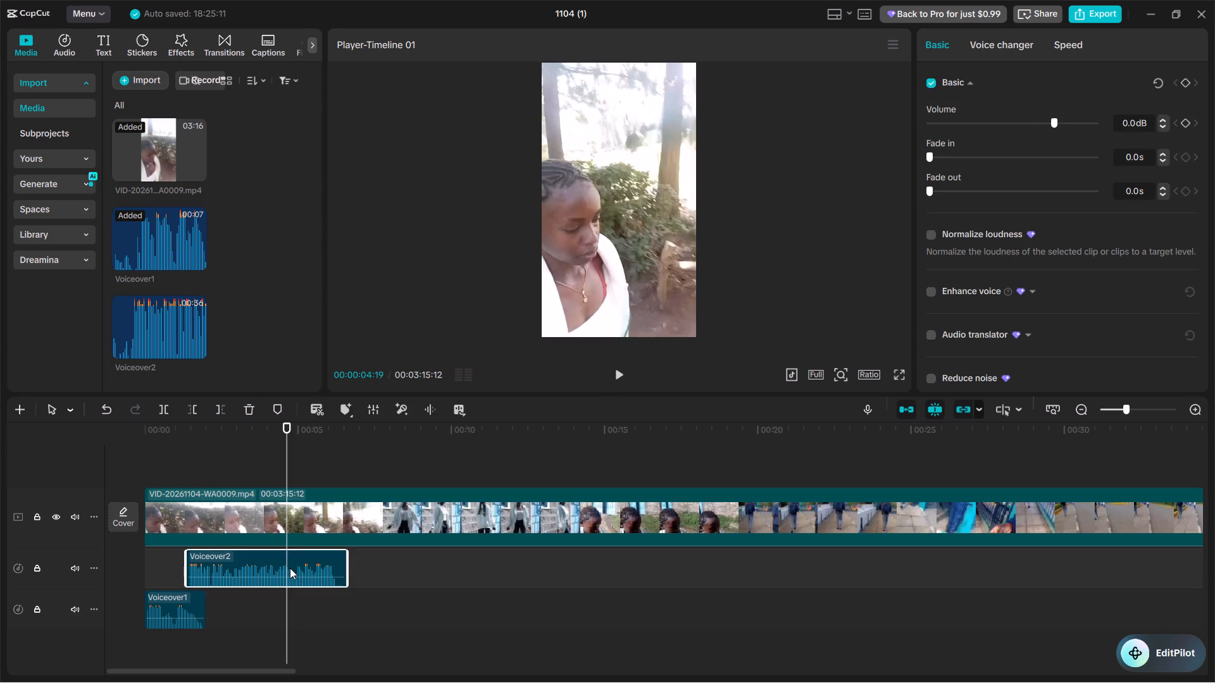
key("w")
Record another voiceover of about 11 seconds, starting at 00:00:04:06.
left_click(273, 593)
left_click(861, 409)
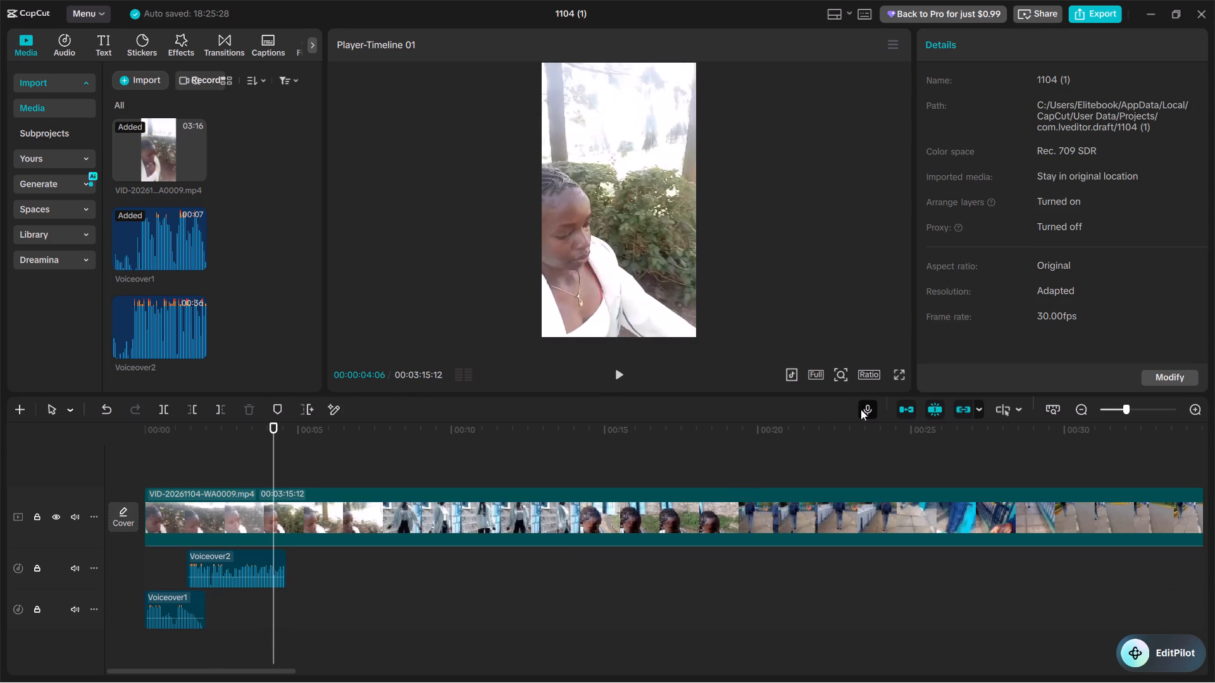
left_click(971, 132)
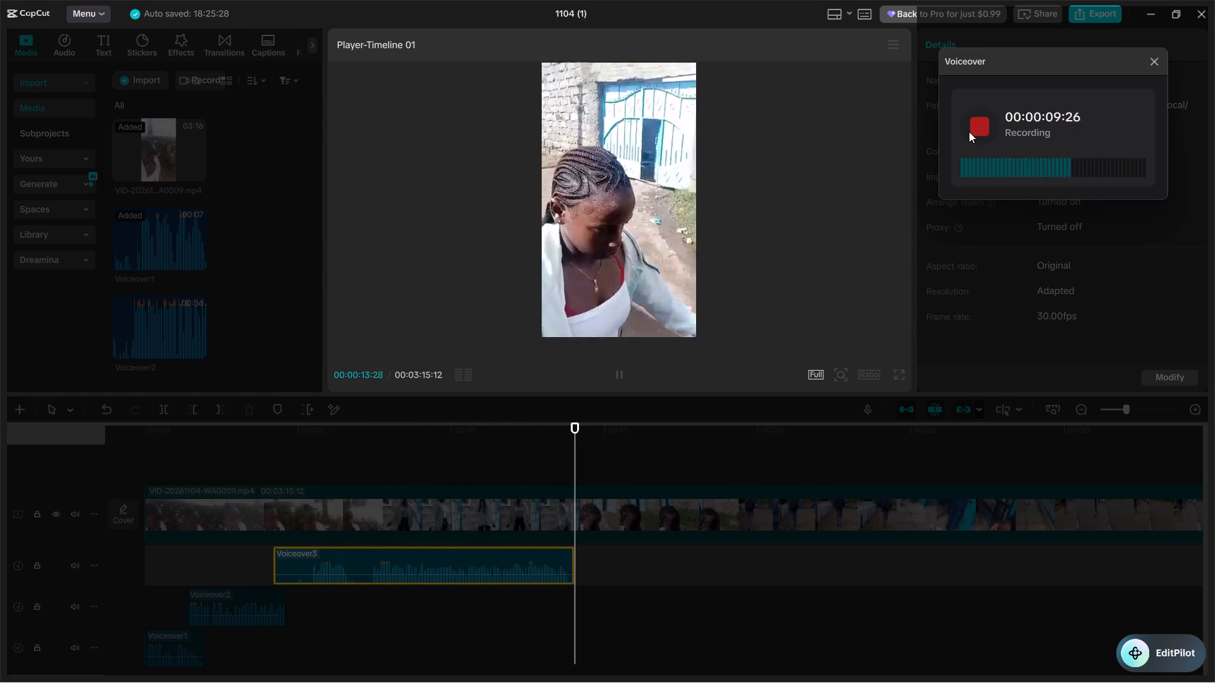
key("space")
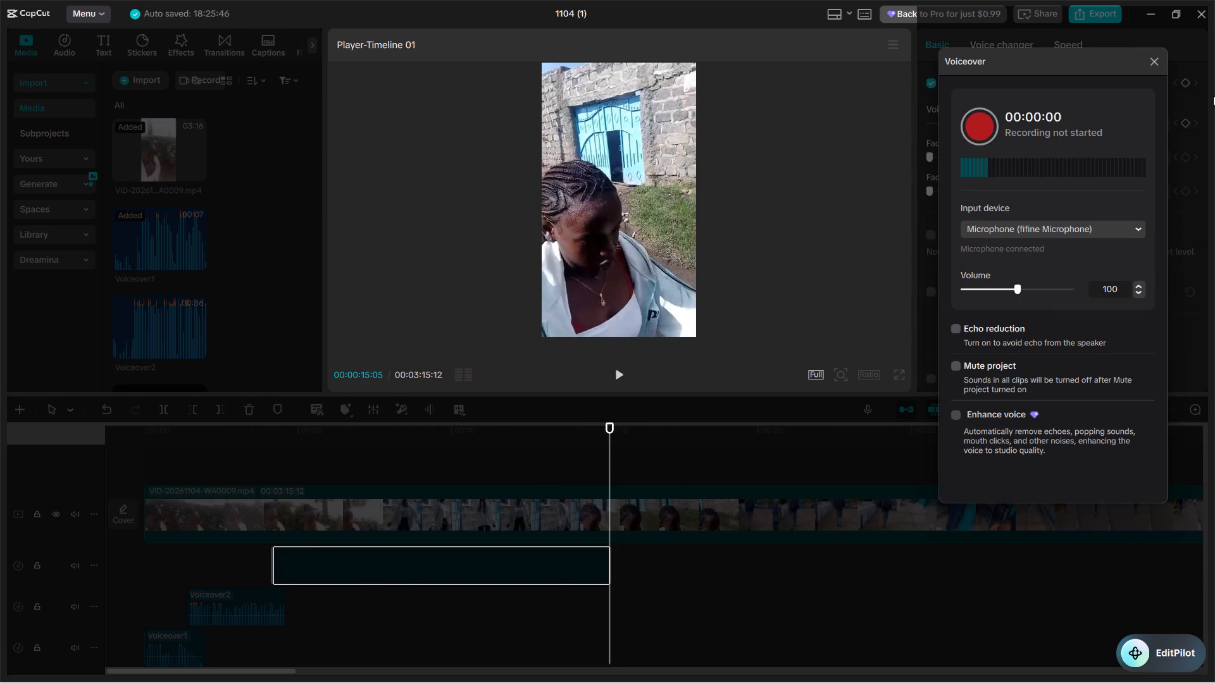
left_click(1156, 61)
Trim the opening off Voiceover3 up to about 7.6 seconds on the timeline and play the remaining part.
left_click(378, 588)
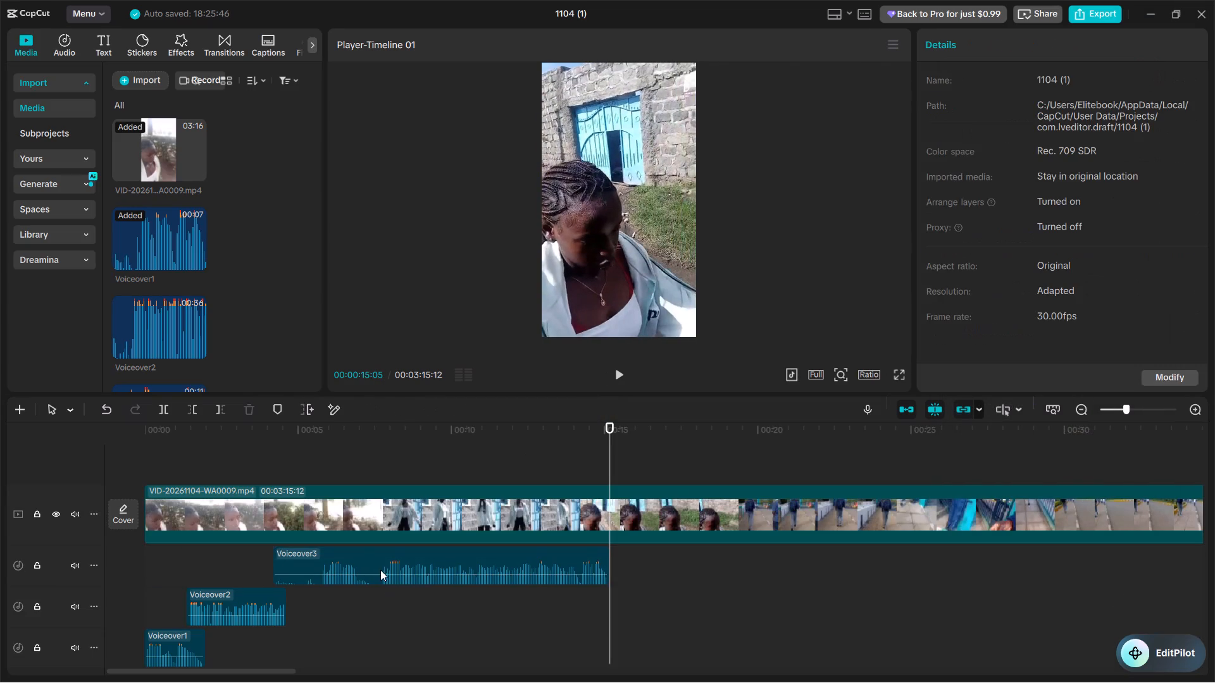
left_click(380, 570)
key("q")
key("space")
Move Voiceover3 earlier to start at about 4.5 seconds, slightly overlapping Voiceover2's end, and play back the join.
key("ctrl+equal")
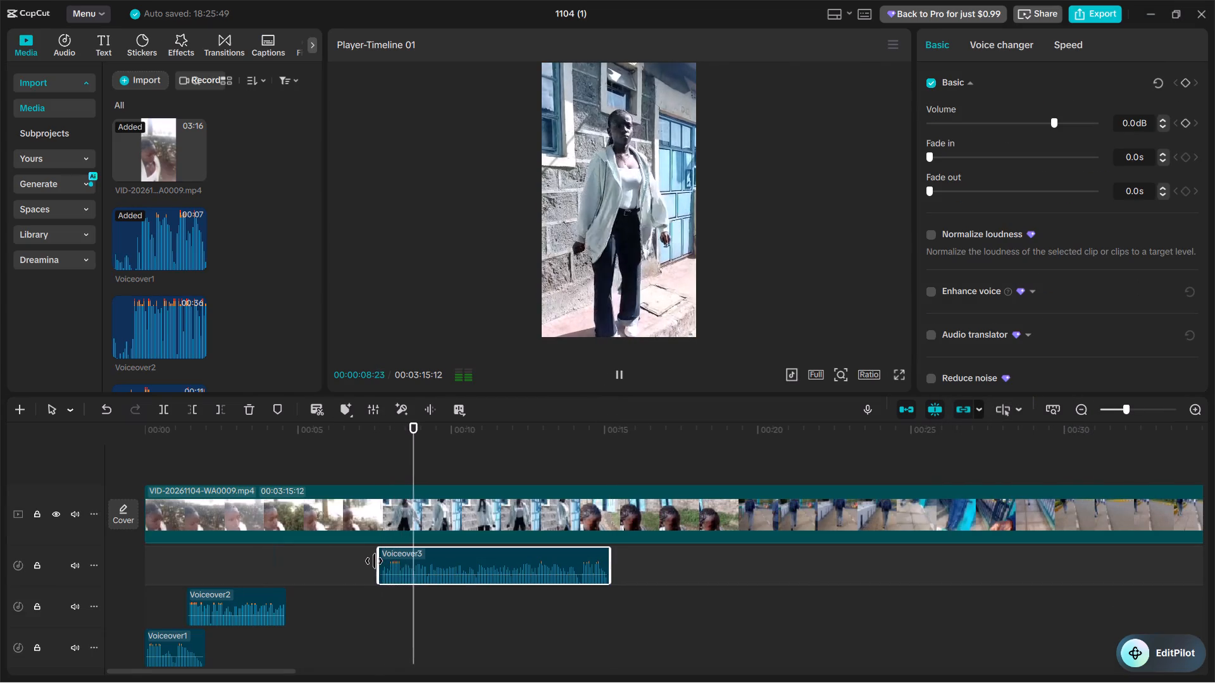
key("ctrl+equal")
scroll(374, 561, "right", 1)
left_click_drag(702, 558, 328, 581)
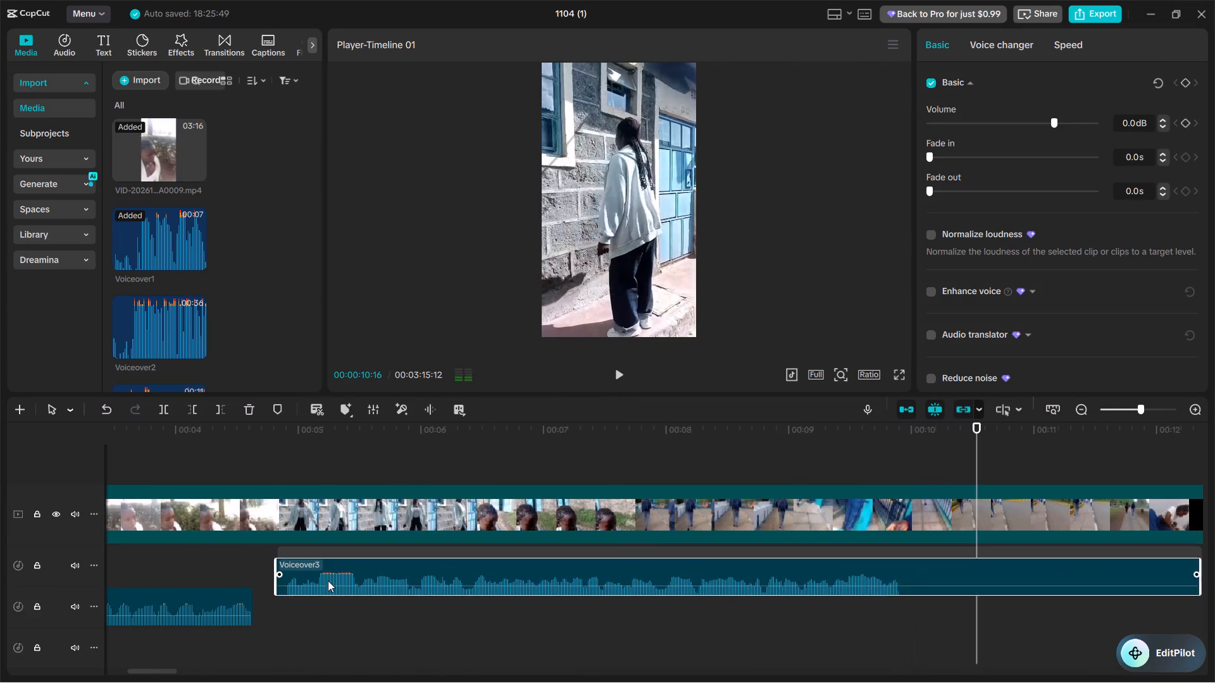
left_click_drag(328, 581, 308, 577)
left_click(128, 589)
left_click(124, 575)
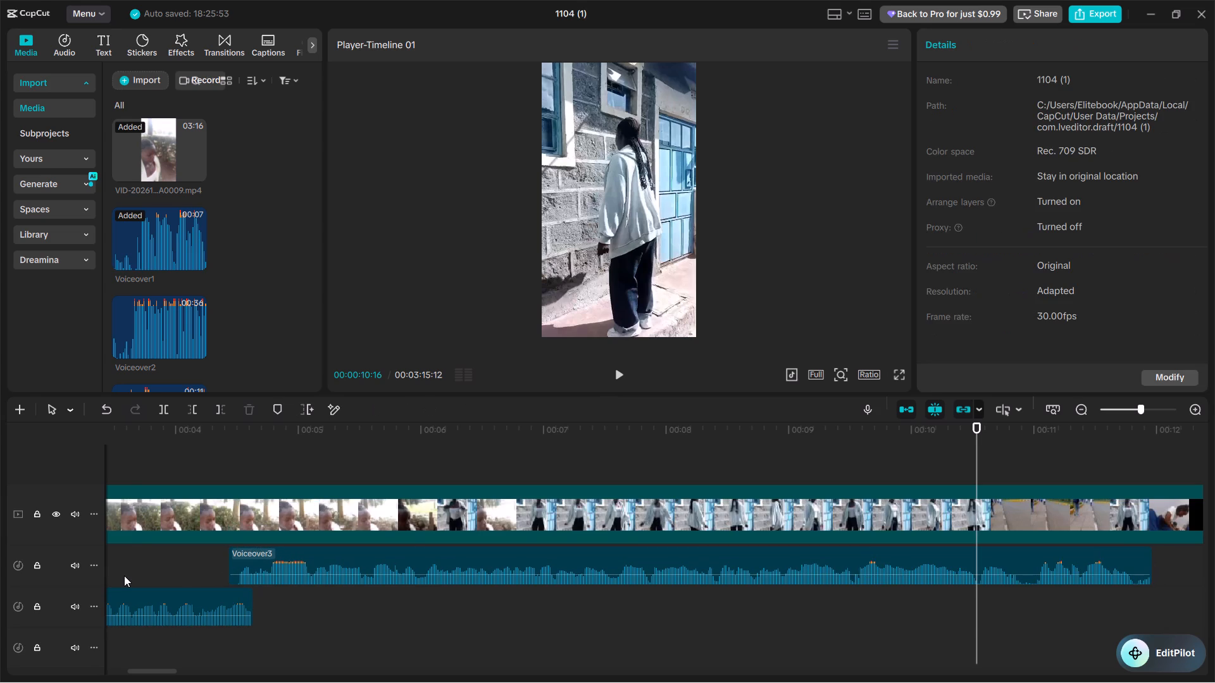
key("space")
key("space")
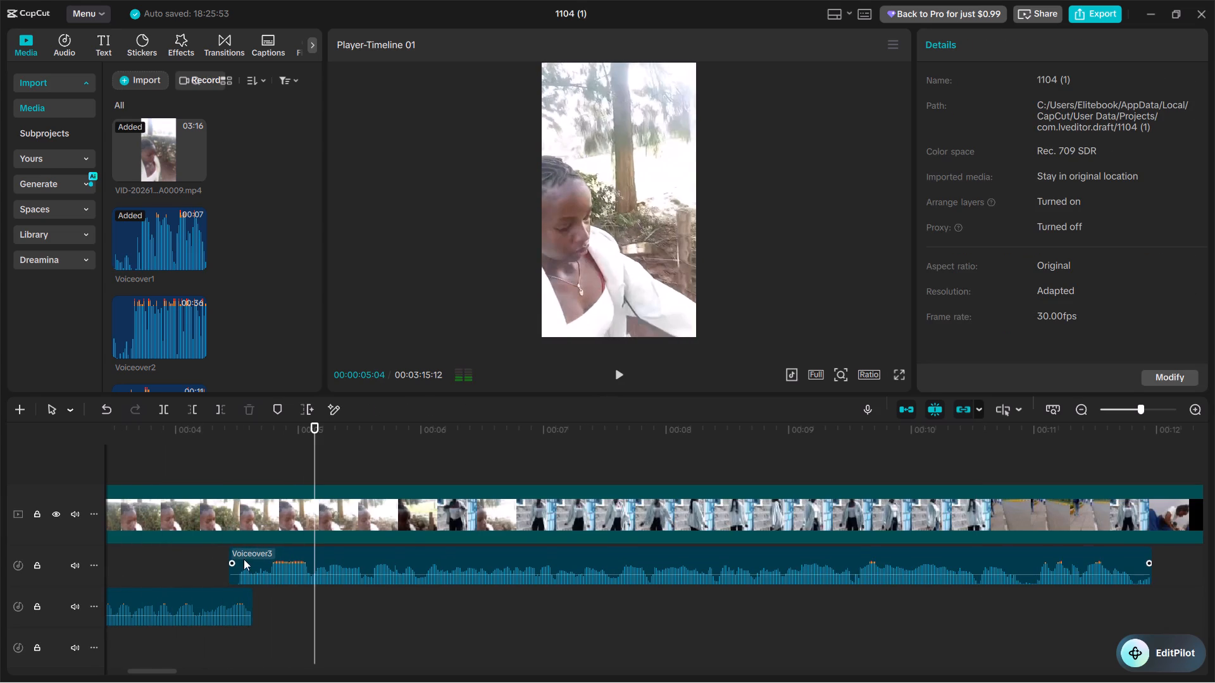
left_click_drag(244, 559, 253, 563)
left_click(195, 643)
key("space")
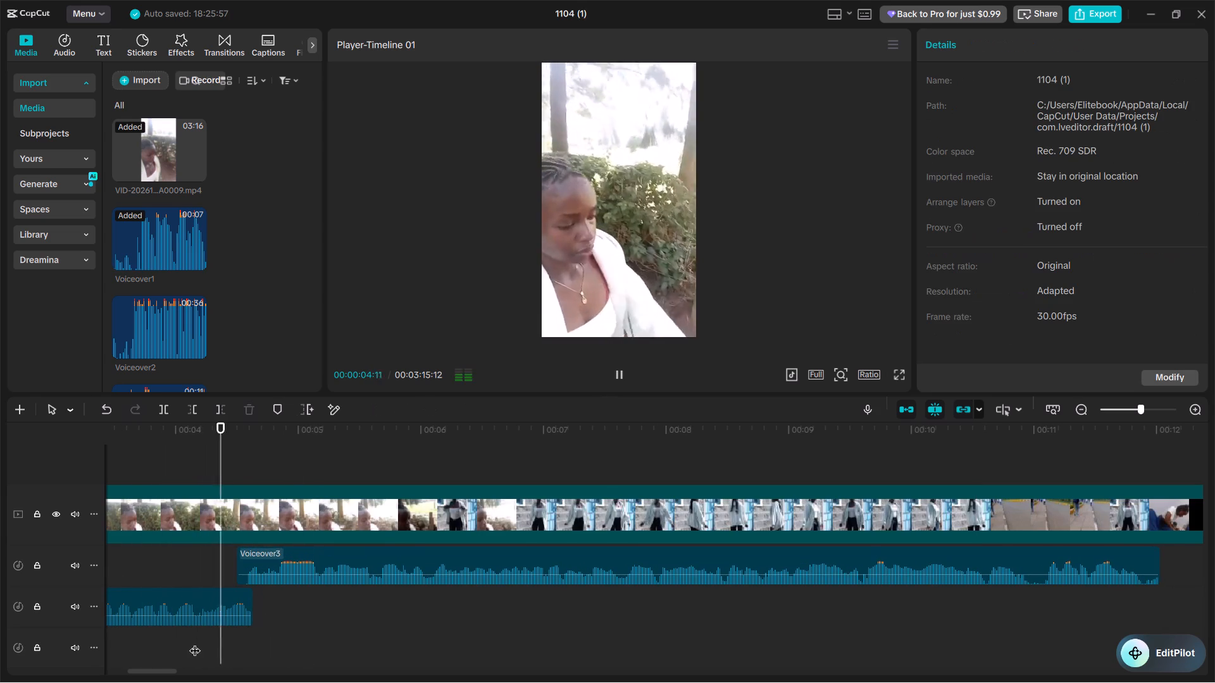
left_click(227, 610)
key("space")
Extend the end of Voiceover2 by about one frame and play the join again.
left_click(250, 617)
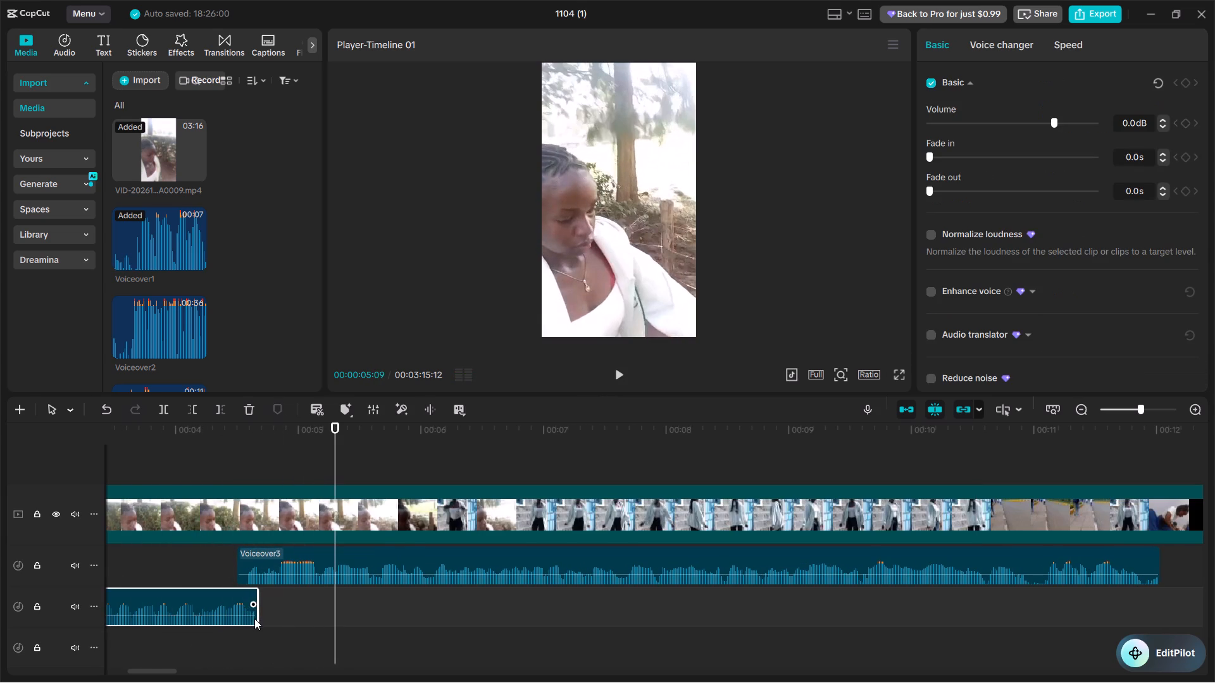
left_click(209, 567)
key("space")
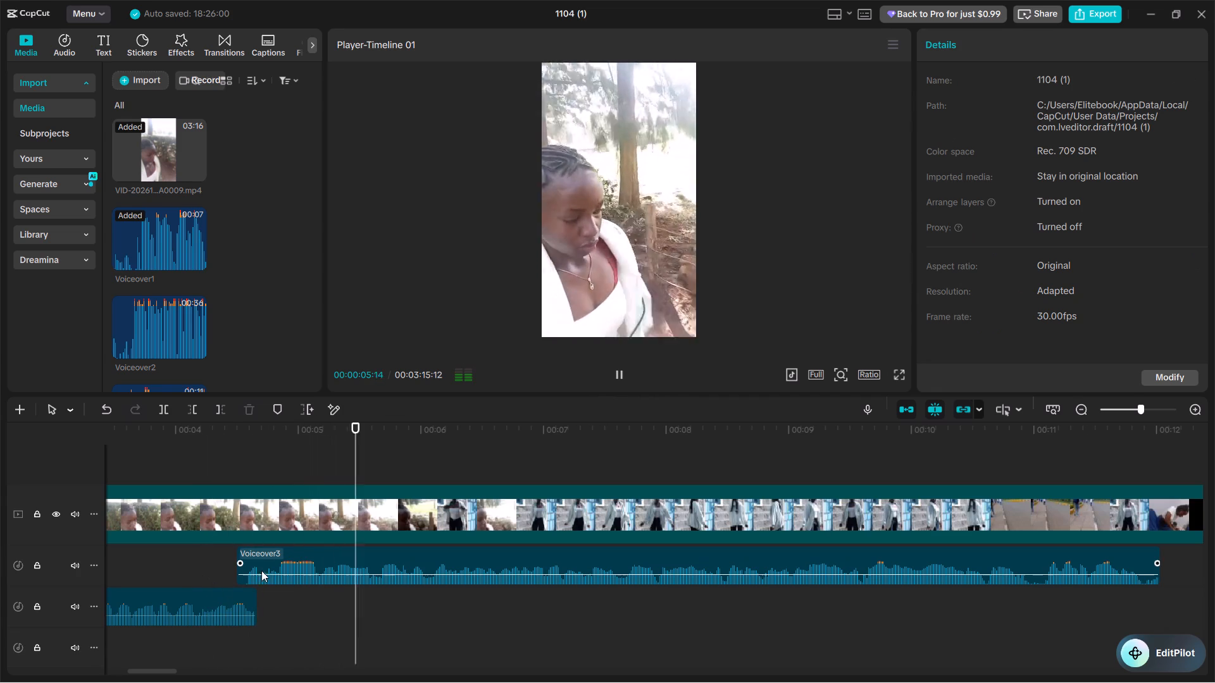
Move Voiceover3 down onto Voiceover1's track at the same time position and play it through.
left_click_drag(266, 562, 268, 631)
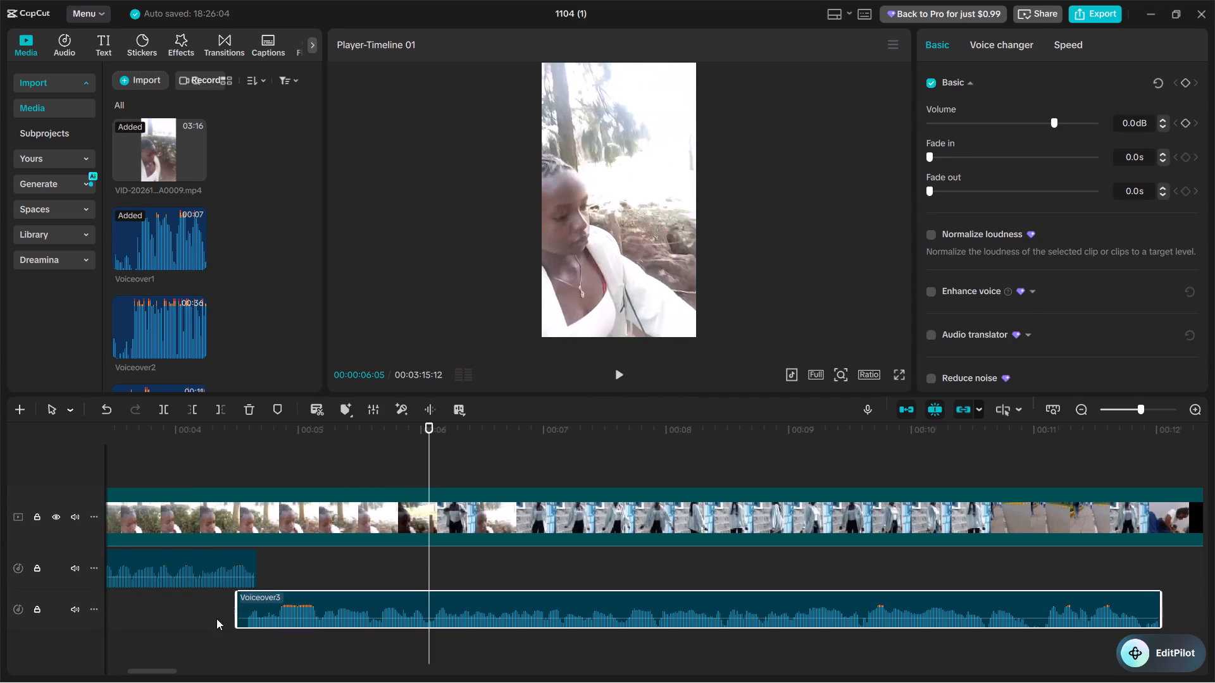
left_click(216, 618)
key("space")
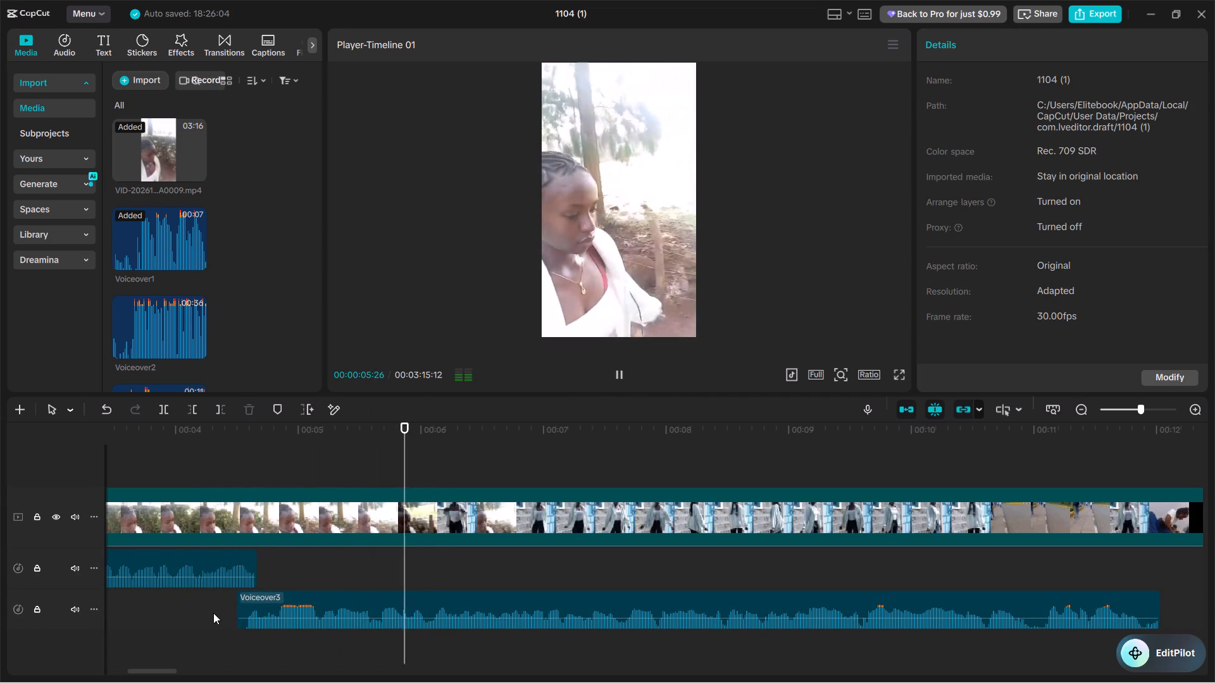
key("ctrl+minus")
key("ctrl+minus")
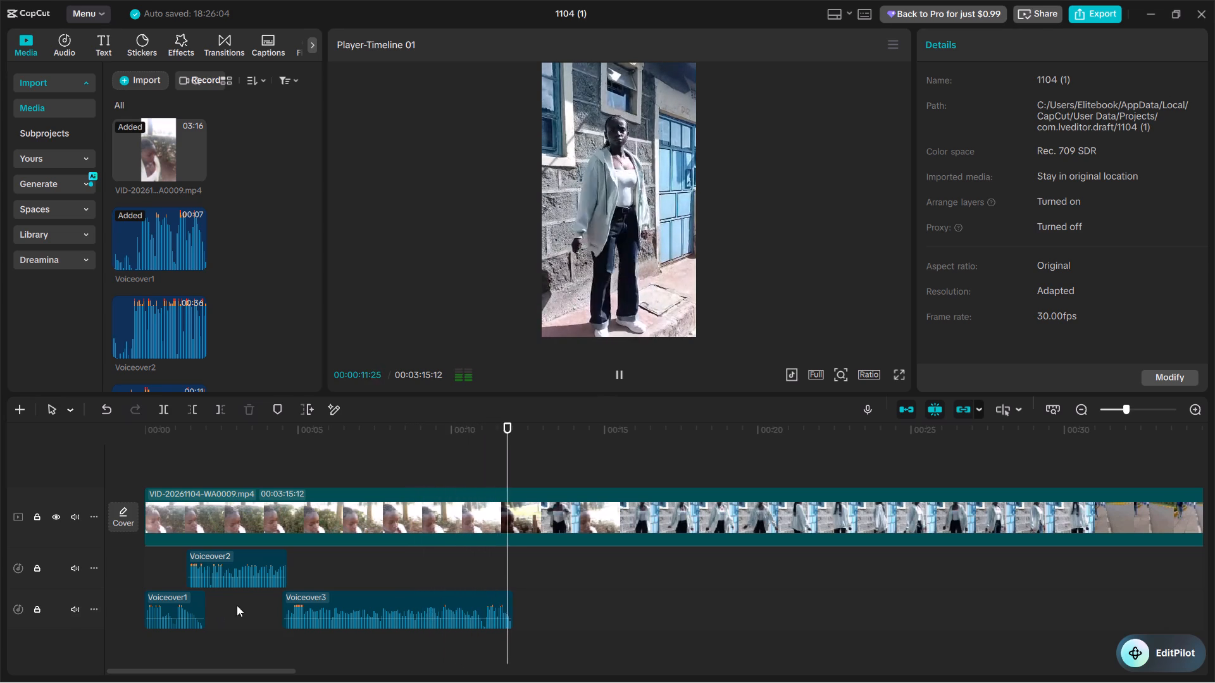
key("space")
Split Voiceover3 at 00:00:11:03.
left_click(487, 583)
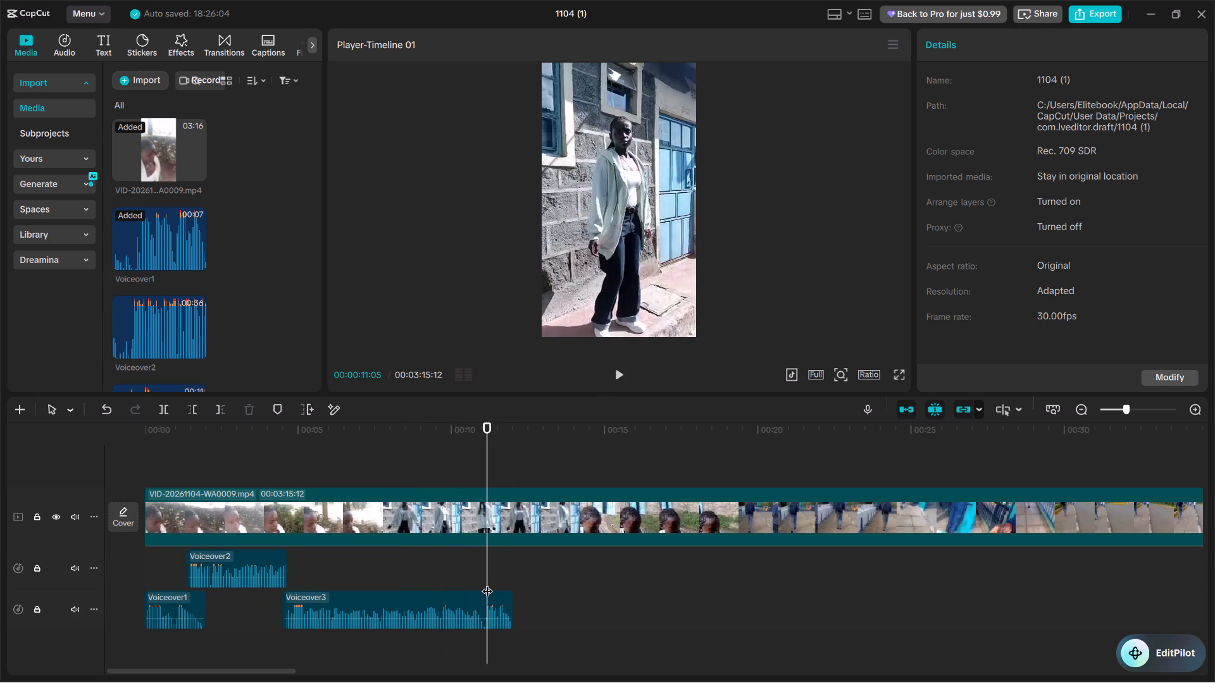
left_click(485, 582)
left_click(482, 613)
key("ctrl+b")
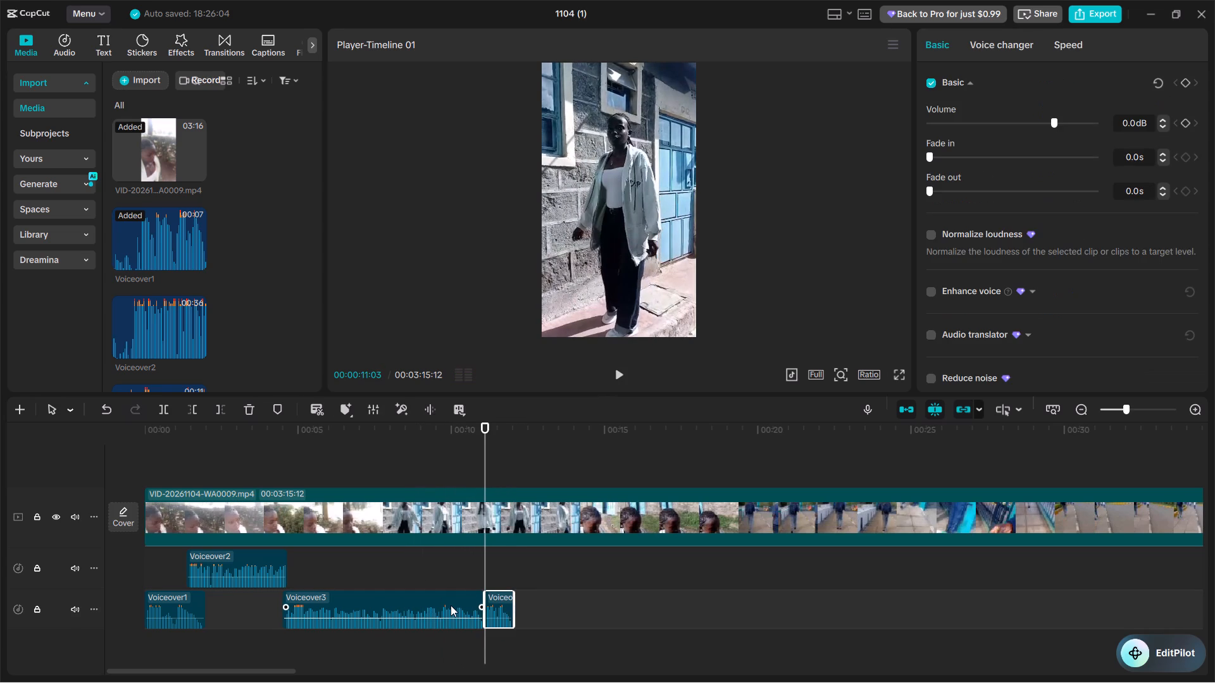
Move the last piece of Voiceover3 onto Voiceover2's track, about 0.2 seconds earlier to overlap the first piece, and play it back.
left_click_drag(497, 605, 490, 572)
left_click(450, 573)
key("space")
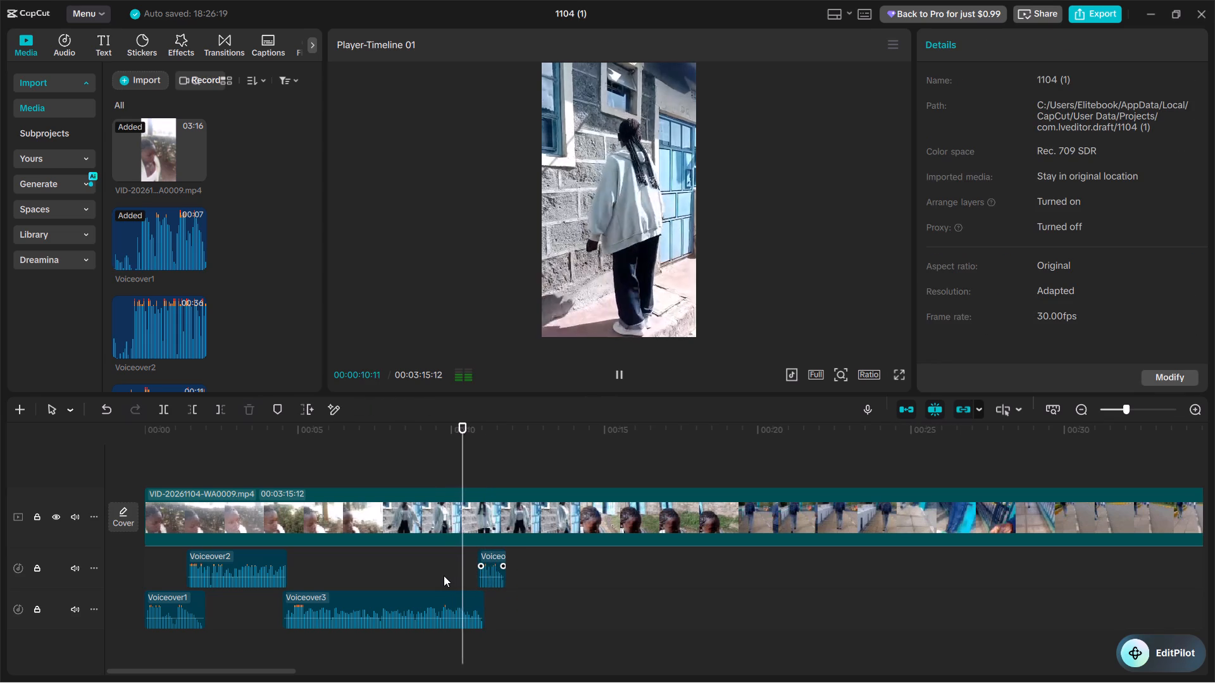
key("space")
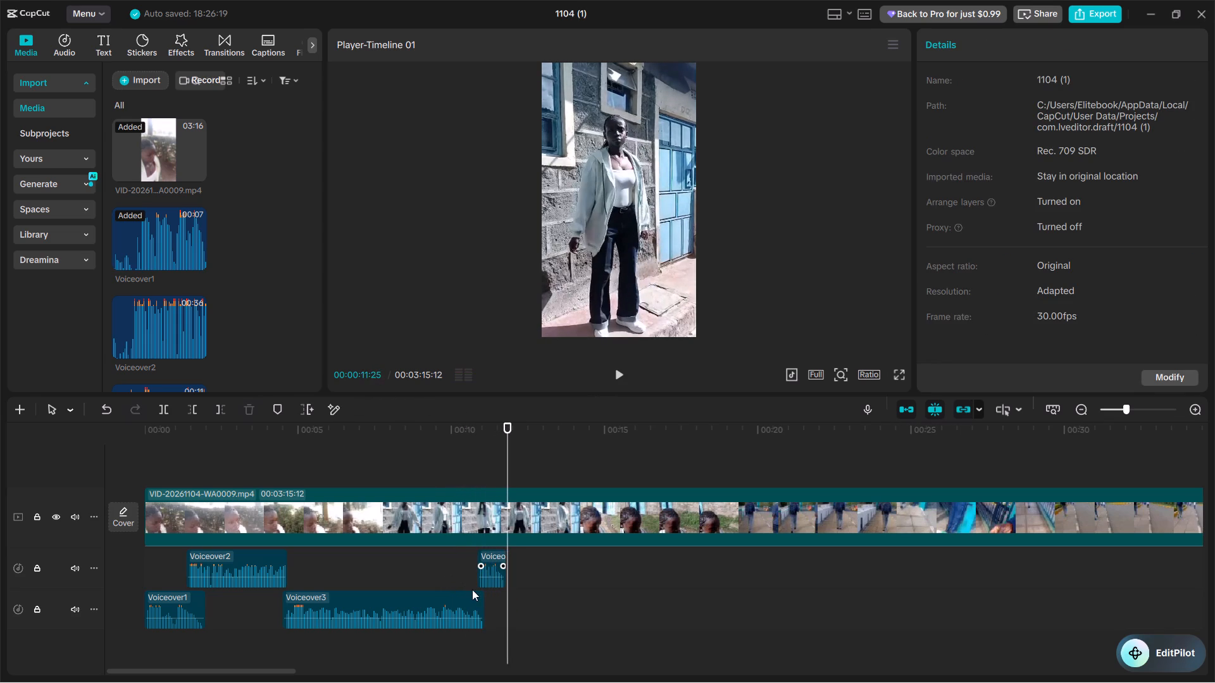
Play the timeline from the start through the last voiceover piece, trying and undoing a split at 00:00:02:14.
key("Home")
key("space")
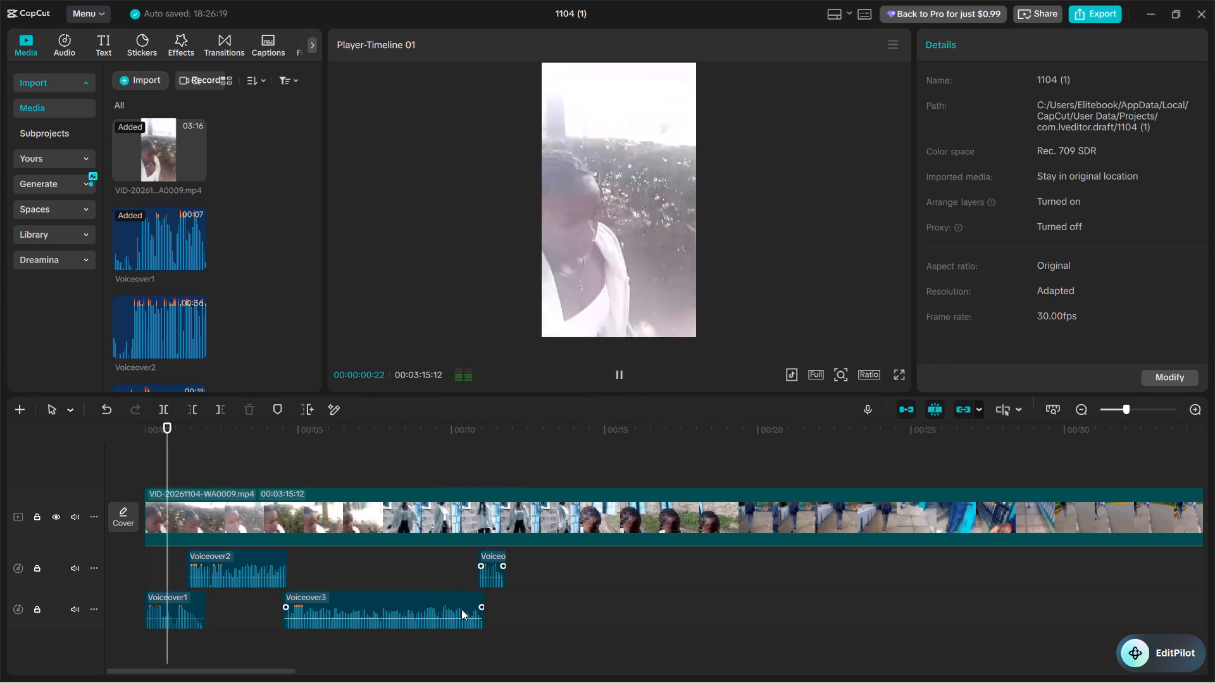
key("space")
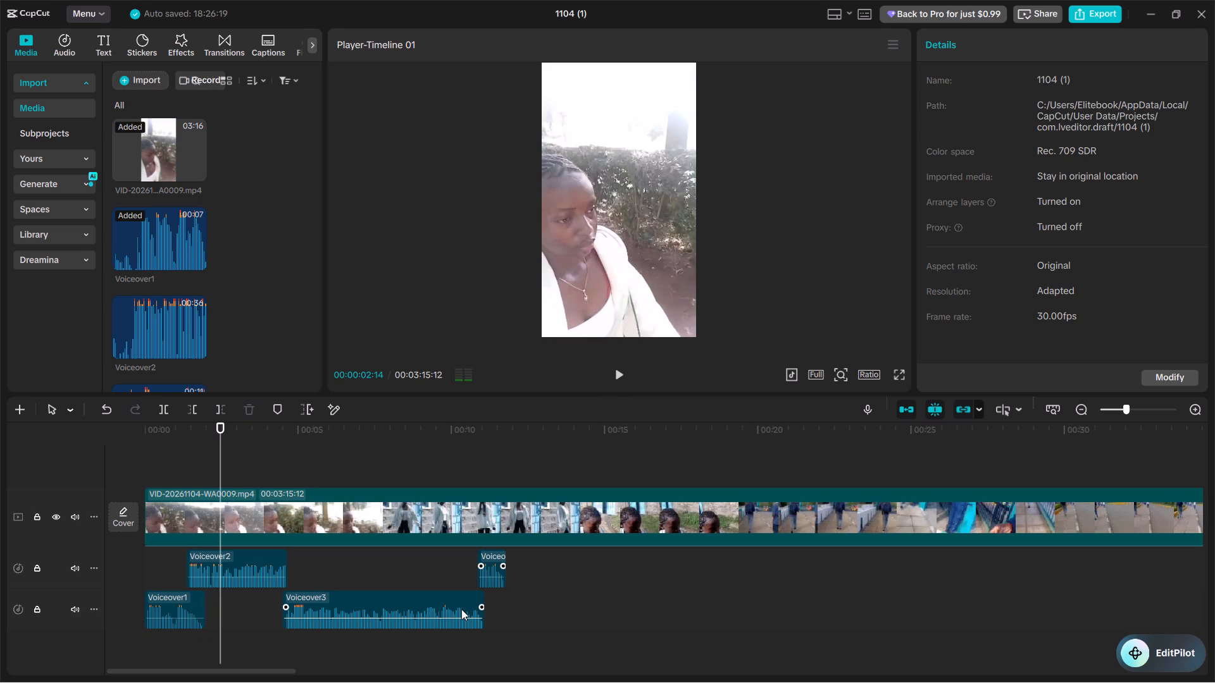
key("ctrl+b")
key("ctrl+z")
key("space")
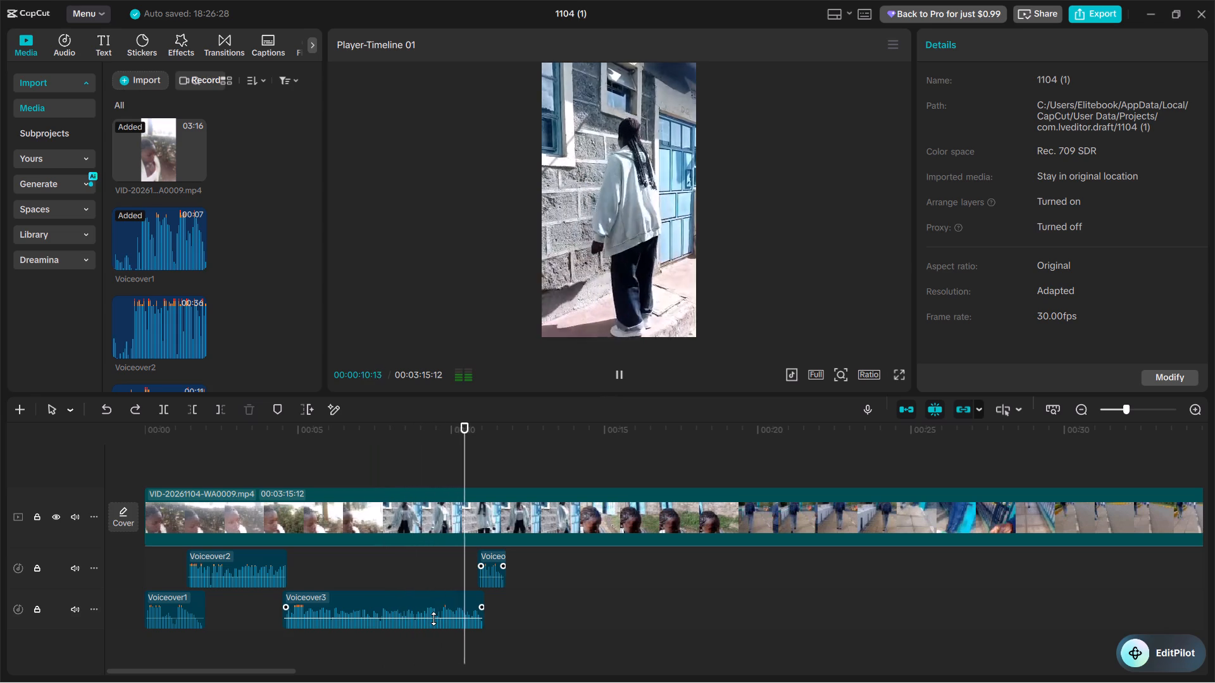
key("space")
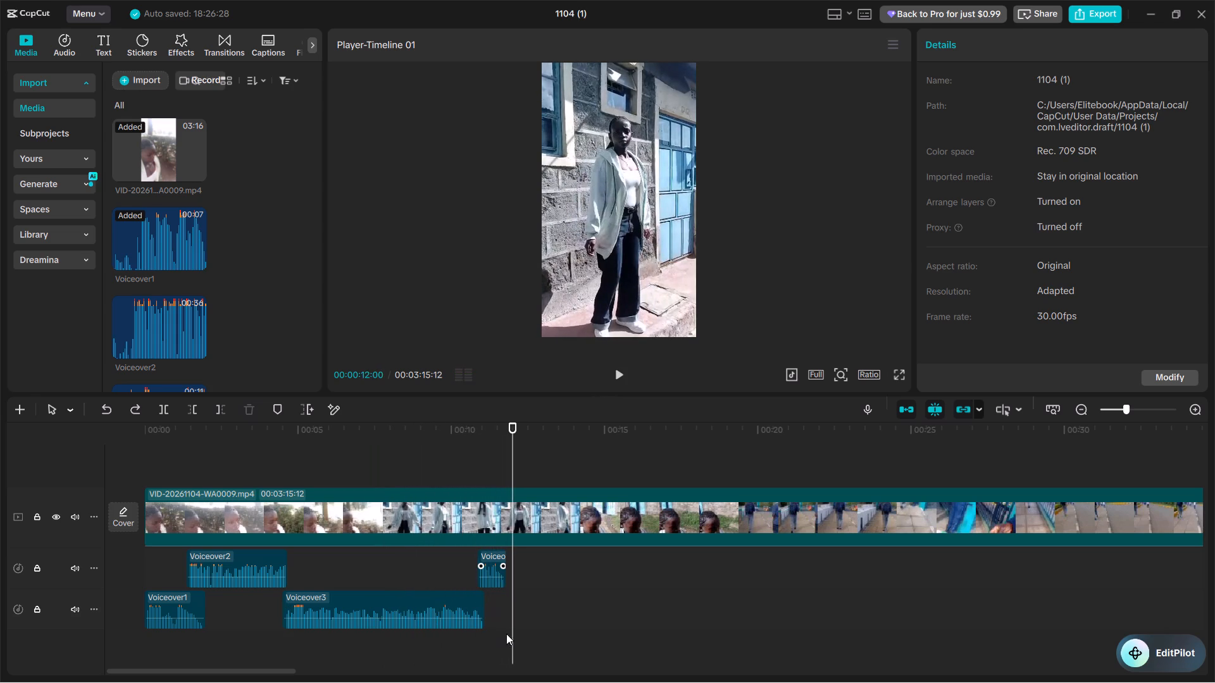
Record another voiceover of about 4 seconds, starting at 00:00:11:16.
left_click(498, 605)
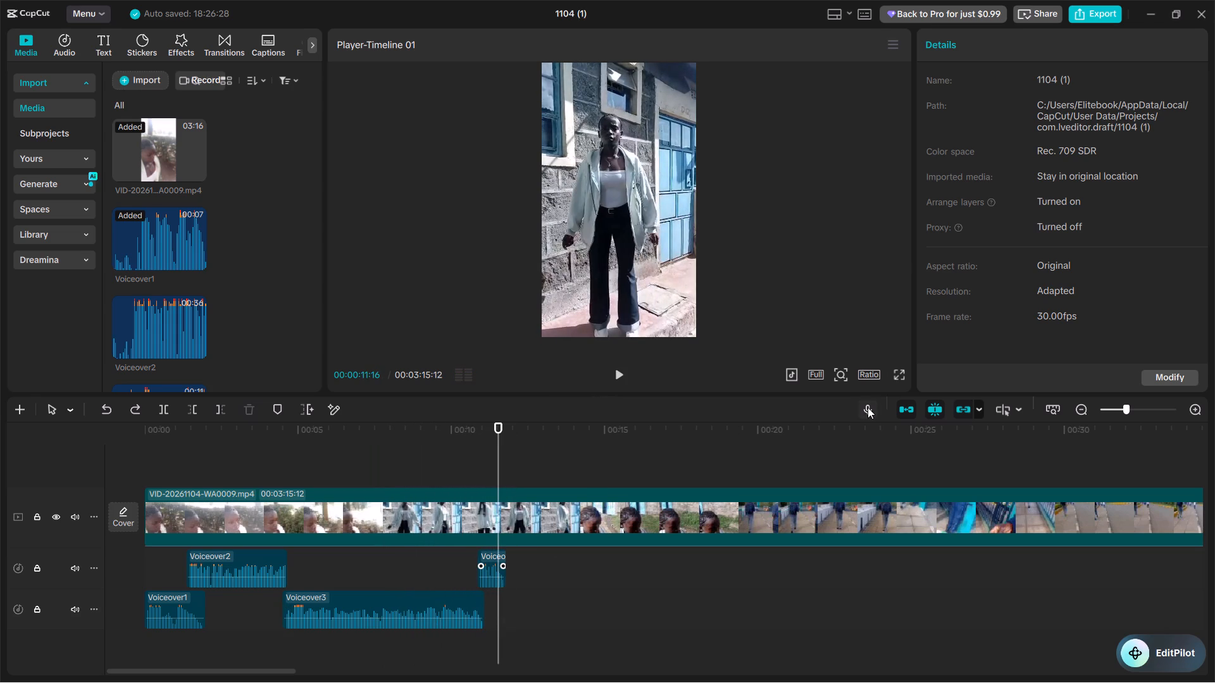
left_click(868, 407)
left_click(982, 135)
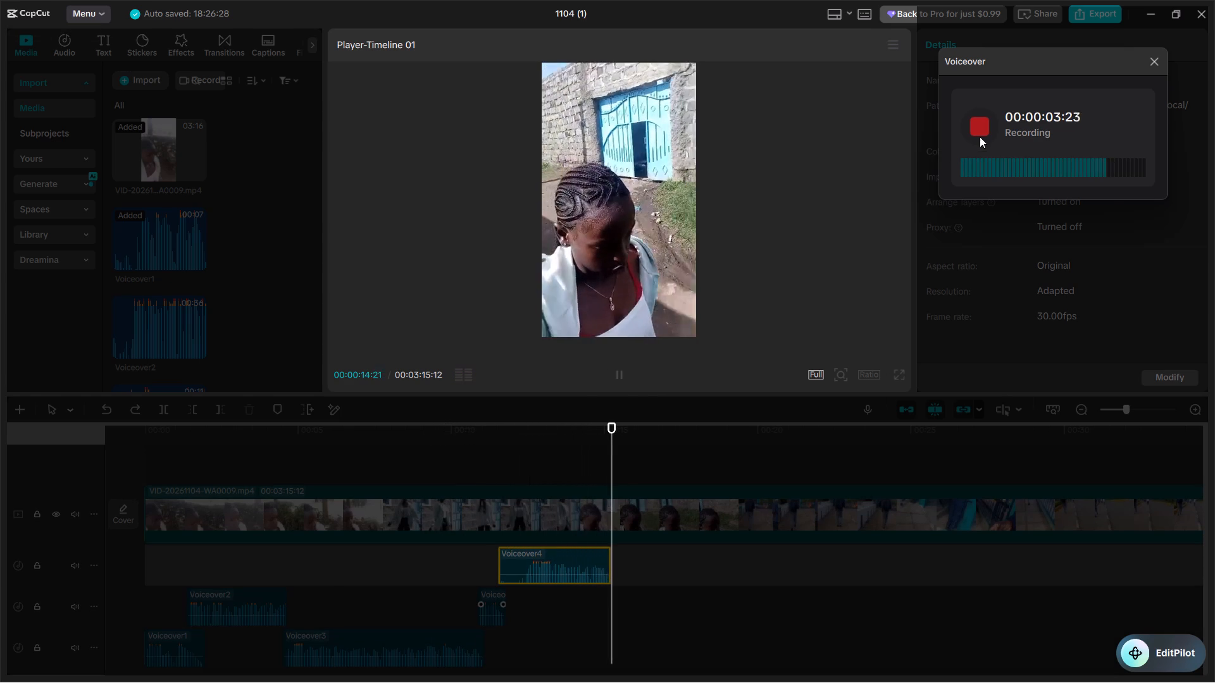
key("space")
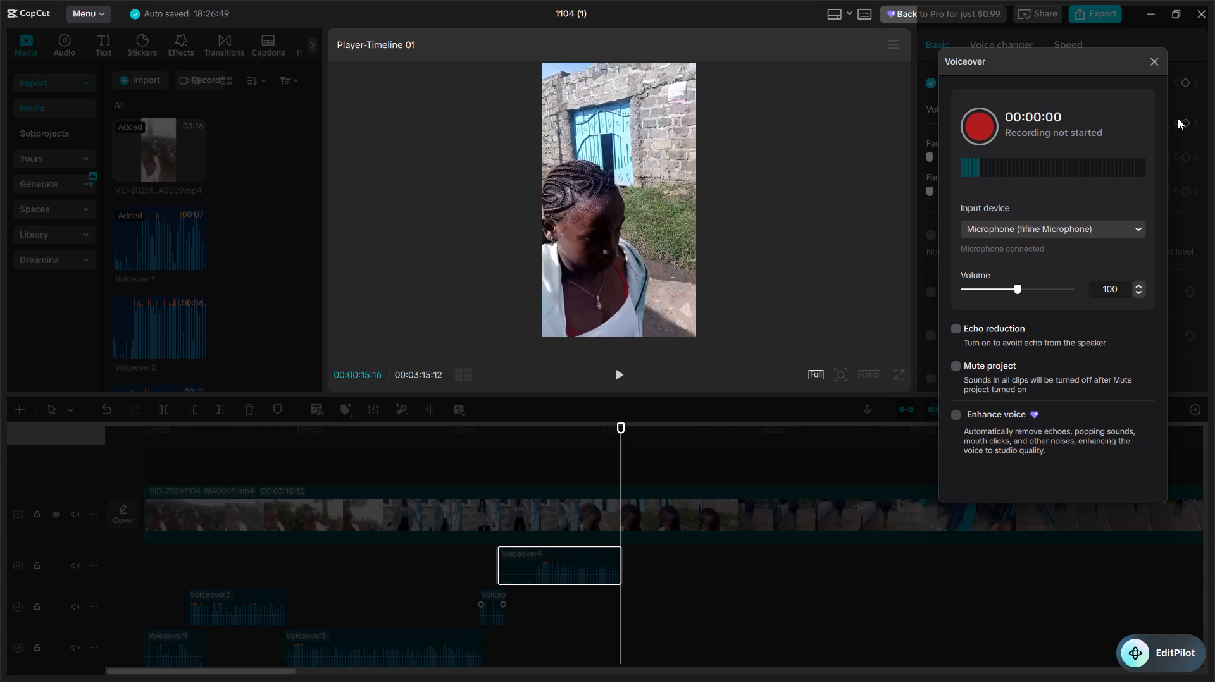
Close the voiceover recorder and trim off the start of Voiceover4 up to 00:00:12:20.
left_click(1161, 60)
left_click(532, 596)
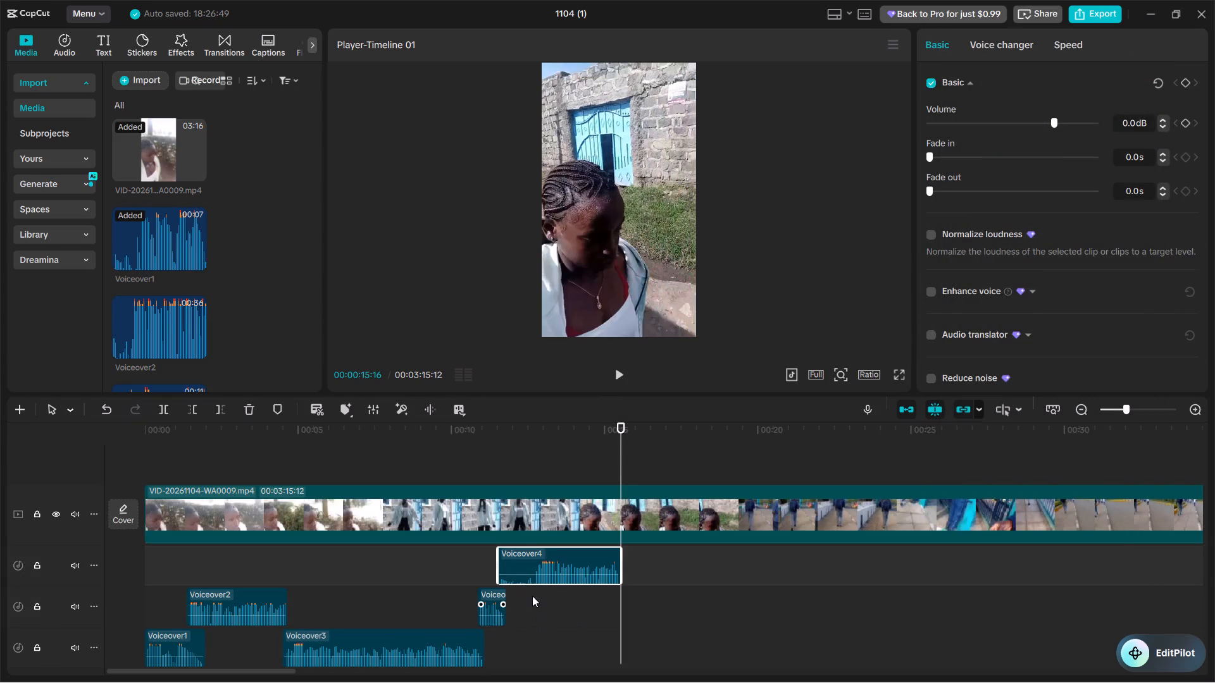
key("Right")
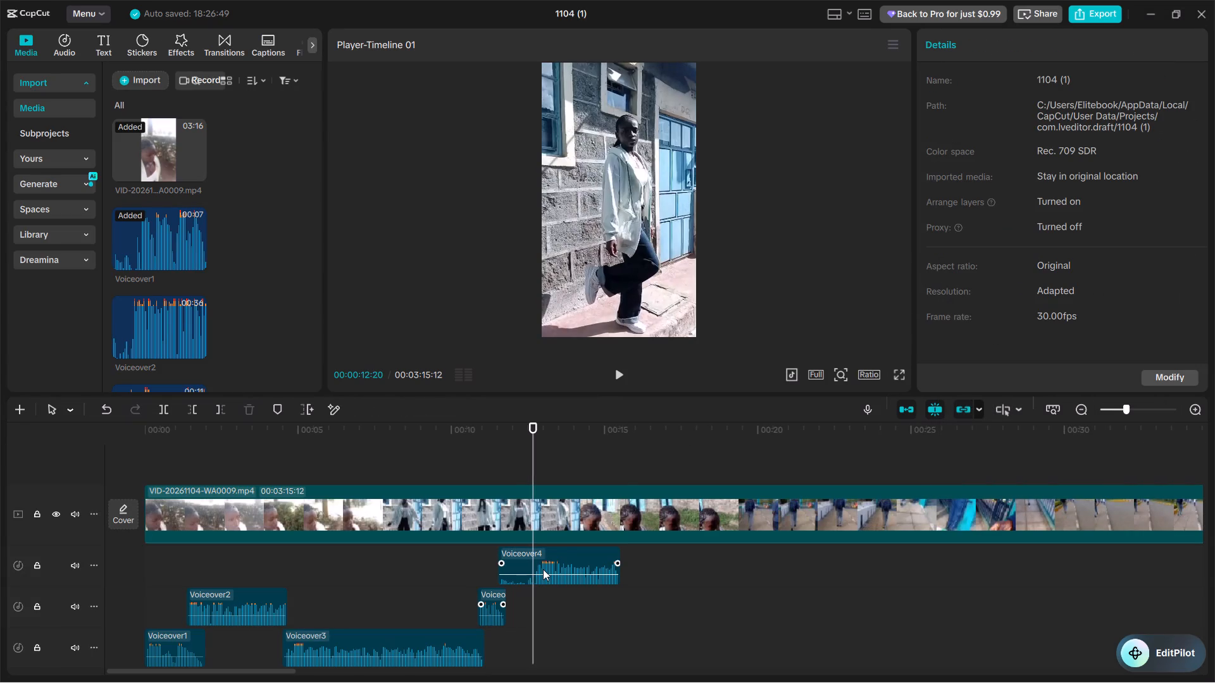
left_click(543, 569)
key("q")
Move Voiceover4 onto the lowest voiceover track, starting at about 00:00:11:17 to overlap the last Voiceover3 piece, and play back the transition.
left_click_drag(559, 553, 530, 637)
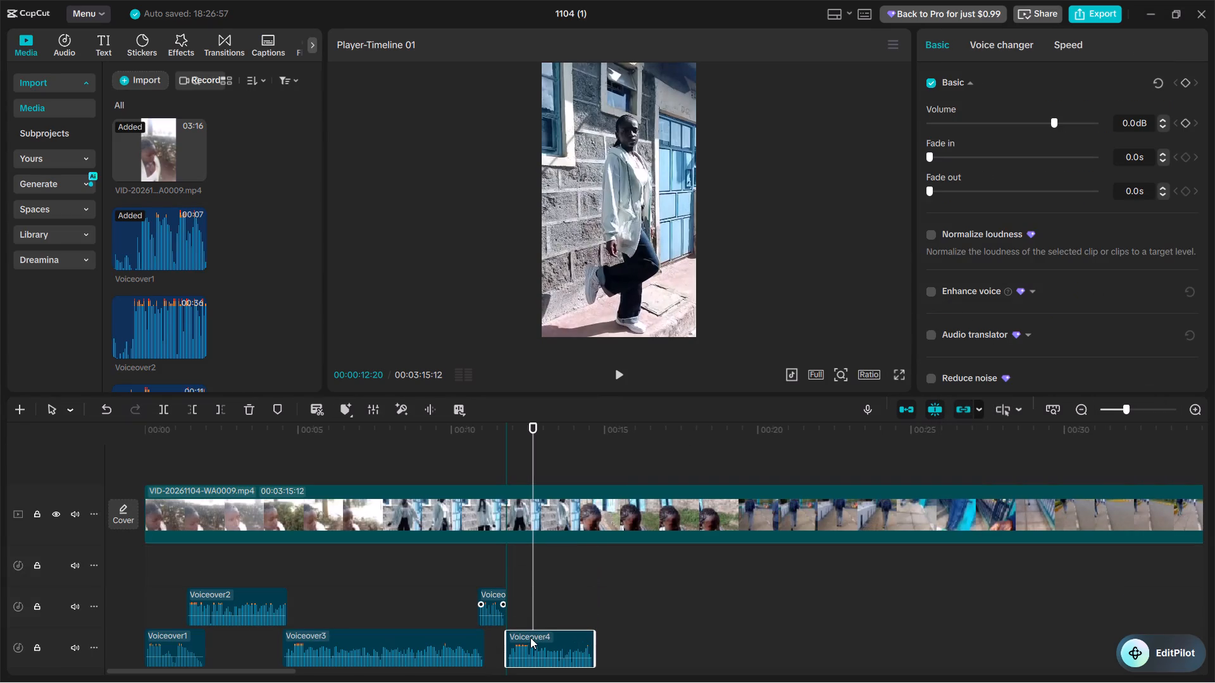
left_click_drag(530, 637, 525, 636)
left_click(478, 655)
key("space")
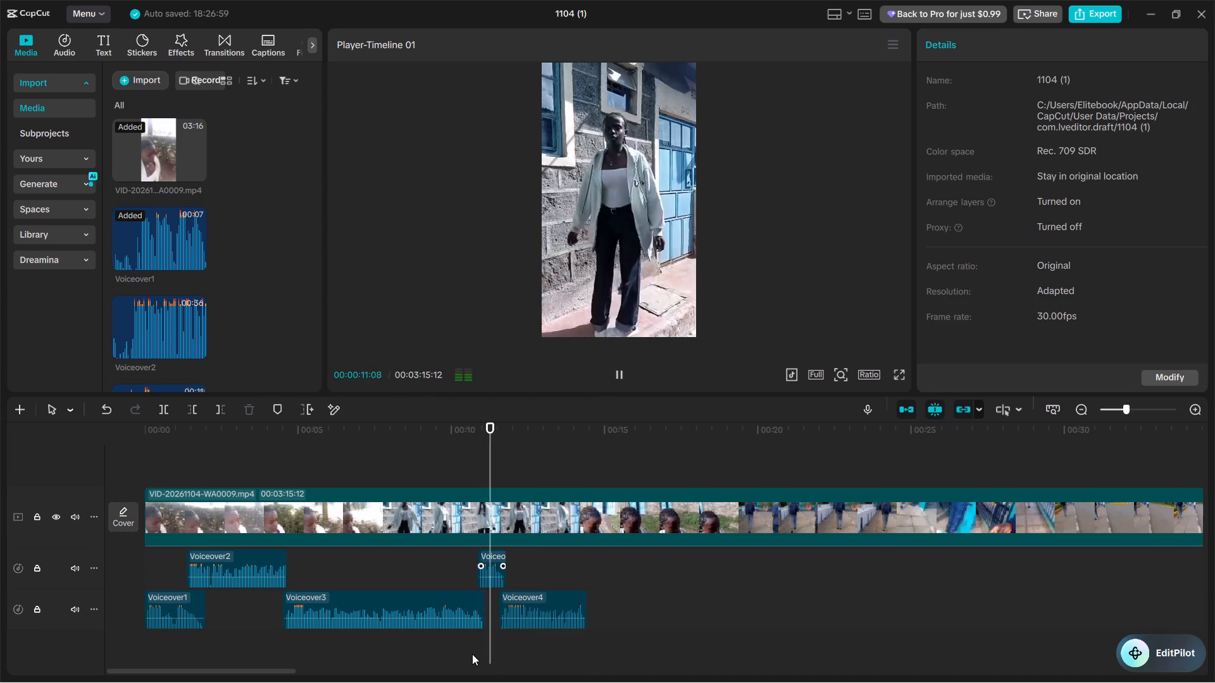
key("ctrl+equal")
key("ctrl+equal")
key("ctrl+equal")
key("ctrl+equal")
key("space")
left_click(294, 605)
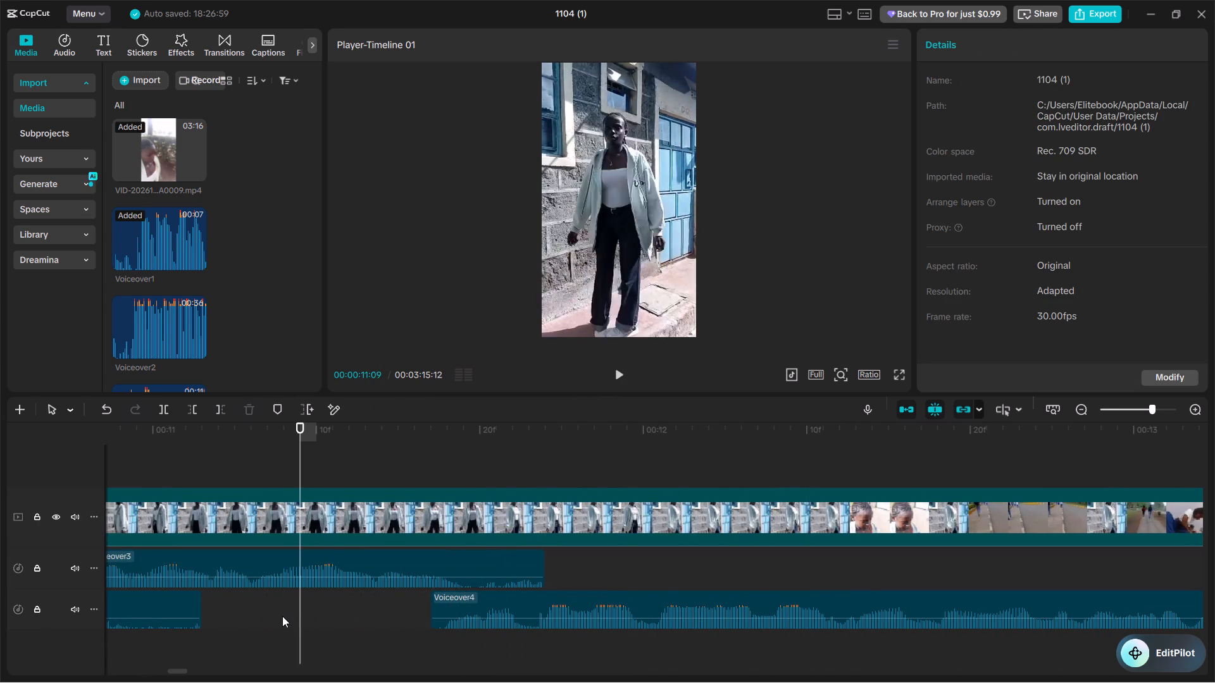
key("space")
key("space")
Shift Voiceover4 about two frames later so it starts at about 00:00:11:19, playing back the transition after each nudge.
left_click_drag(449, 605, 468, 609)
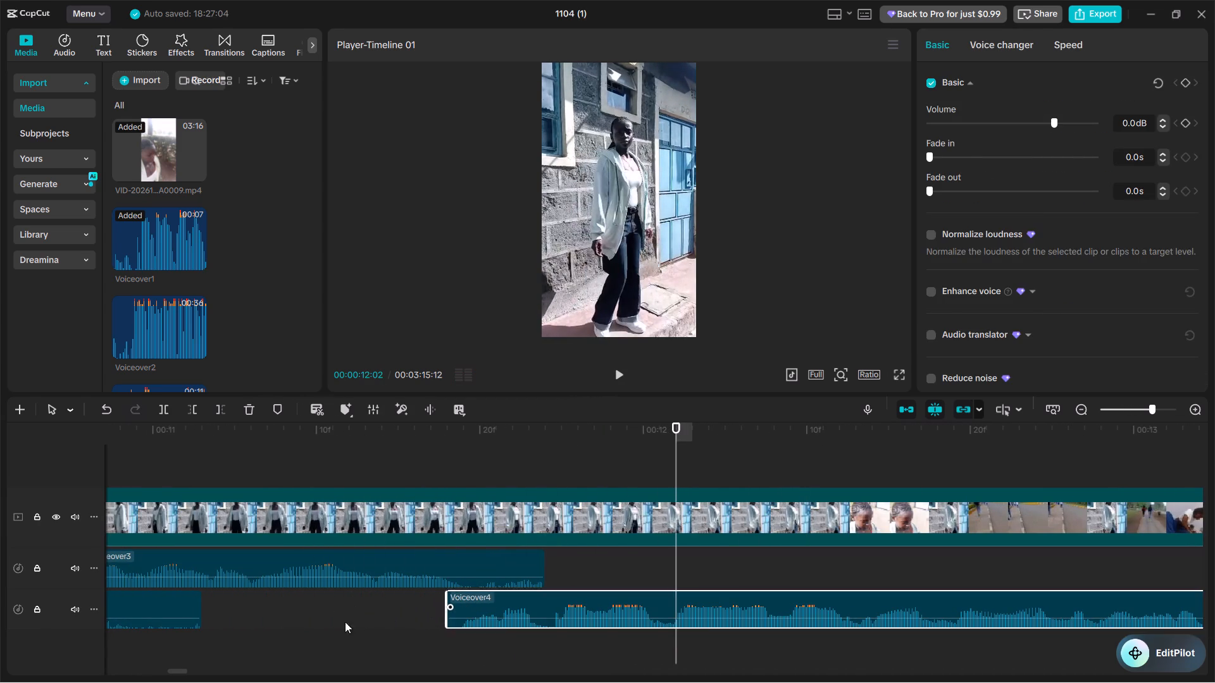
left_click(345, 622)
key("space")
key("space")
left_click_drag(513, 605, 521, 608)
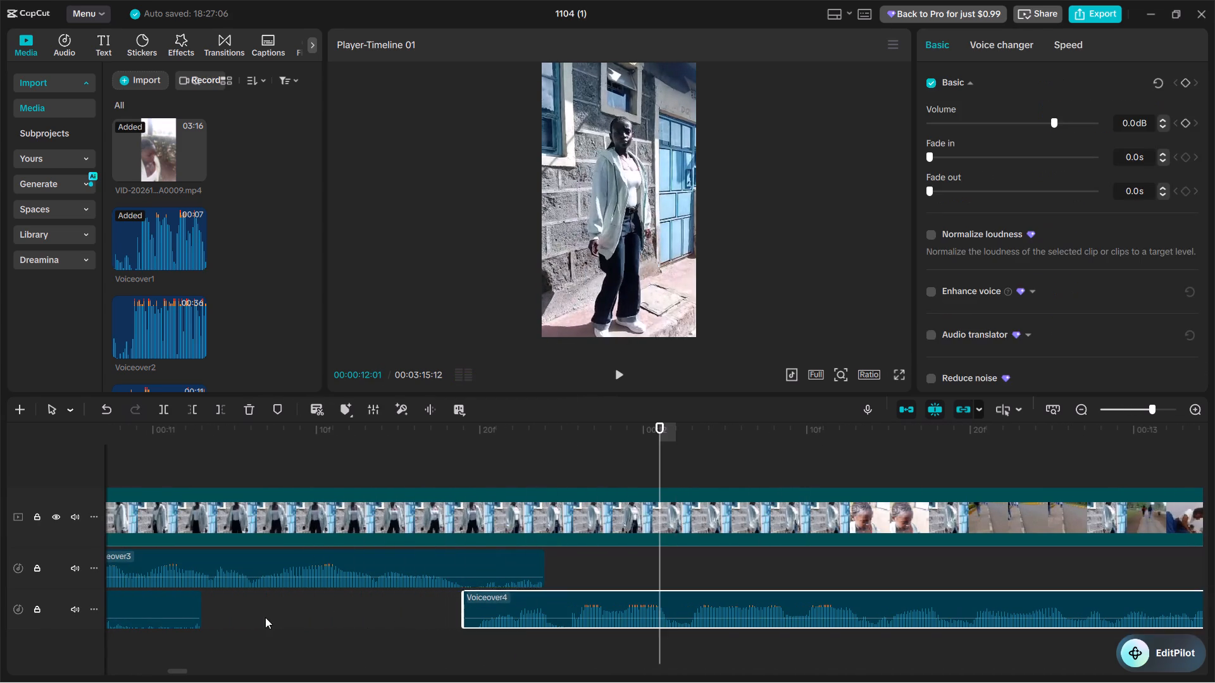
left_click(265, 617)
key("space")
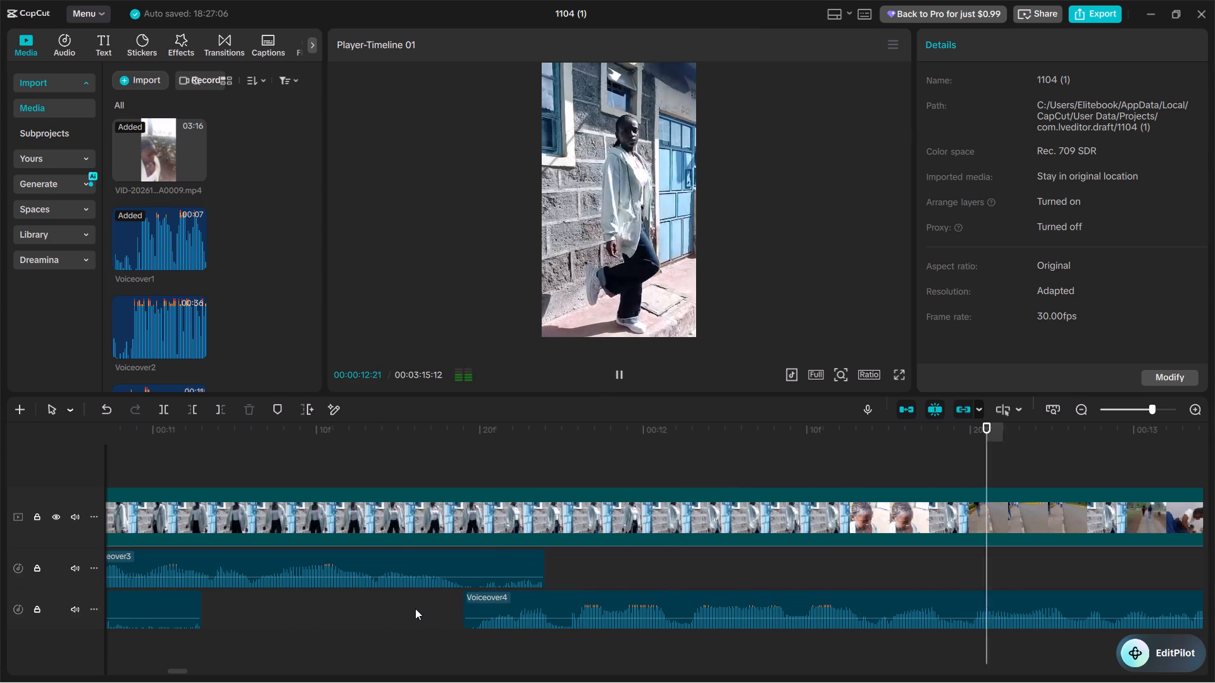
key("space")
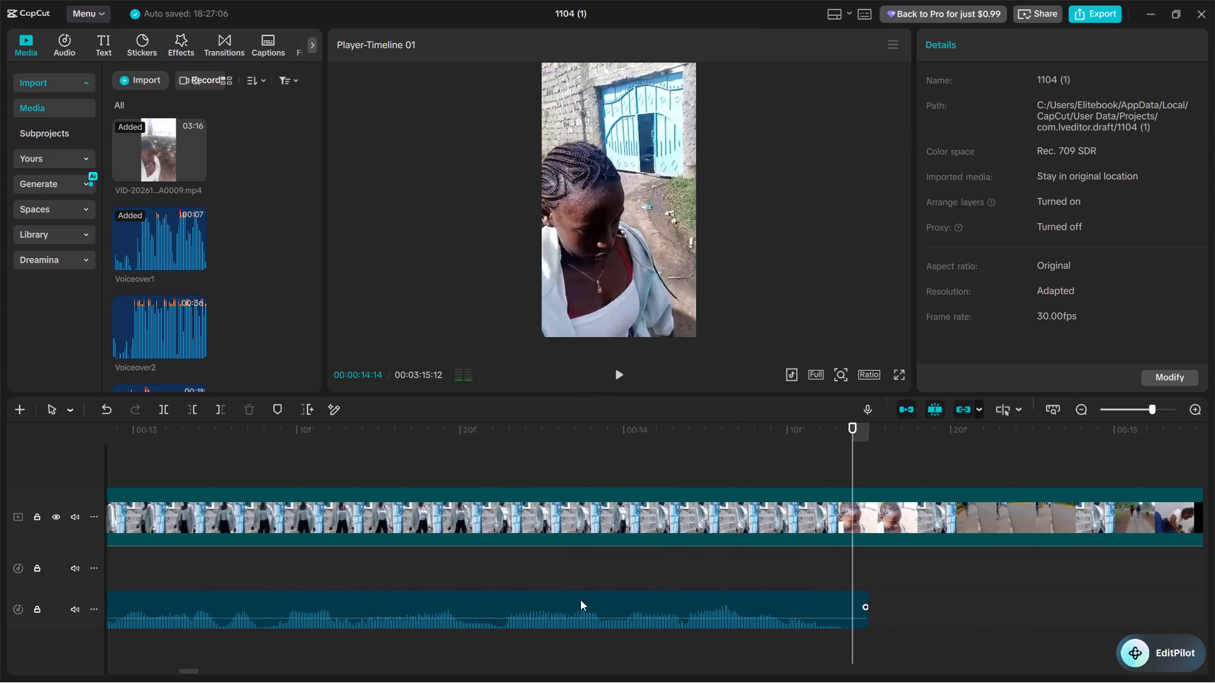
Trim off the end of Voiceover4 after 00:00:14:13.
left_click(828, 581)
left_click(826, 629)
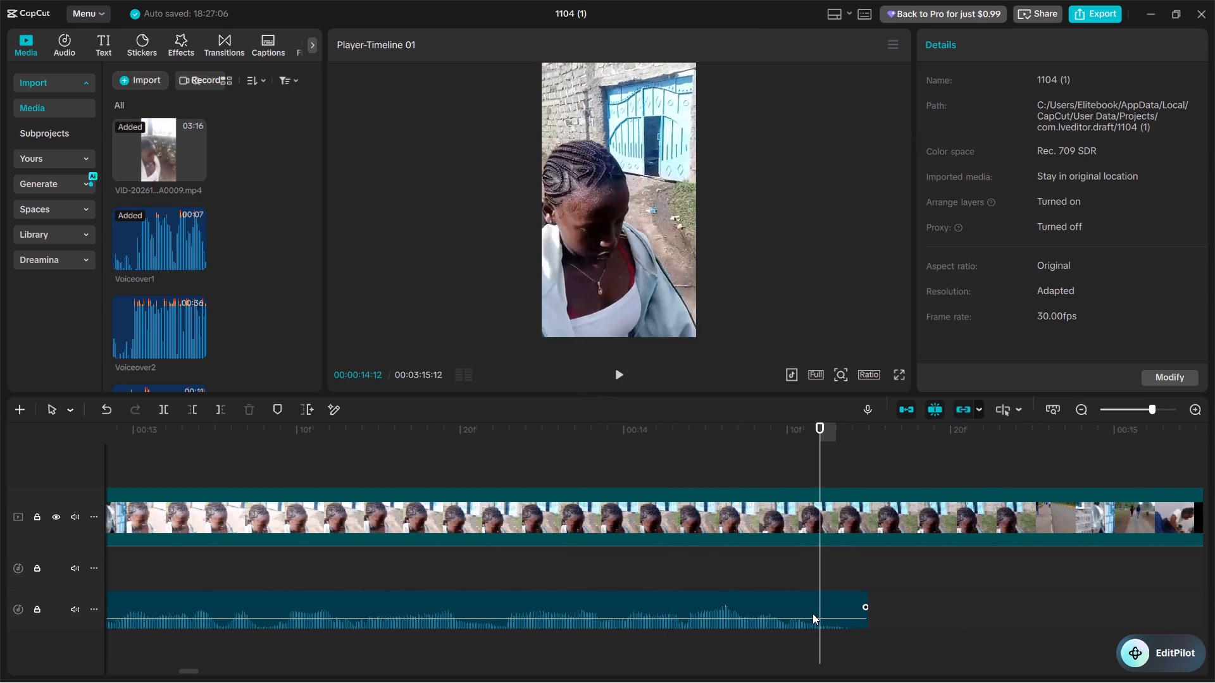
left_click(811, 612)
key("Right")
key("w")
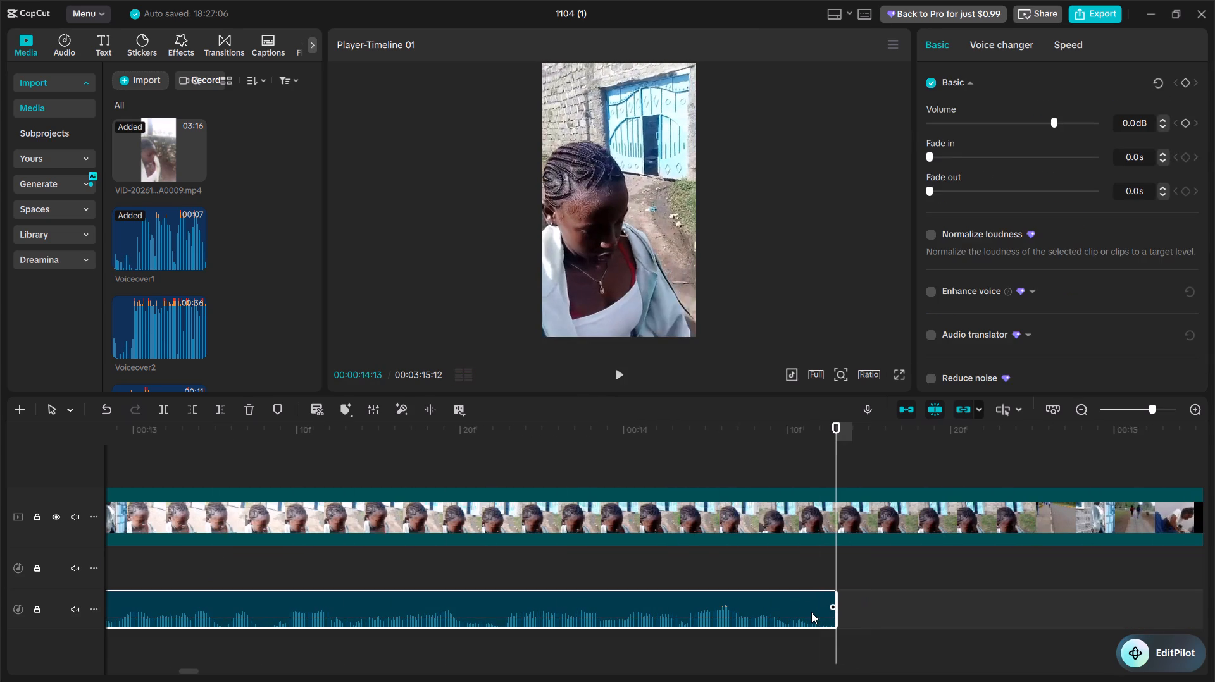
Play the timeline from near the end of Voiceover4 to 00:00:18:13 to review the footage that follows.
left_click(768, 562)
key("ctrl+minus")
key("ctrl+minus")
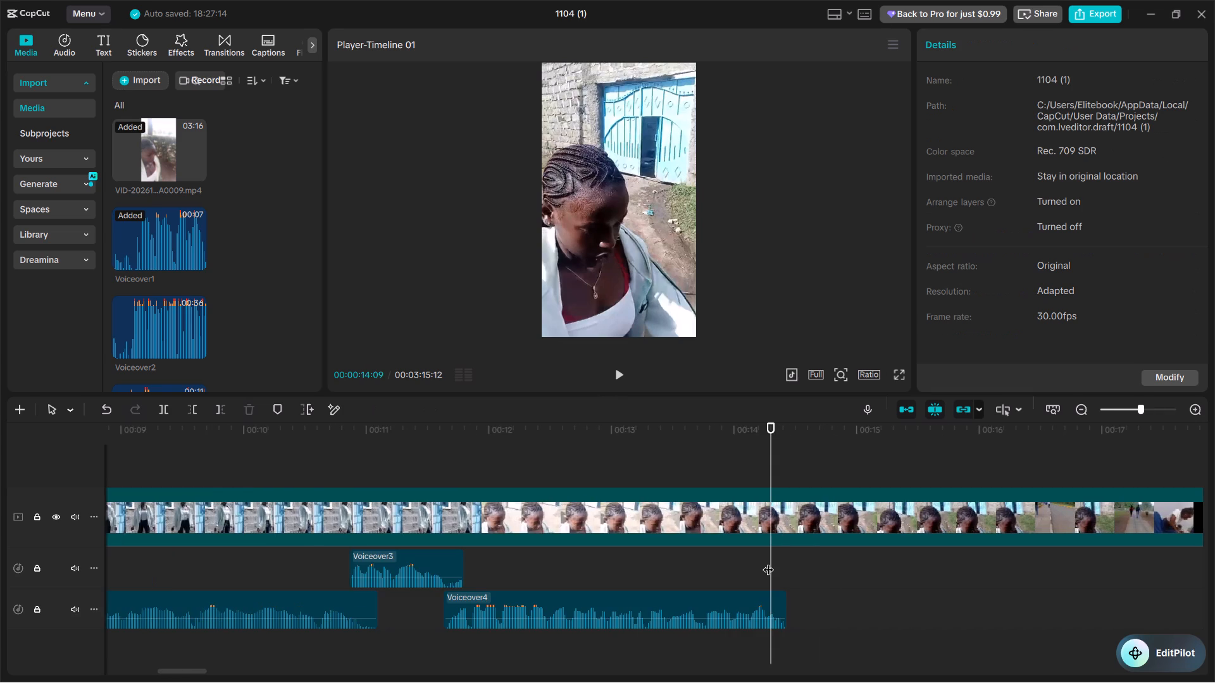
left_click(720, 555)
key("space")
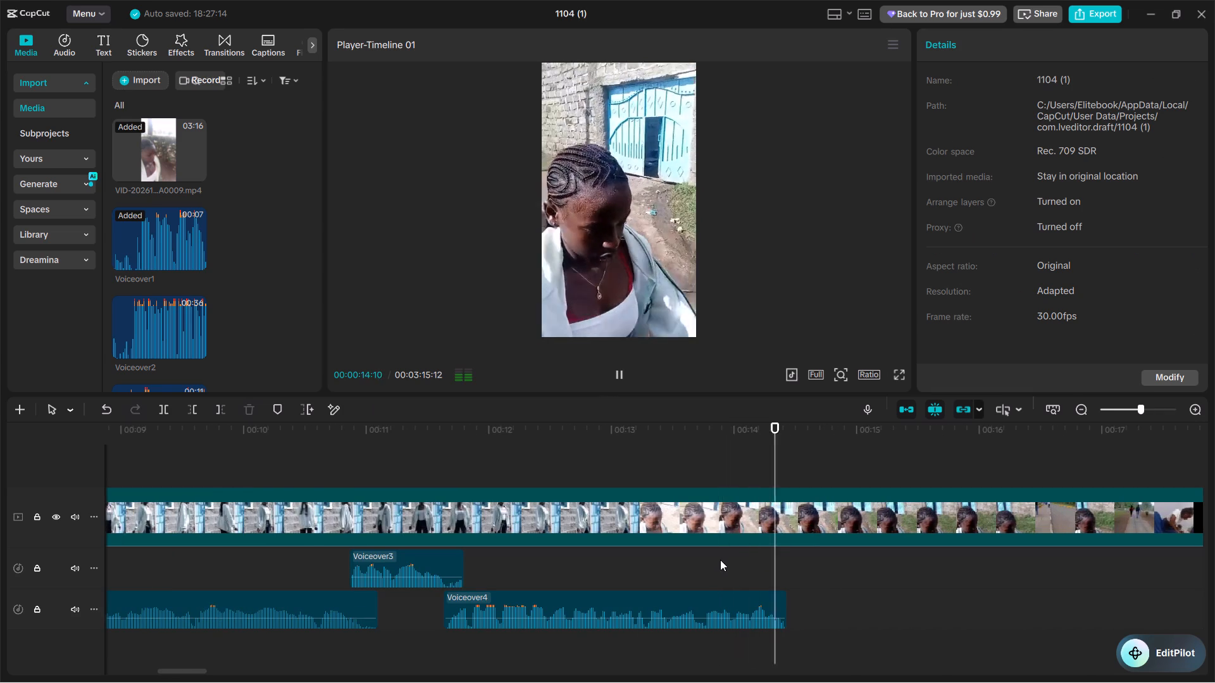
key("space")
scroll(764, 560, "left", 1)
key("space")
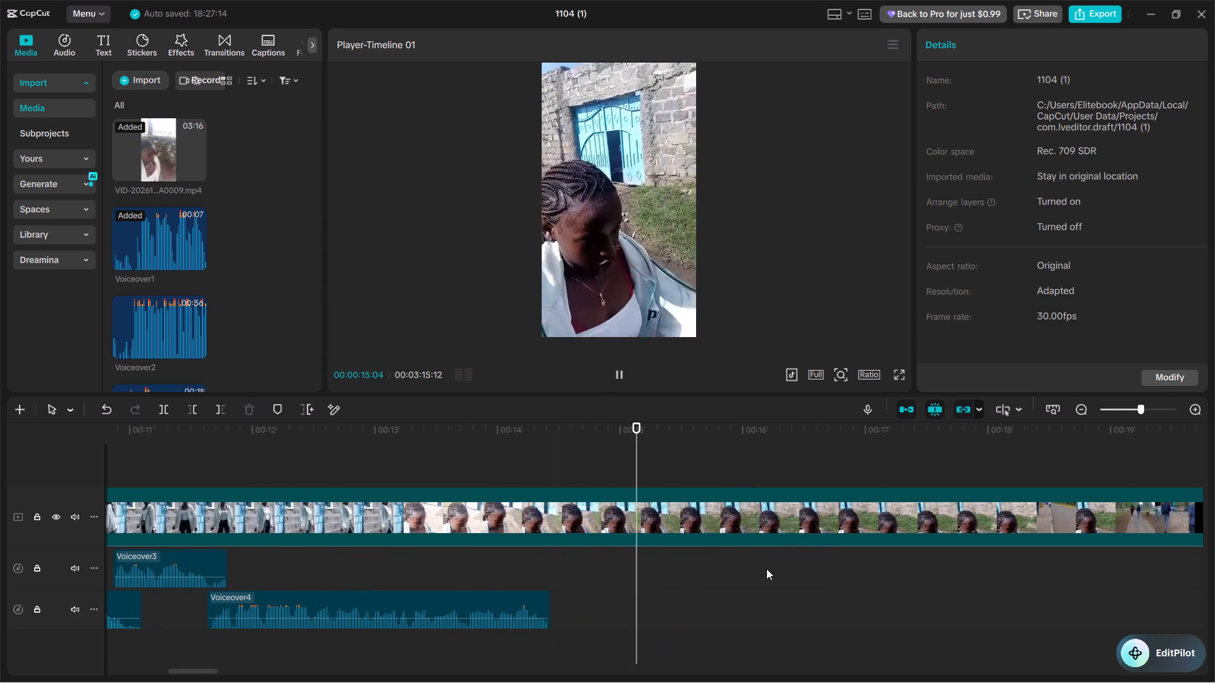
scroll(766, 569, "left", 1)
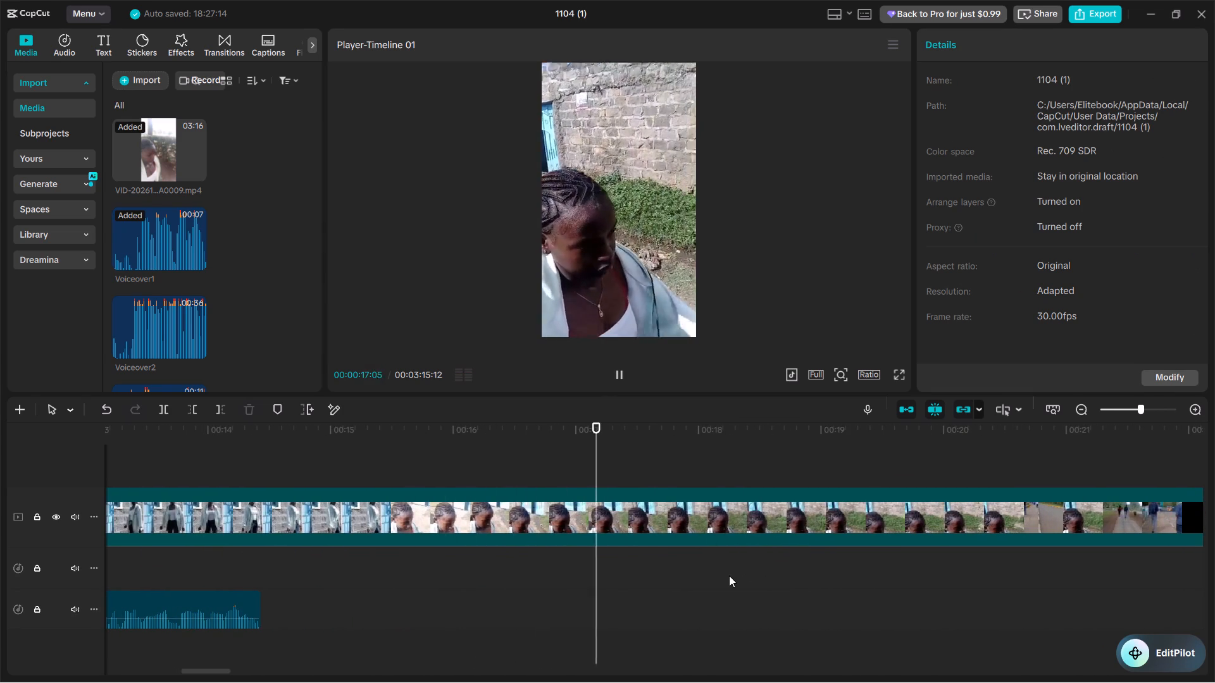
key("space")
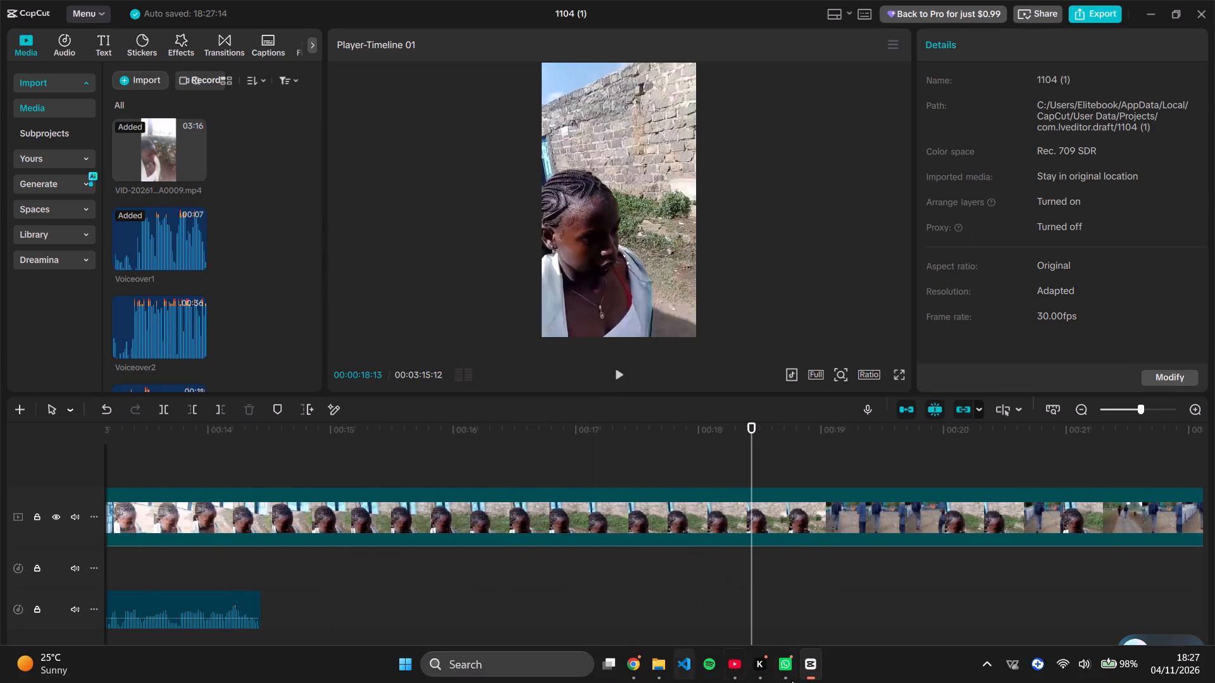
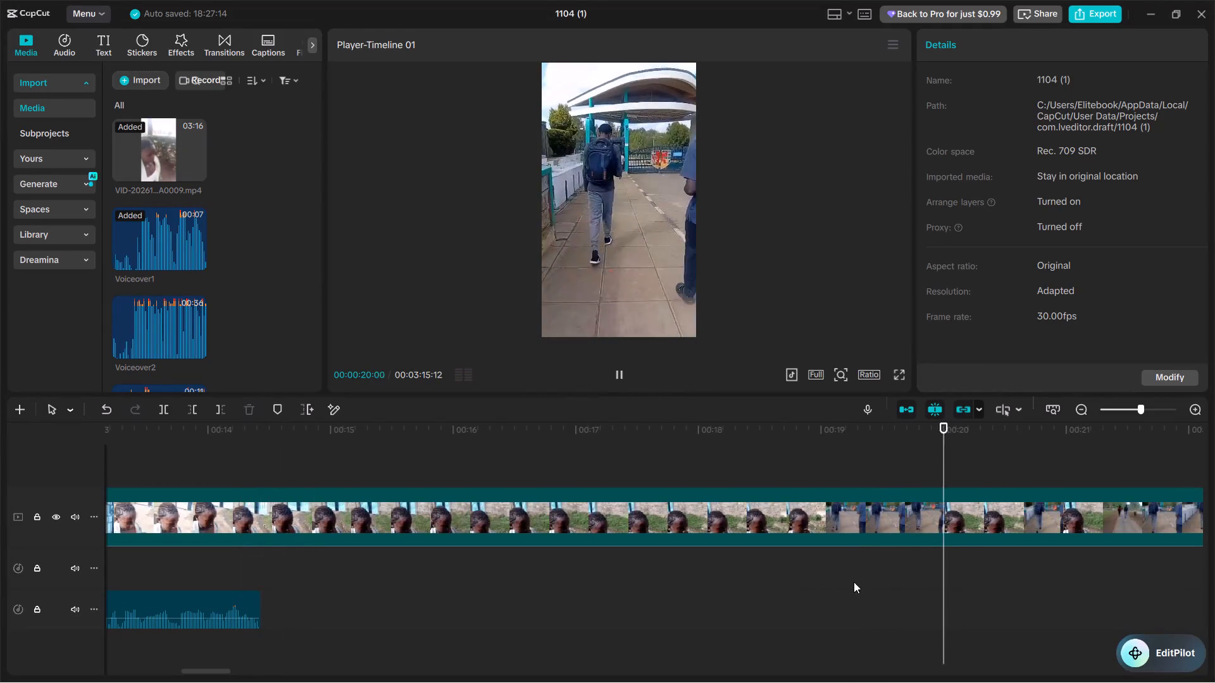
Record a new voiceover take with the project muted, from 00:00:14:12 at the end of Voiceover4 to about 00:00:18:20.
key("space")
left_click(158, 567)
scroll(158, 565, "right", 1)
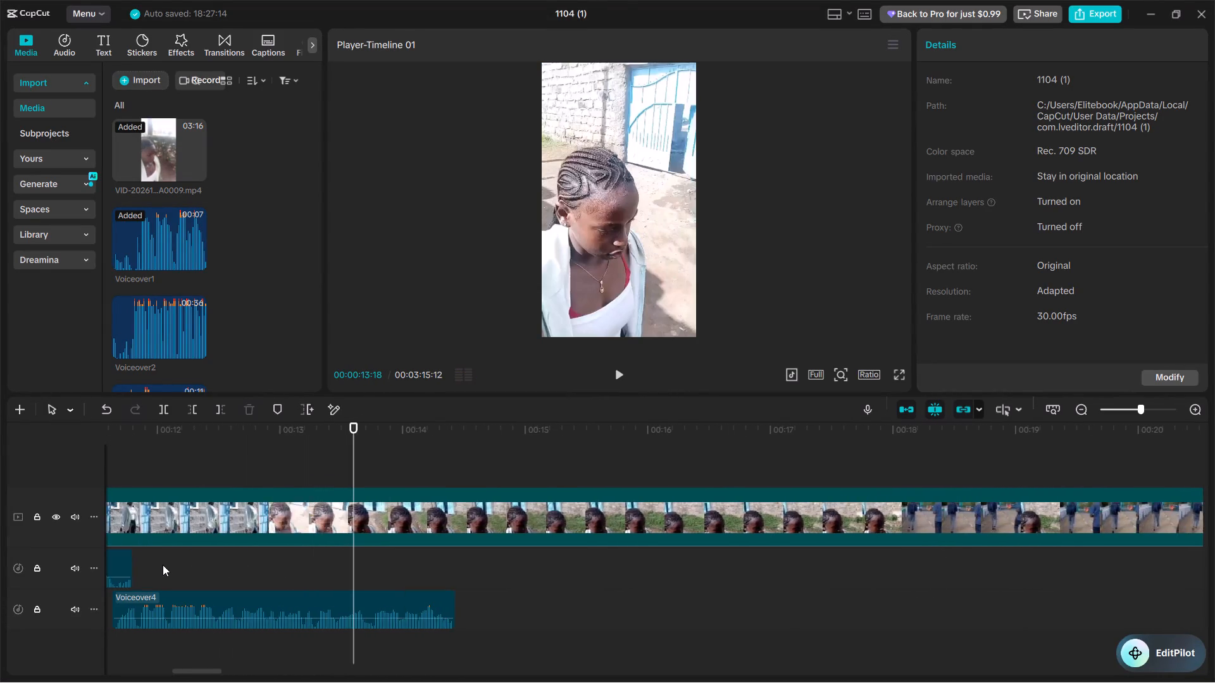
scroll(163, 565, "right", 1)
key("space")
key("space")
left_click(358, 567)
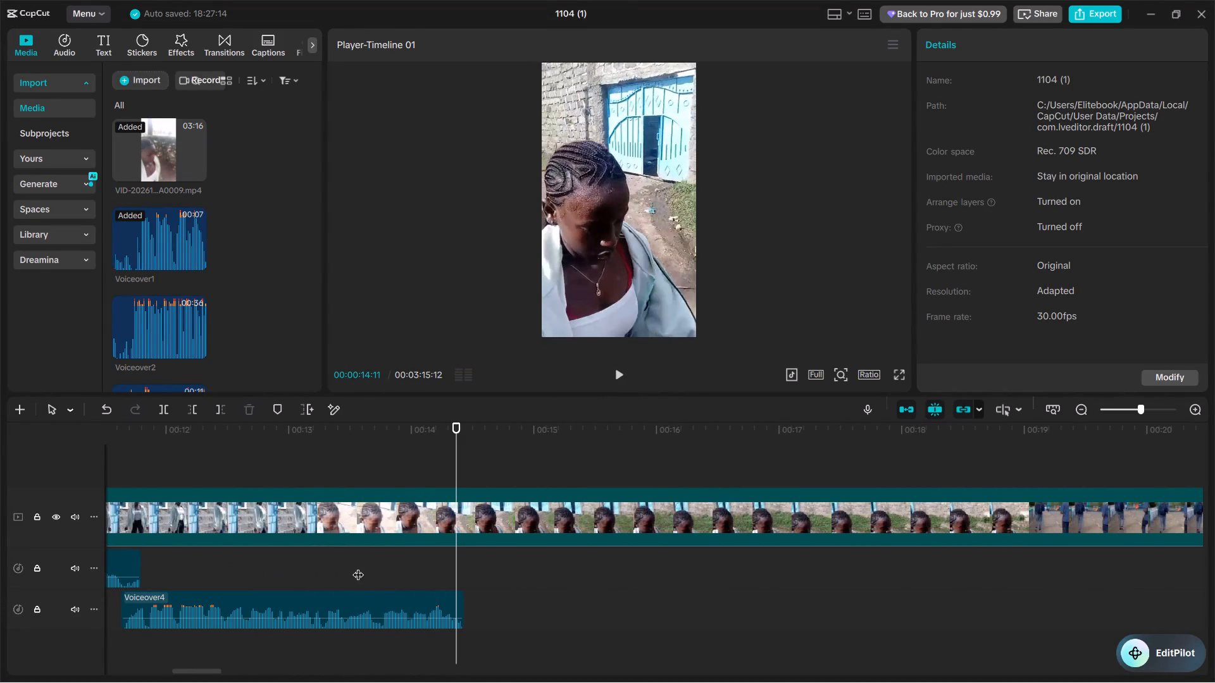
key("space")
key("space")
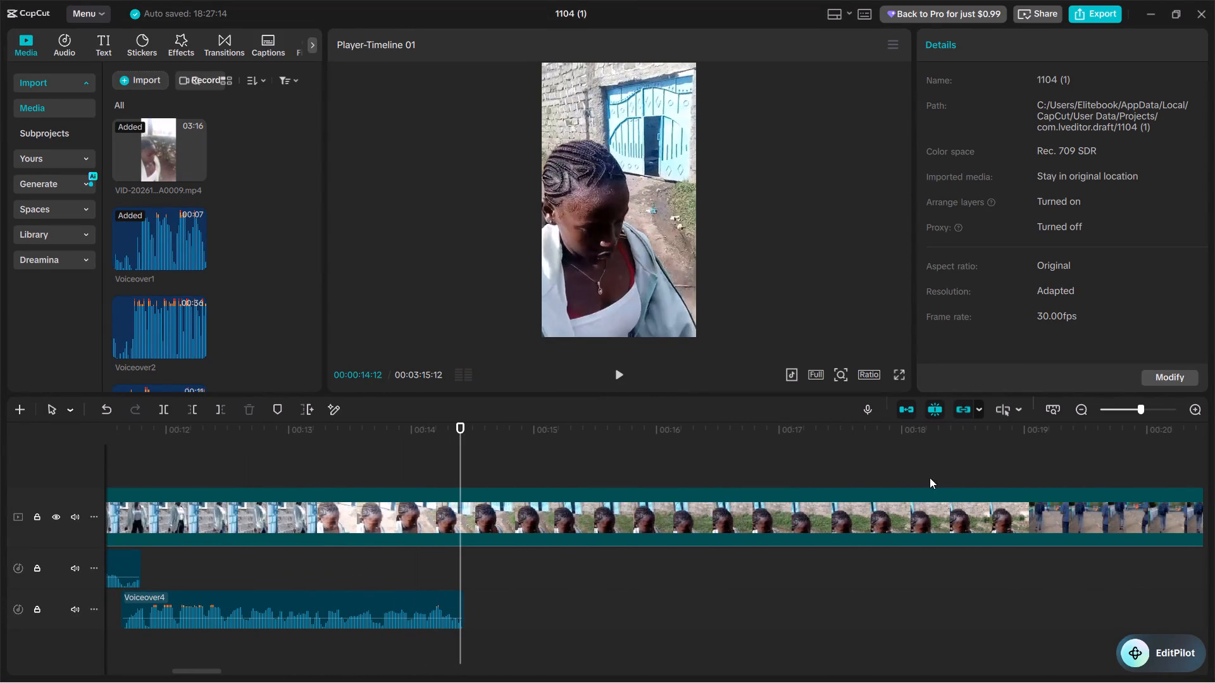
left_click(876, 402)
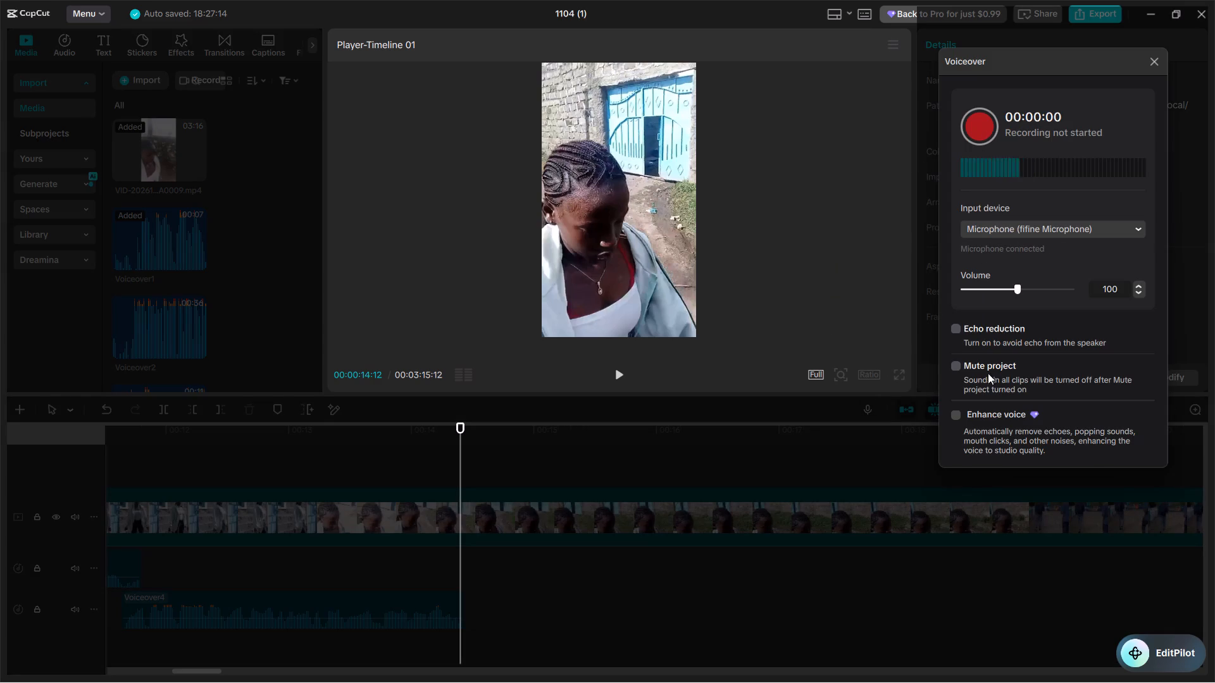
left_click(958, 369)
left_click(970, 135)
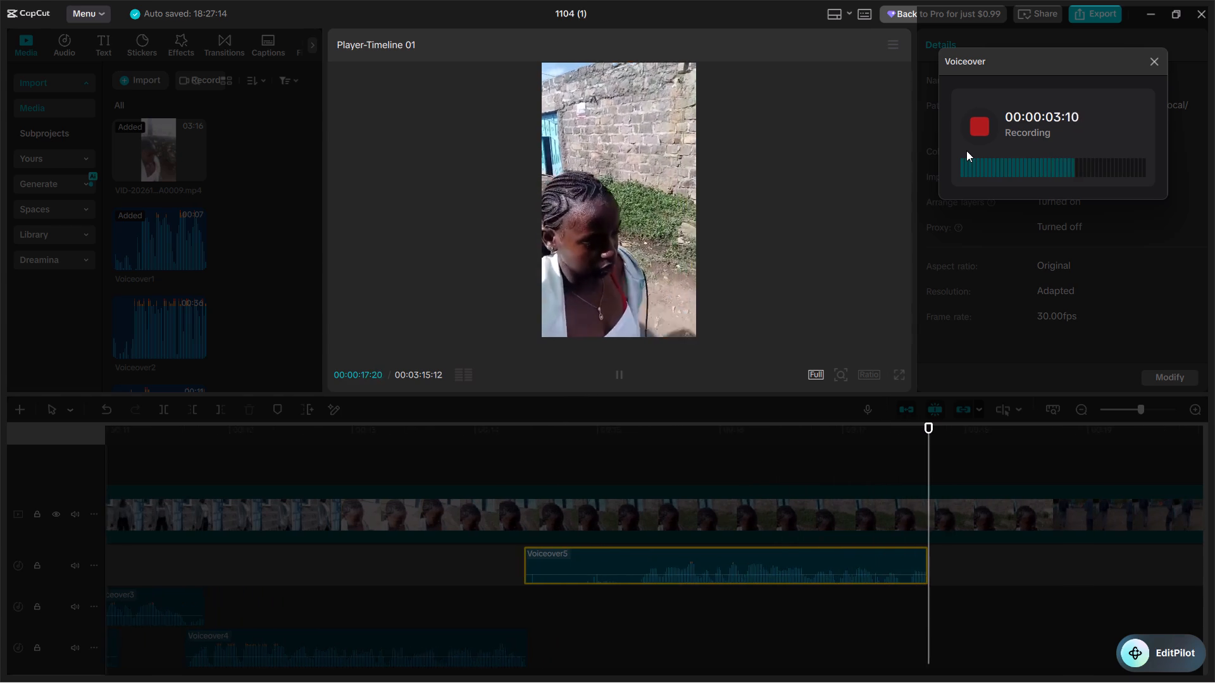
key("space")
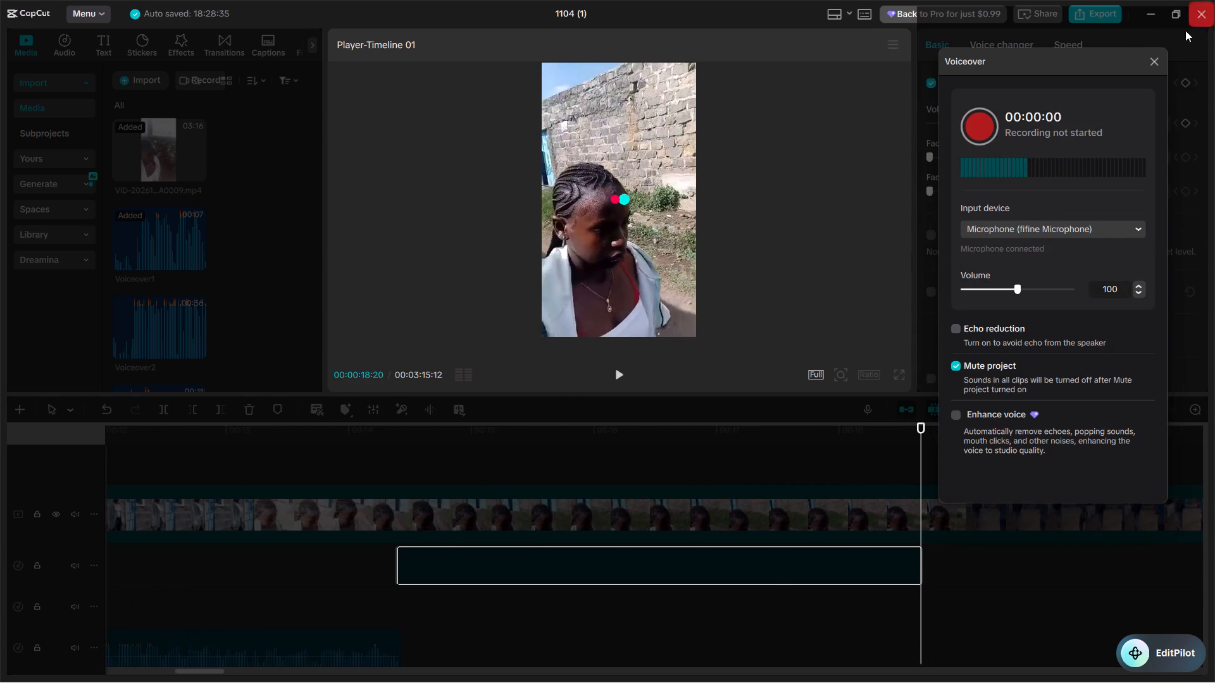
left_click(1158, 58)
Trim off the start of Voiceover5 before 00:00:15:11.
left_click(518, 592)
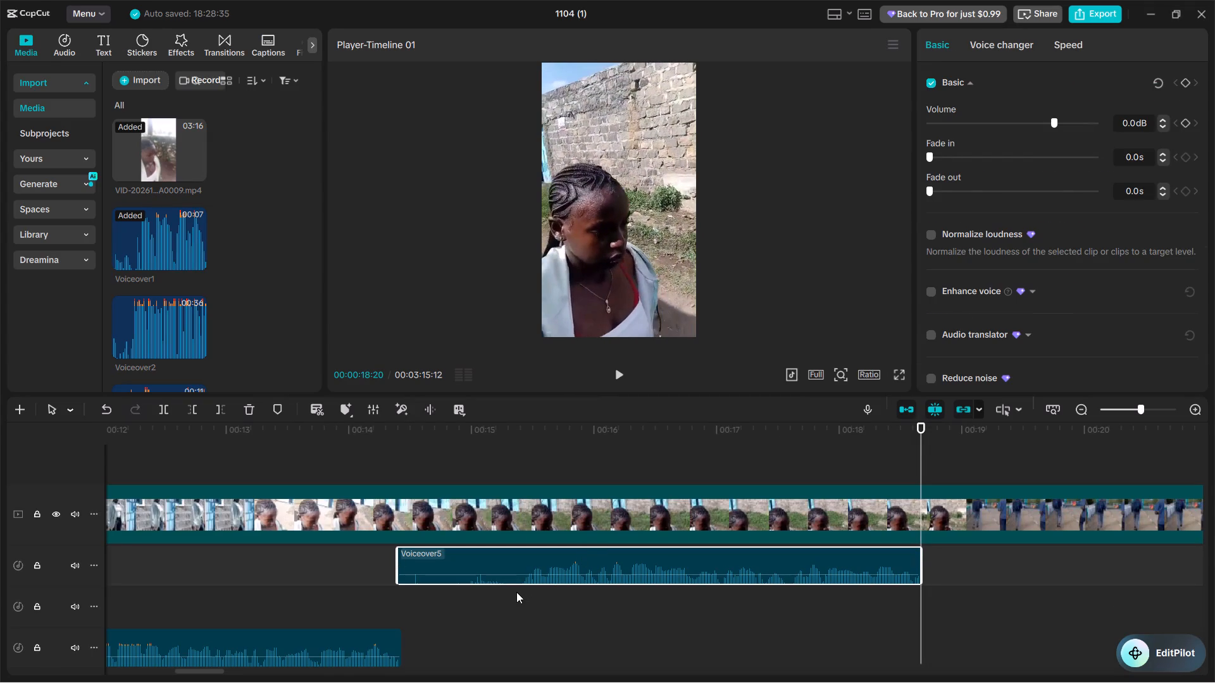
left_click(520, 566)
key("q")
Move Voiceover5 onto the existing track above Voiceover4, starting at about 00:00:14:07 to overlap Voiceover4's end, and play back the transition.
left_click_drag(567, 556, 435, 589)
left_click(282, 584)
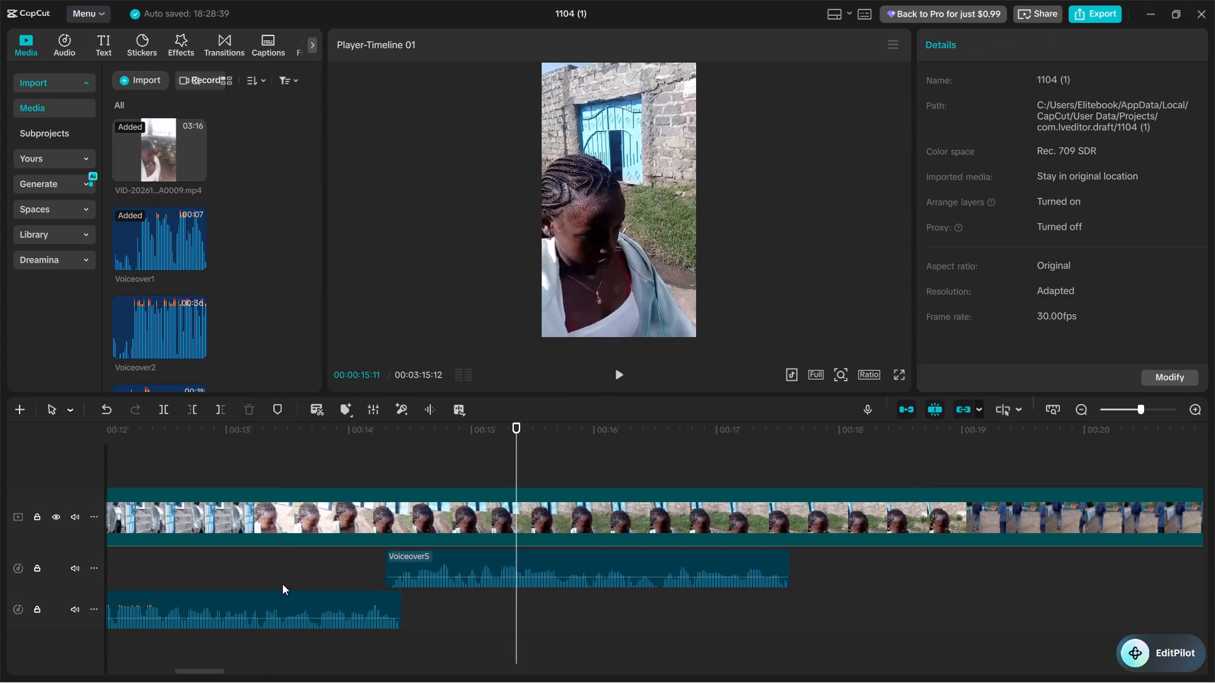
key("space")
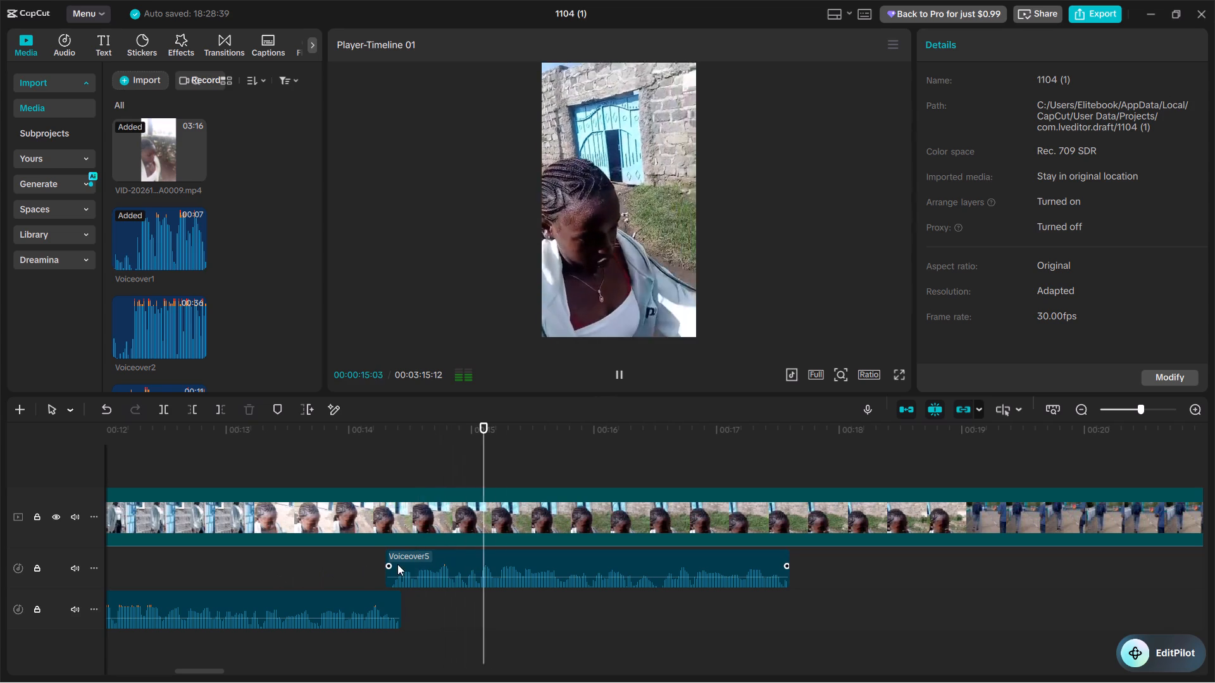
left_click_drag(408, 564, 401, 567)
left_click(244, 568)
key("space")
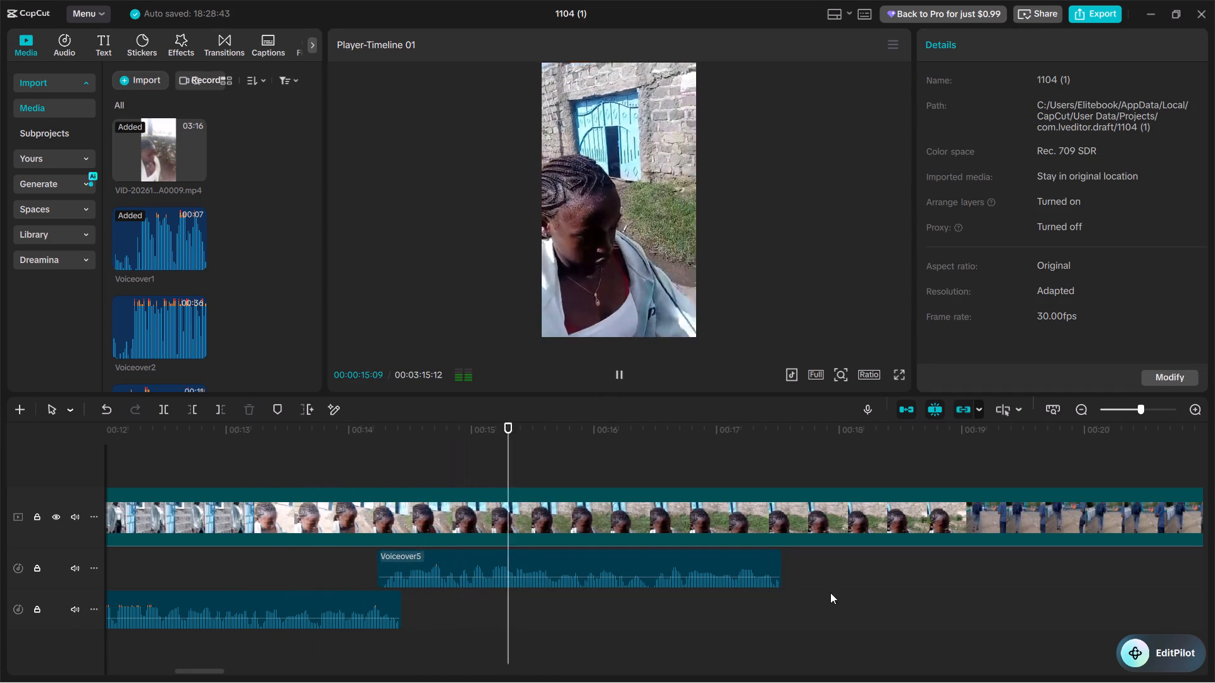
scroll(751, 598, "left", 1)
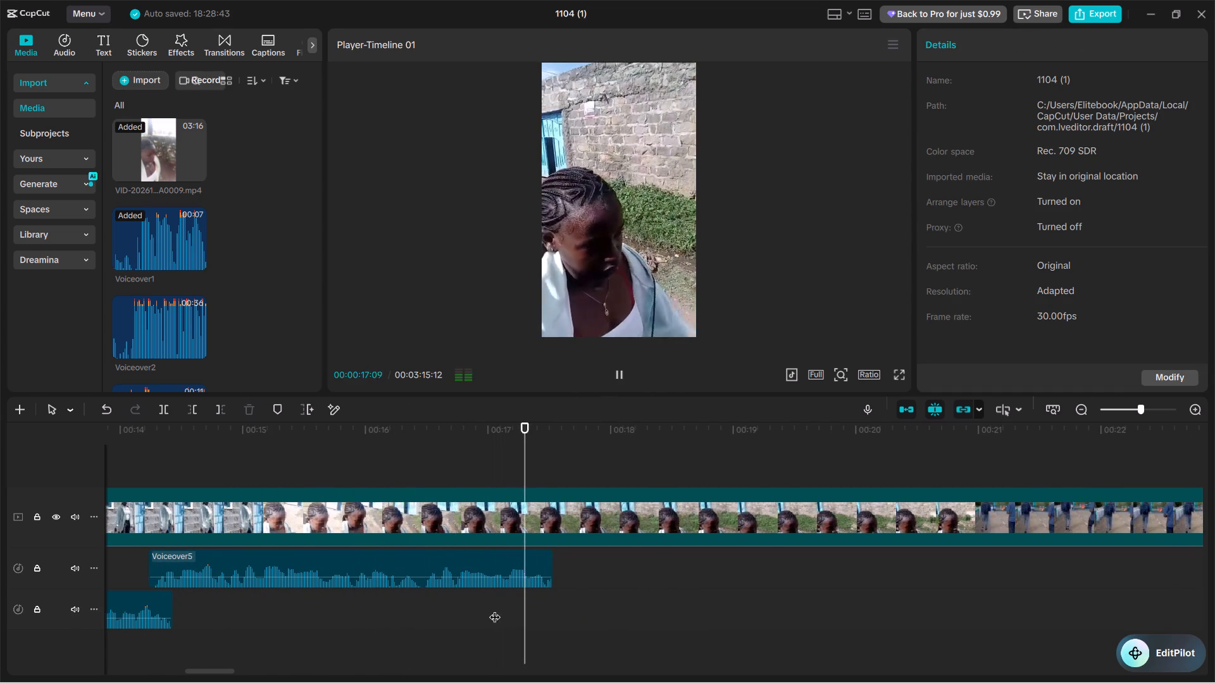
key("space")
Record another voiceover take with the project muted, from 00:00:17:12 near Voiceover5's end to about 00:00:29:26.
left_click(537, 602)
left_click(869, 410)
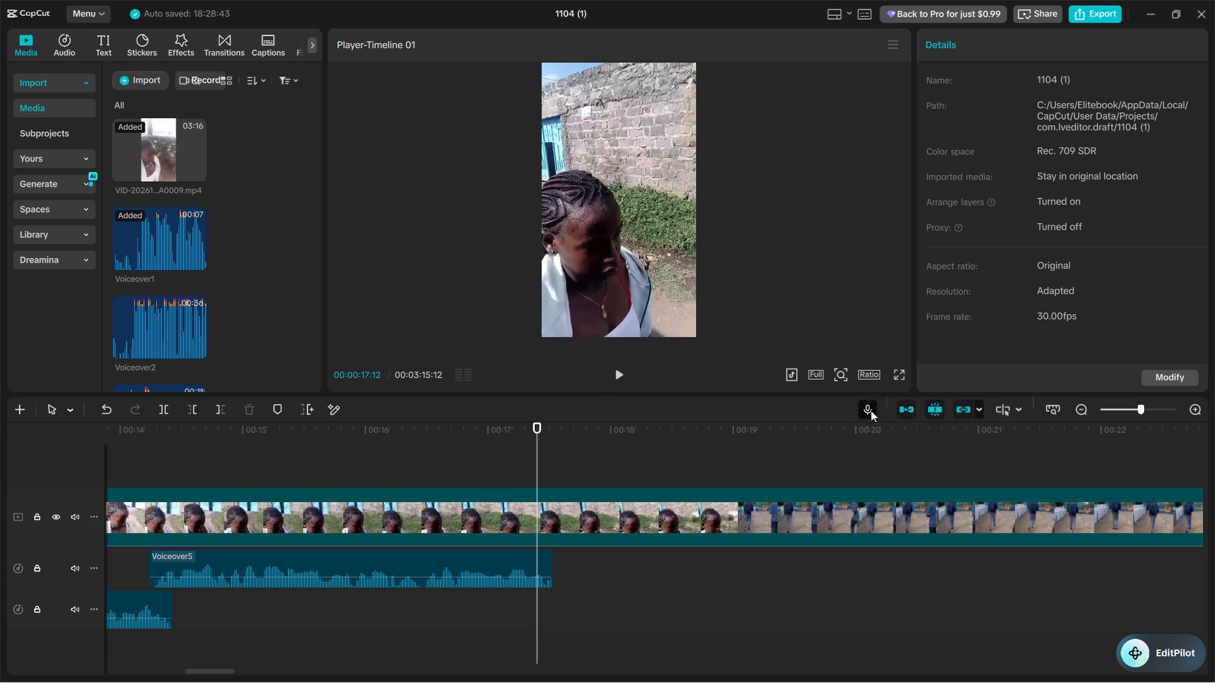
left_click(980, 137)
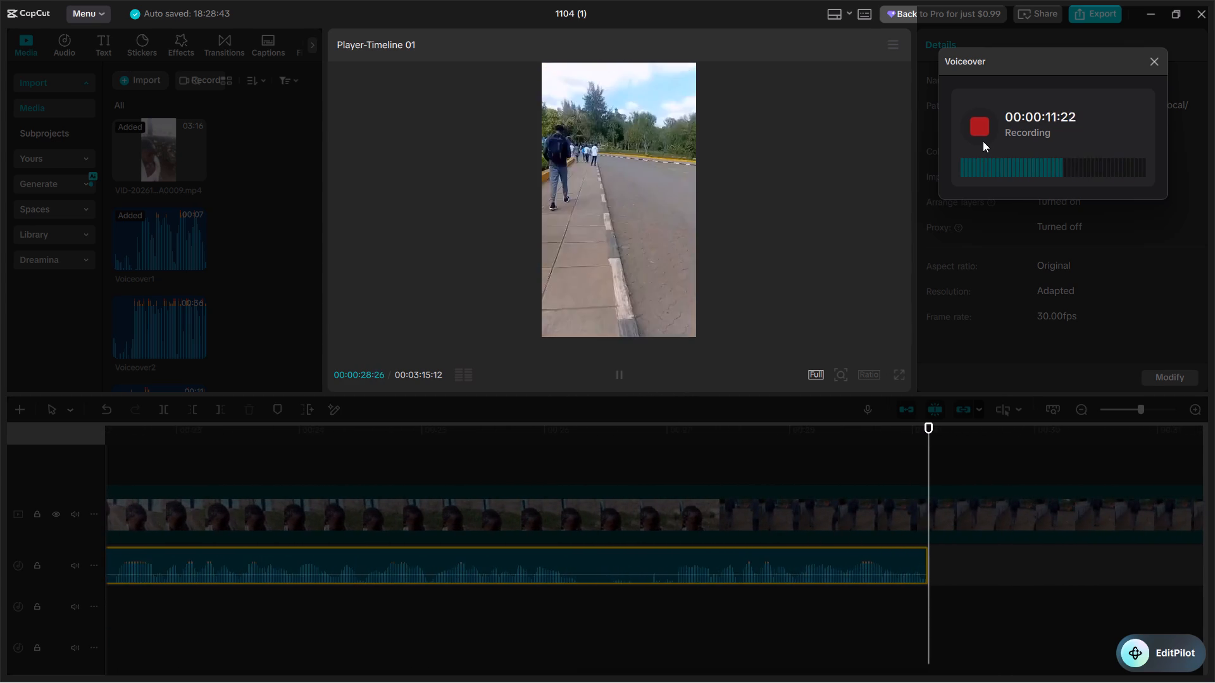
key("space")
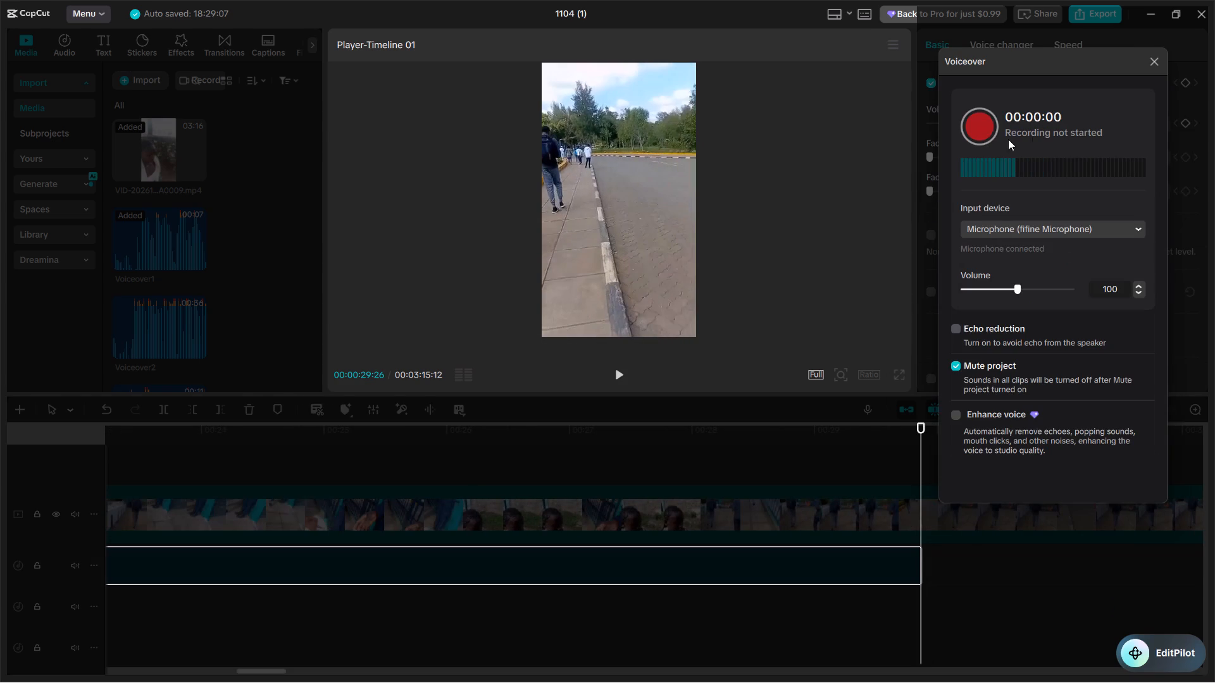
left_click(1151, 72)
Trim off the start of Voiceover6 before 00:00:27:01.
left_click(579, 600)
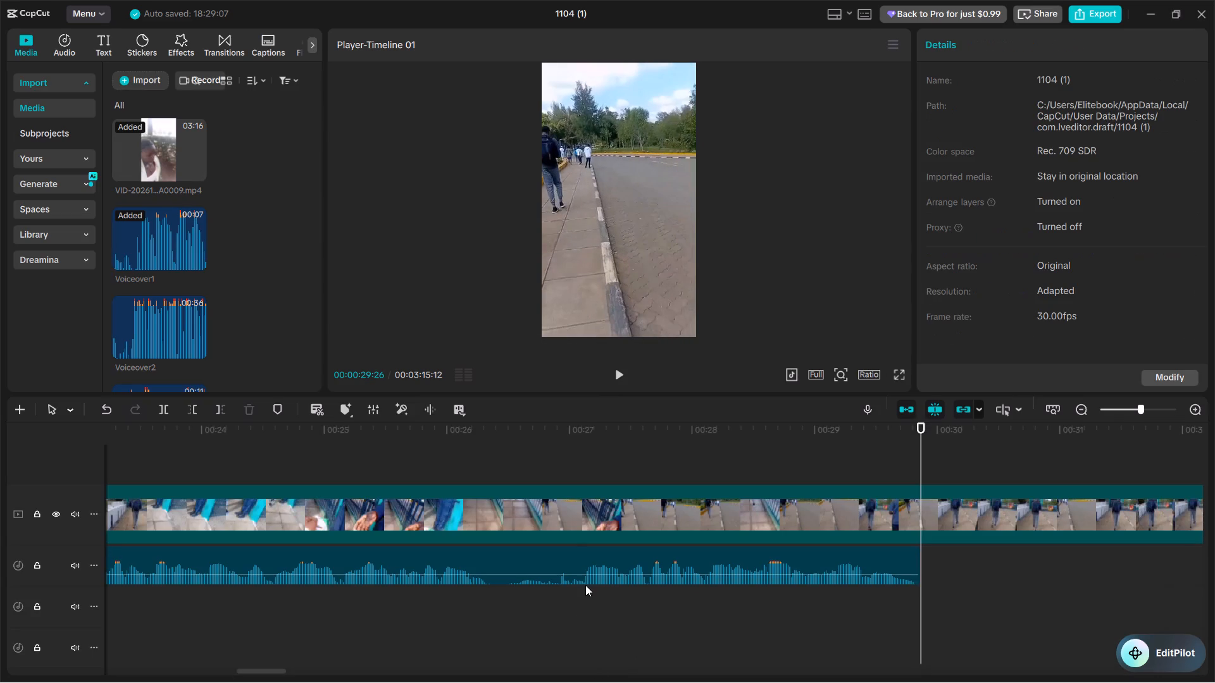
left_click(586, 584)
left_click(575, 597)
left_click(576, 571)
key("q")
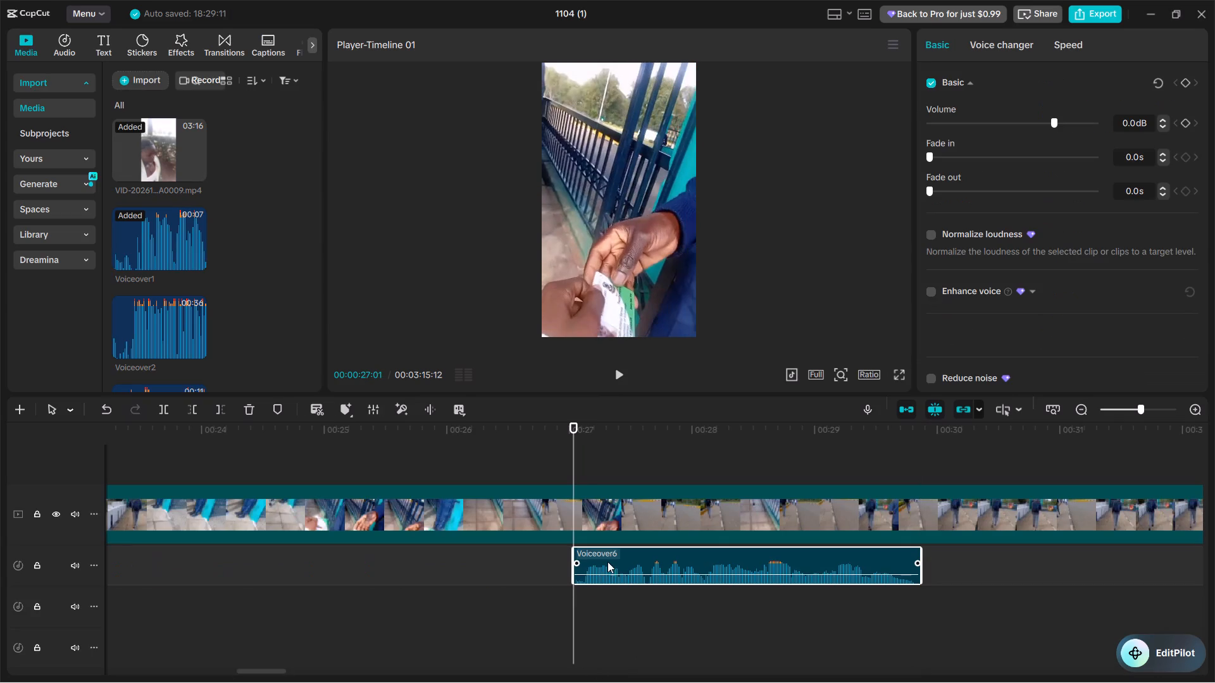
Move Voiceover6 onto the lowest voiceover track, starting at about 00:00:17:08 to overlap Voiceover5's end, and play back the transition.
key("space")
left_click_drag(641, 555, 694, 655)
scroll(641, 555, "right", 5)
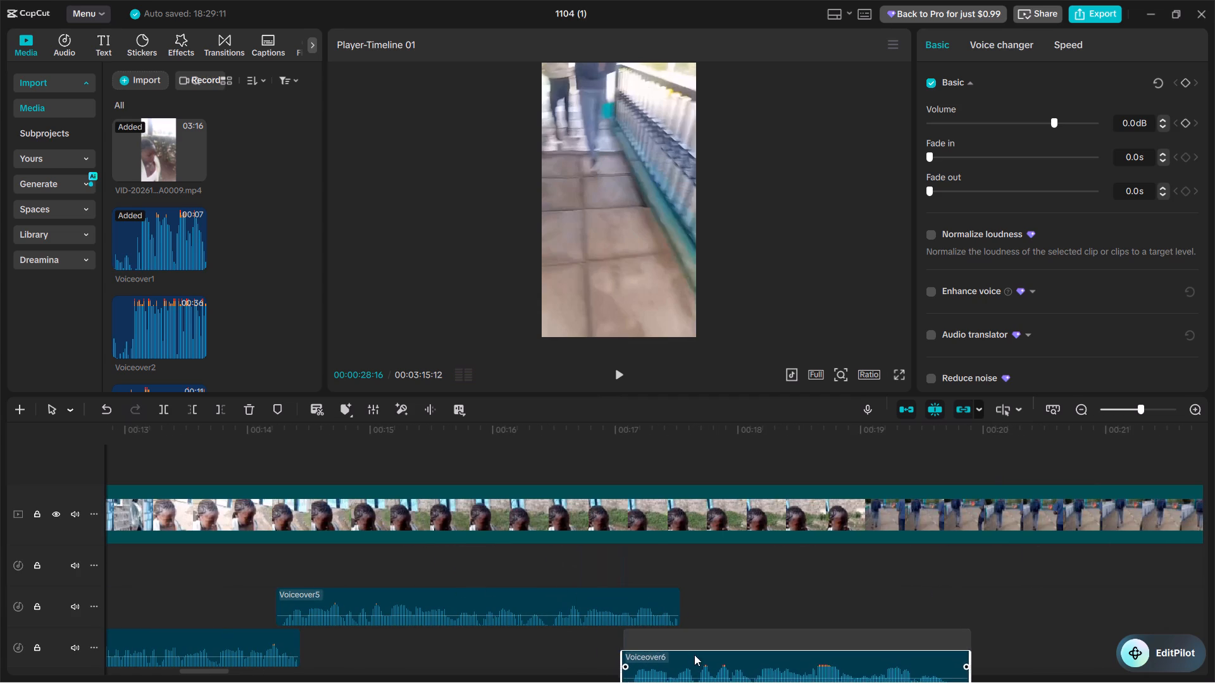
left_click_drag(694, 655, 716, 638)
left_click(598, 667)
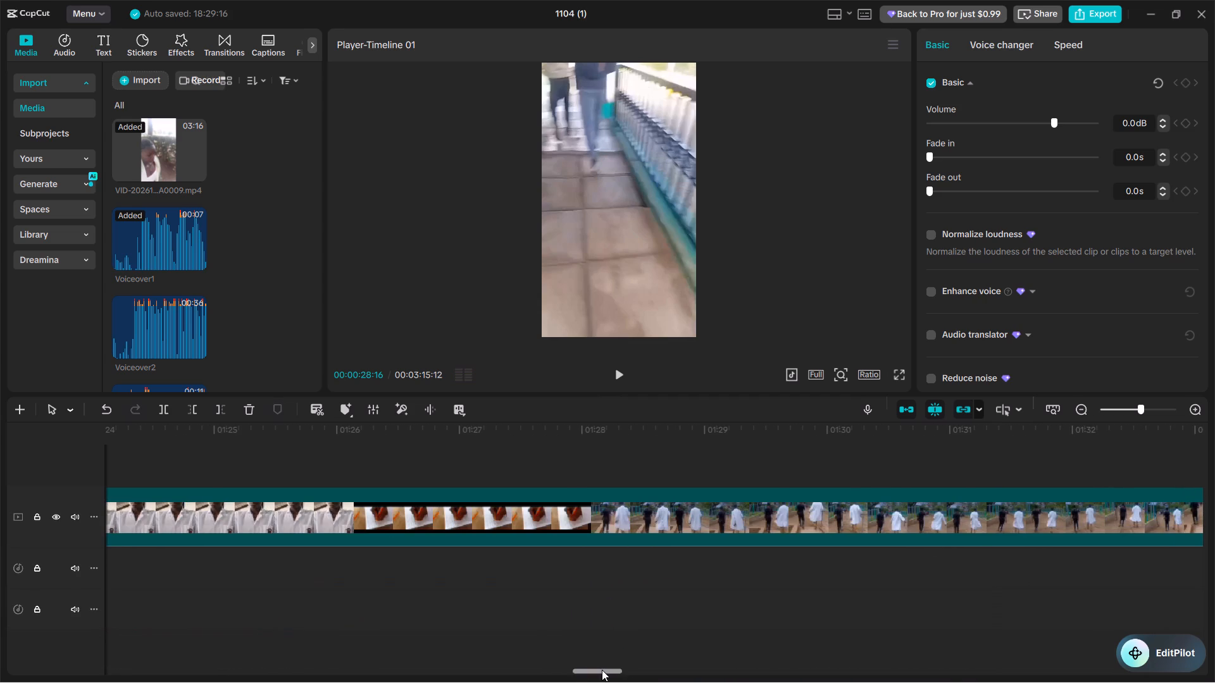
left_click_drag(602, 670, 211, 680)
left_click(347, 646)
key("space")
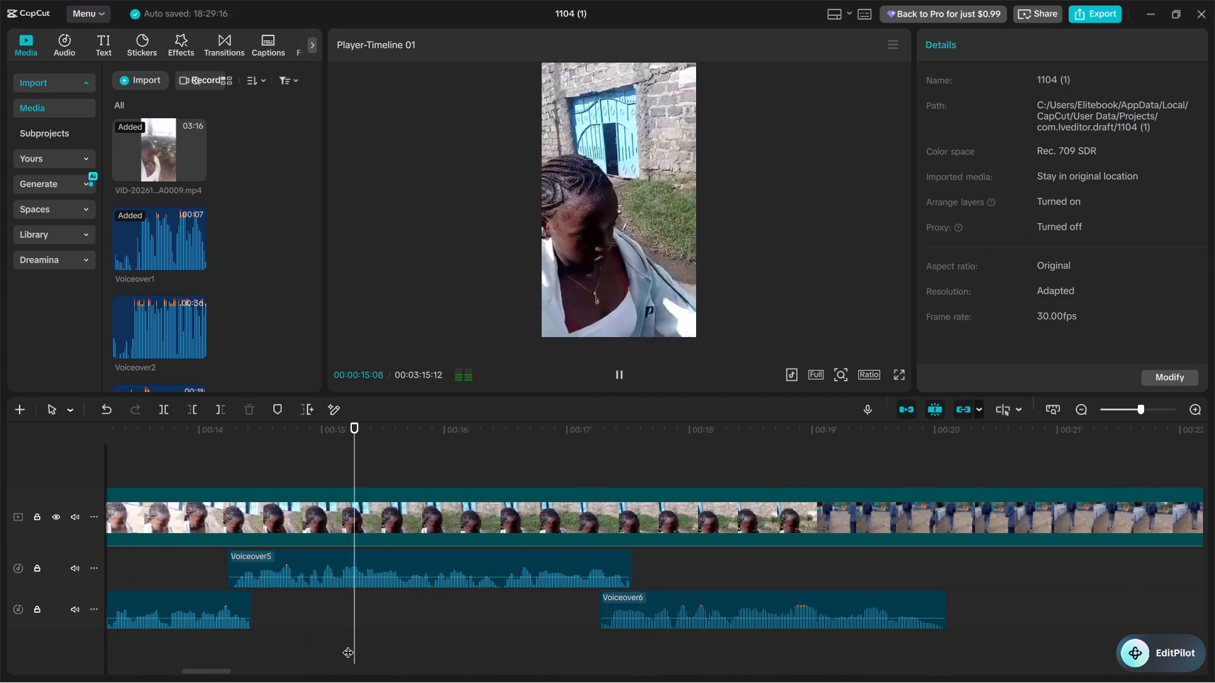
key("ctrl+minus")
key("ctrl+minus")
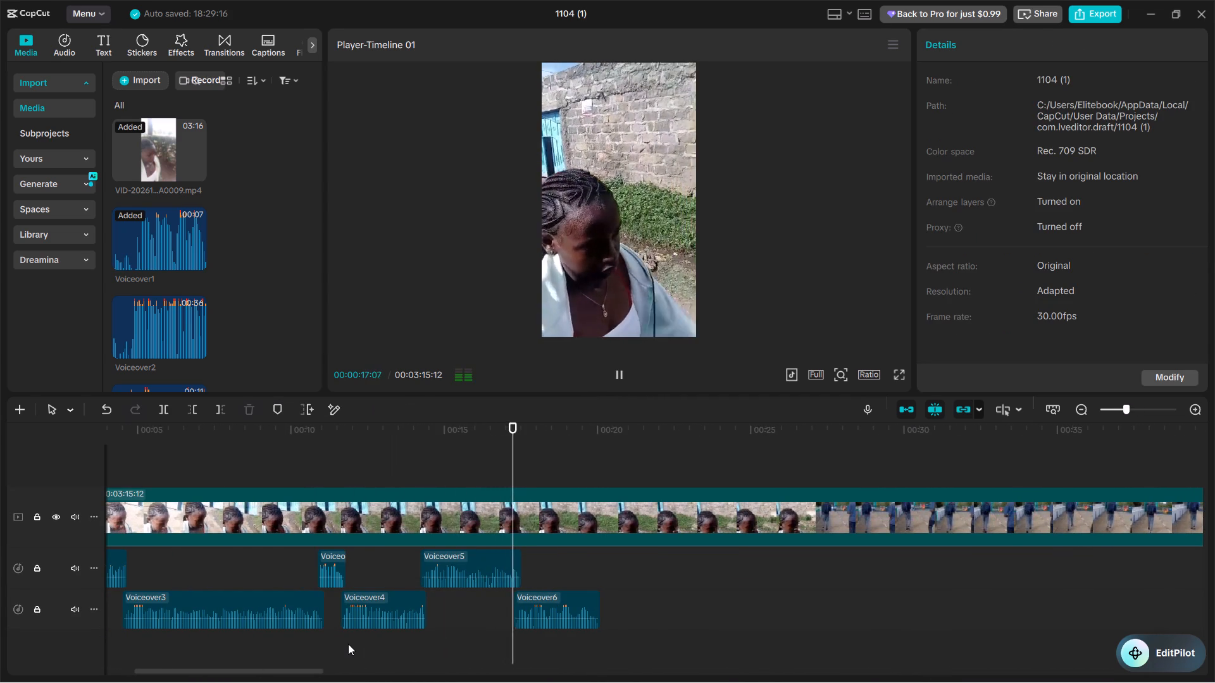
key("ctrl+equal")
key("ctrl+equal")
key("space")
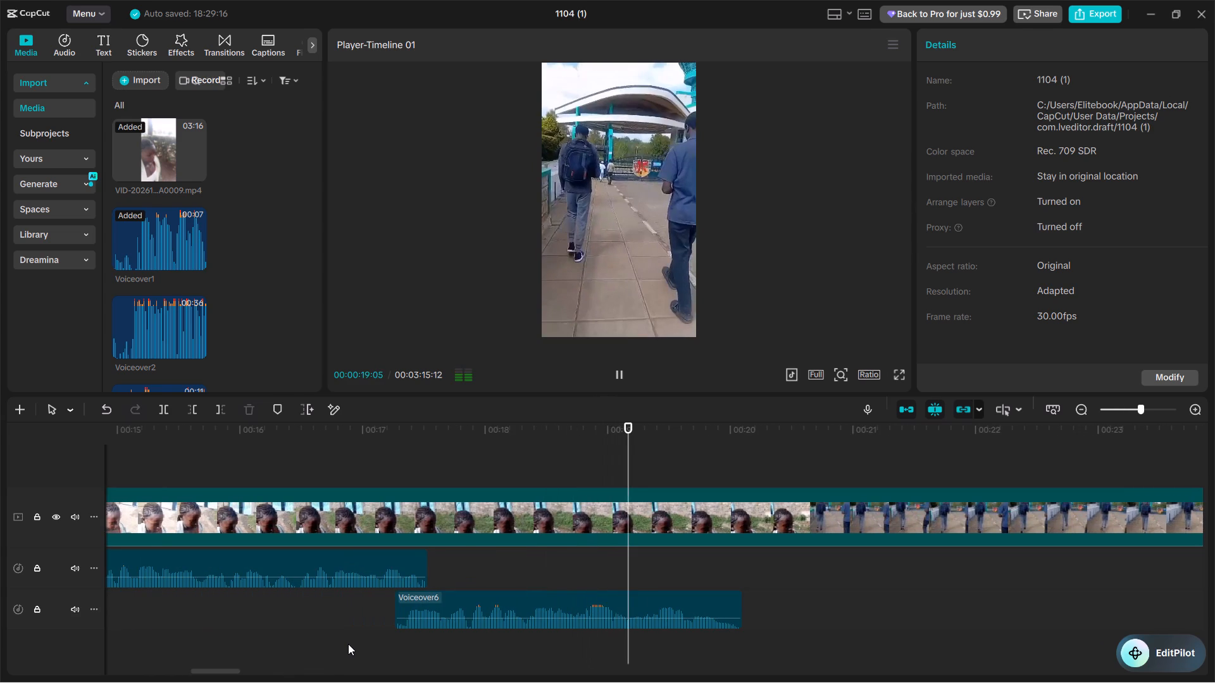
Shift Voiceover6 about two frames later so it starts at about 00:00:17:10, and play it back.
left_click_drag(408, 602, 415, 602)
left_click(365, 612)
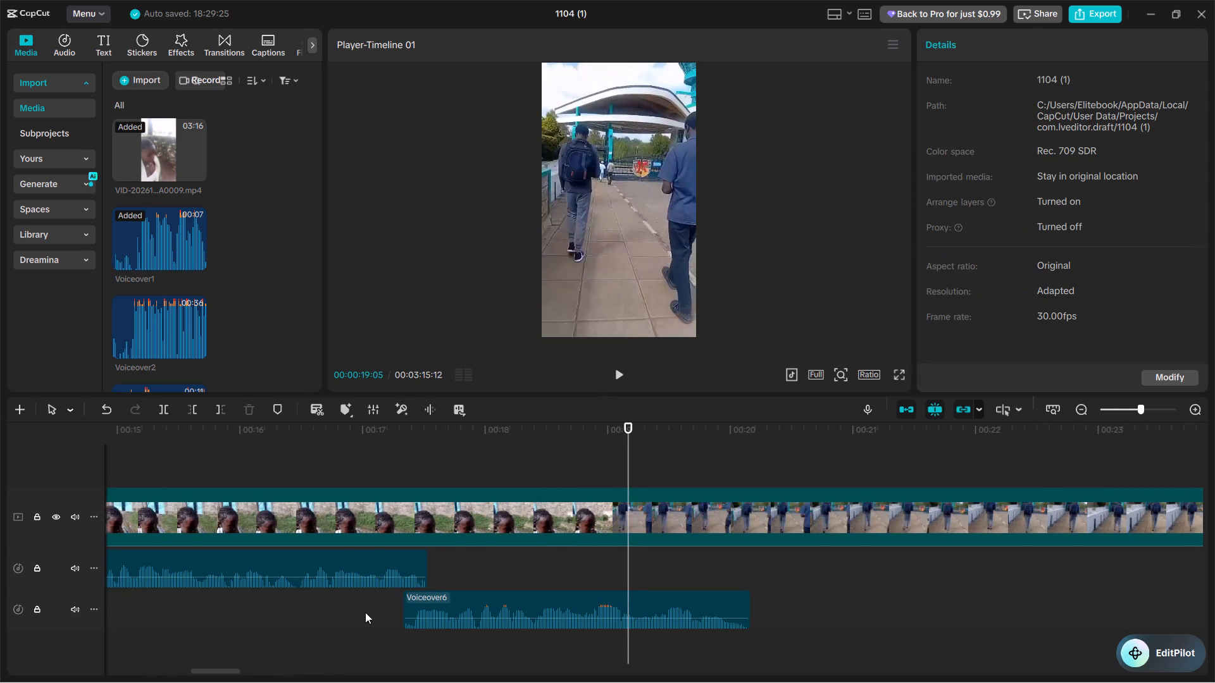
key("space")
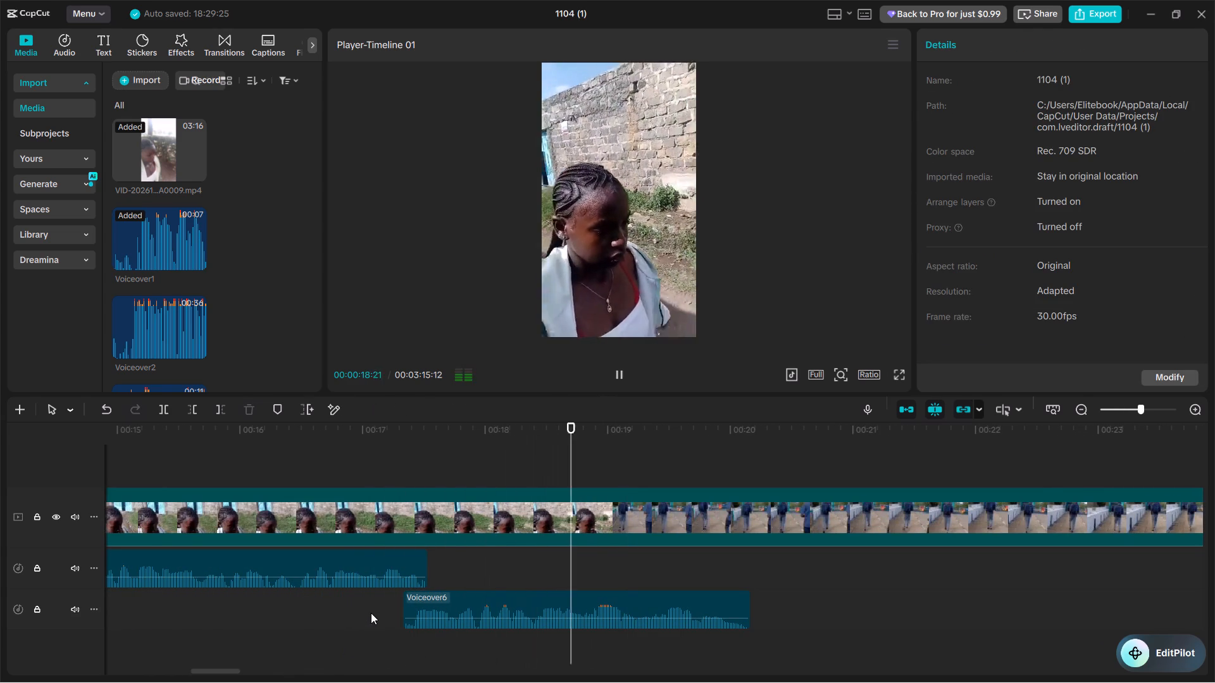
Trim off the end of Voiceover6 after 00:00:20:02.
key("ctrl+equal")
key("ctrl+equal")
key("space")
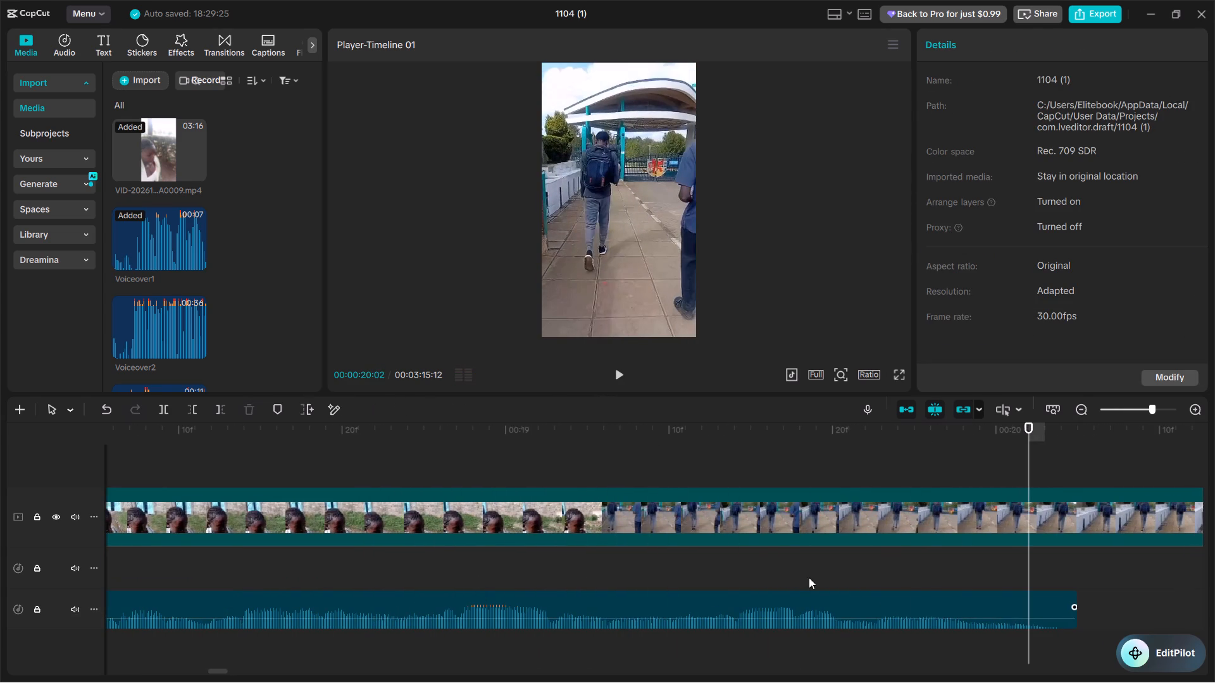
left_click(845, 610)
key("w")
Play back the last part of Voiceover6 in short bursts to check its trimmed ending.
left_click(823, 574)
key("space")
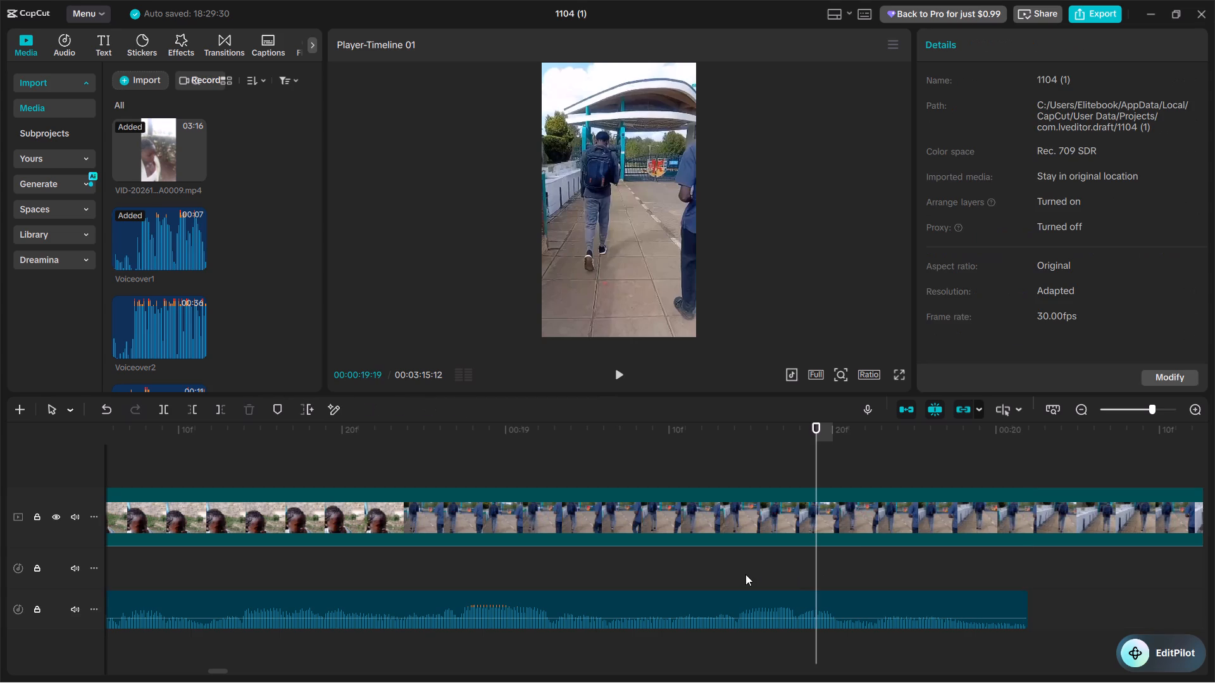
key("space")
key("space")
key("space")
left_click(897, 560)
left_click(789, 560)
left_click(716, 559)
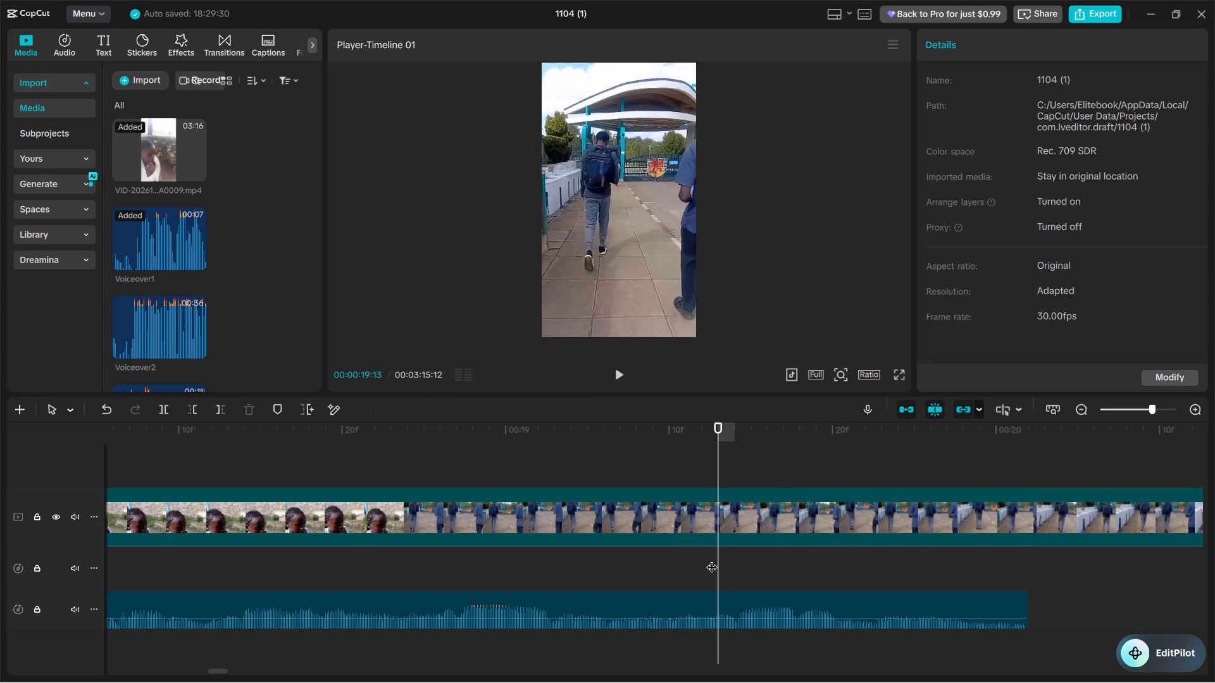
Start recording the next voiceover take from 00:00:19:27, just before the end of Voiceover6.
key("ctrl+minus")
key("ctrl+minus")
key("ctrl+minus")
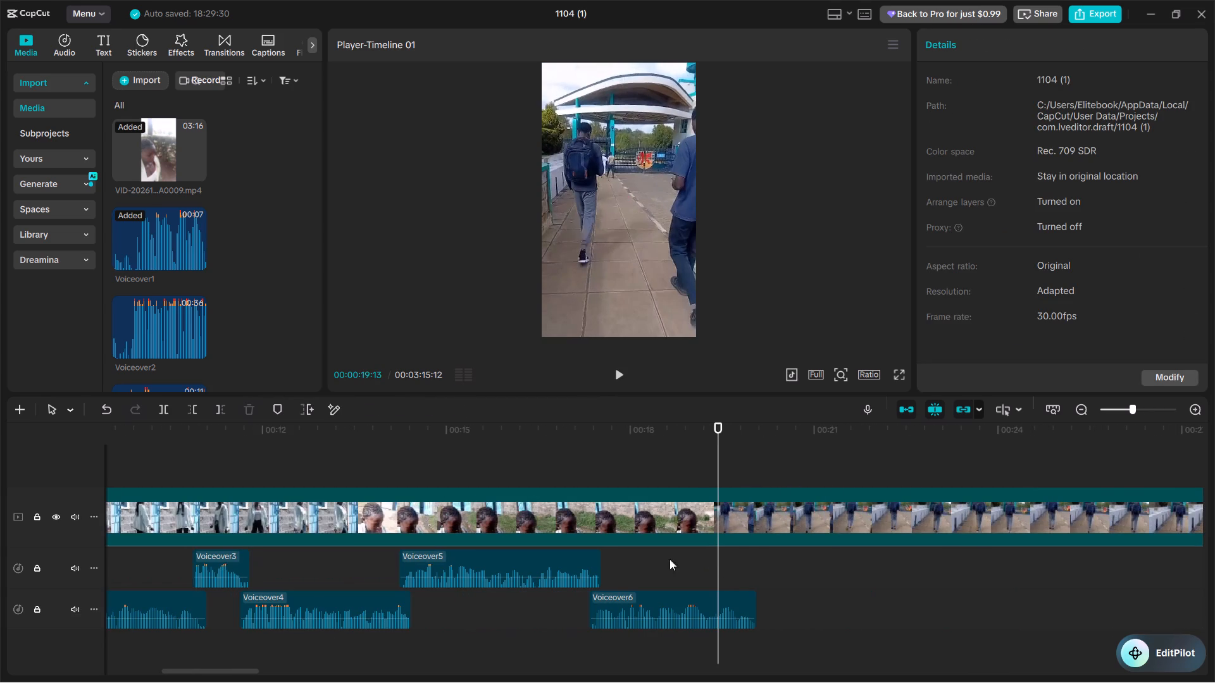
left_click(653, 574)
key("space")
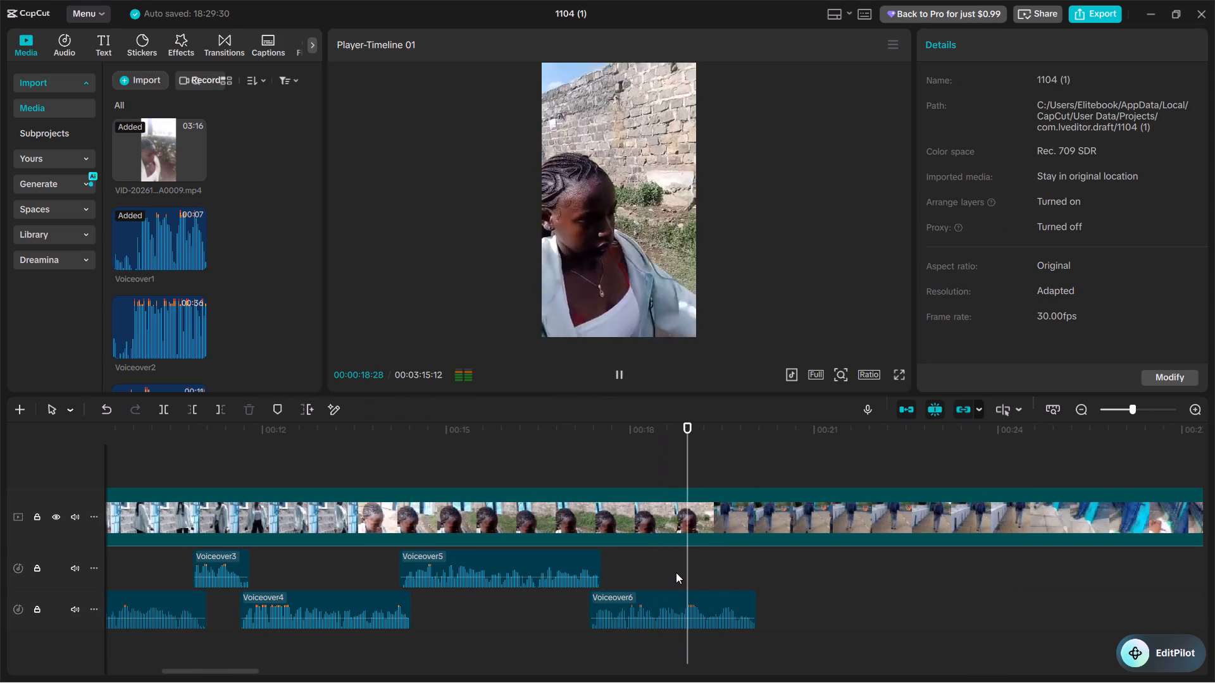
key("space")
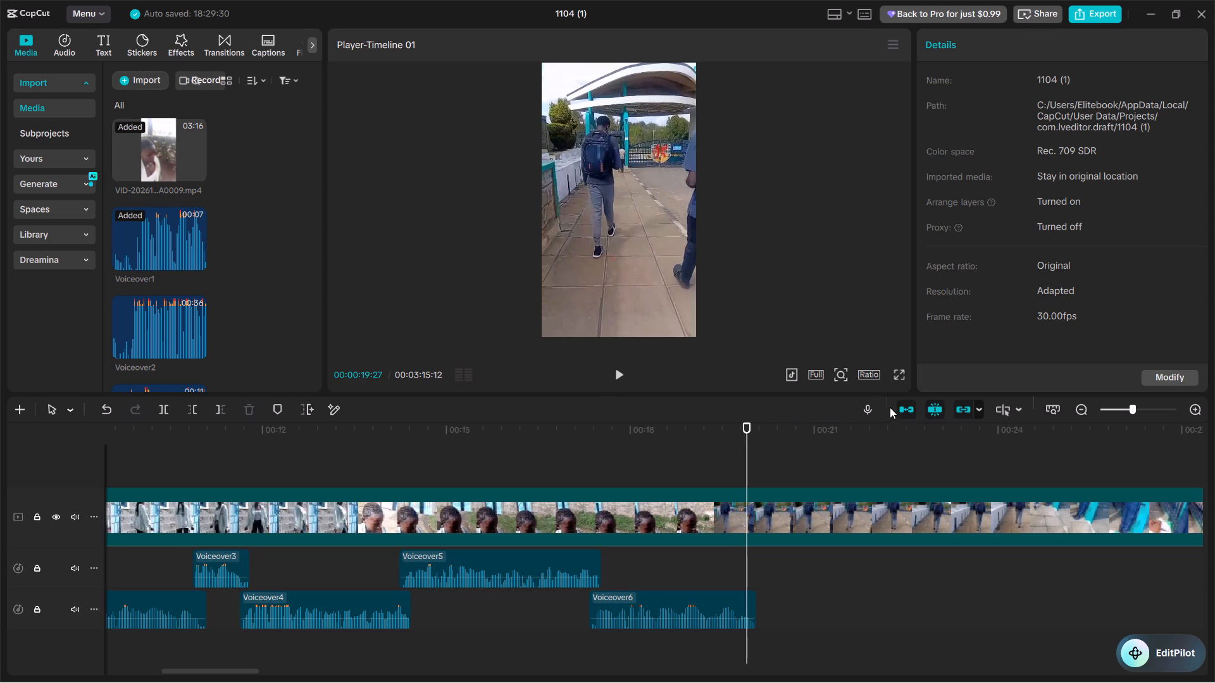
left_click(875, 406)
left_click(976, 135)
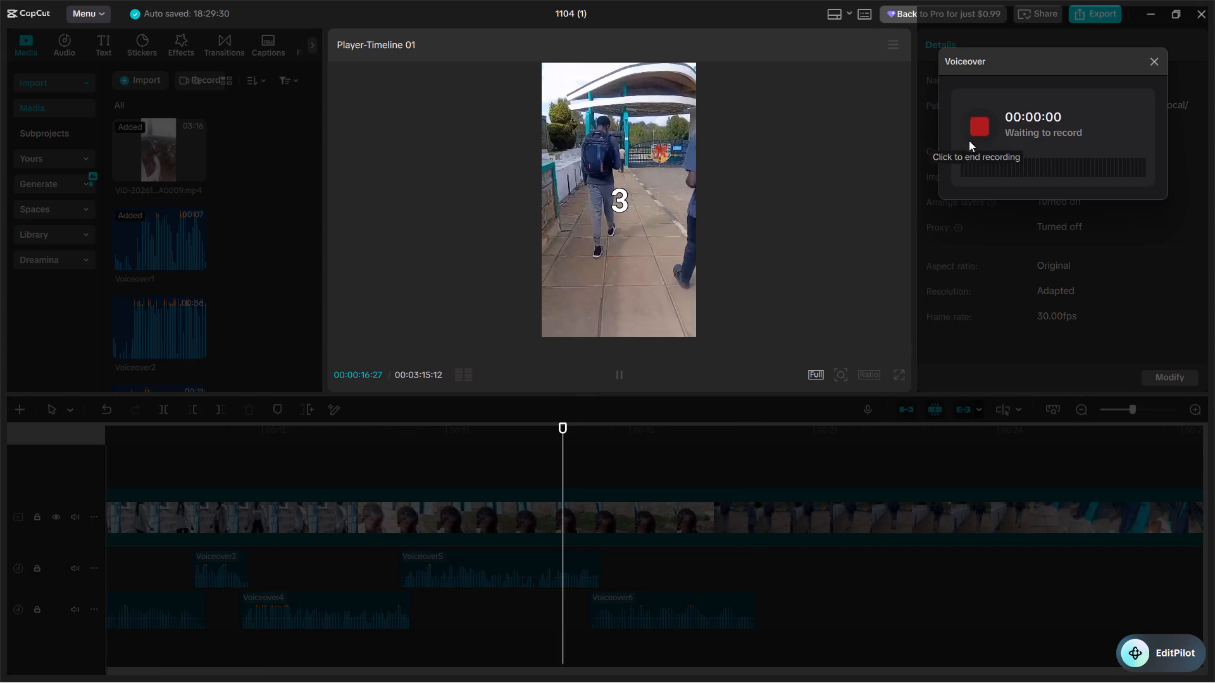
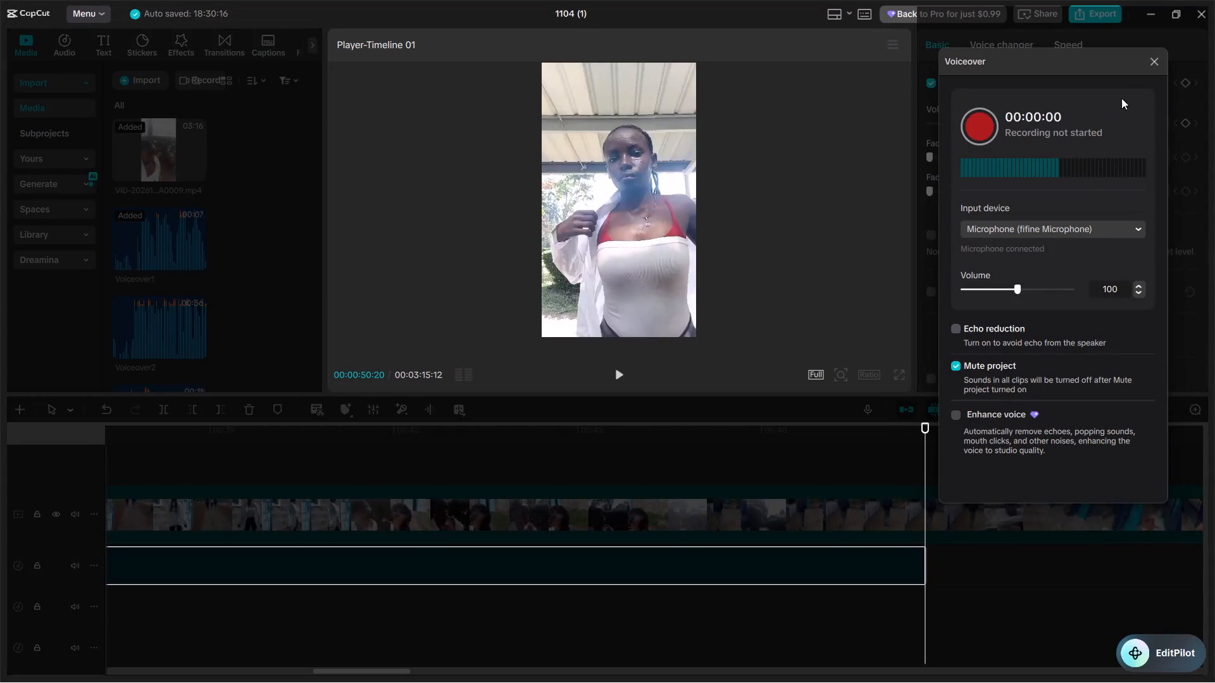
Close the voiceover recorder and trim off the start of Voiceover7 before 00:00:38:16.
left_click(1149, 59)
left_click(182, 592)
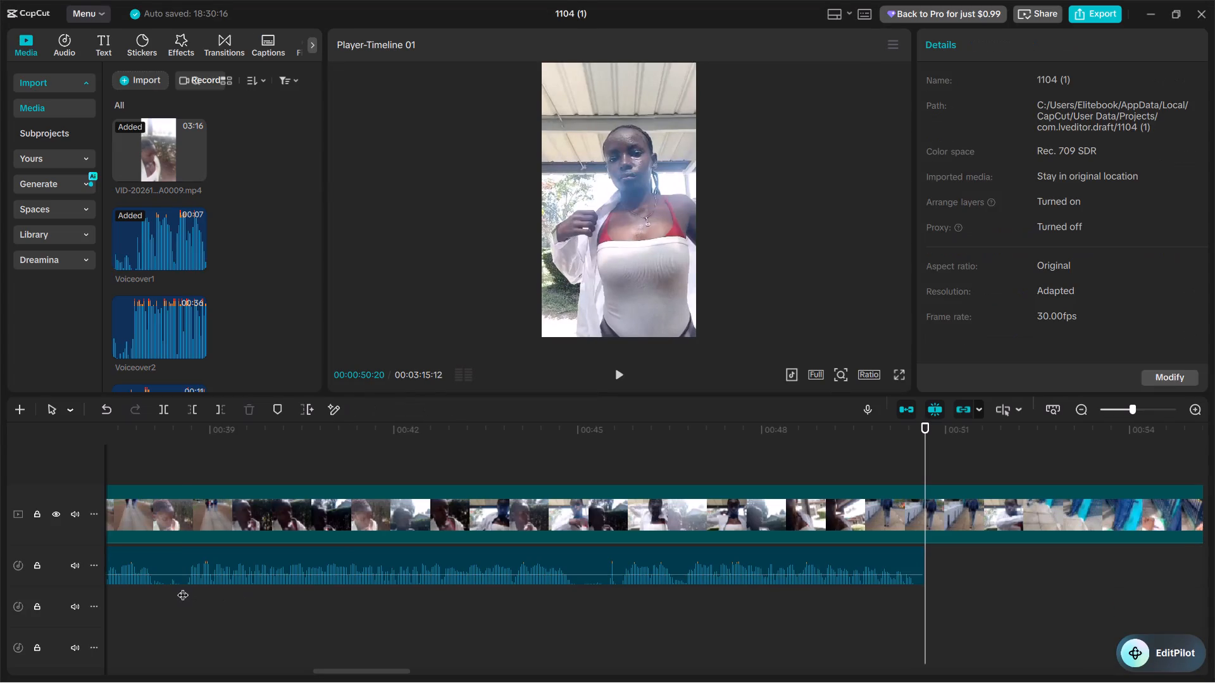
left_click(182, 578)
key("q")
Move Voiceover7 back over the end of Voiceover6, starting at about 00:00:19:20, and play back the join.
left_click_drag(210, 564, 171, 598)
scroll(153, 584, "right", 5)
left_click_drag(171, 598, 253, 606)
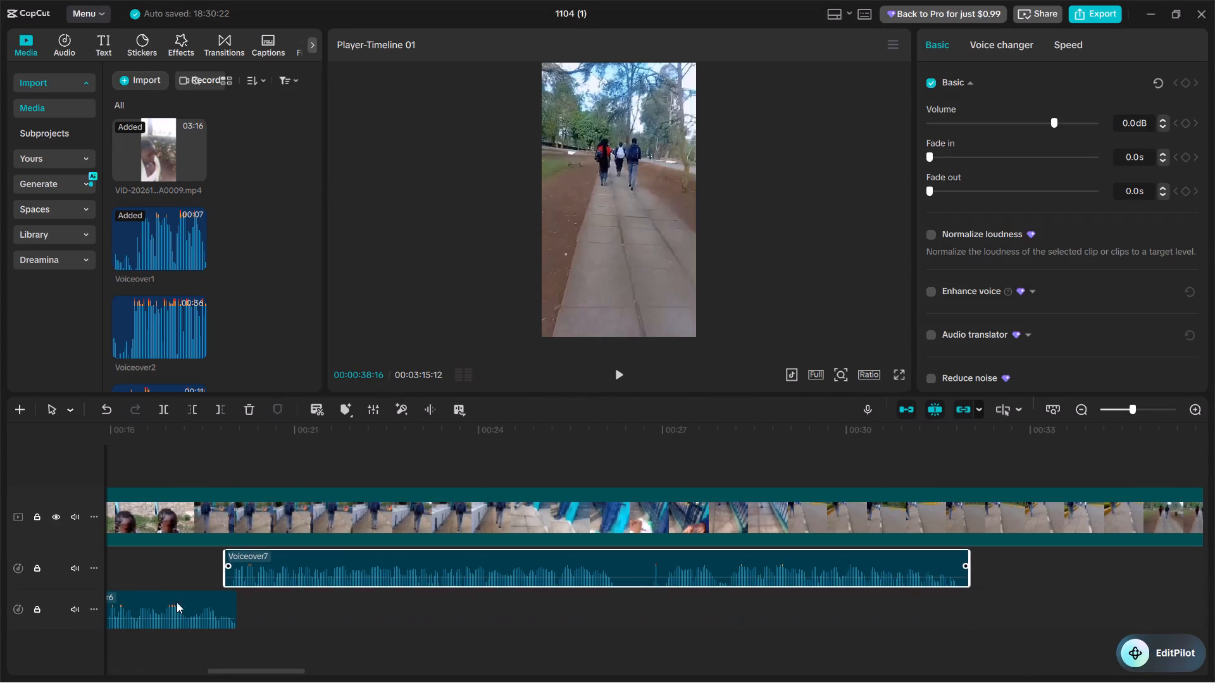
left_click(154, 582)
key("space")
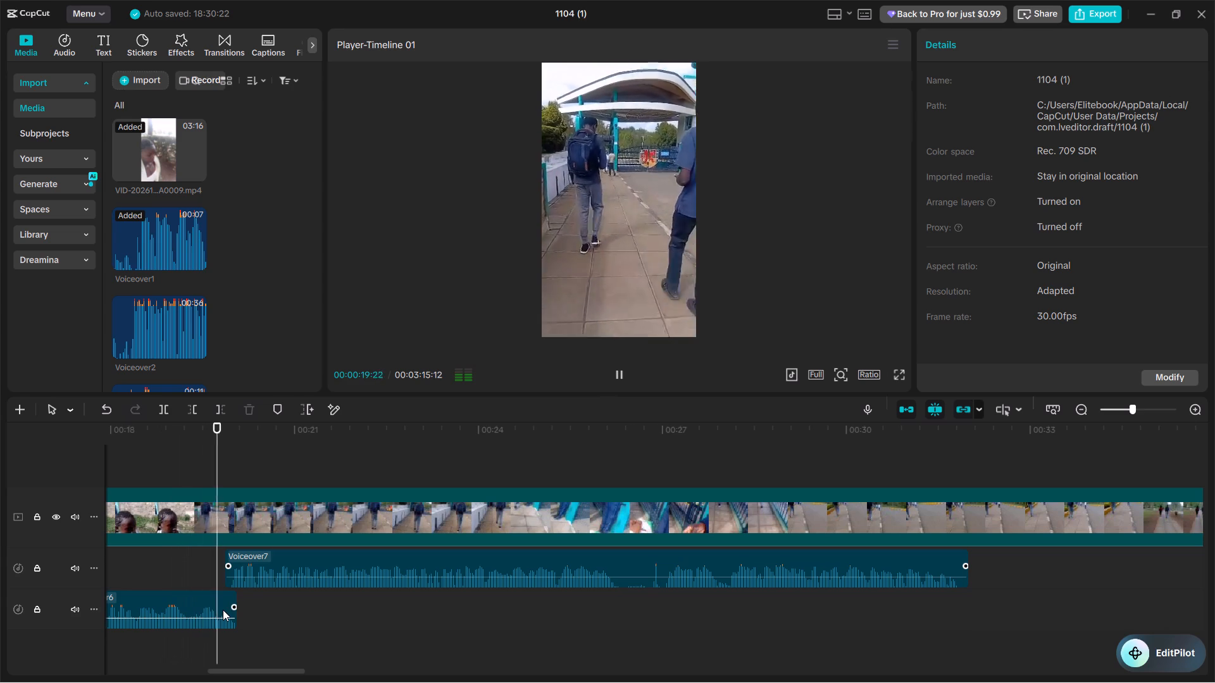
left_click_drag(237, 566, 225, 563)
left_click(115, 586)
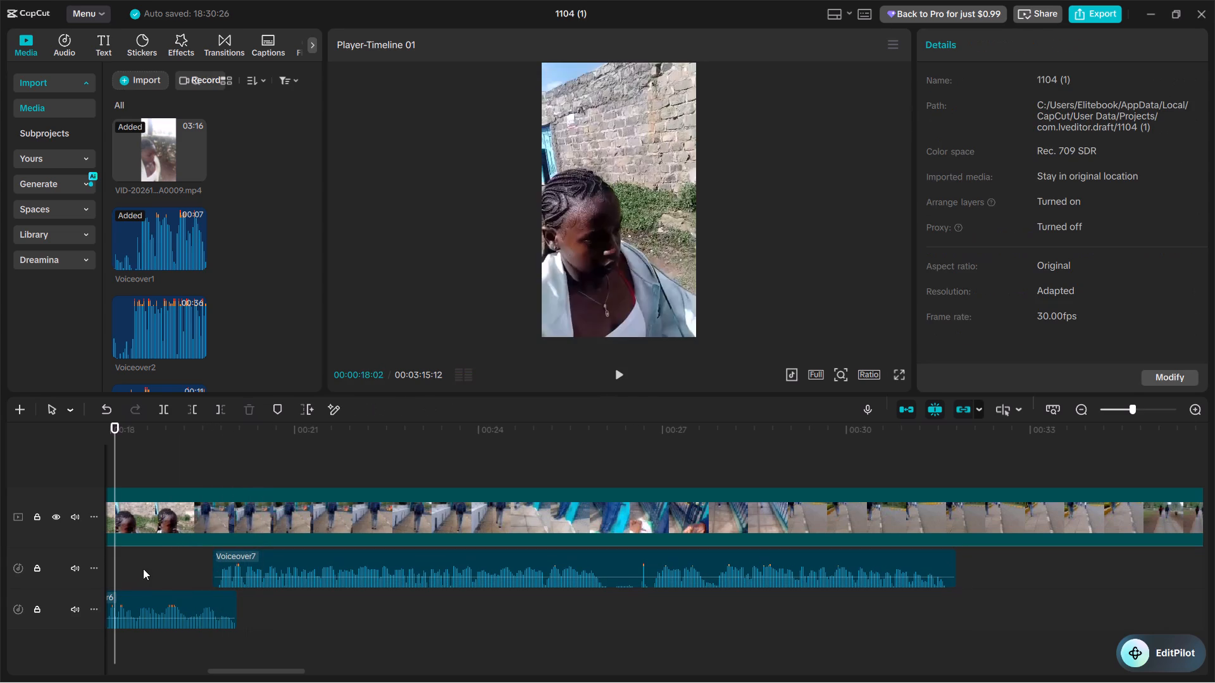
key("space")
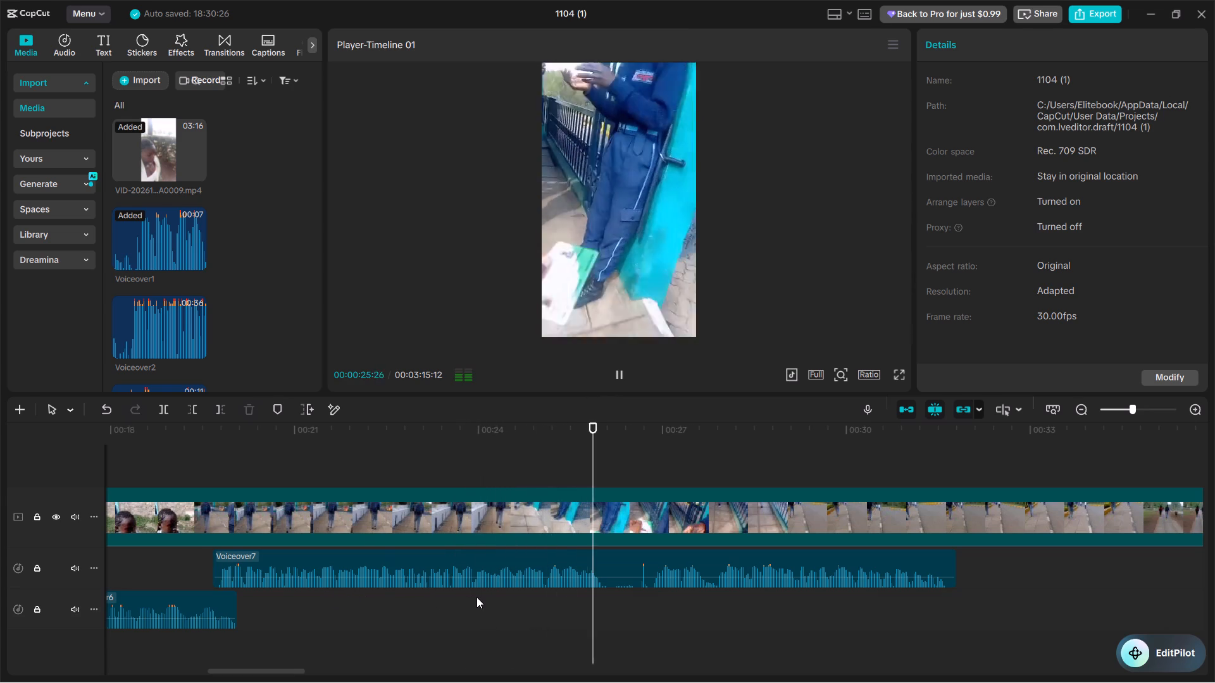
Split Voiceover7 at 00:00:24:18 and trim off the second piece's start up to about 00:00:27:28.
left_click(457, 591)
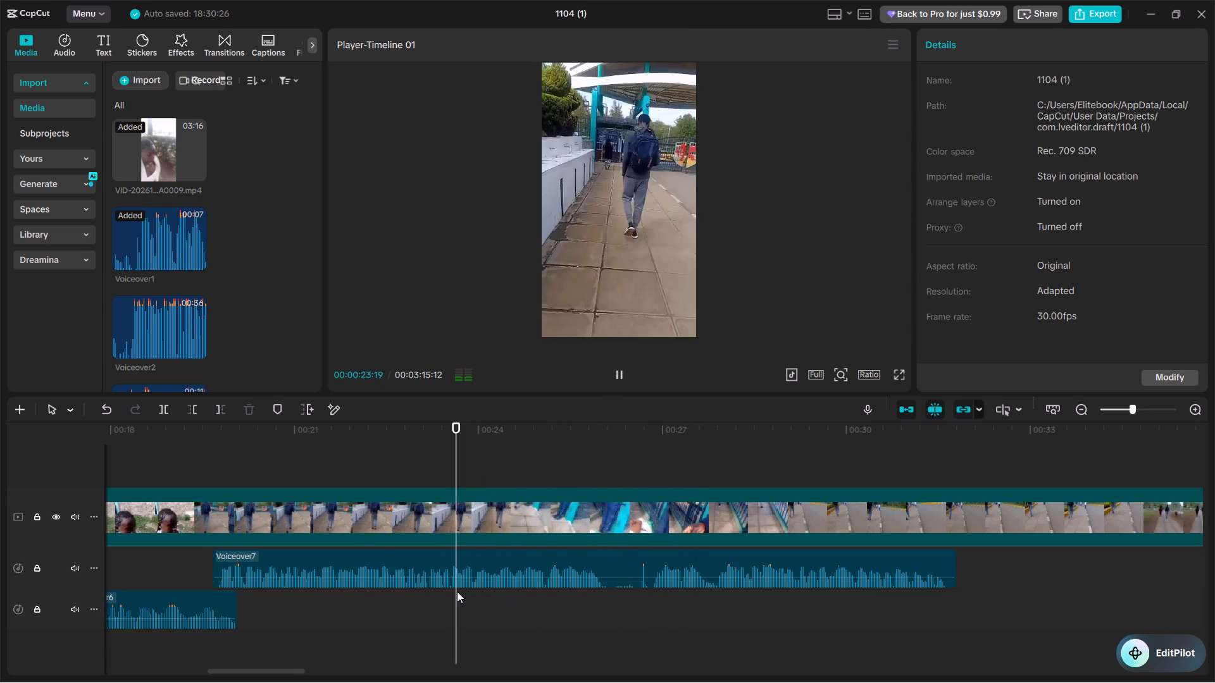
key("space")
key("space")
left_click(497, 577)
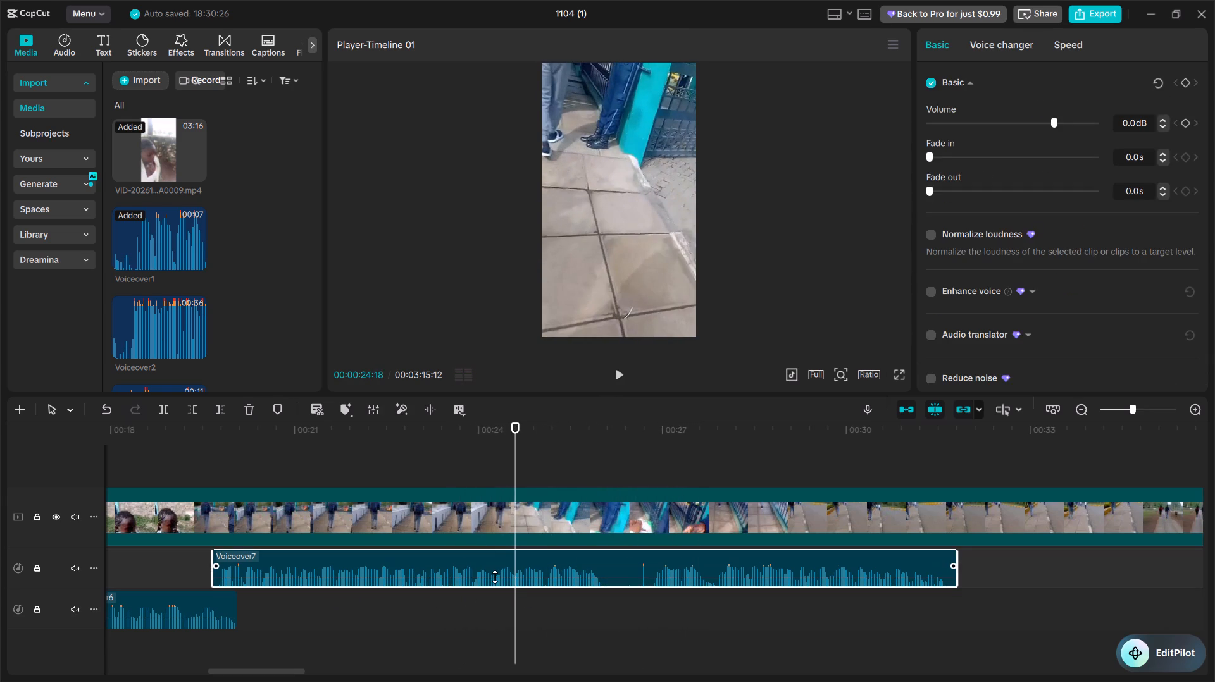
key("ctrl+b")
key("space")
left_click(719, 594)
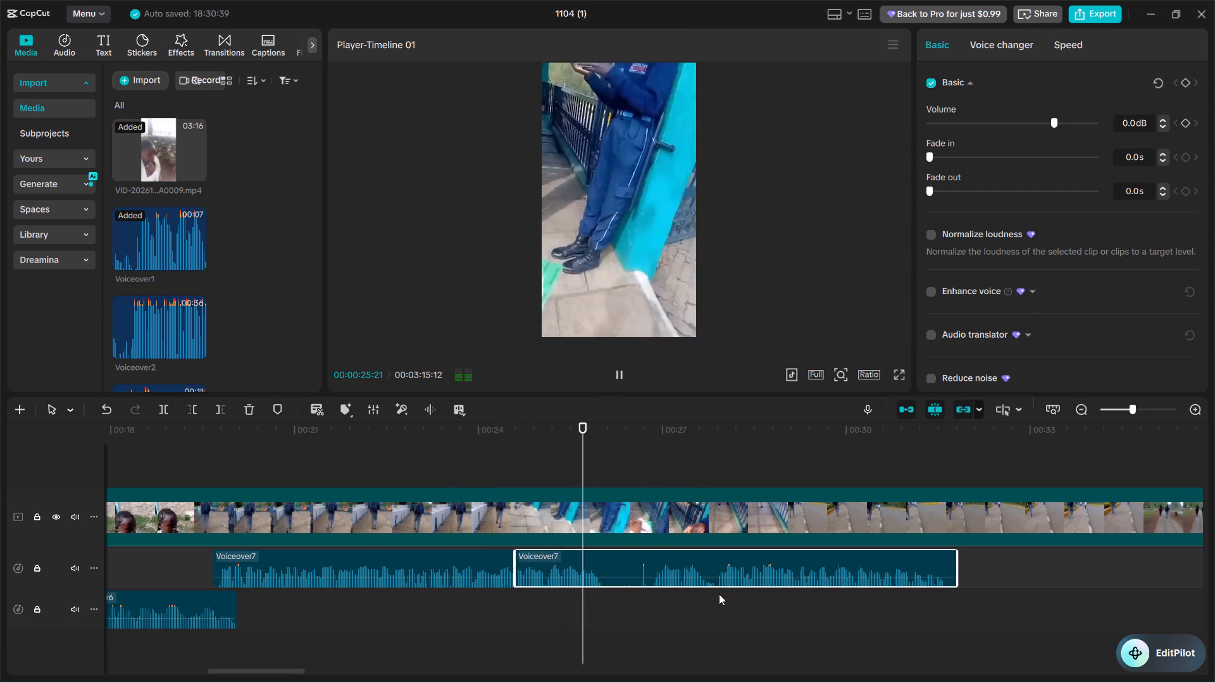
left_click(716, 564)
key("q")
Move the second Voiceover7 piece to the lower audio track, starting at about 00:00:24:15, and play it back.
left_click_drag(752, 565, 545, 617)
left_click(337, 626)
key("space")
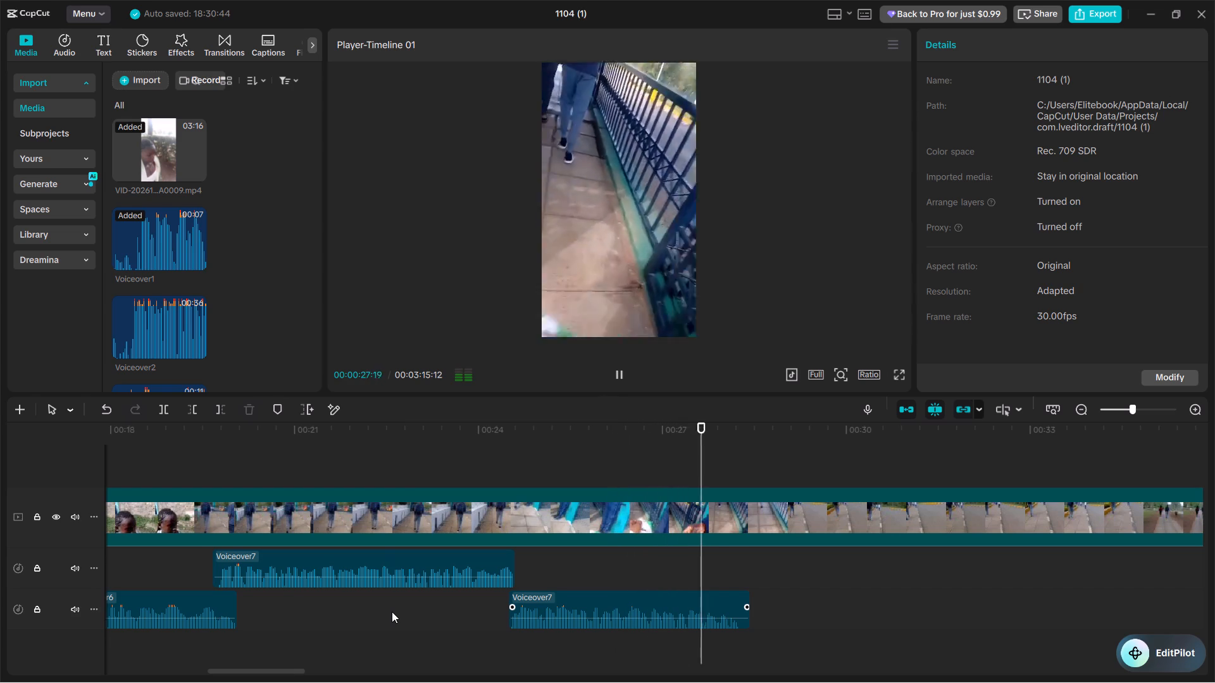
Trim off the end of the second Voiceover7 piece after 00:00:28:09.
key("space")
left_click(647, 605)
key("w")
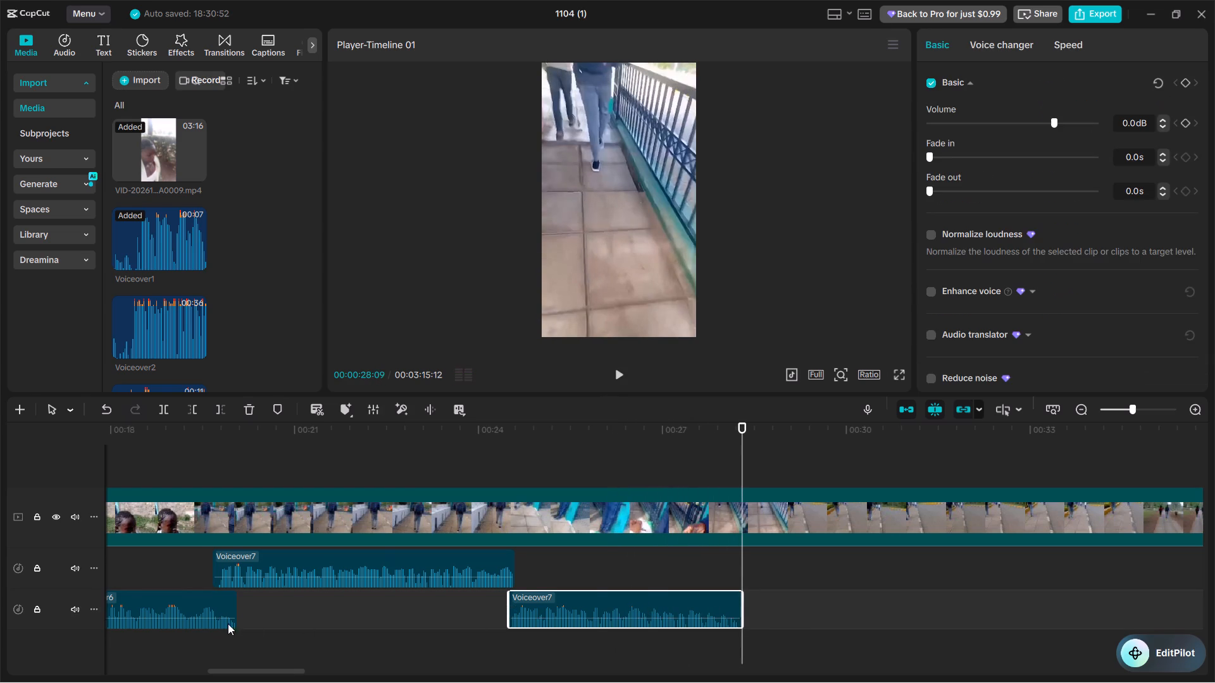
Play back from Voiceover6 and split the video at 00:00:21:16.
scroll(209, 613, "right", 1)
left_click(301, 575)
key("space")
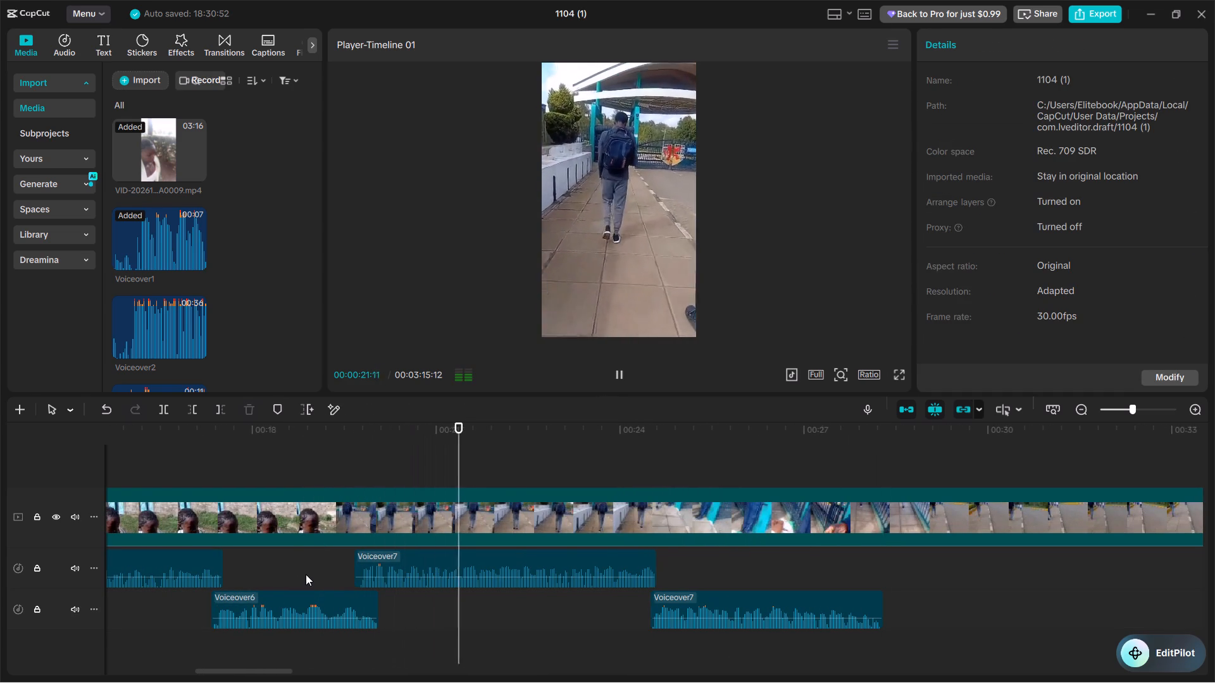
key("space")
key("ctrl+b")
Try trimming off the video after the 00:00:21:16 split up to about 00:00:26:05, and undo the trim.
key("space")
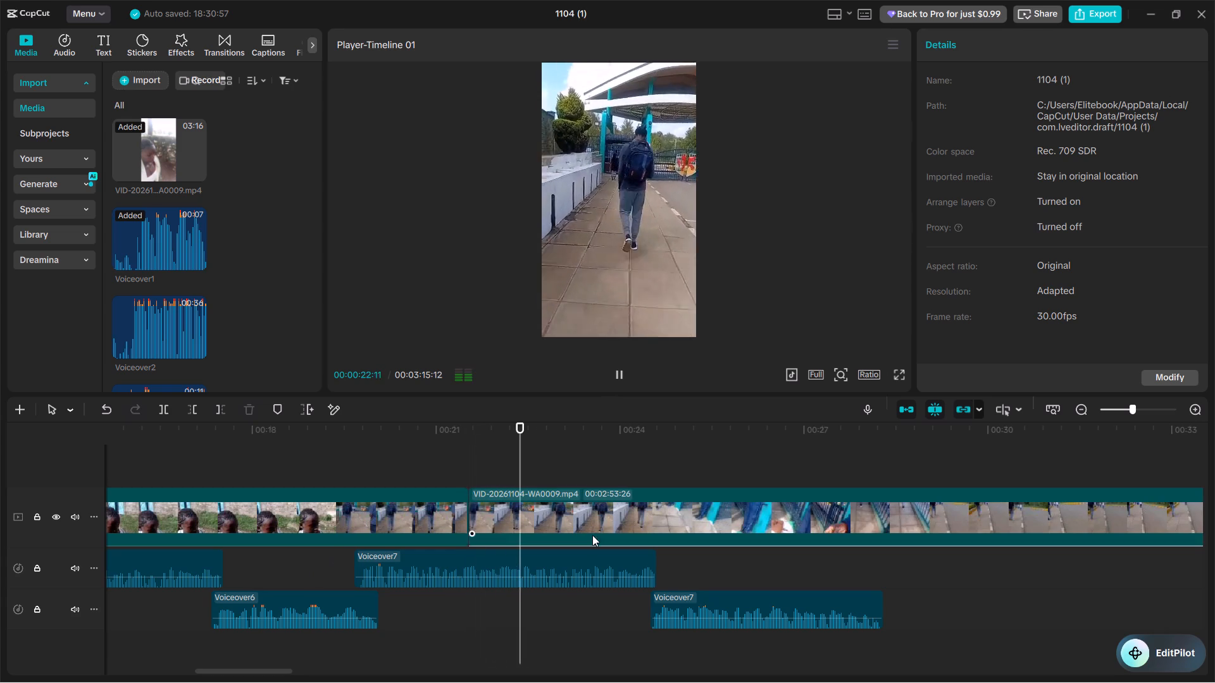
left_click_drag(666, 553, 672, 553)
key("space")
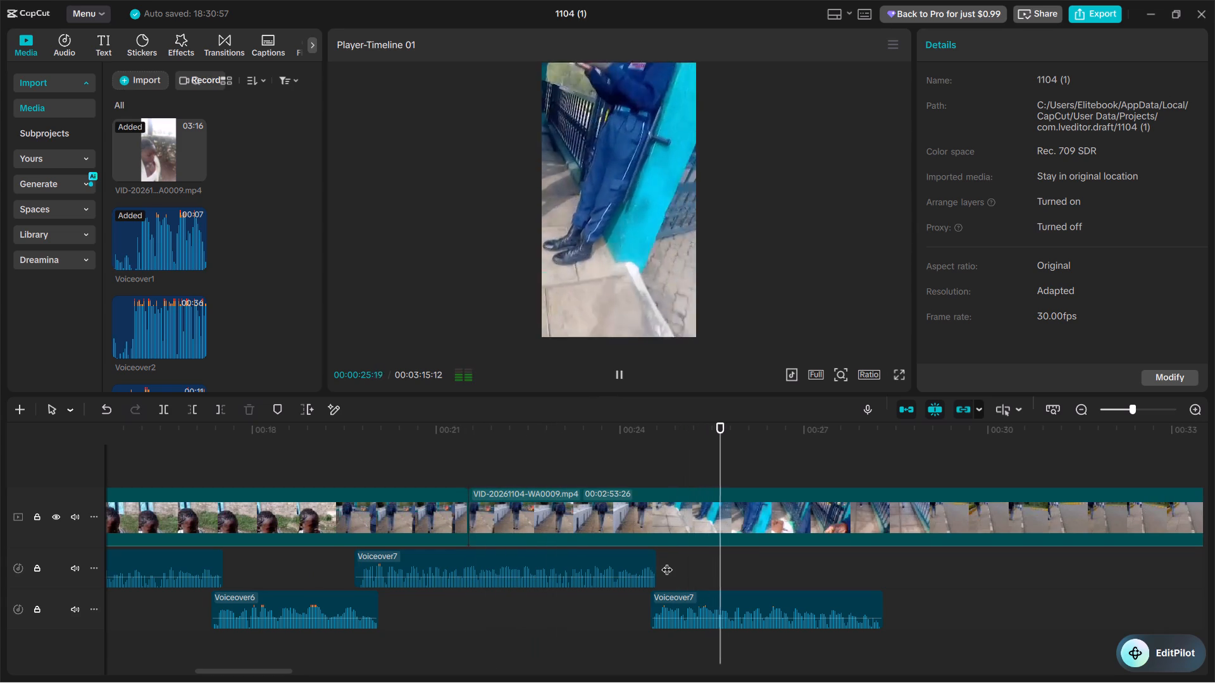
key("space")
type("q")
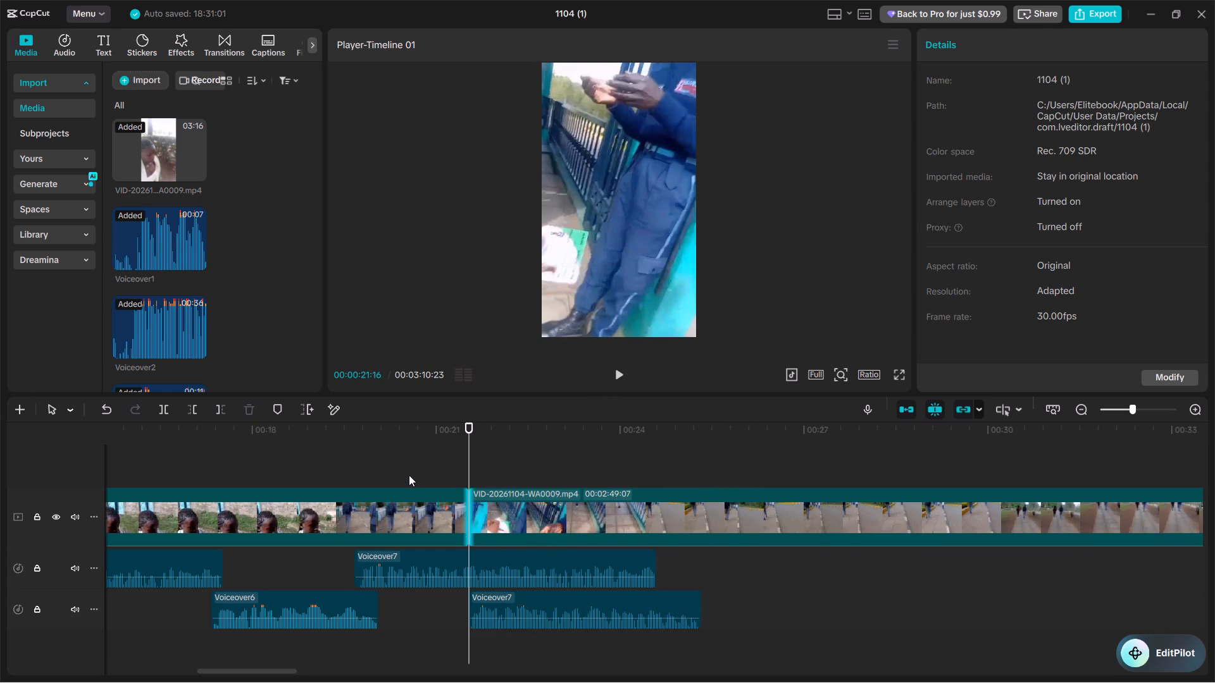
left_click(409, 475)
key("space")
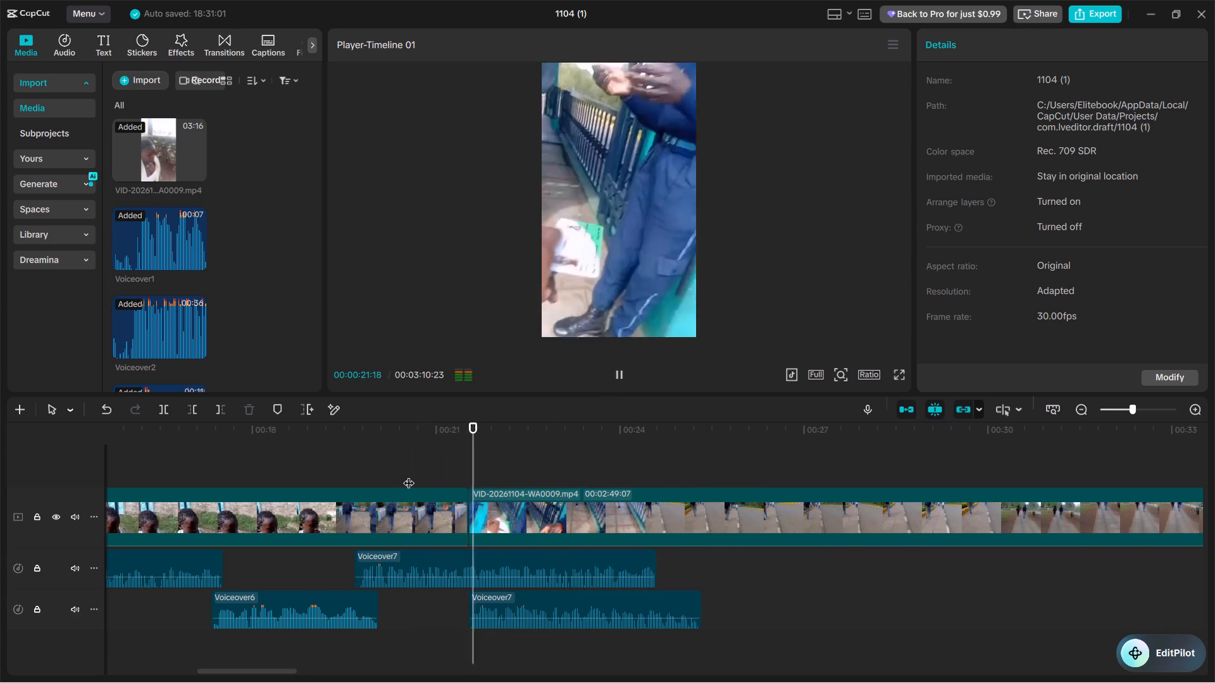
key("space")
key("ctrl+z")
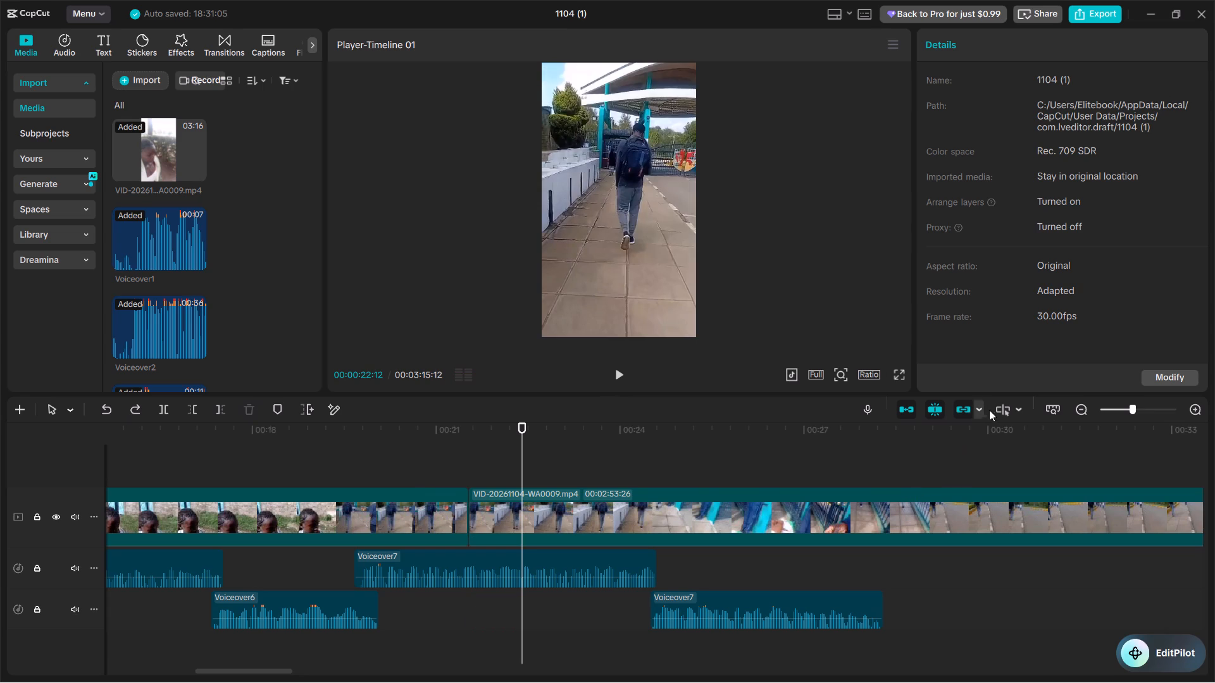
Turn off linkage between the main video track and the voiceover clips.
left_click(952, 415)
left_click(964, 406)
Trim the start of the video clip at 00:00:21:16 in three passes, removing about 4 seconds 18 frames altogether.
left_click(637, 464)
left_click(688, 465)
type("q")
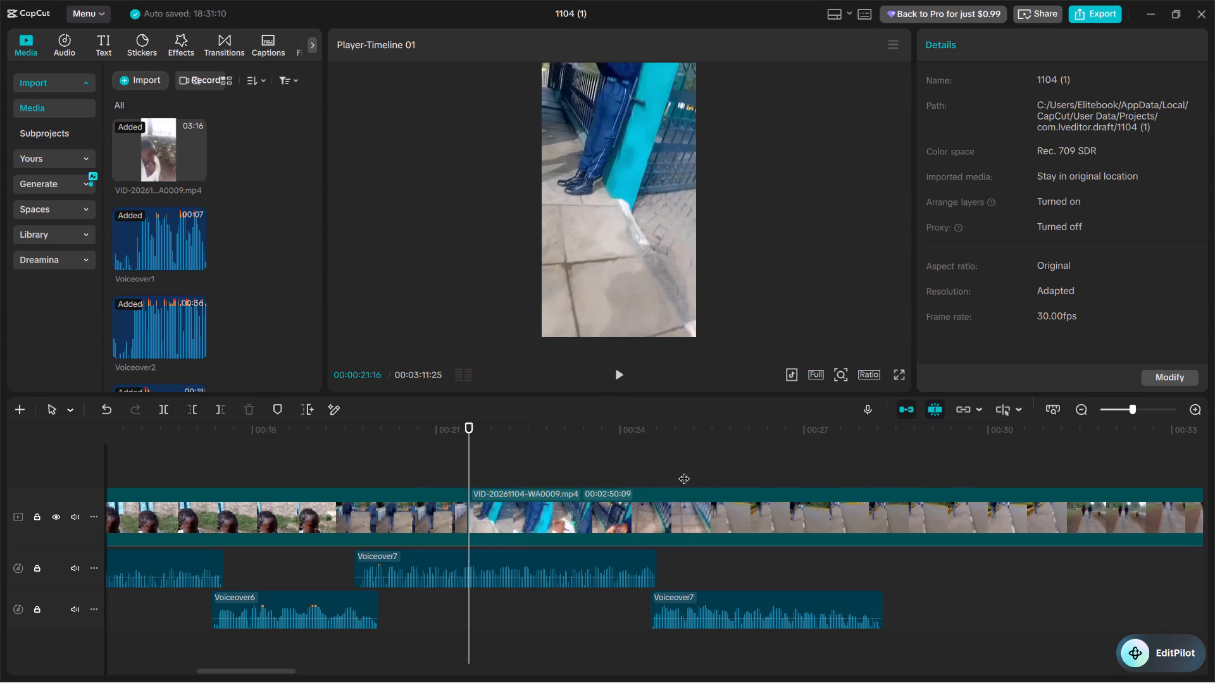
key("space")
key("space")
key("q")
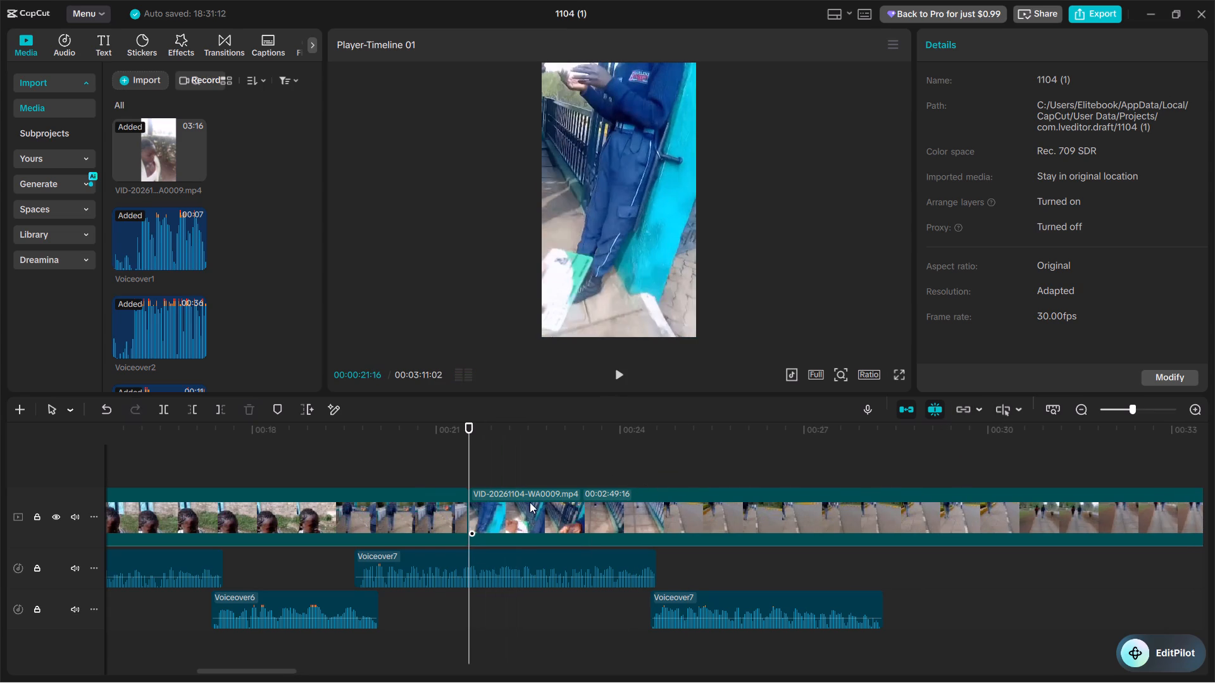
key("space")
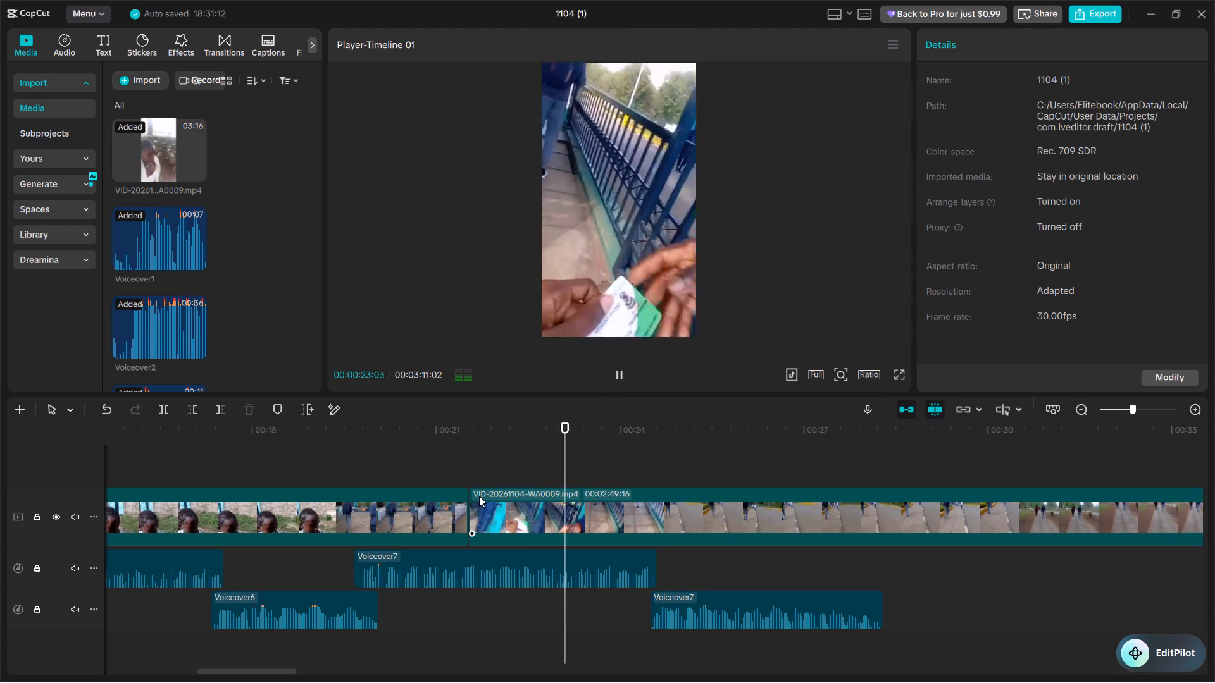
key("space")
left_click(485, 477)
type("q")
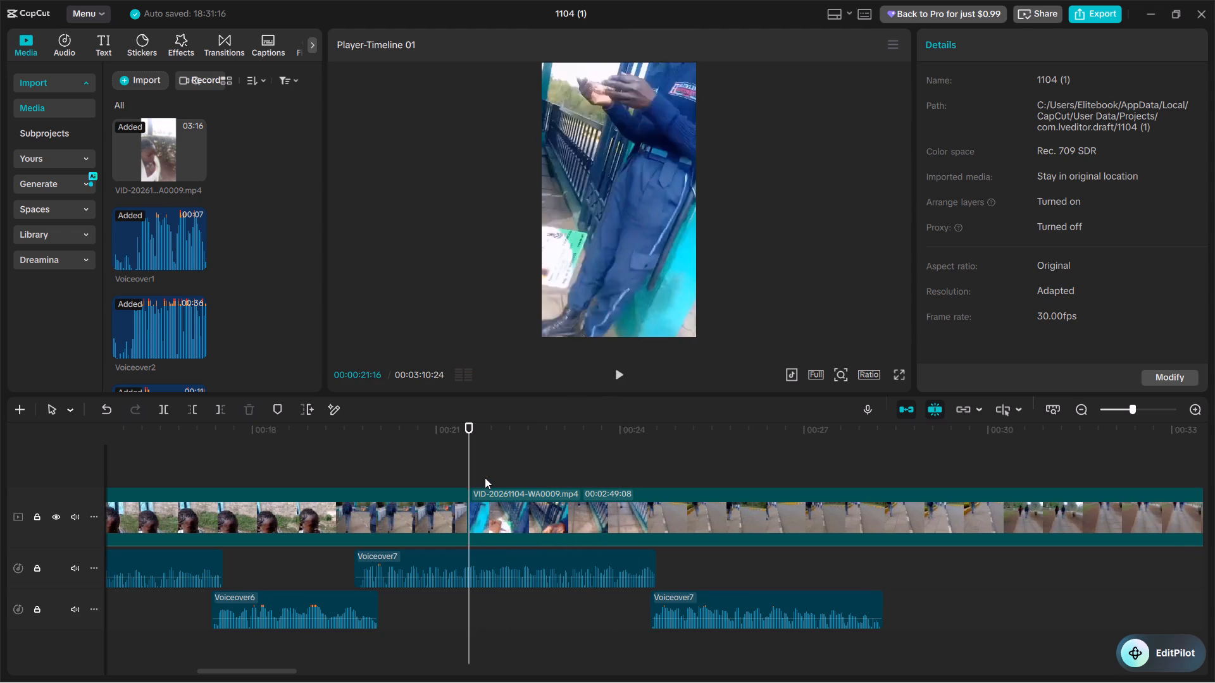
Split the video at 00:00:23:12 and trim about 1 second 1 frame off the start of the following clip.
key("space")
key("space")
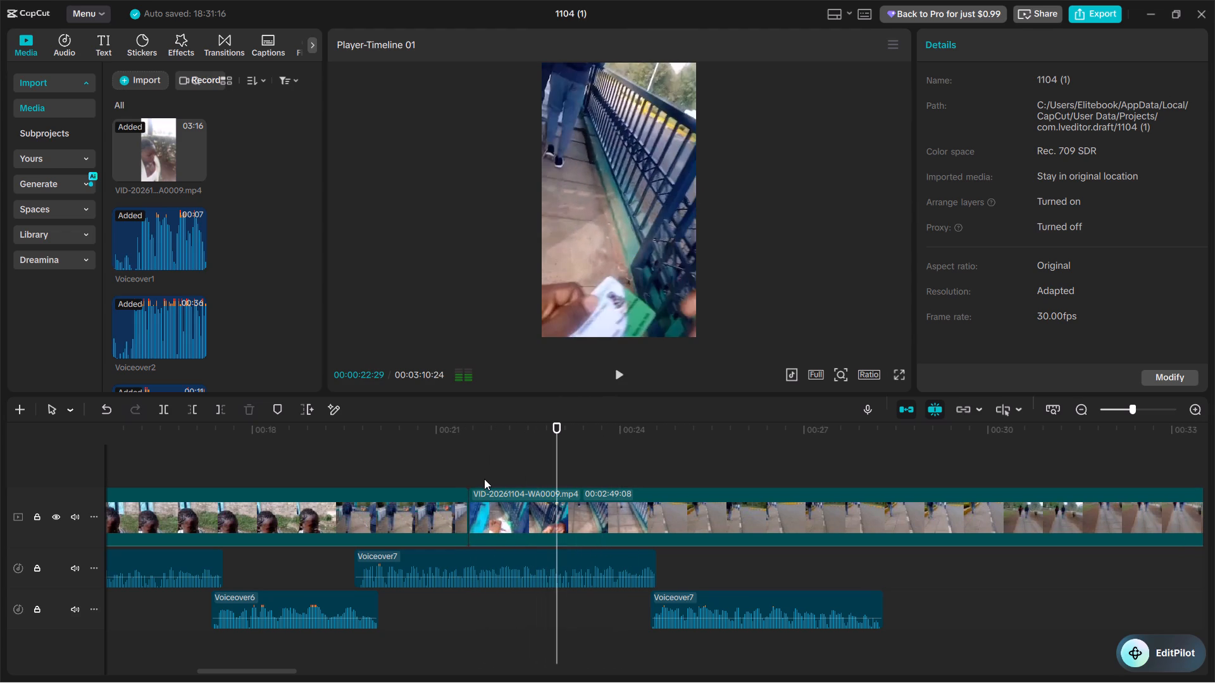
key("space")
key("space")
key("space")
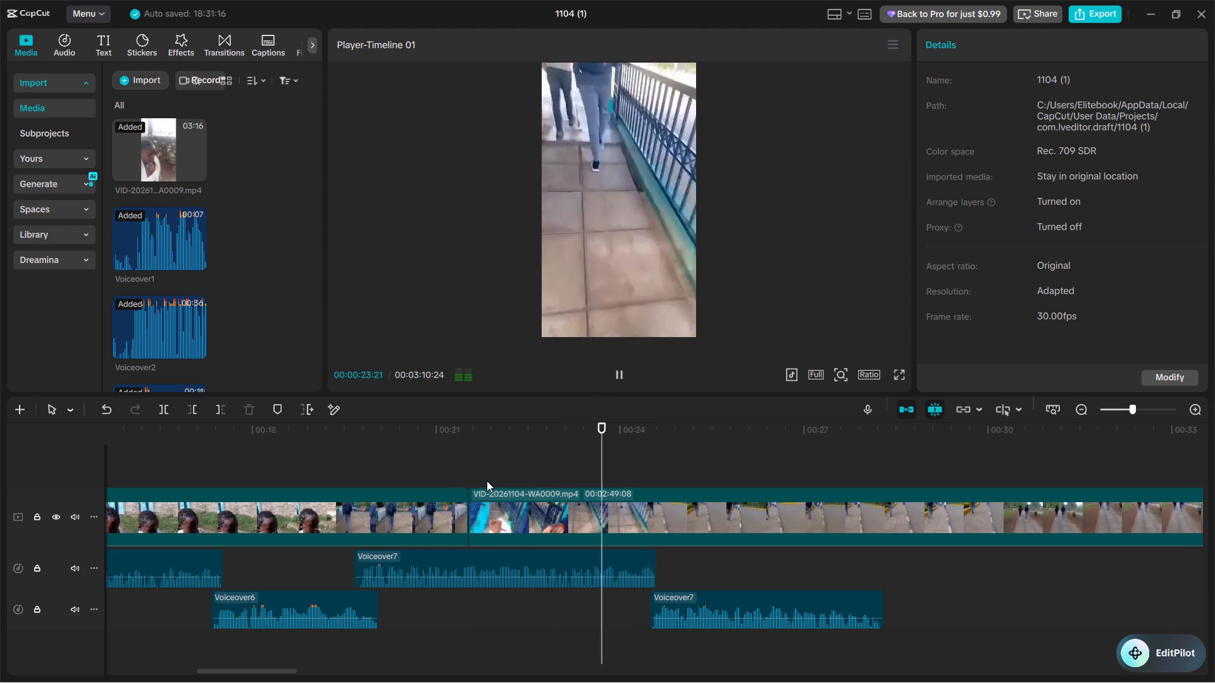
key("space")
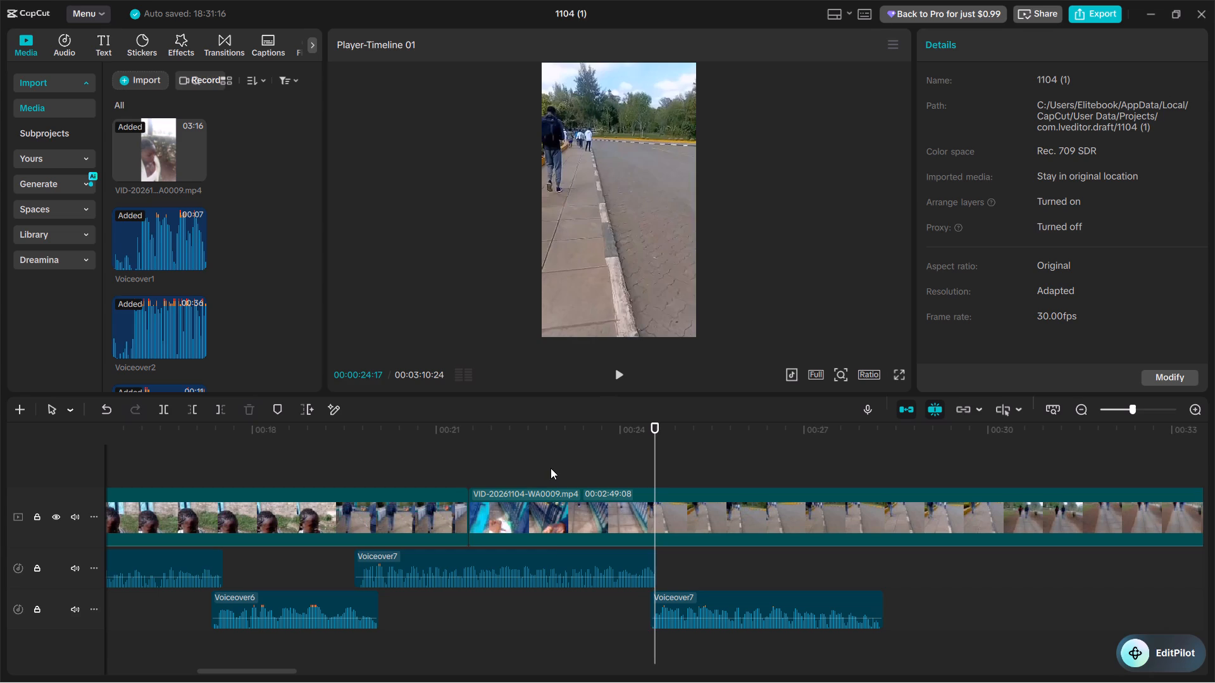
left_click(551, 468)
key("space")
key("space")
key("ctrl+b")
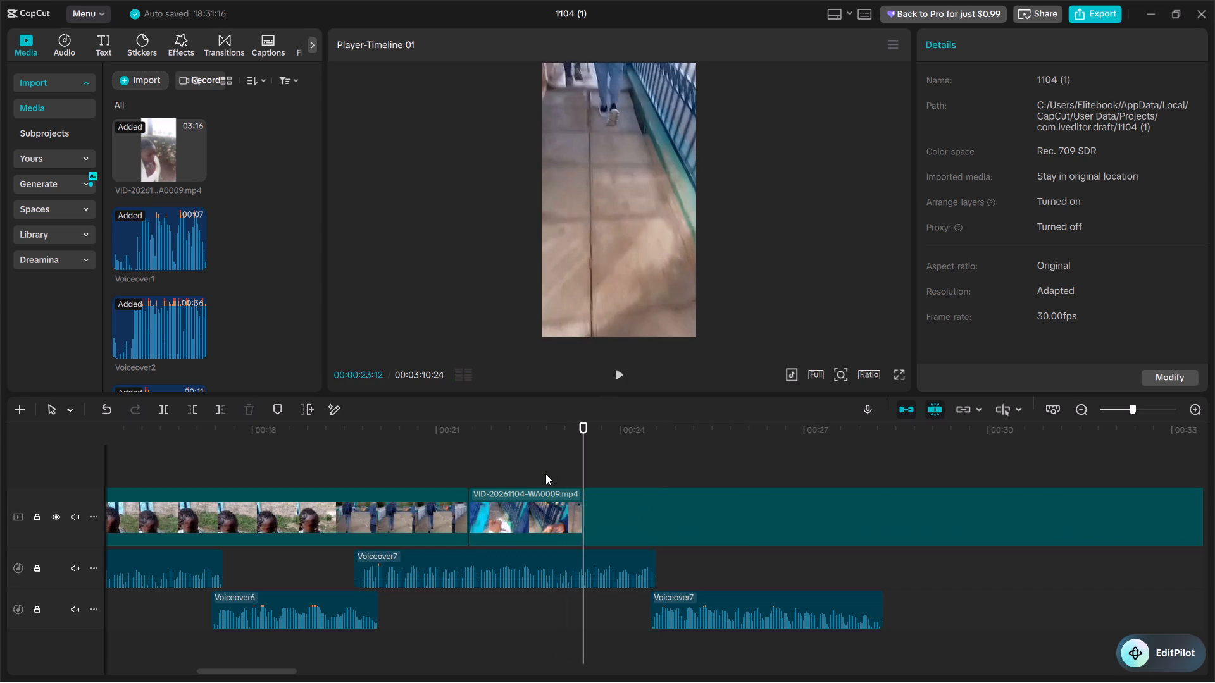
key("space")
key("space")
type("q")
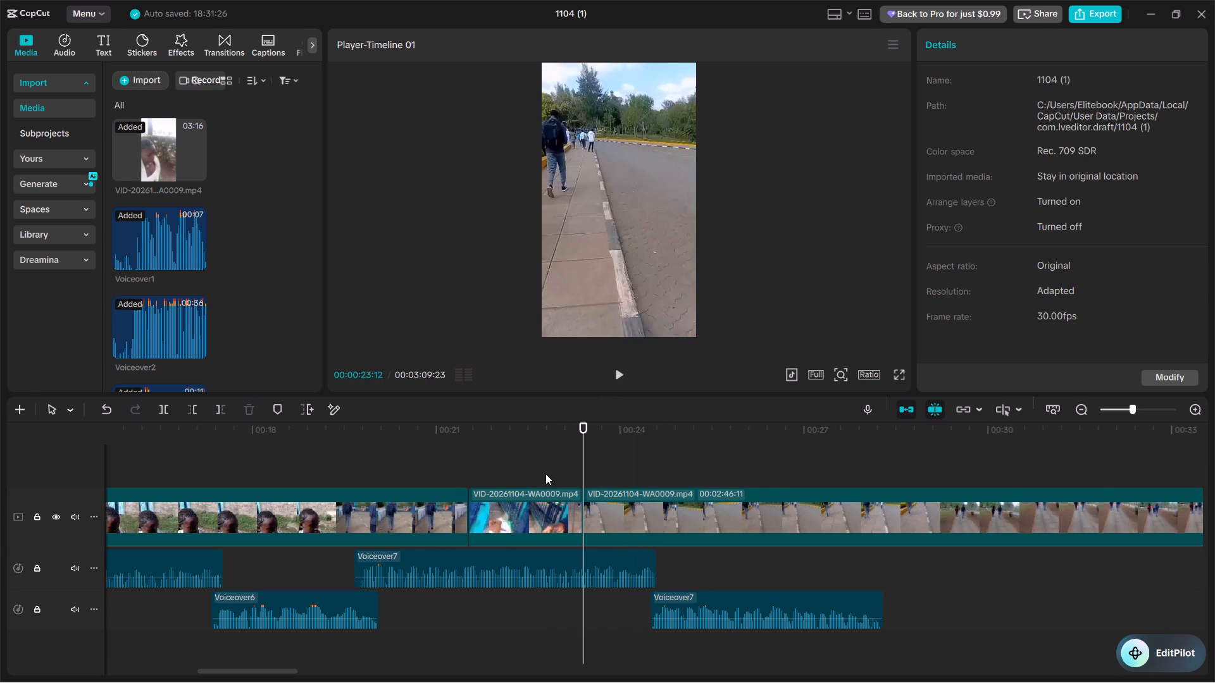
Split the video at about 00:00:25:18 and trim off the following clip's start up to 00:00:29:14.
key("space")
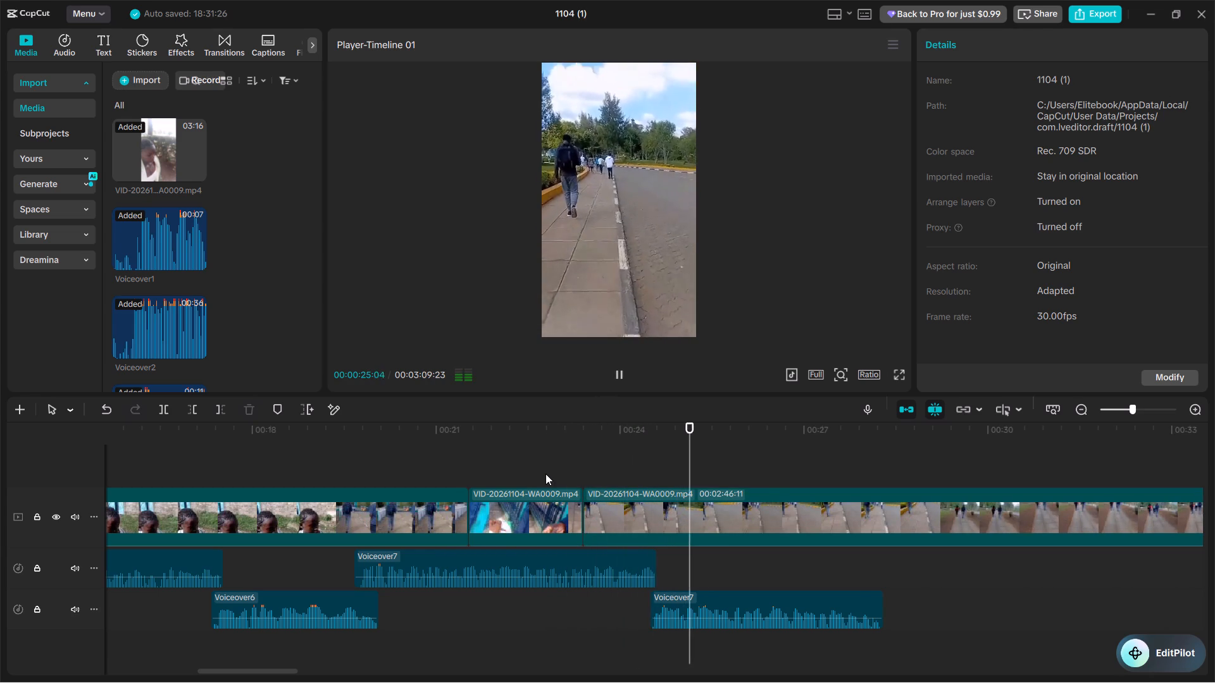
key("space")
key("ctrl+b")
key("space")
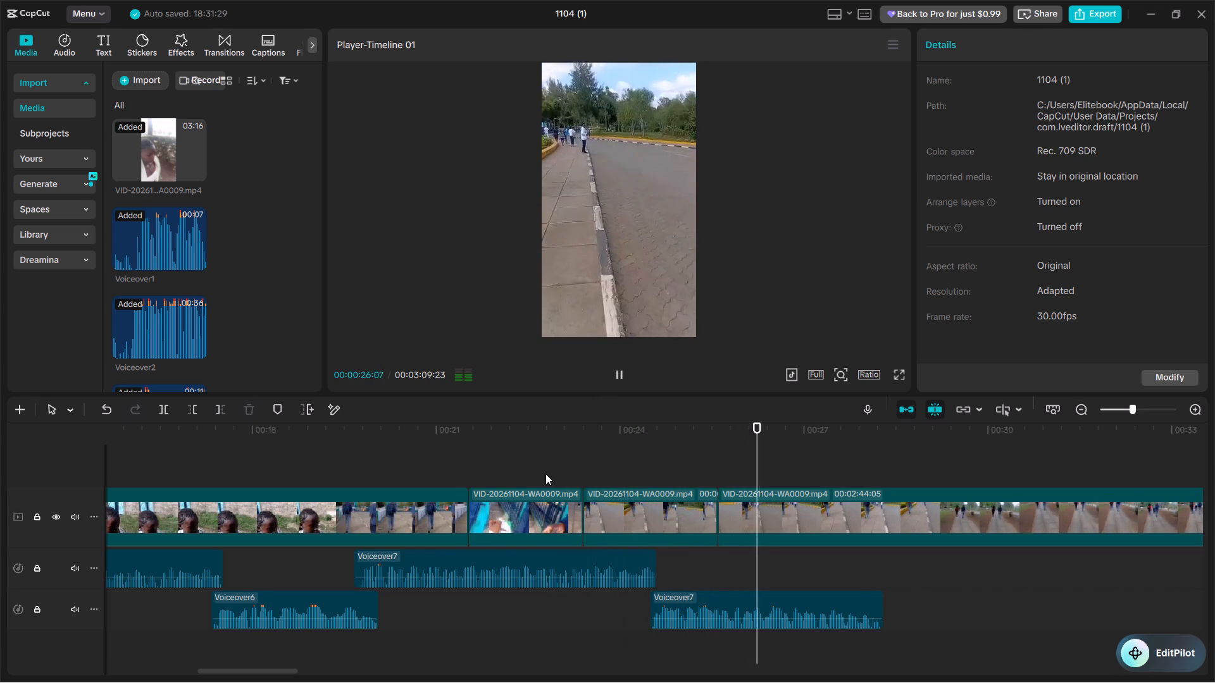
scroll(547, 474, "left", 1)
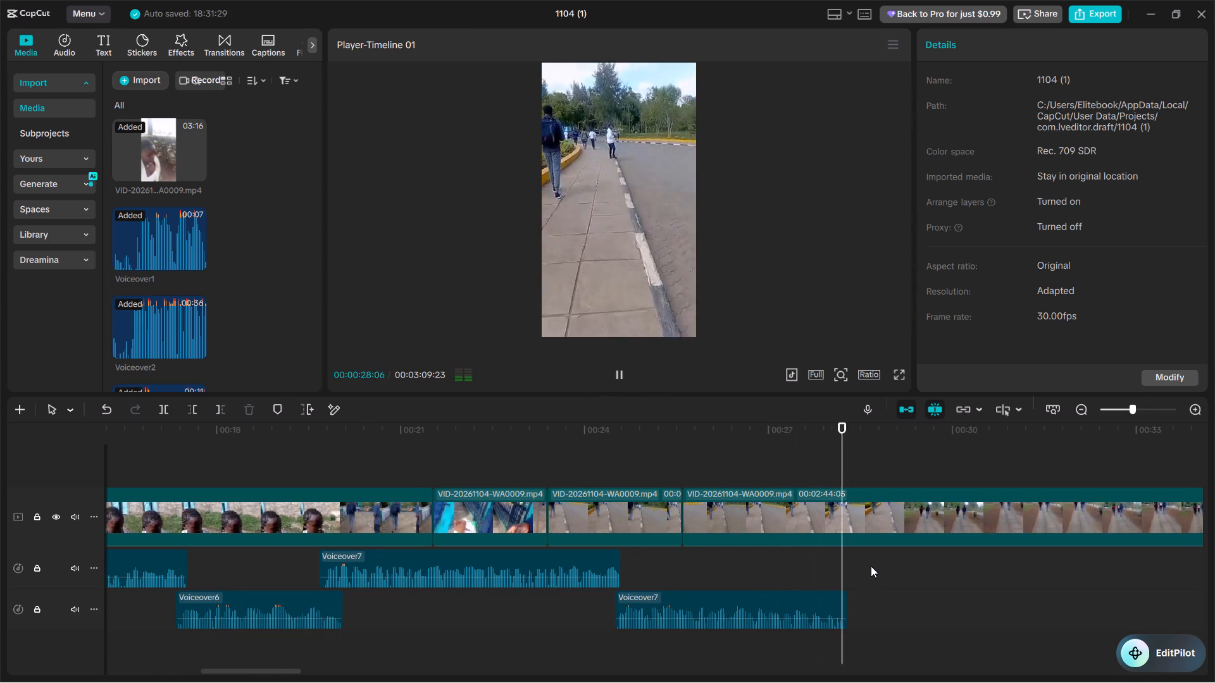
key("space")
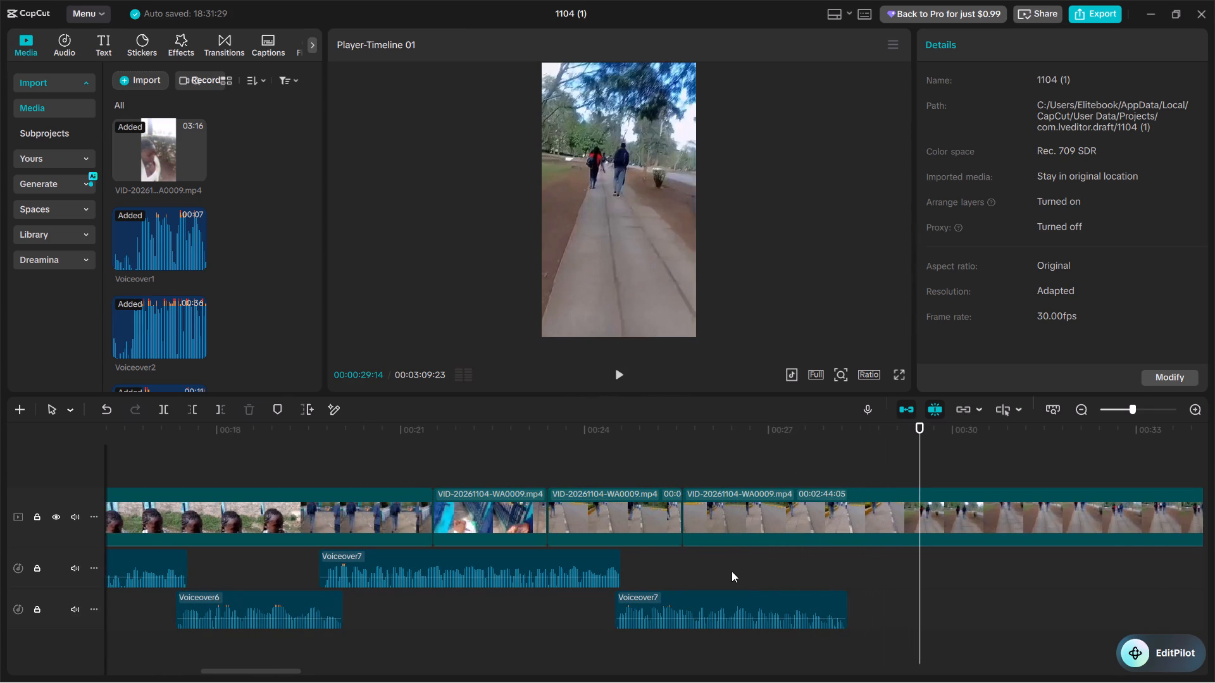
key("q")
Split the video at 00:00:27:19, trim about 2 seconds 28 frames off the following clip's start, and play it back.
left_click(644, 461)
key("space")
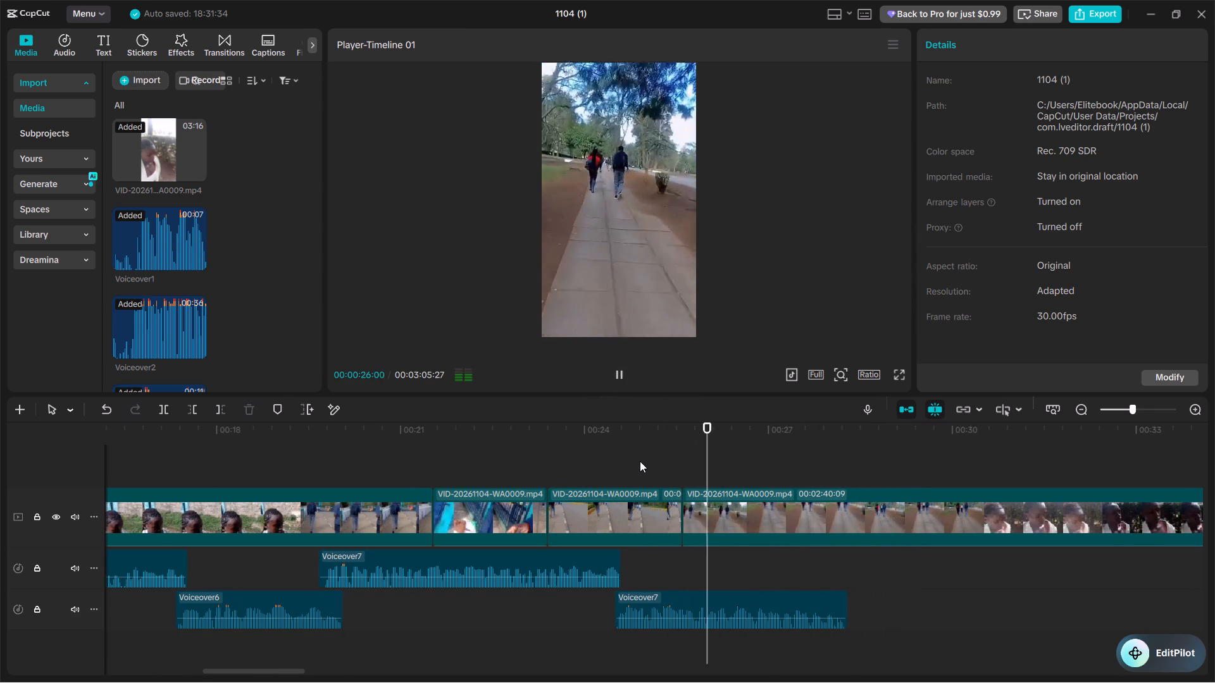
key("space")
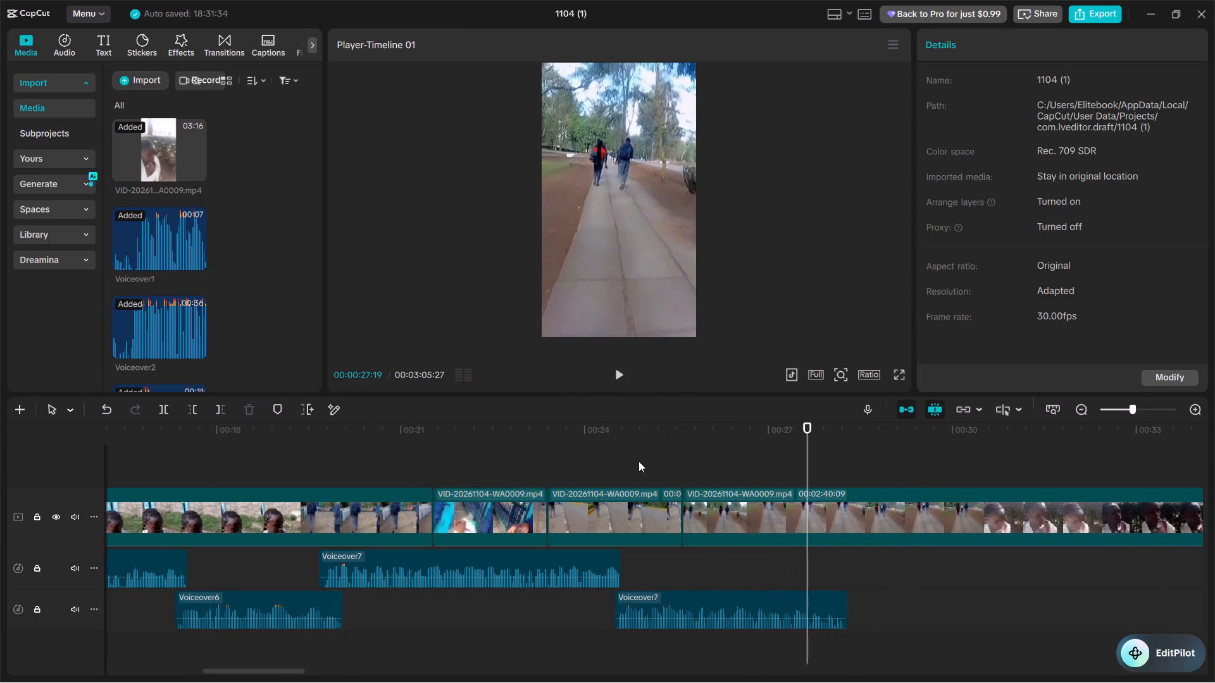
key("ctrl+b")
key("space")
key("space")
scroll(639, 461, "left", 1)
key("space")
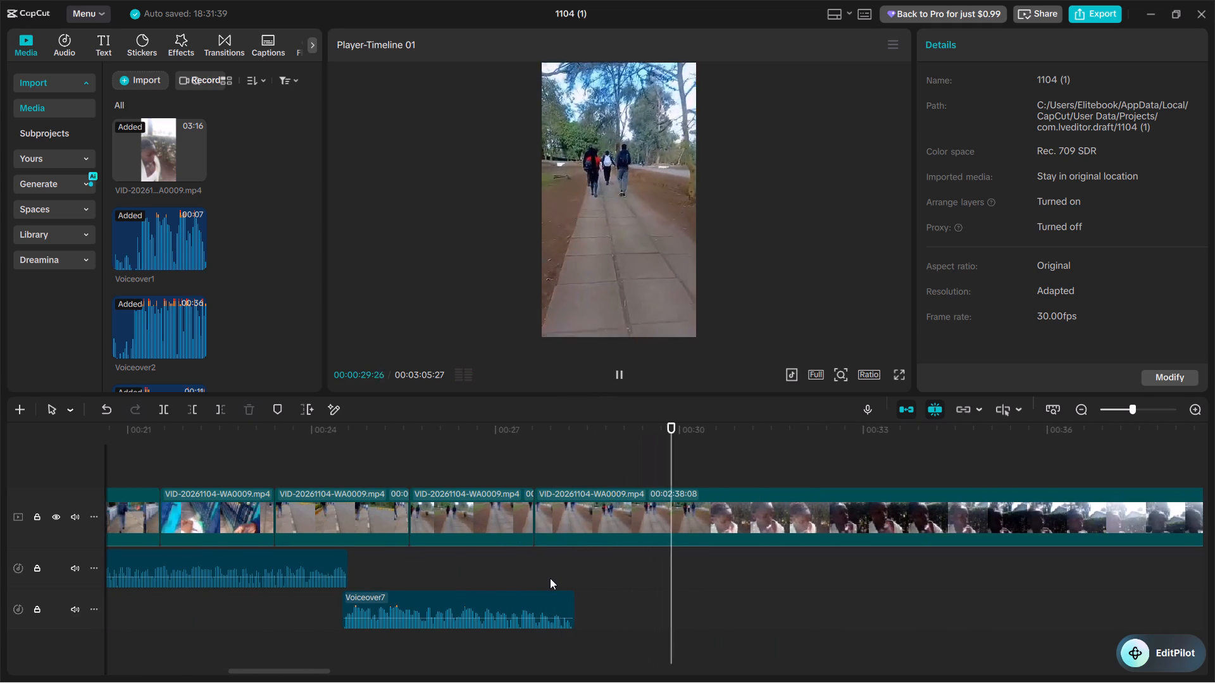
key("space")
type("q")
key("space")
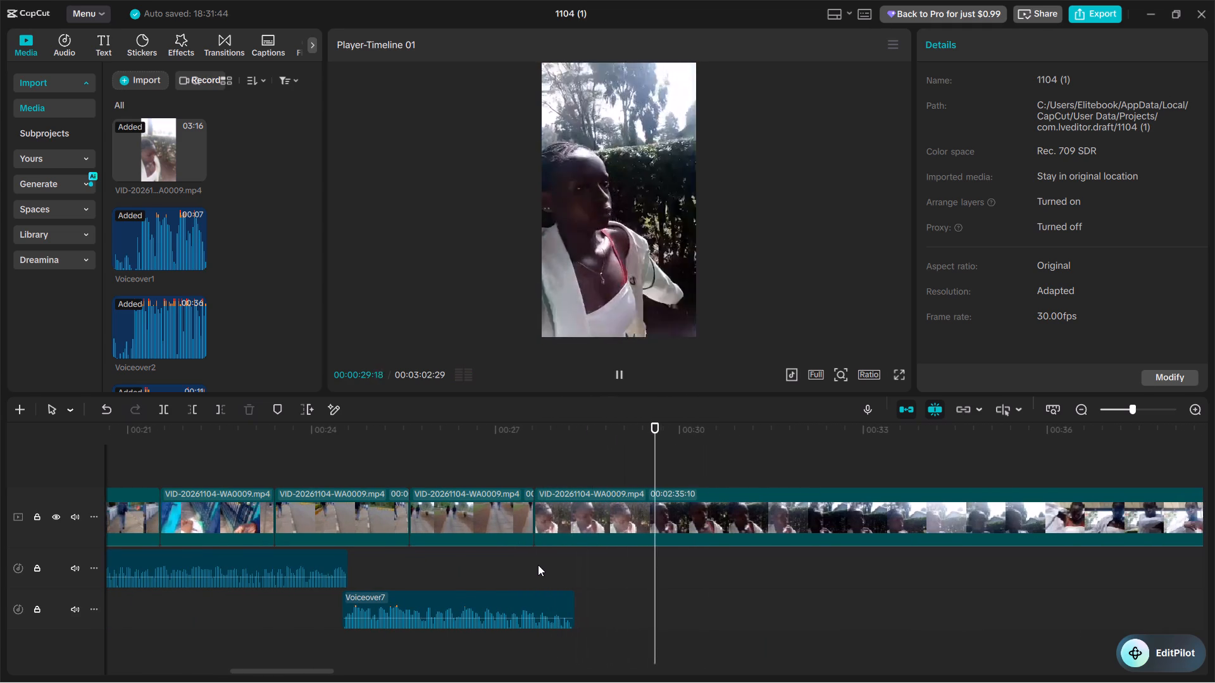
Start recording the next voiceover take from 00:00:27:19, just before the end of the second Voiceover7 piece.
left_click(536, 565)
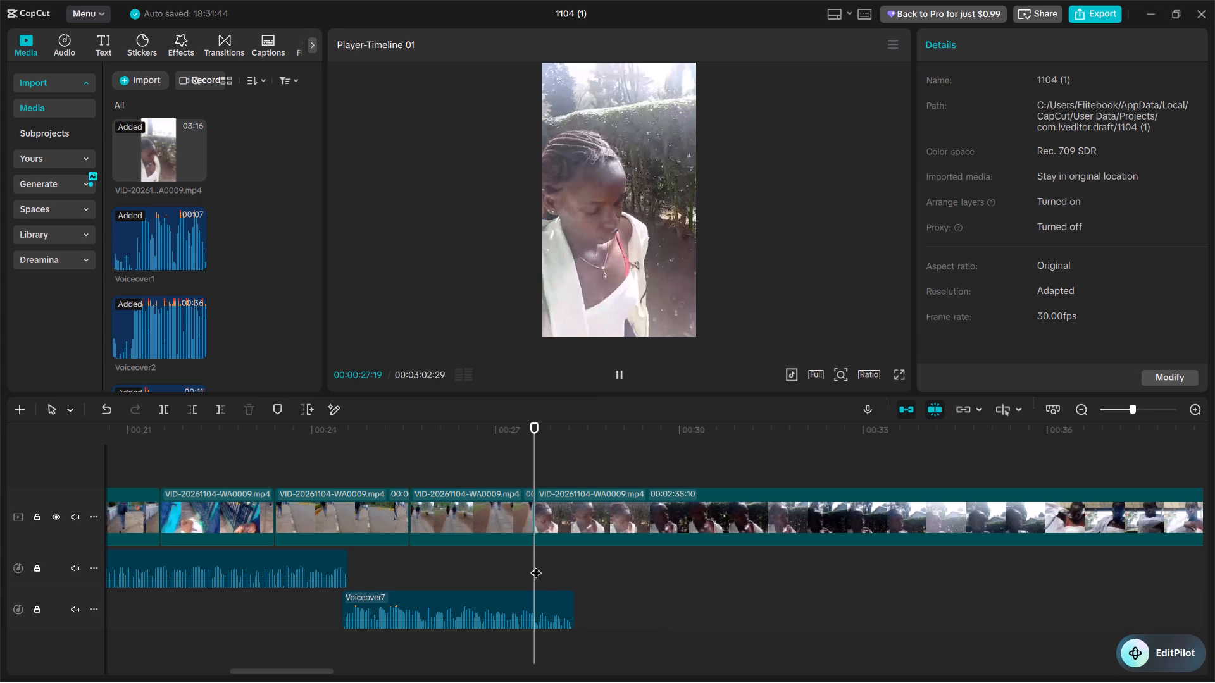
left_click(528, 568)
left_click(537, 563)
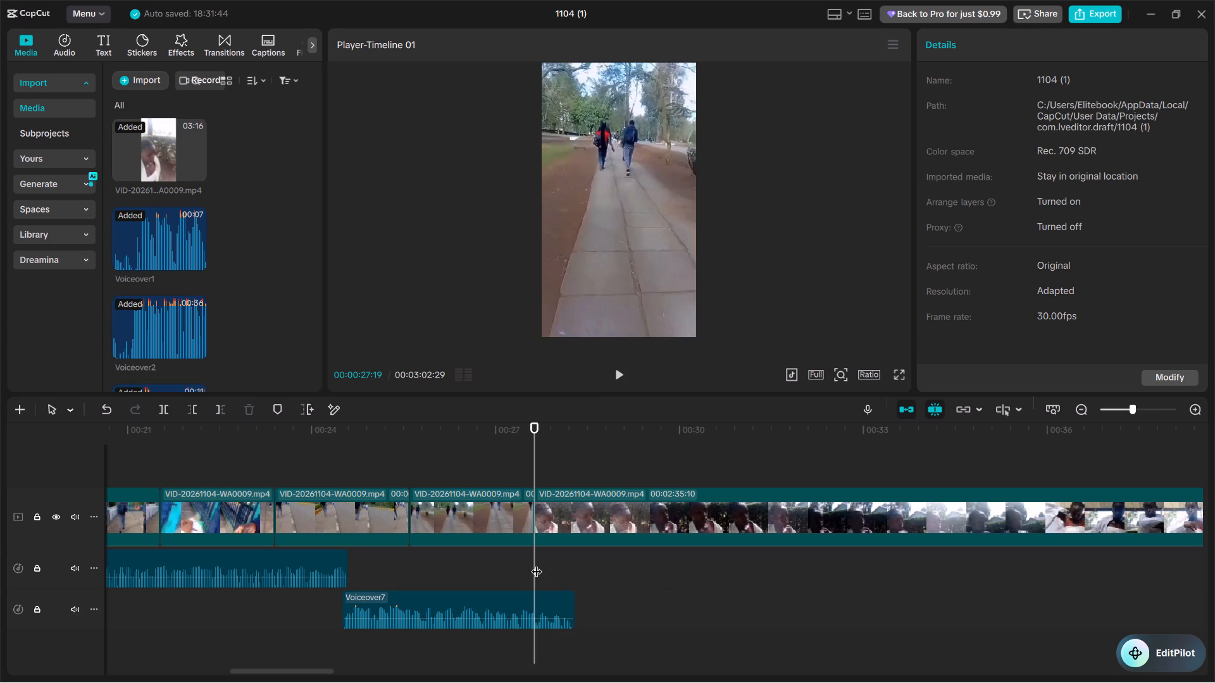
left_click(875, 410)
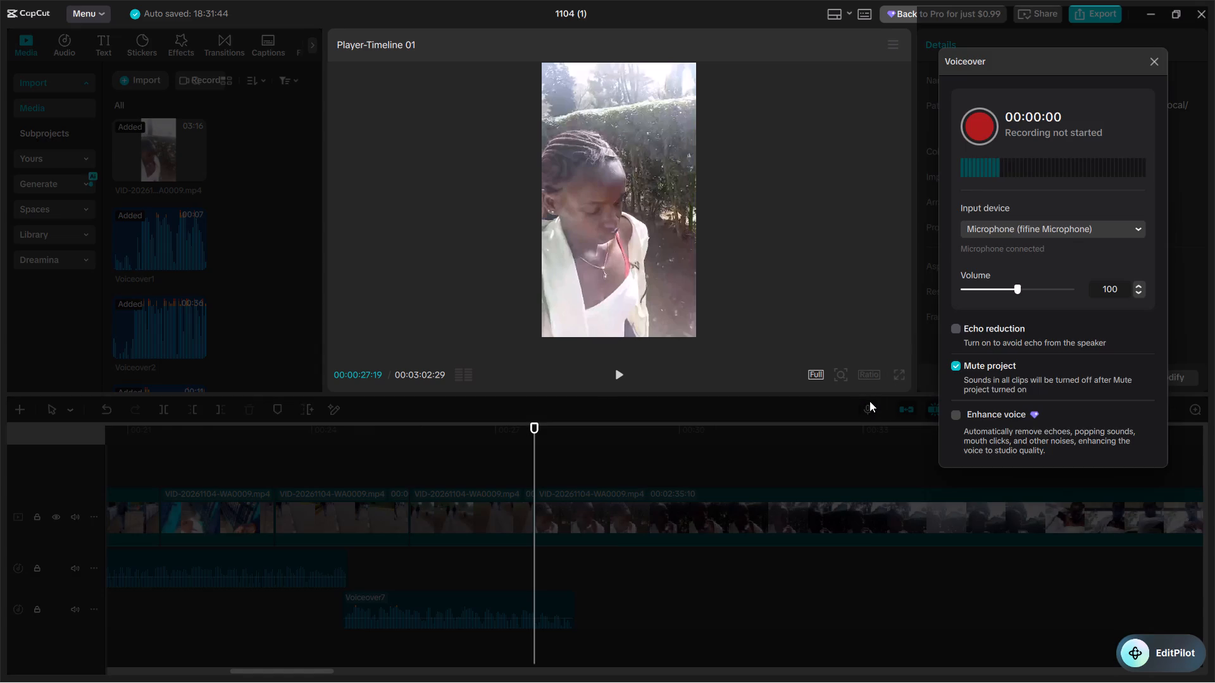
left_click(992, 117)
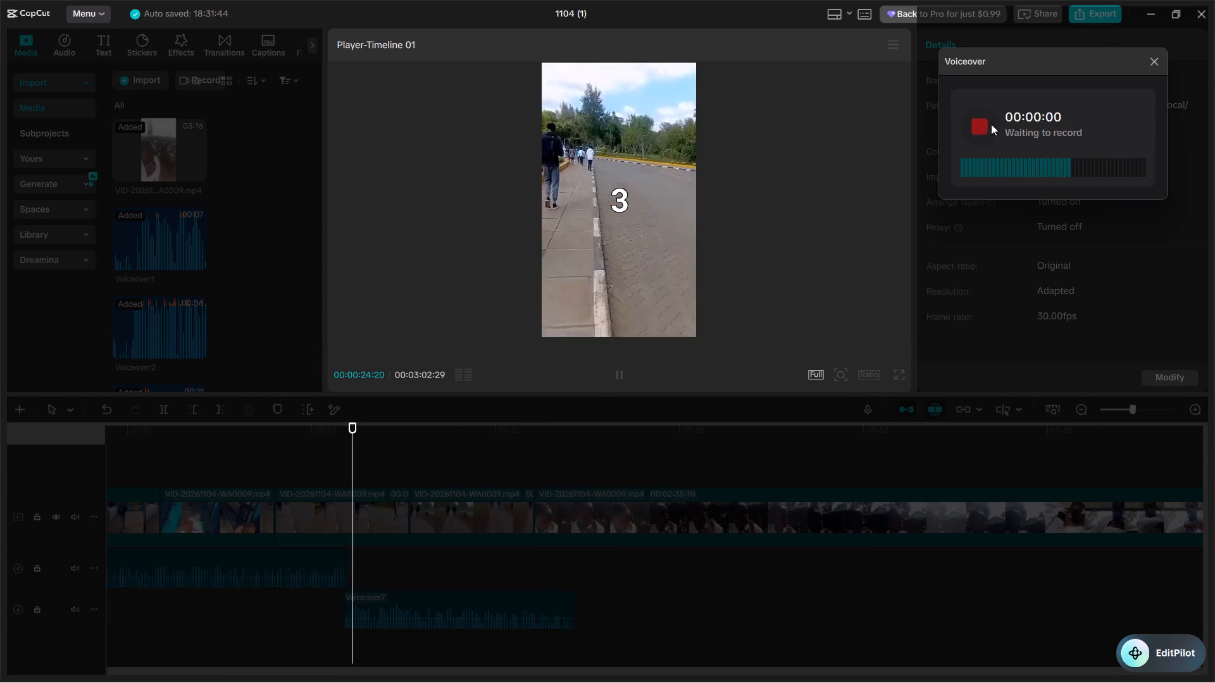
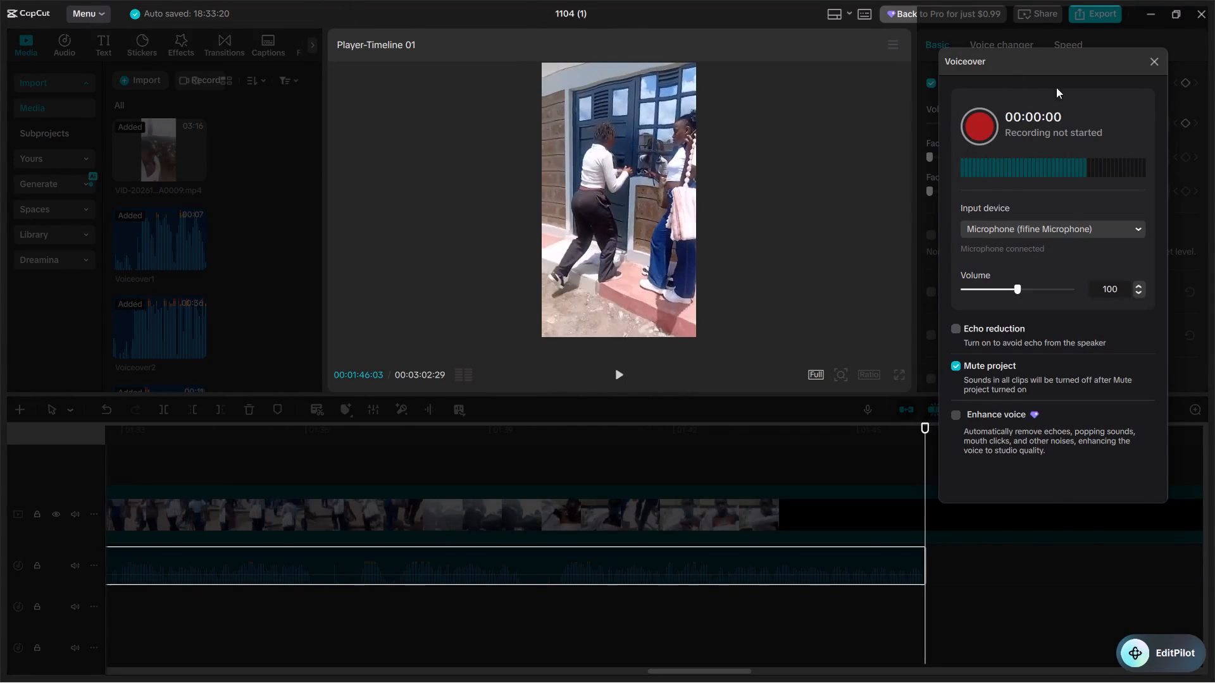
Close the voiceover recorder and trim the start of the new Voiceover8 take up to 00:01:40:03.
left_click(1155, 66)
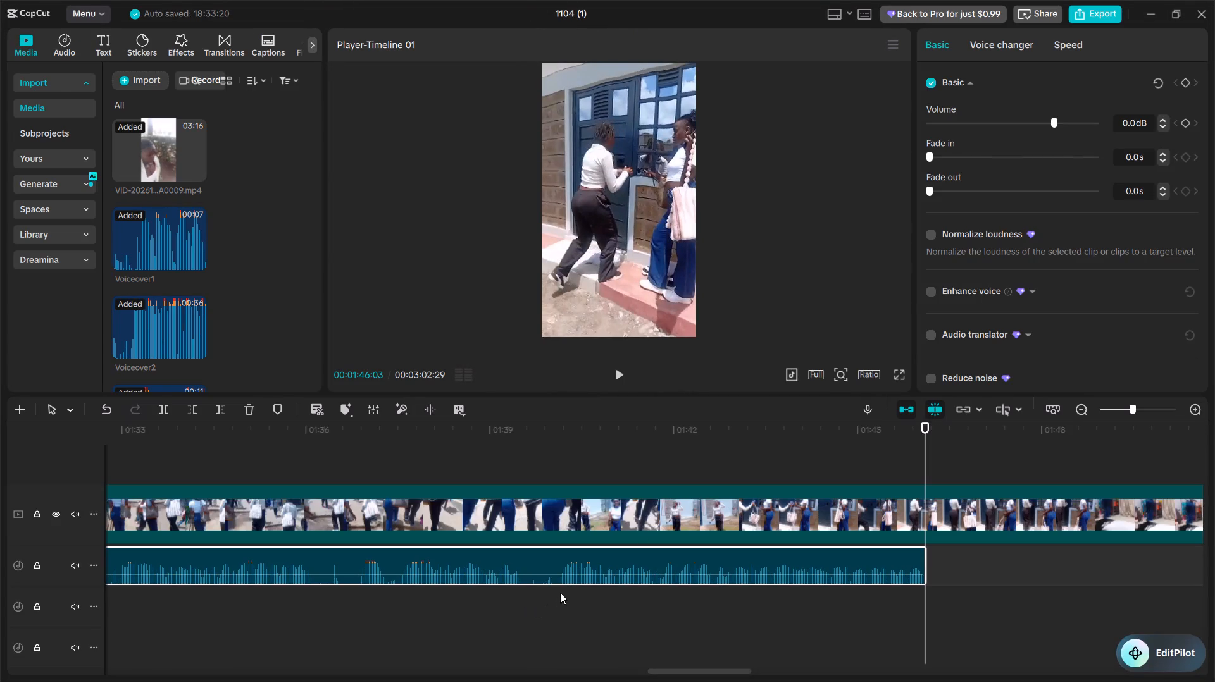
double_click(560, 593)
left_click(556, 575)
key("q")
Move Voiceover8 back to about 00:00:28 so it overlaps the end of the second Voiceover7 piece, and play the join.
left_click_drag(596, 570, 525, 584)
scroll(531, 582, "right", 1)
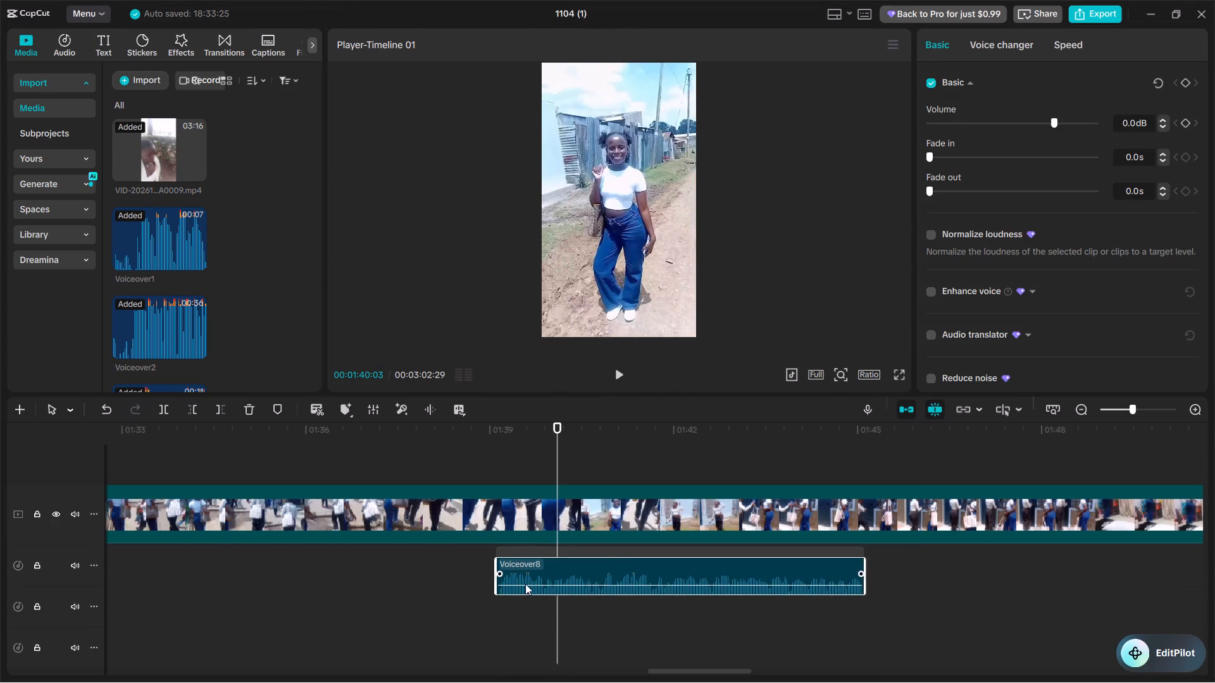
scroll(525, 584, "right", 5)
left_click_drag(525, 584, 431, 651)
scroll(487, 632, "right", 3)
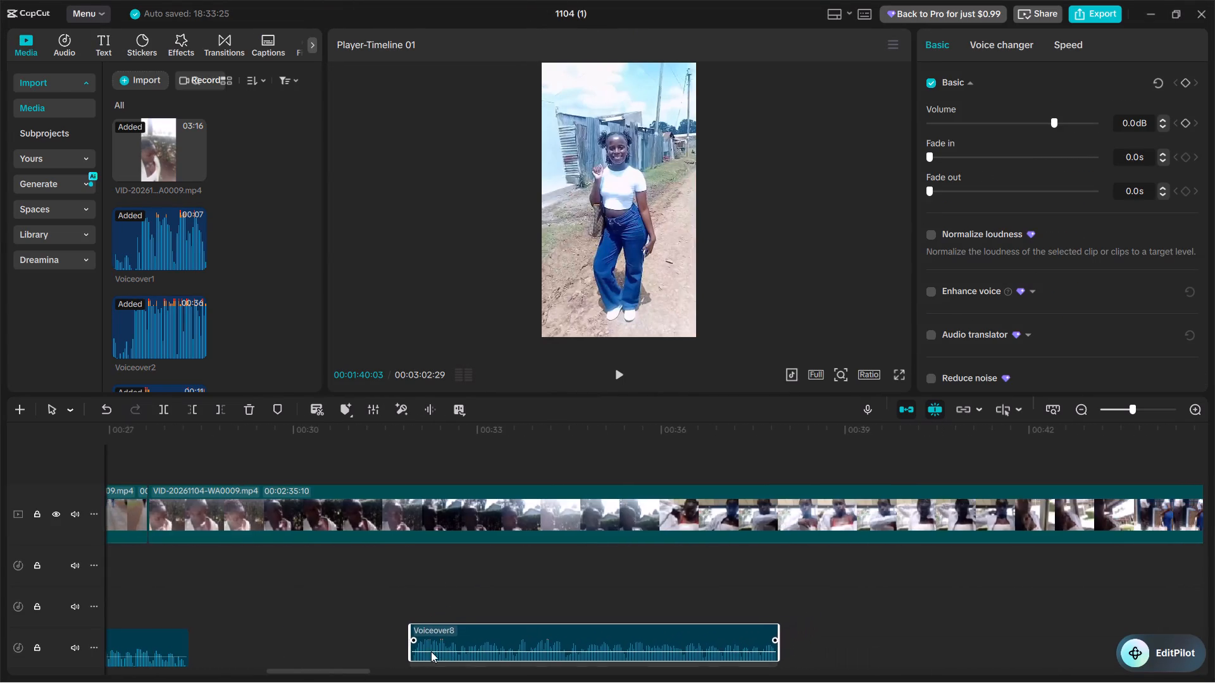
scroll(431, 651, "right", 1)
left_click_drag(431, 651, 318, 609)
left_click(223, 579)
key("space")
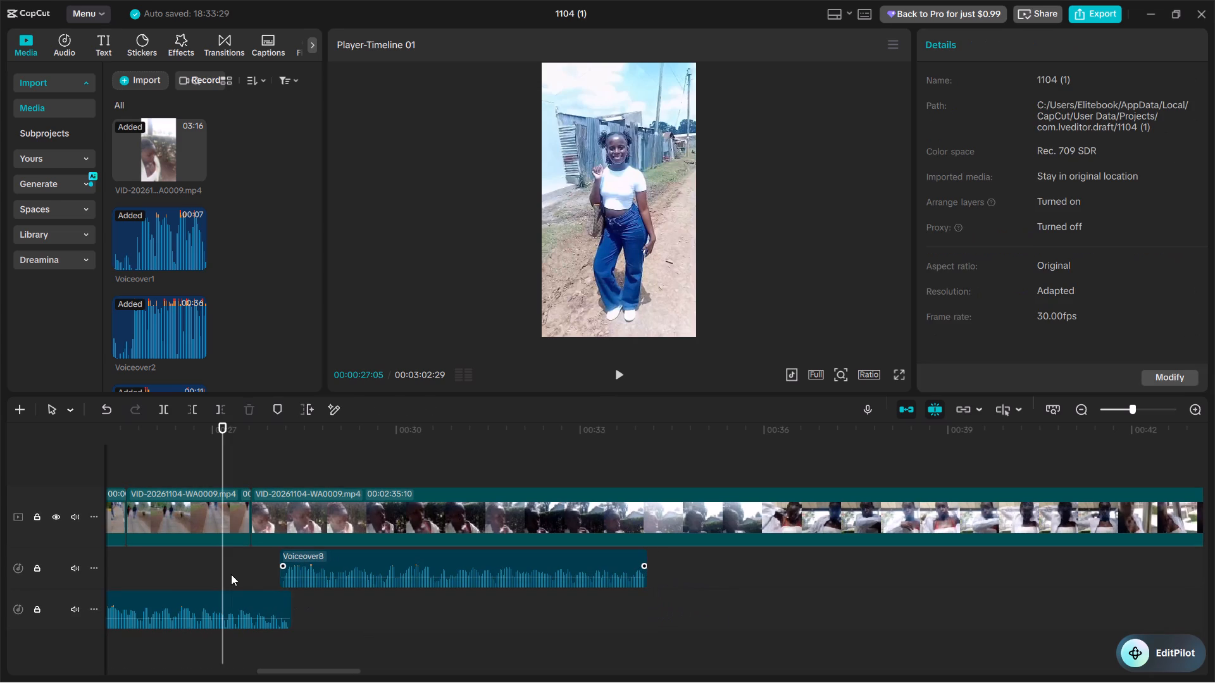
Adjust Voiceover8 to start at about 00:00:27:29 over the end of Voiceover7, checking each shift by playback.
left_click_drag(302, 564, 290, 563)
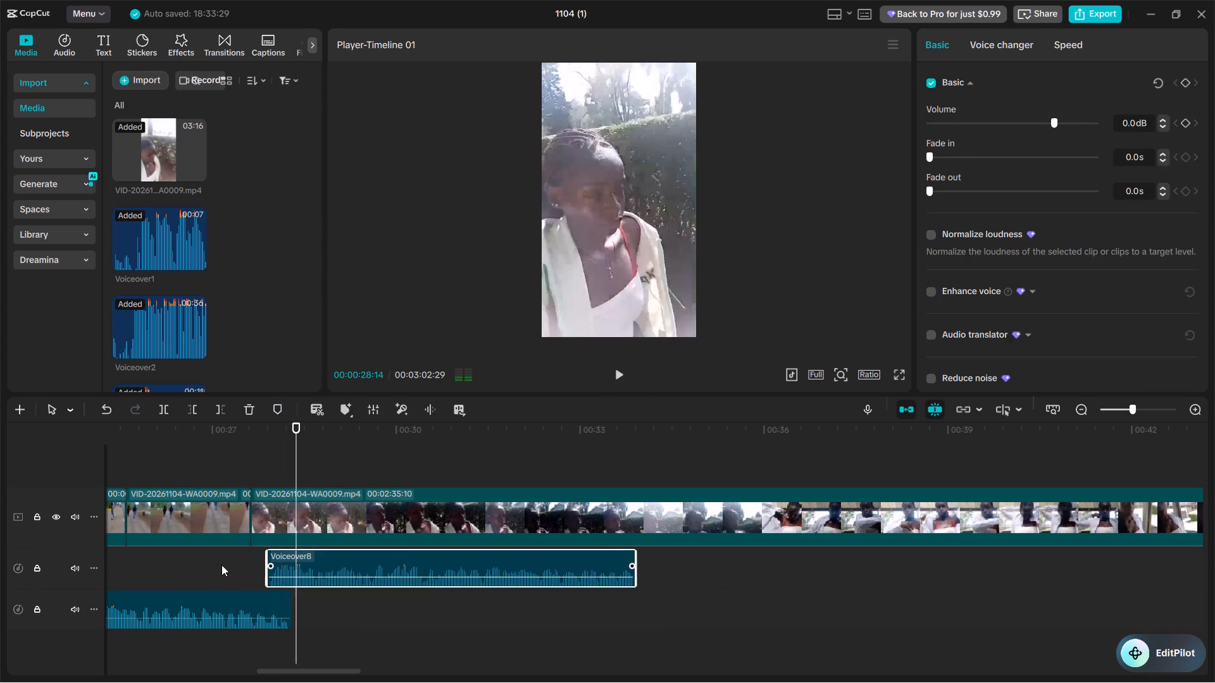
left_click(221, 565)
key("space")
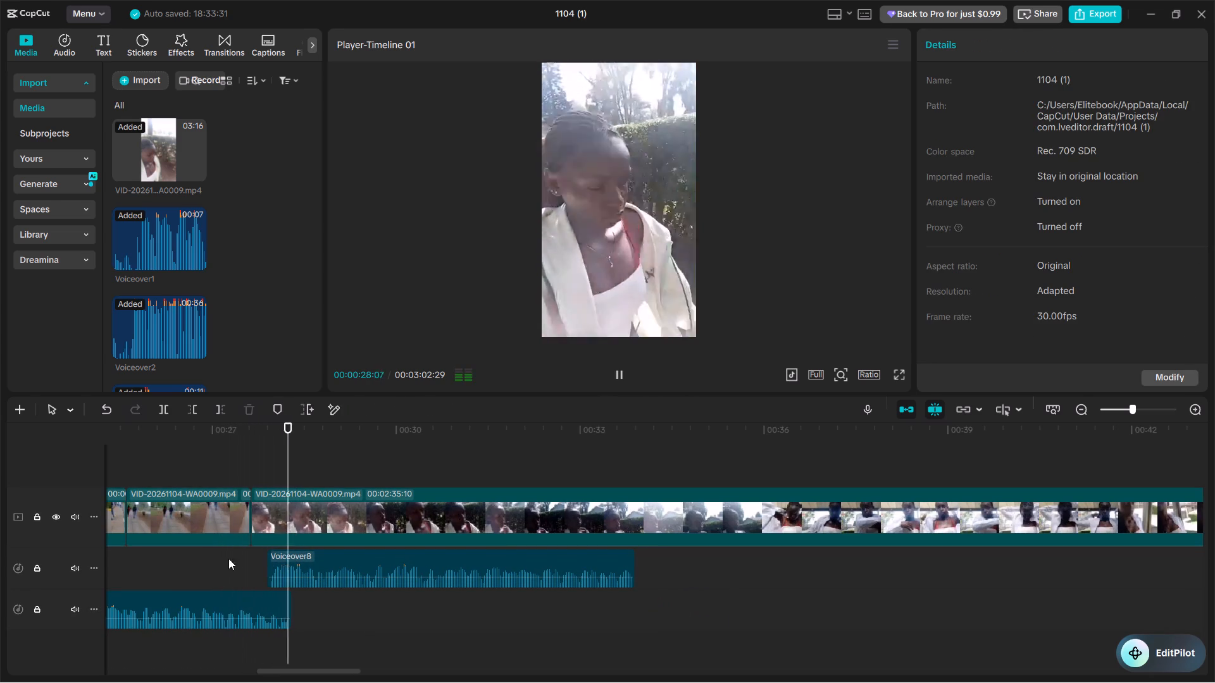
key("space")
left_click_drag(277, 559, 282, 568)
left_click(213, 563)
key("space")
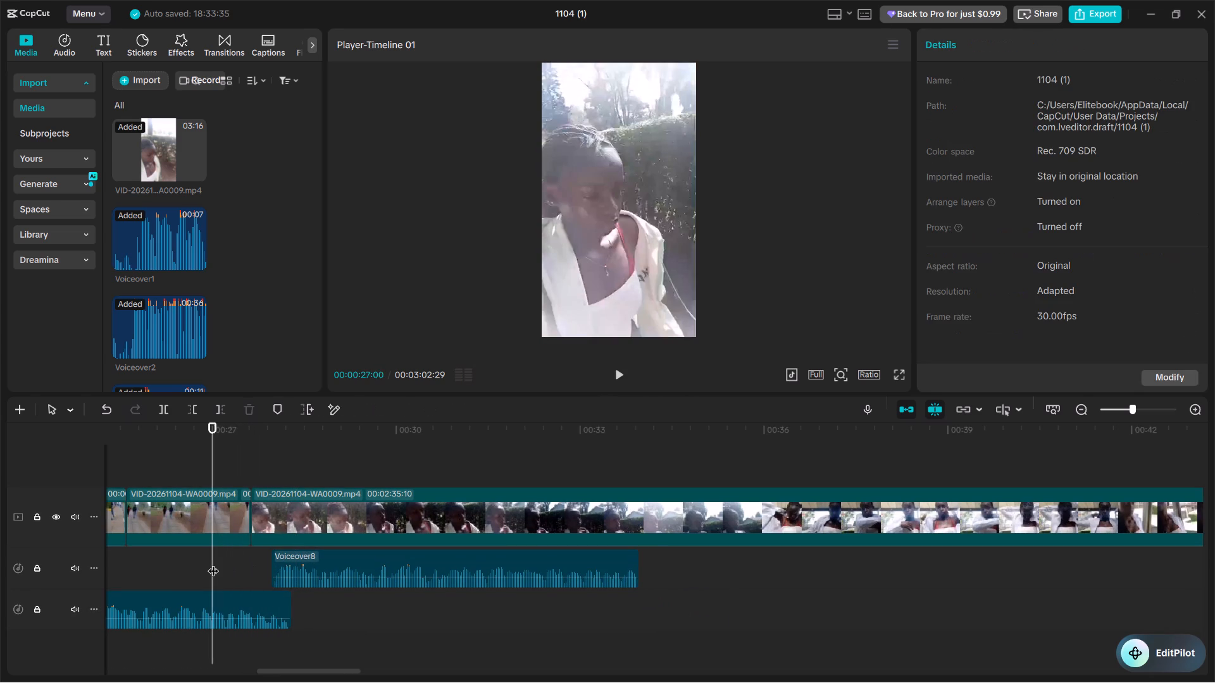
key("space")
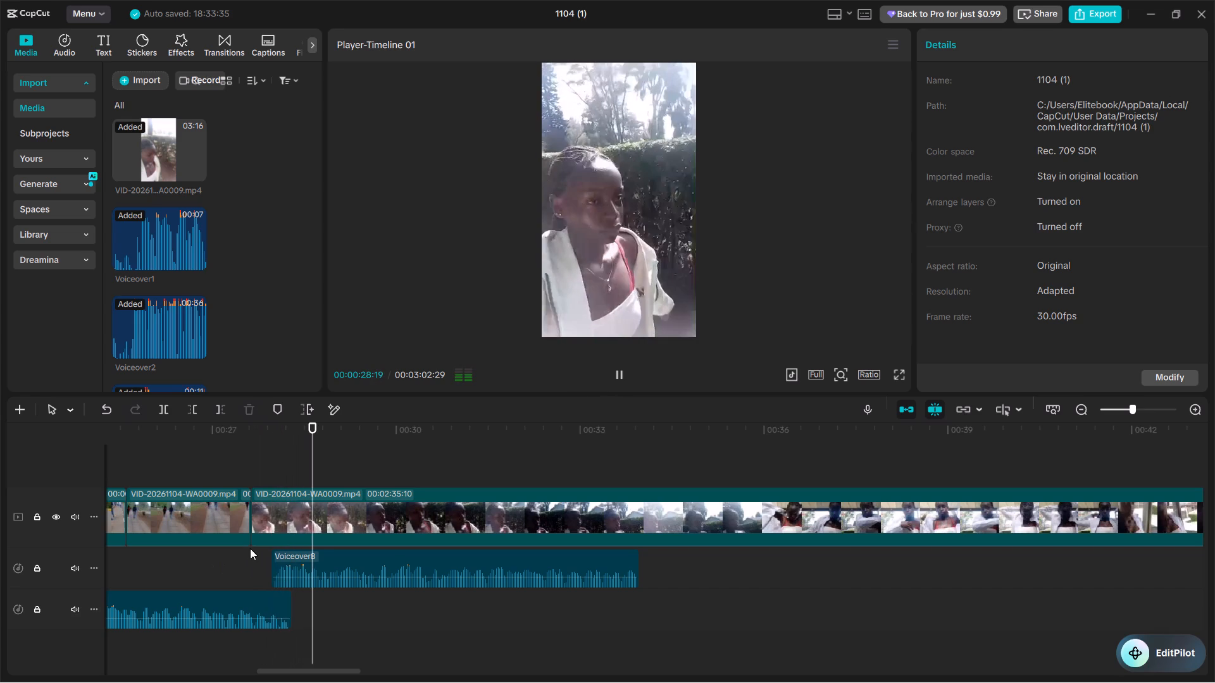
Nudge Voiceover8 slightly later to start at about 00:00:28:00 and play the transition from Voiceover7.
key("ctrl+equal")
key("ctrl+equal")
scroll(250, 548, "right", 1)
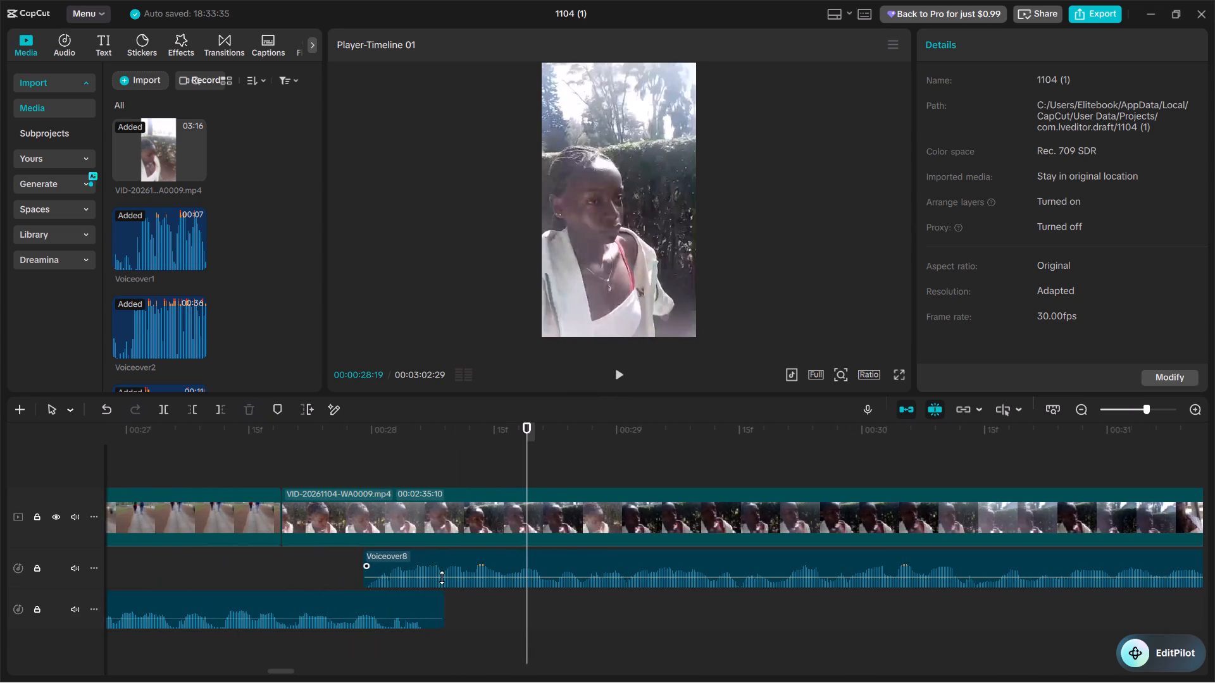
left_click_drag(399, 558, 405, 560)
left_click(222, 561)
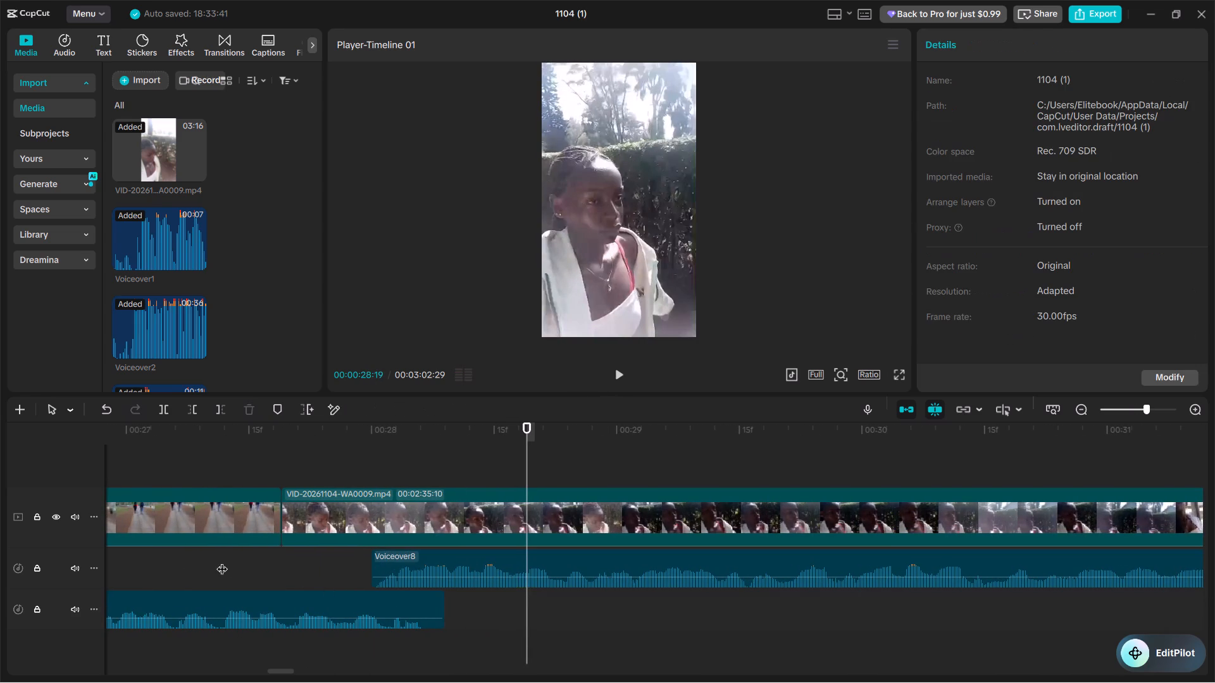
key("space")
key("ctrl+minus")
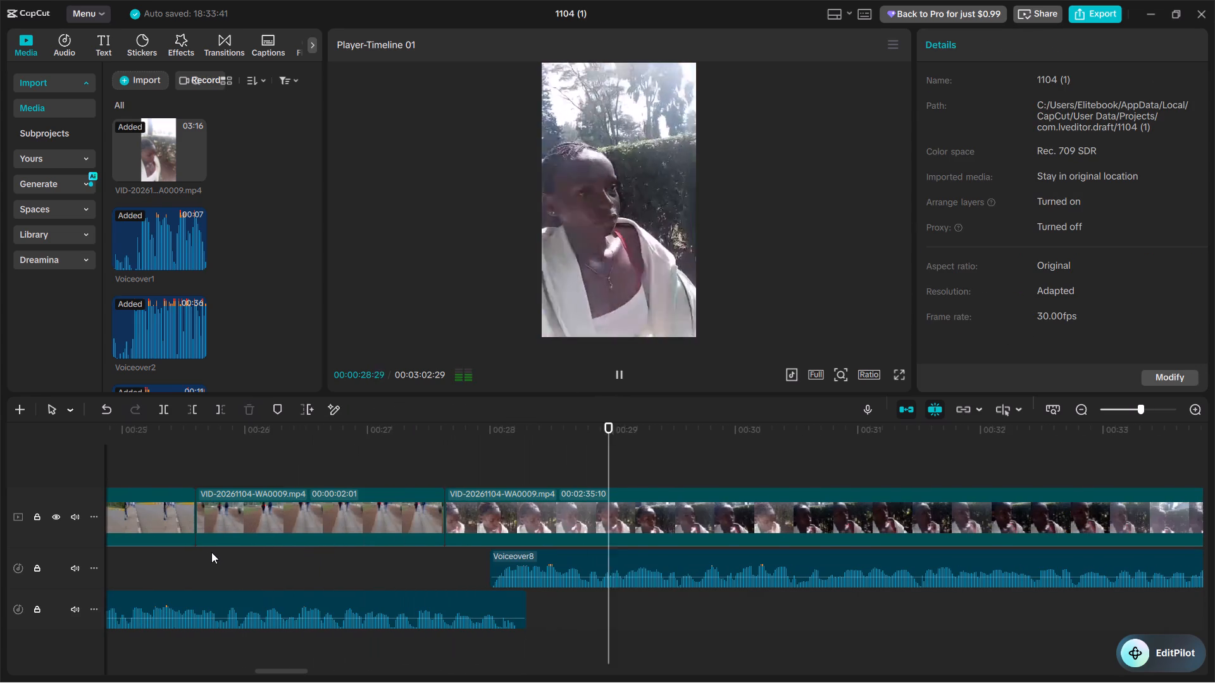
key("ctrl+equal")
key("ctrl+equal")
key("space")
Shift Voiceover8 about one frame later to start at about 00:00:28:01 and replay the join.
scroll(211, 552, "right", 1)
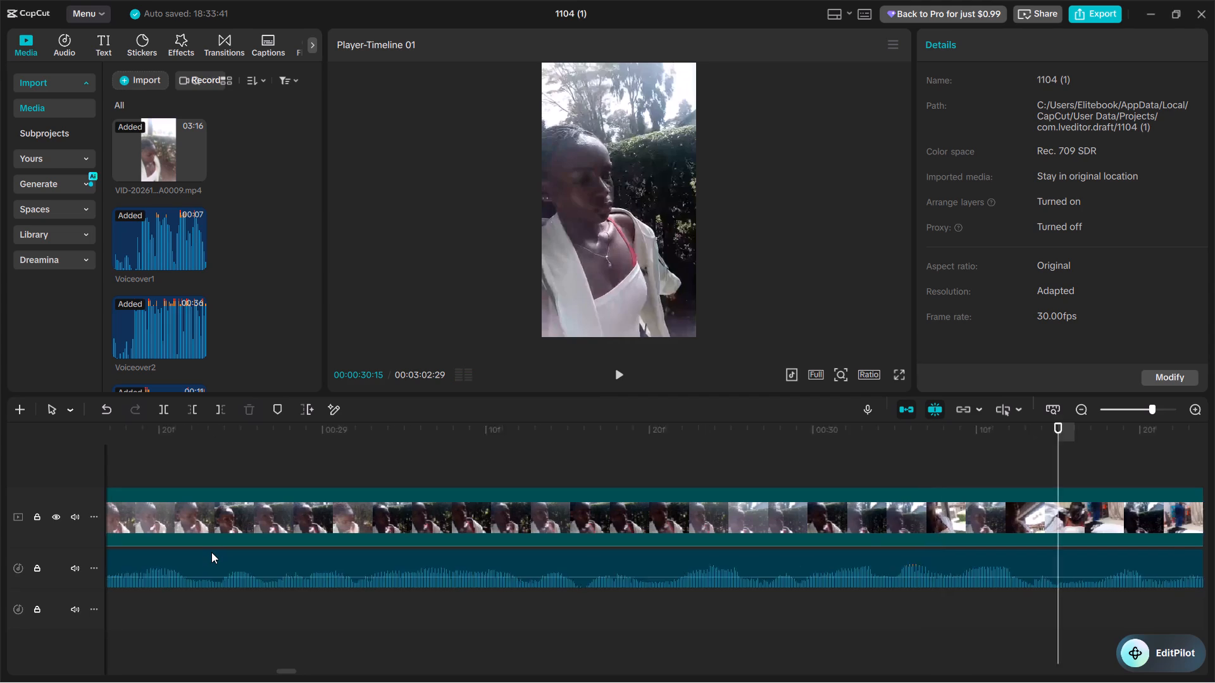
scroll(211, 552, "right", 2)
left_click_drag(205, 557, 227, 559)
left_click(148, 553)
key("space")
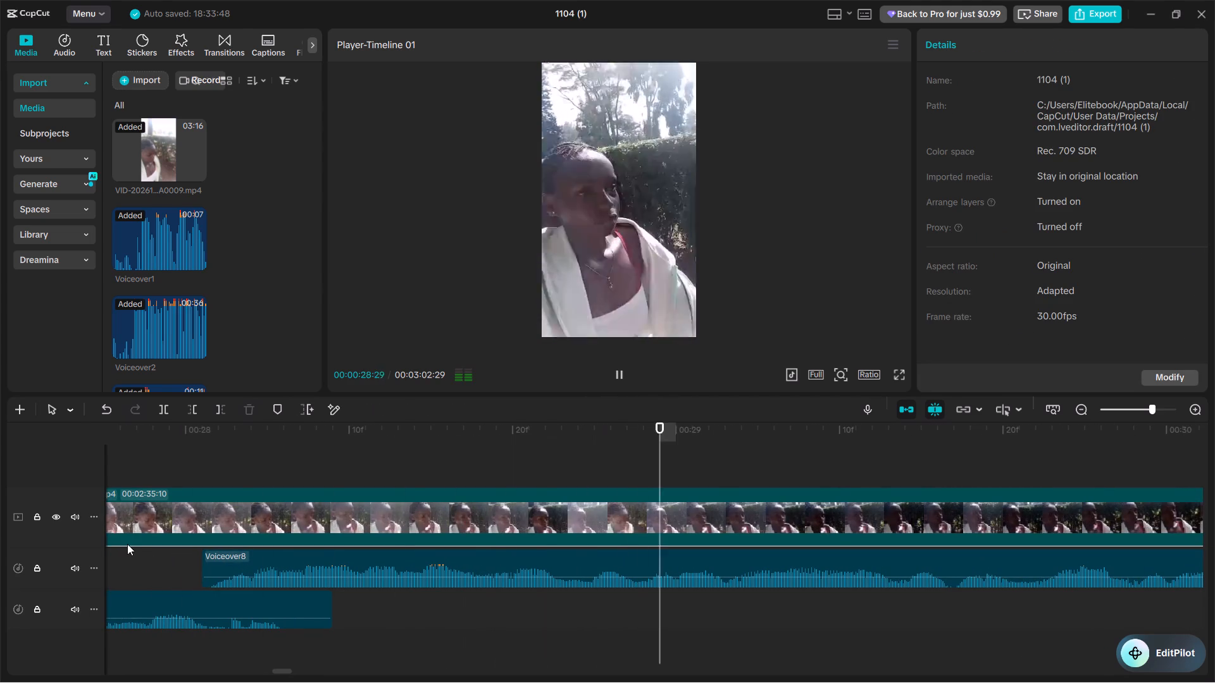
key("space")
Play through Voiceover8 to find the cut point and trim its start up to 00:00:29:29.
left_click(219, 579)
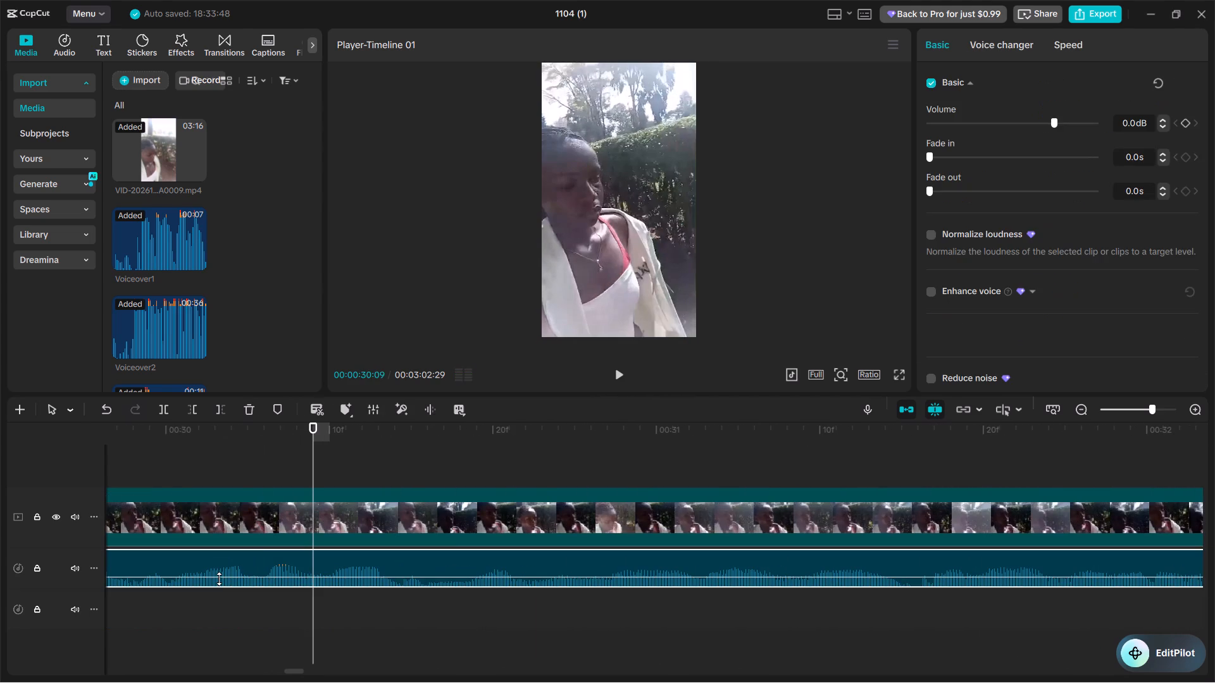
left_click(224, 606)
left_click(192, 608)
key("space")
key("space")
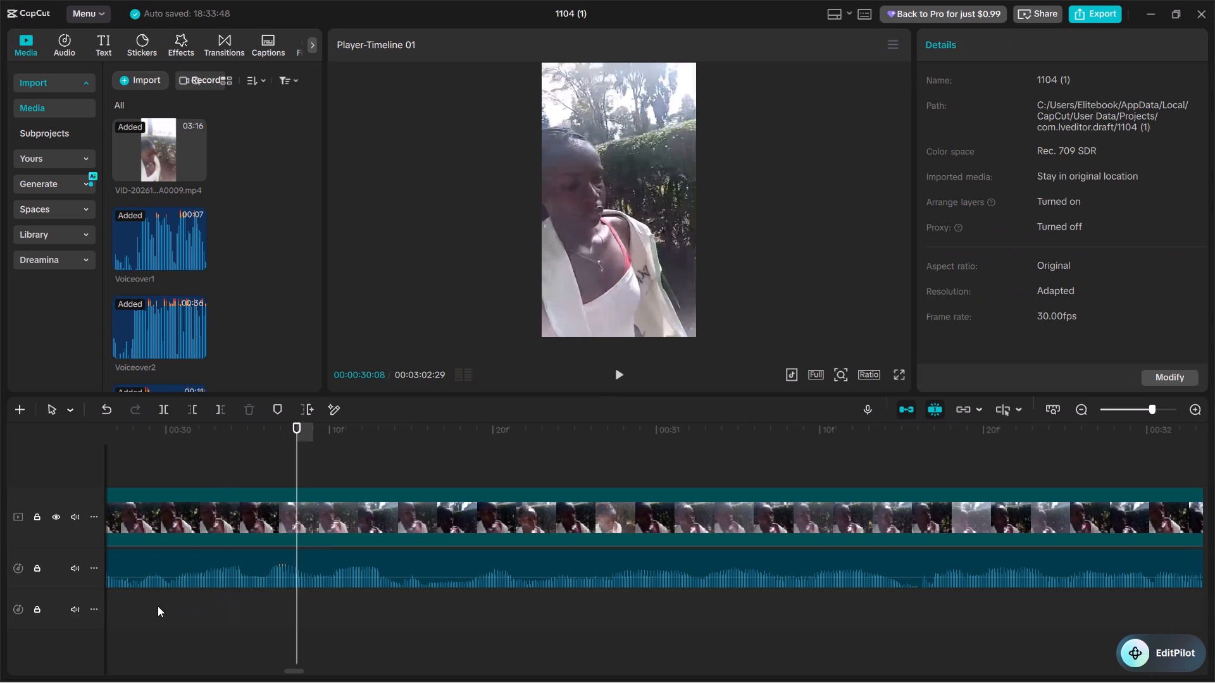
left_click(107, 605)
left_click(371, 608)
key("space")
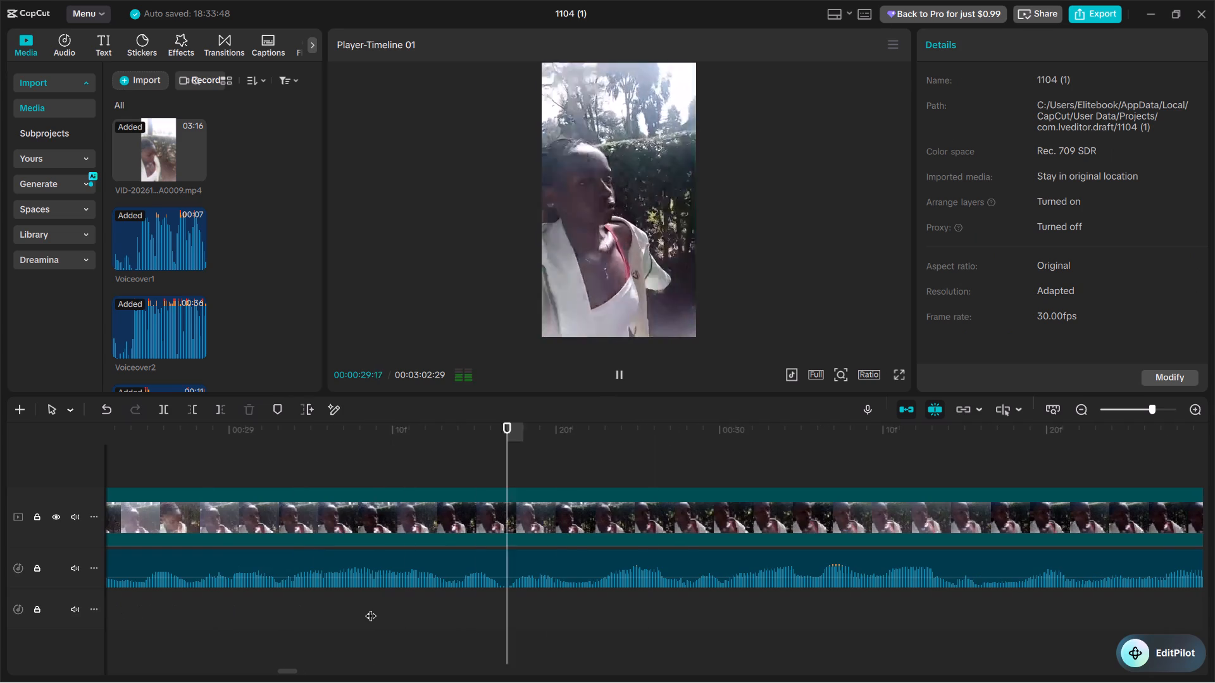
key("space")
left_click(702, 596)
left_click(706, 582)
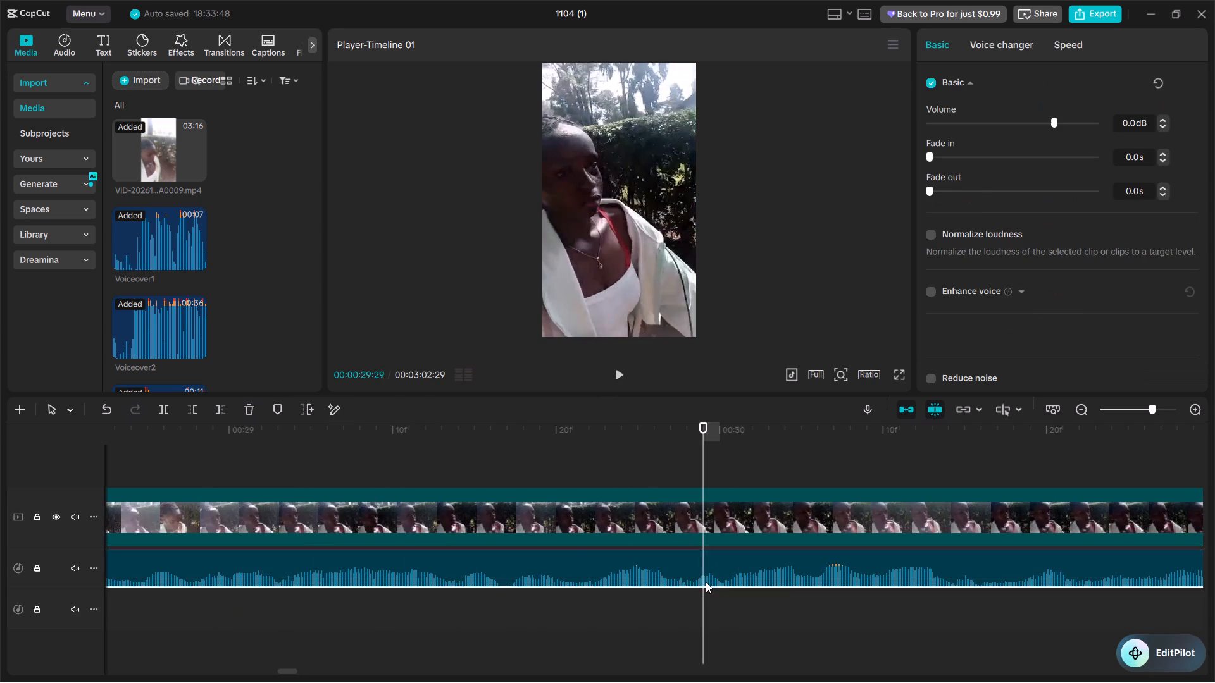
key("q")
Record a new voiceover take from 00:00:28:03 to about 00:00:31:11, and close the recorder.
scroll(627, 582, "right", 3)
left_click(438, 569)
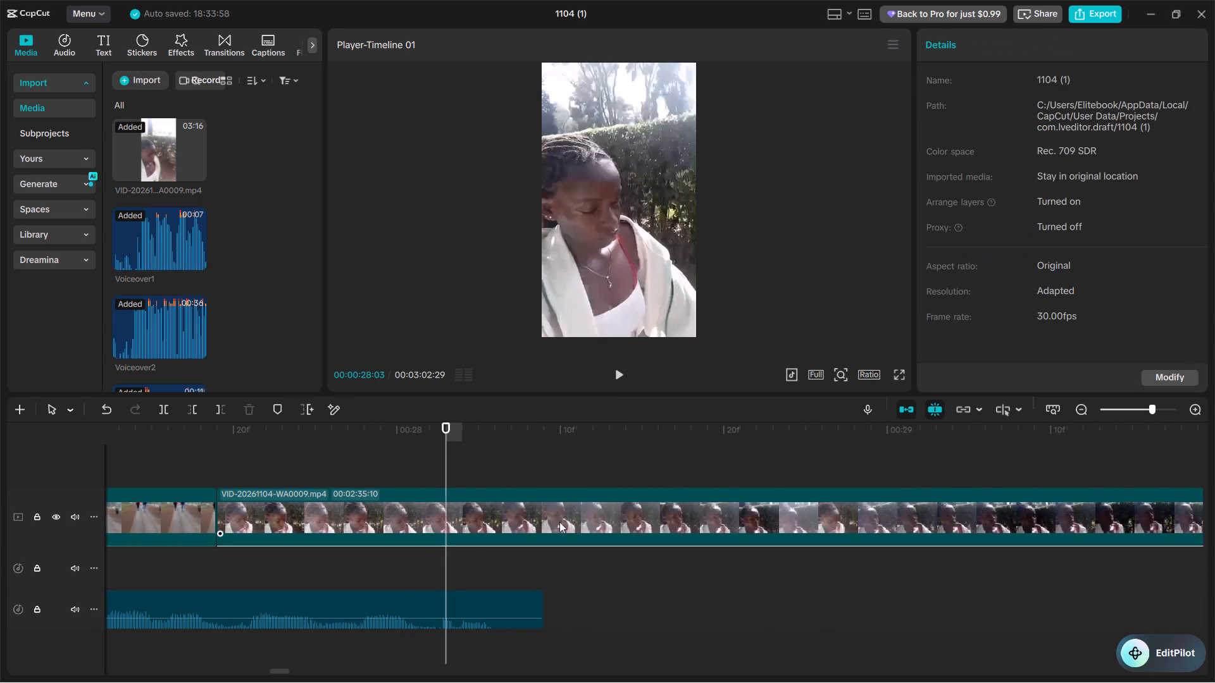
left_click(870, 409)
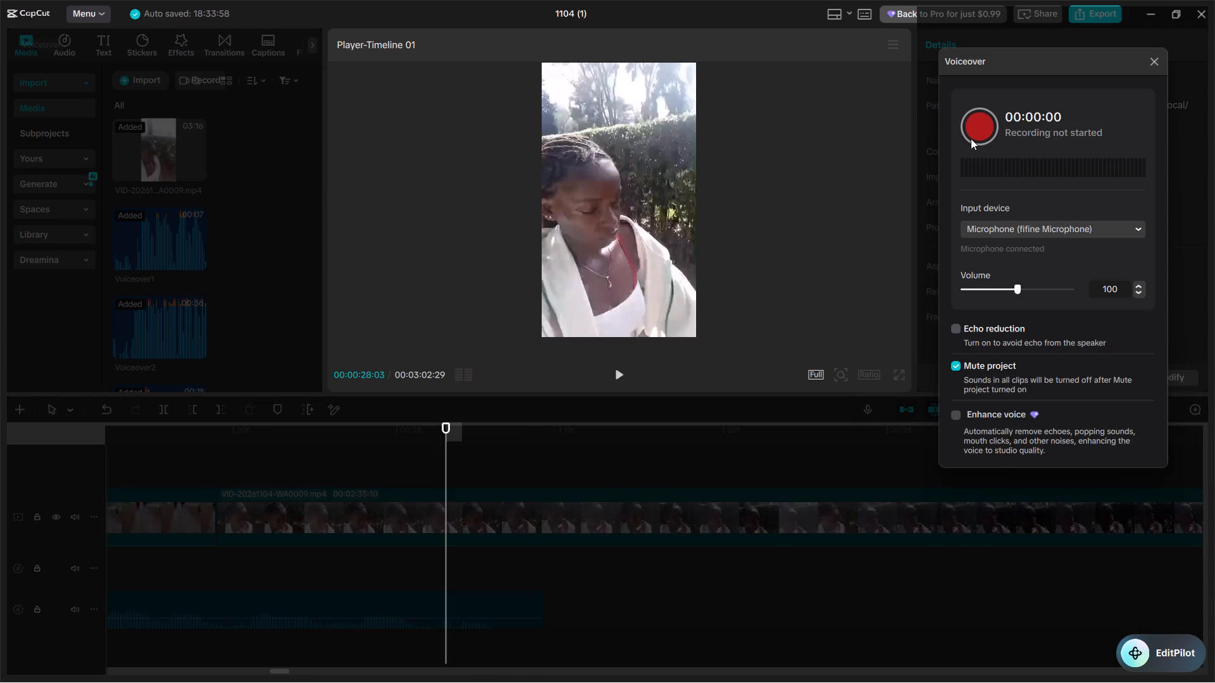
left_click(971, 136)
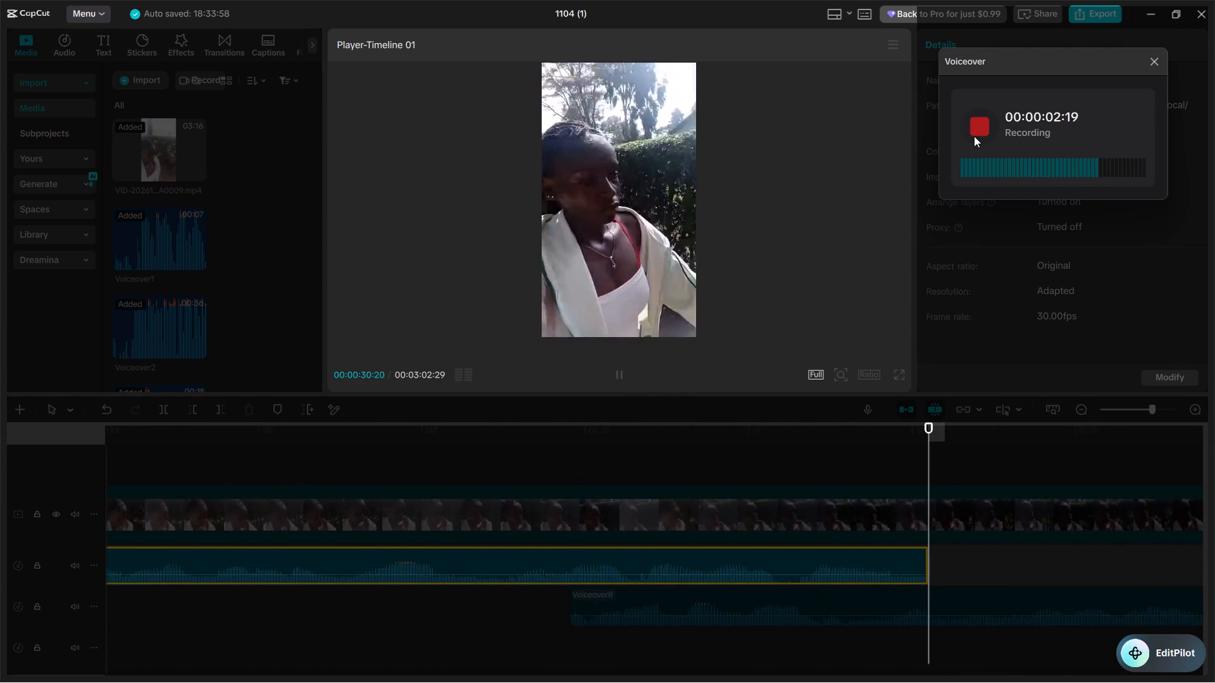
key("space")
scroll(974, 136, "up", 1)
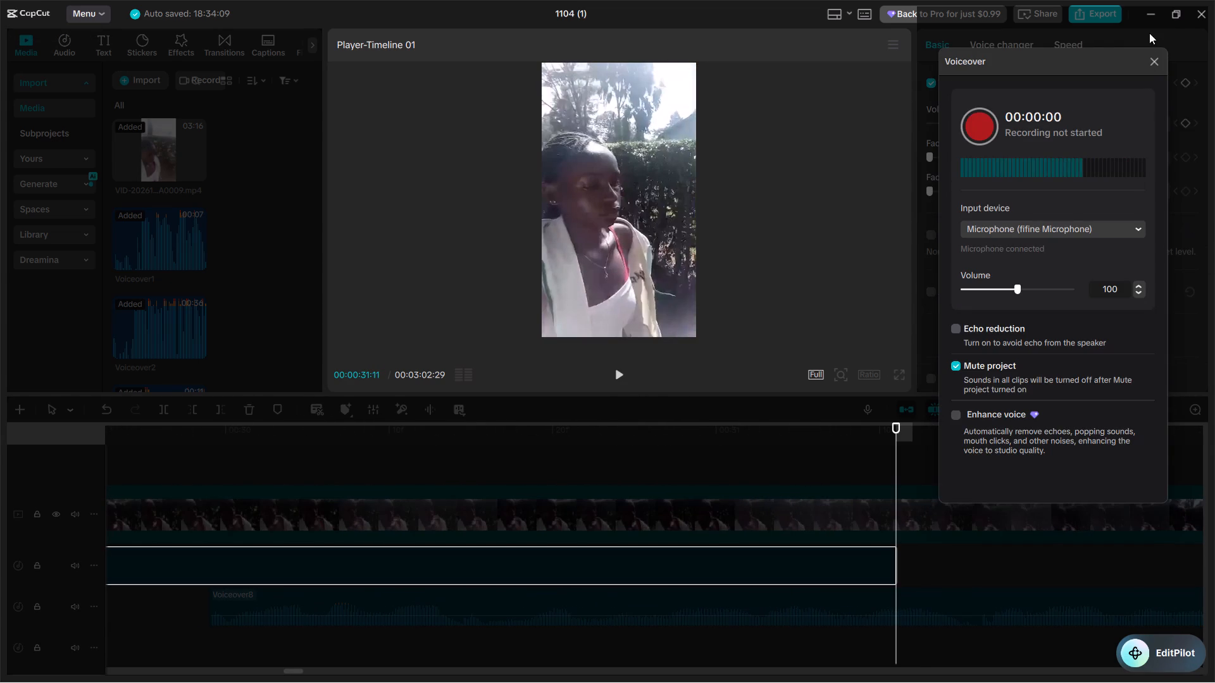
left_click(1165, 52)
Trim the start of the new Voiceover9 take up to 00:00:28:16.
scroll(748, 450, "right", 2)
scroll(294, 608, "right", 1)
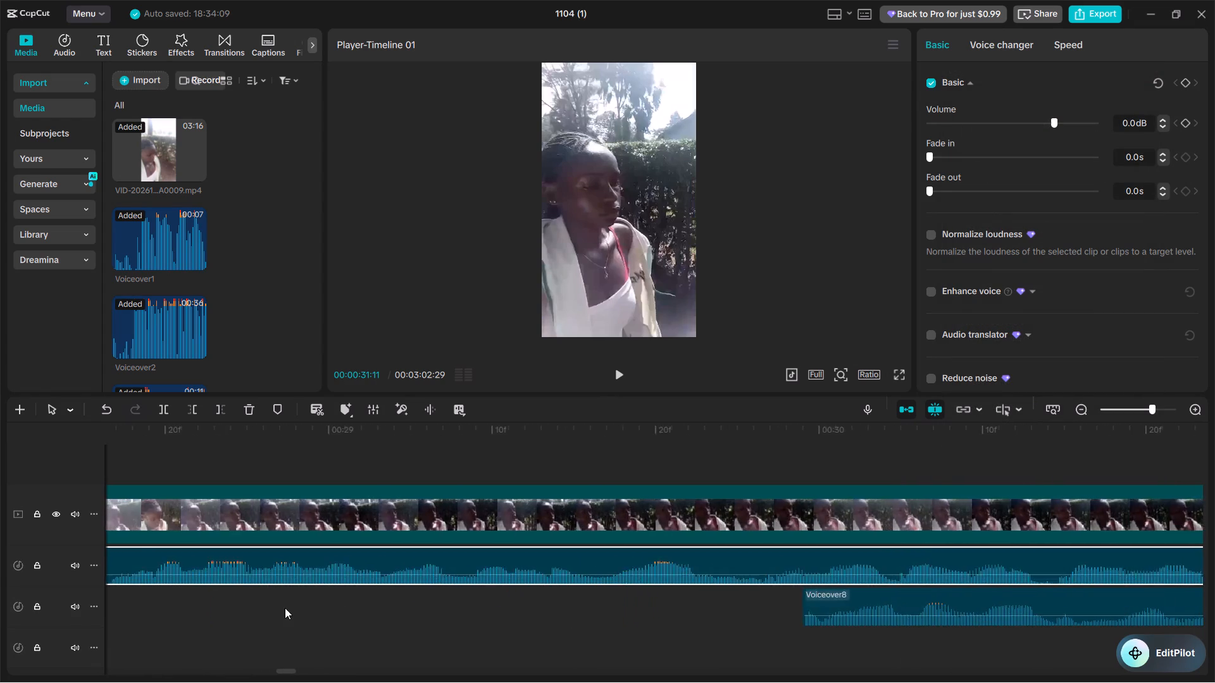
scroll(285, 608, "right", 1)
left_click(319, 605)
left_click(328, 560)
key("q")
Move Voiceover9 down onto Voiceover8's track, starting at about 00:00:27:27 over Voiceover7's end, and play the join.
left_click_drag(423, 564, 339, 580)
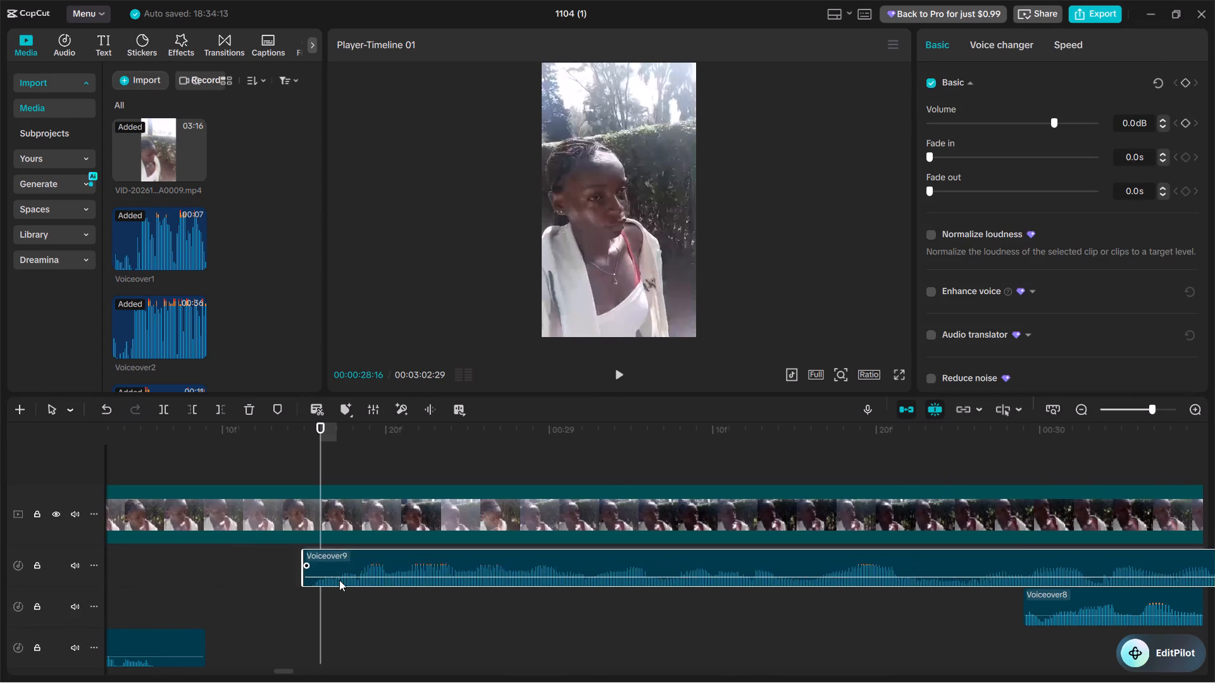
left_click_drag(339, 580, 394, 612)
scroll(300, 594, "right", 1)
left_click(230, 589)
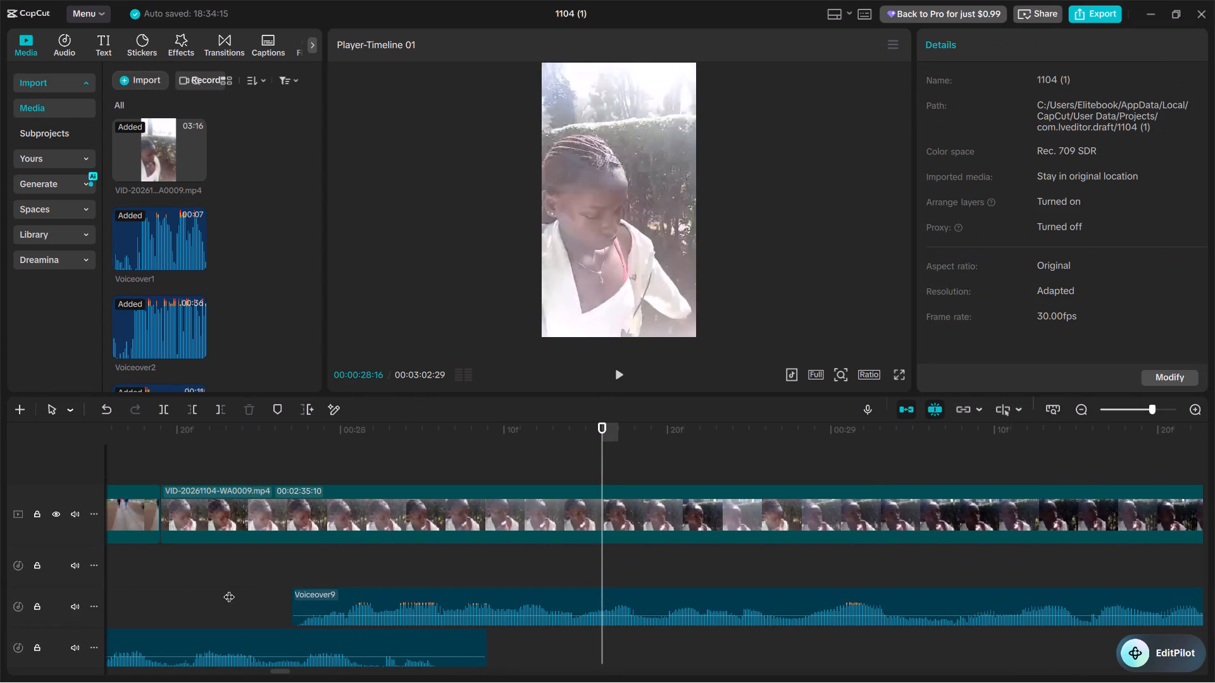
key("space")
key("space")
Adjust Voiceover9 to start at about 00:00:28:01 and play from Voiceover7's end through to 00:00:30:21.
left_click_drag(369, 612, 449, 613)
left_click(139, 570)
key("space")
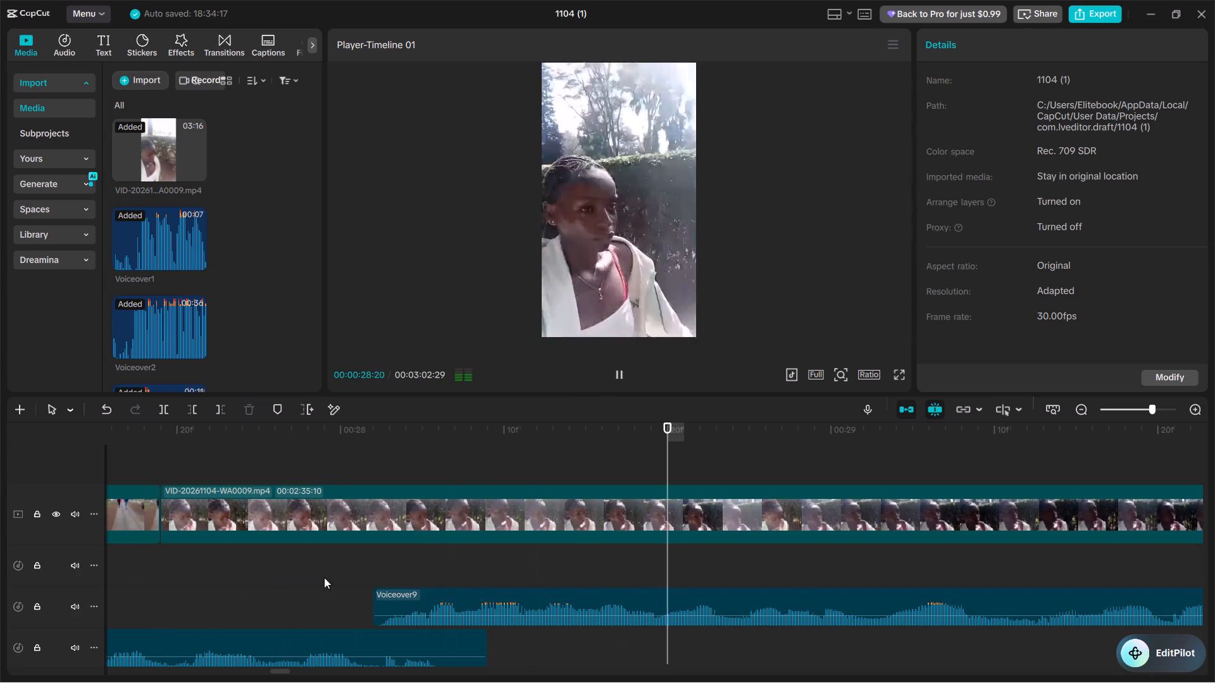
key("space")
left_click_drag(390, 598, 373, 598)
left_click(276, 587)
key("space")
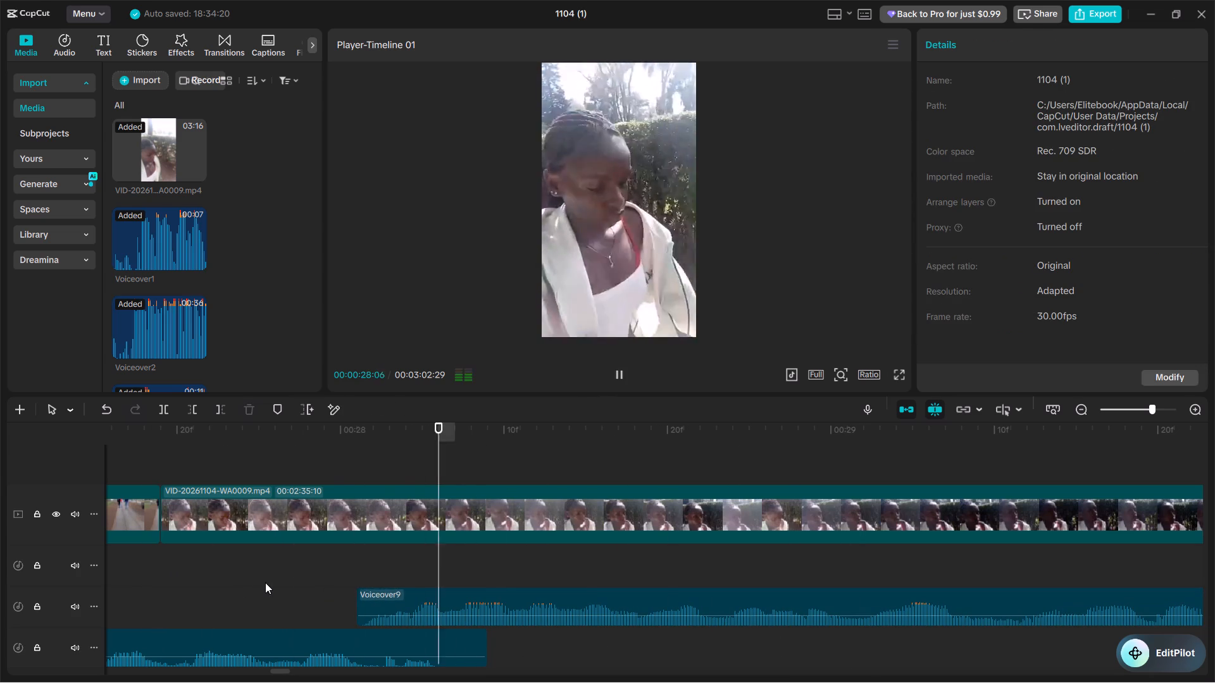
scroll(266, 582, "left", 1)
key("ctrl+minus")
key("ctrl+minus")
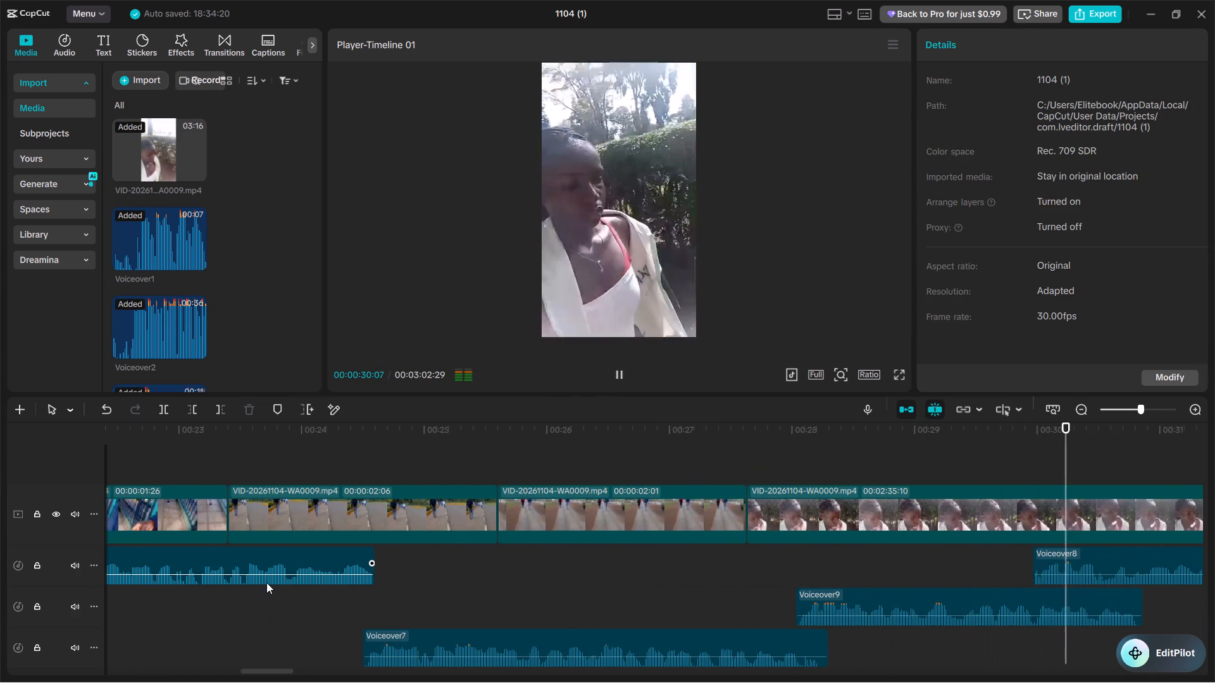
key("space")
Move Voiceover8 onto Voiceover7's track, starting at about 00:00:30:23 so it slightly overlaps Voiceover9's end.
scroll(664, 591, "left", 1)
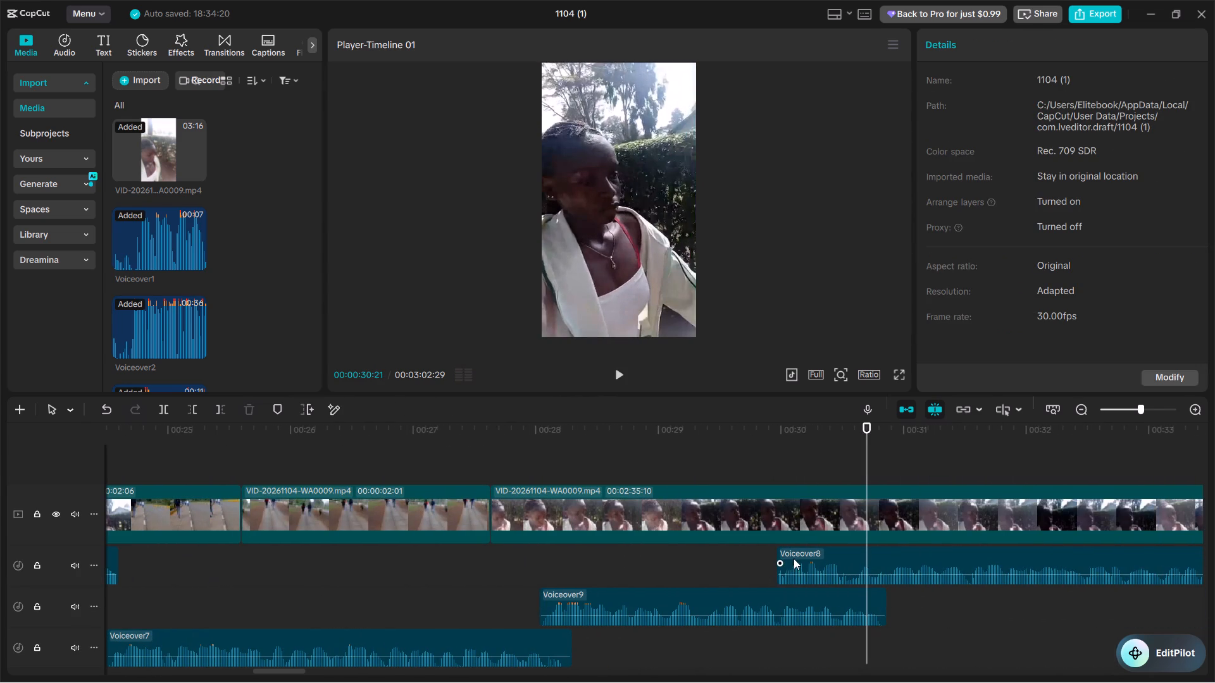
left_click_drag(794, 558, 889, 644)
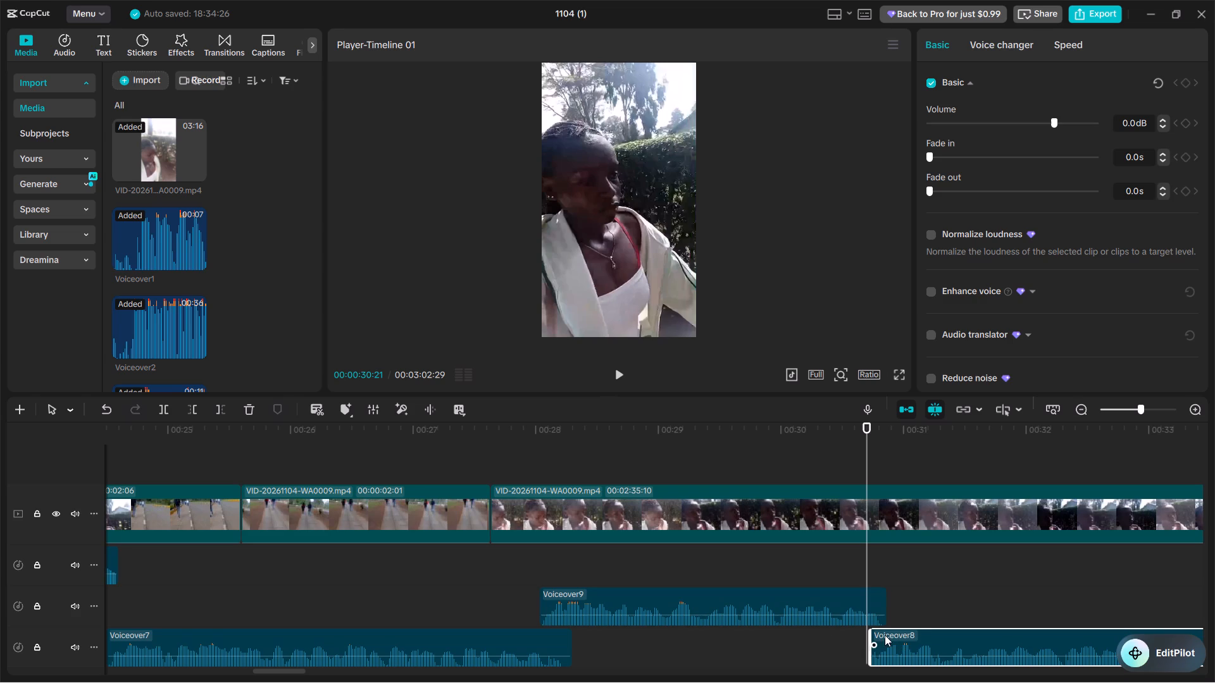
left_click_drag(885, 635, 890, 637)
Move Voiceover9 up to the first audio track at its current time and play its overlap with Voiceover8.
key("ctrl+minus")
key("ctrl+minus")
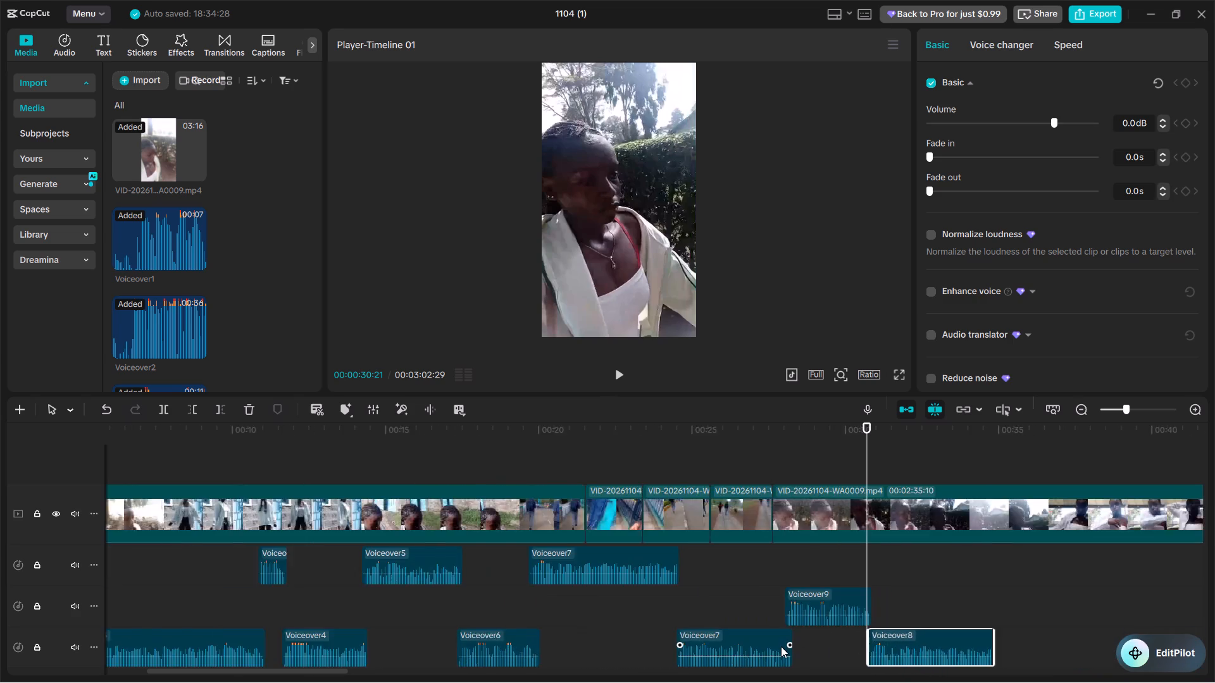
key("ctrl+minus")
key("ctrl+equal")
key("ctrl+equal")
key("ctrl+equal")
key("ctrl+equal")
key("ctrl+equal")
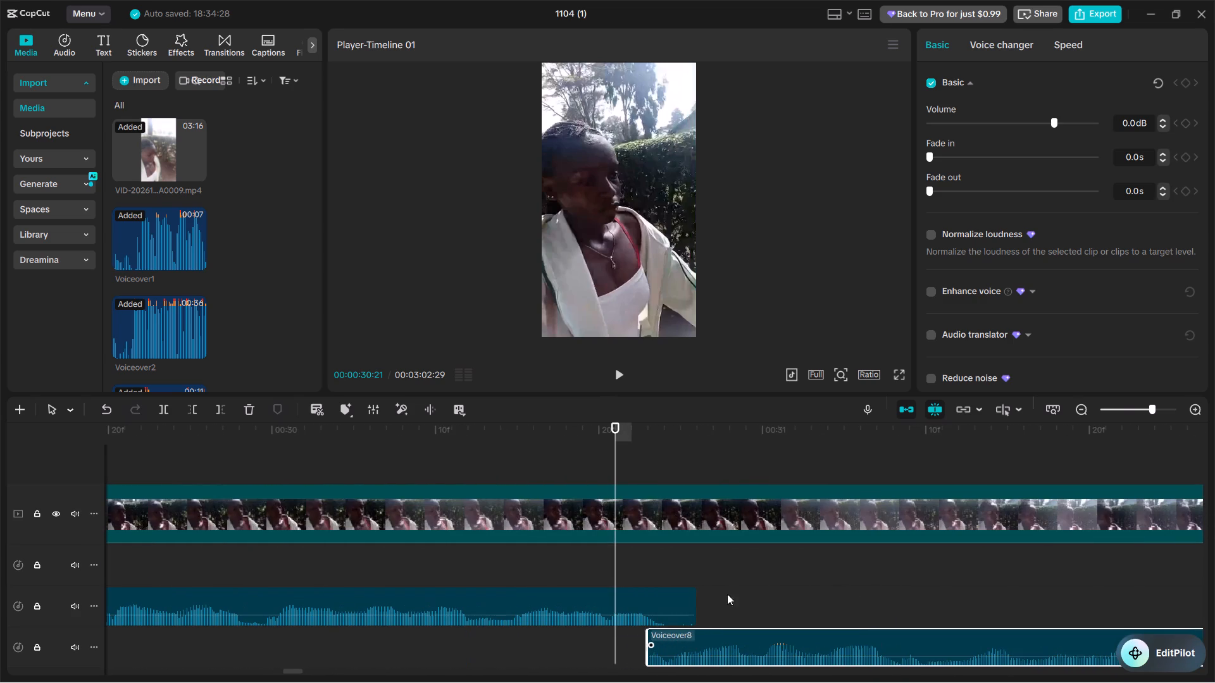
left_click(692, 572)
left_click_drag(685, 594, 684, 567)
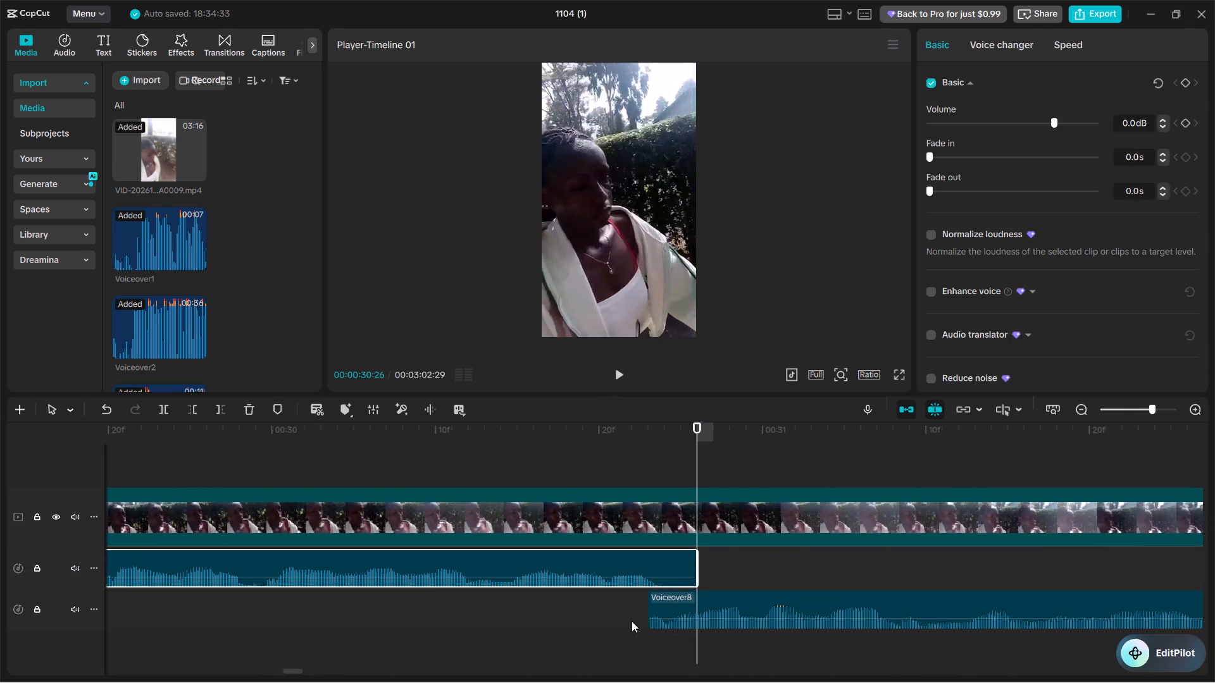
left_click(620, 617)
left_click(480, 622)
key("space")
key("space")
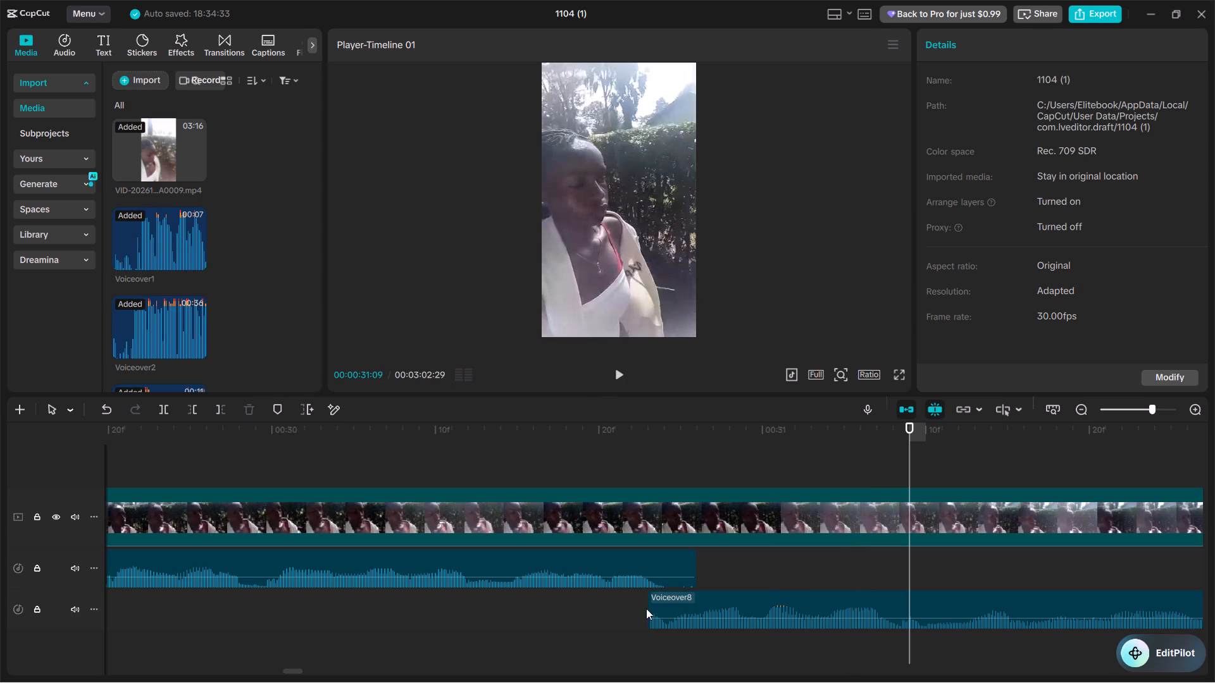
Trim about one frame off the start of Voiceover8, up to 00:00:30:24, and play the join.
left_click_drag(651, 617, 661, 620)
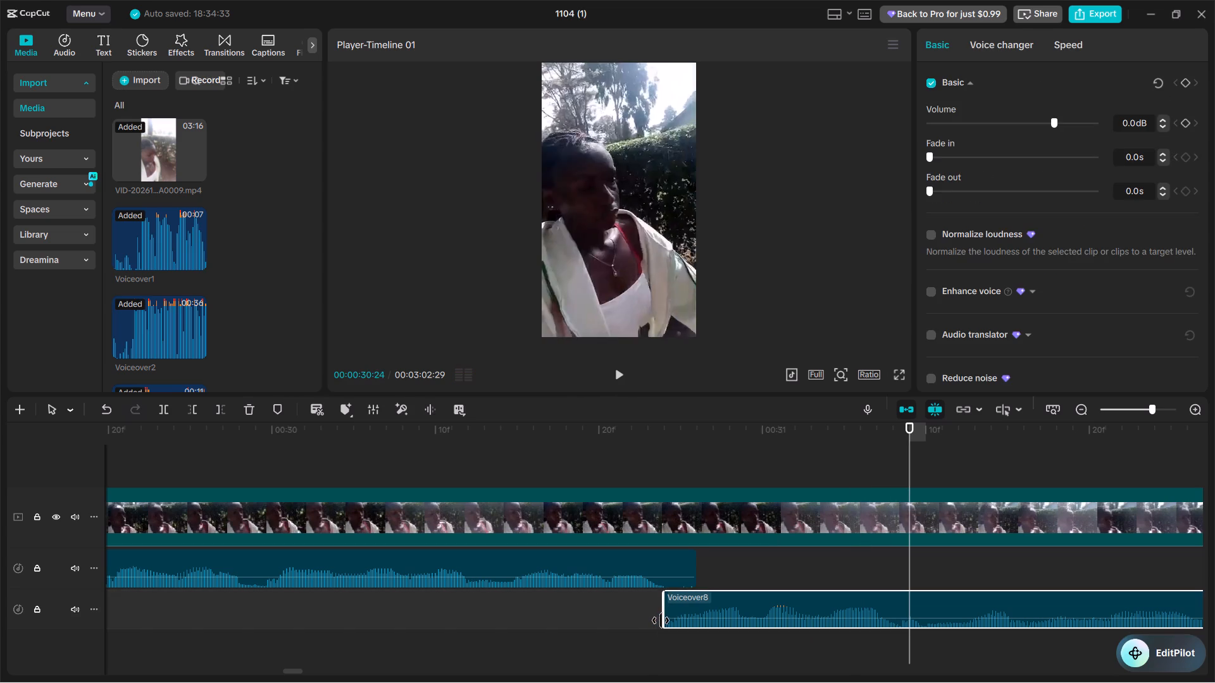
left_click_drag(661, 620, 659, 620)
left_click(590, 603)
key("space")
Nudge Voiceover8 earlier to start at about 00:00:30:21, playing its overlap with Voiceover9 after each move.
left_click_drag(684, 594, 662, 592)
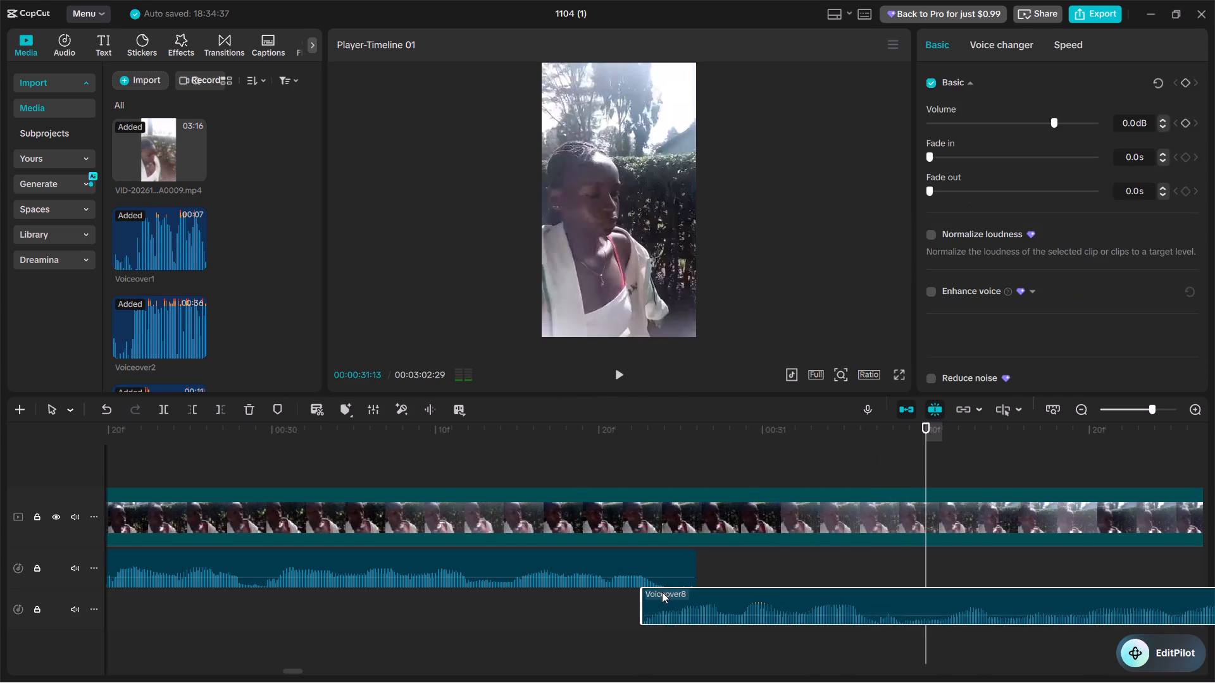
left_click(540, 595)
key("space")
key("space")
left_click_drag(668, 600, 667, 637)
left_click(547, 633)
key("space")
key("space")
left_click_drag(679, 605, 666, 604)
left_click(432, 610)
key("space")
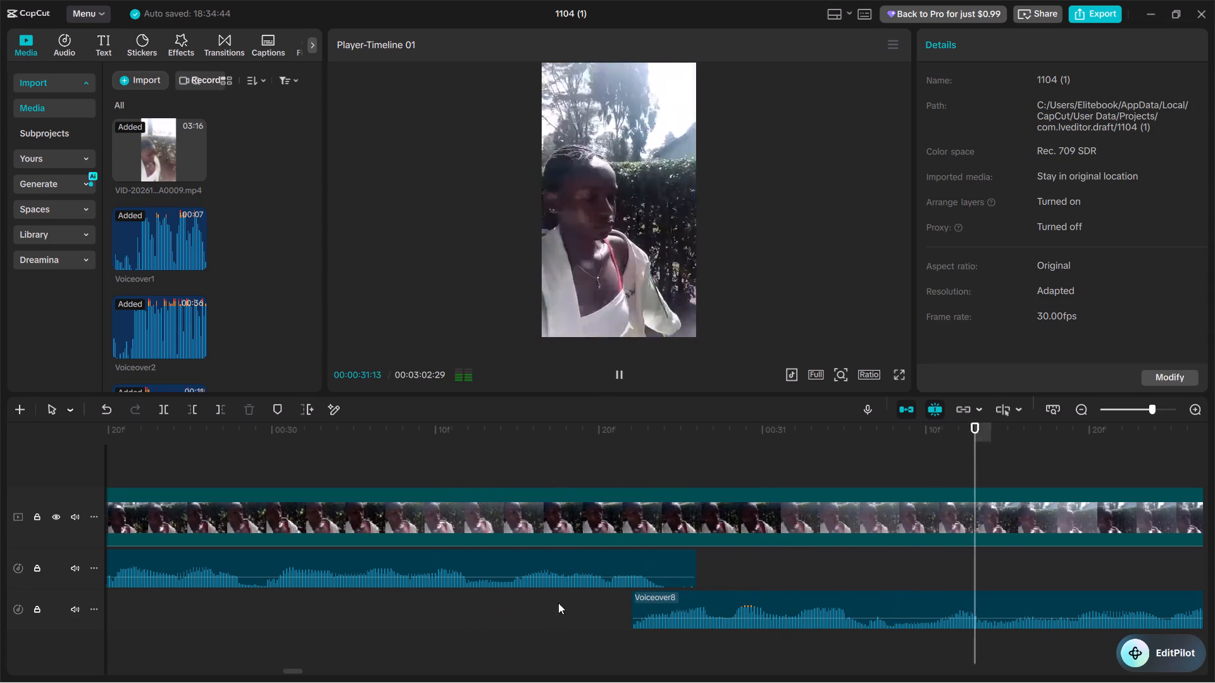
key("space")
left_click_drag(649, 598, 635, 598)
left_click(383, 622)
key("space")
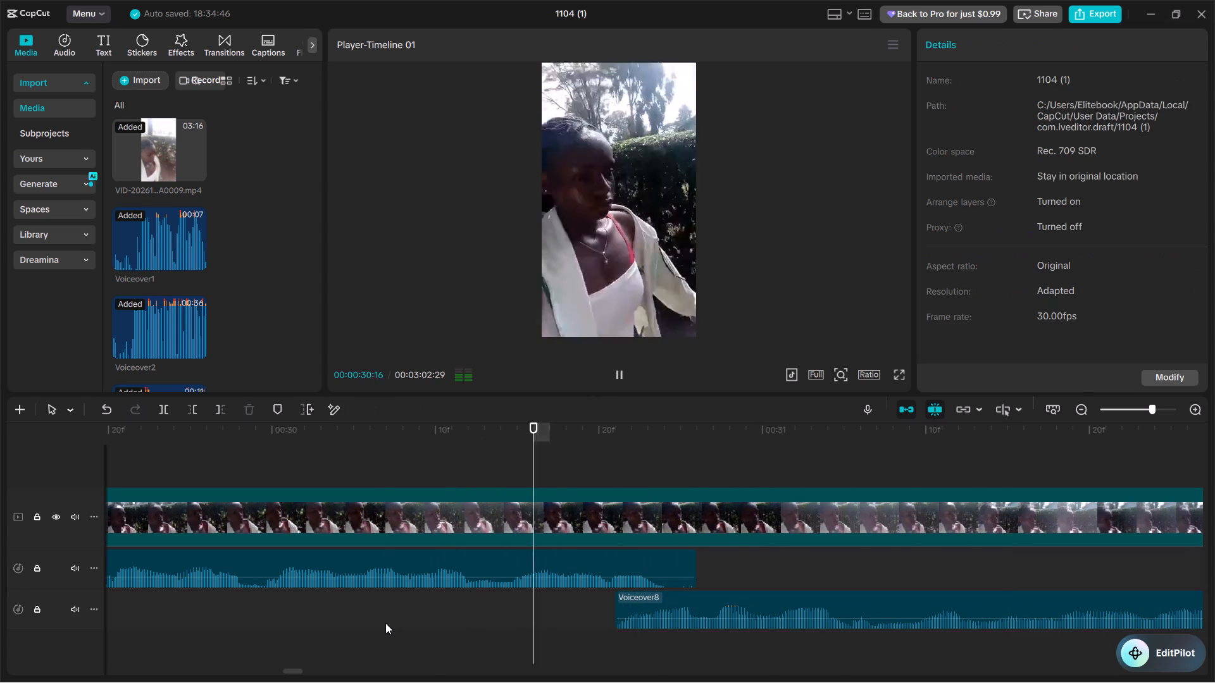
Play through to Voiceover8's end and record a new voiceover take of about 10 seconds from 00:00:34:21.
scroll(396, 623, "left", 1)
key("ctrl+minus")
key("ctrl+minus")
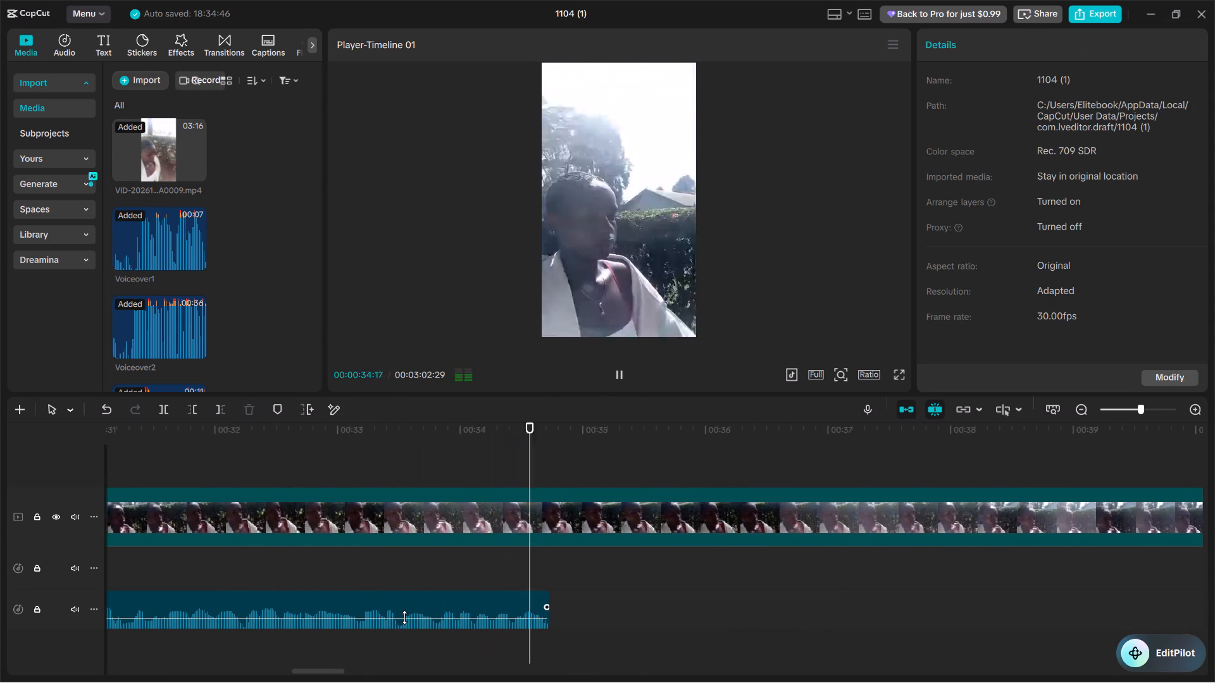
key("space")
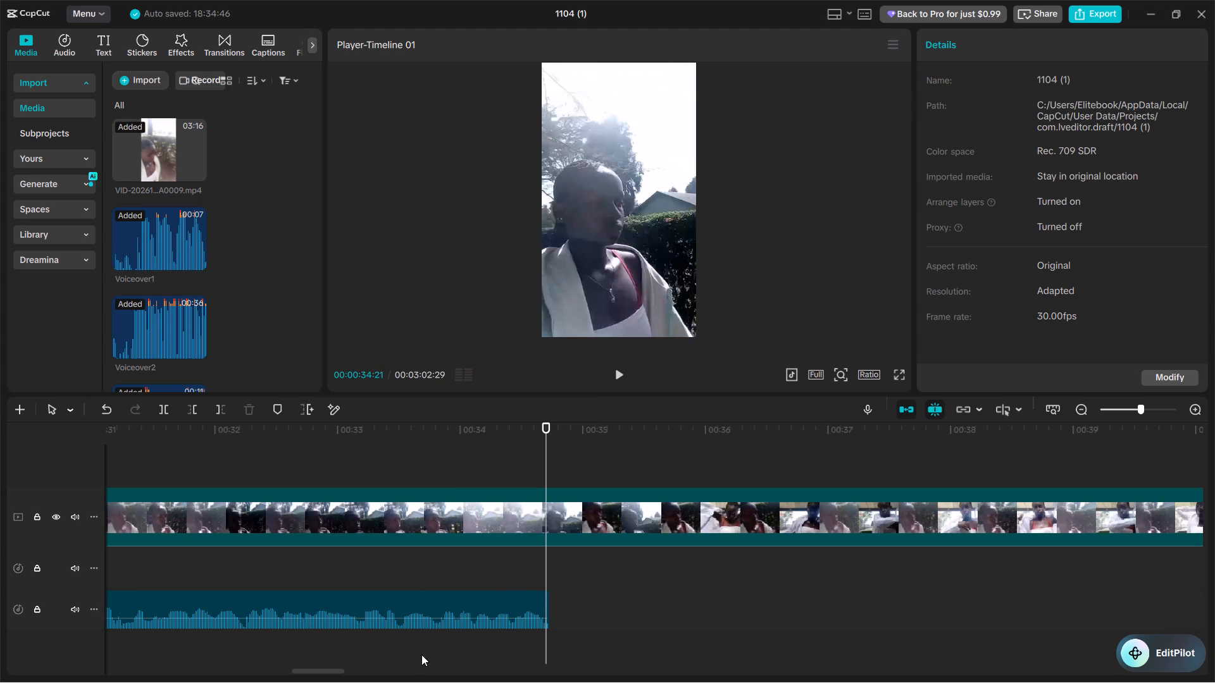
left_click(884, 387)
left_click(868, 410)
left_click(981, 128)
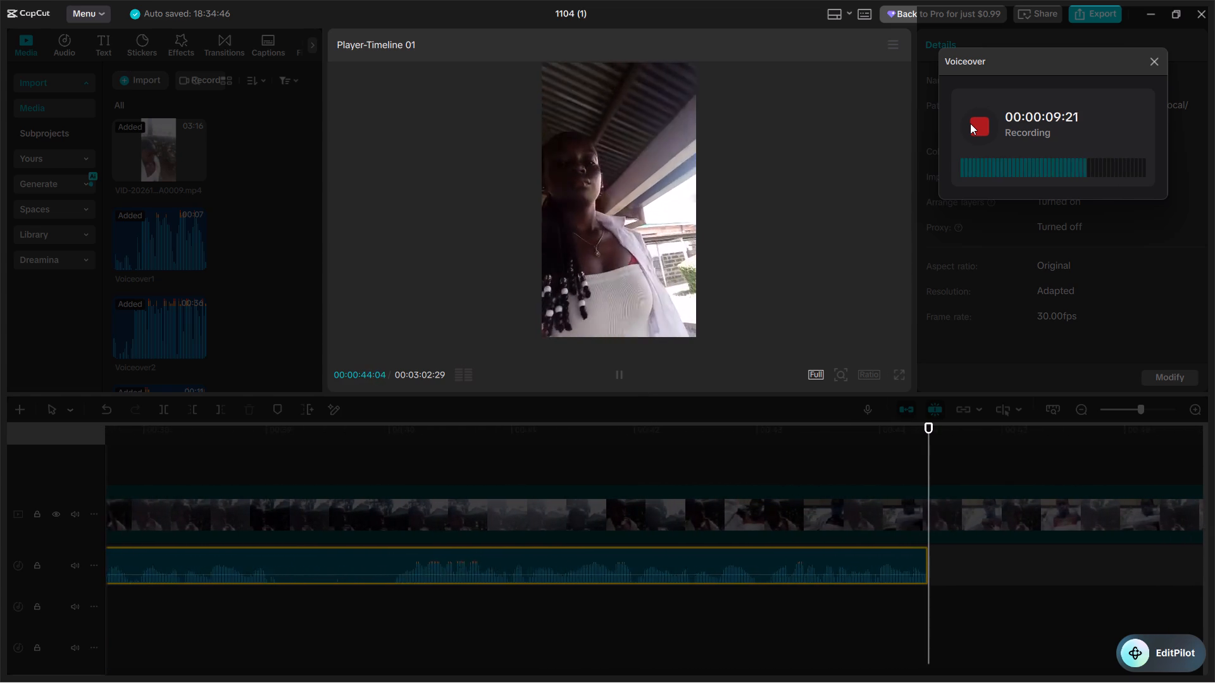
key("space")
left_click(1148, 63)
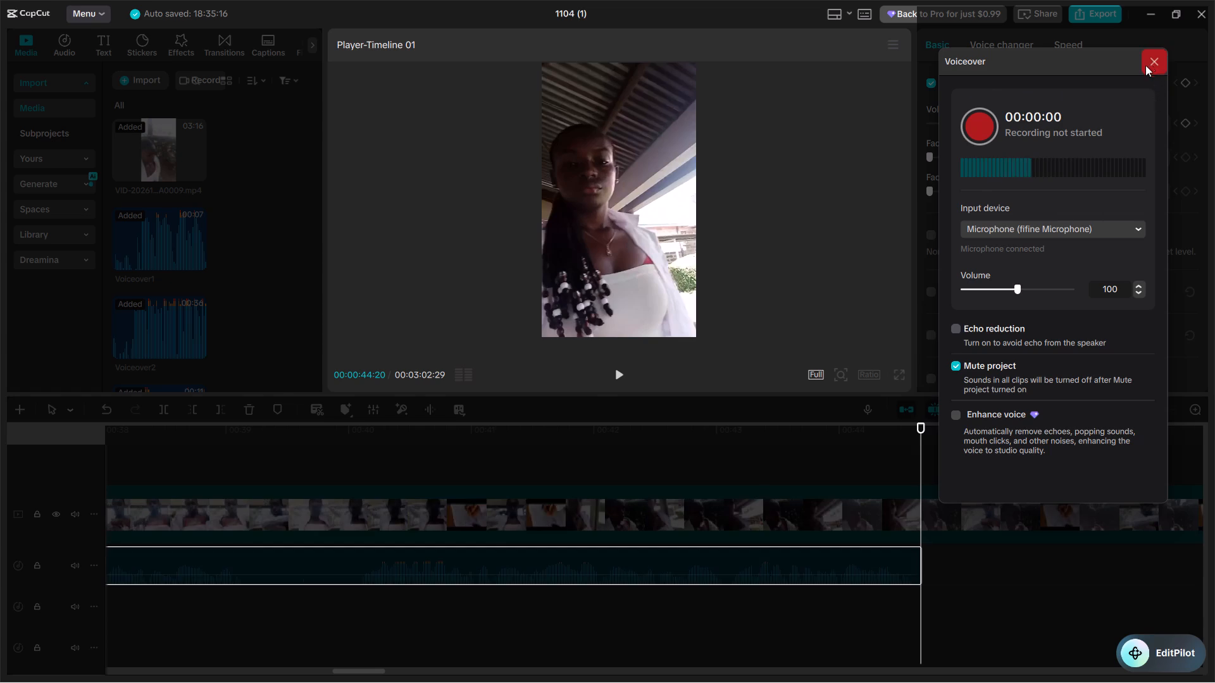
Trim off everything before 00:00:40:02 in the newly recorded Voiceover10.
double_click(359, 594)
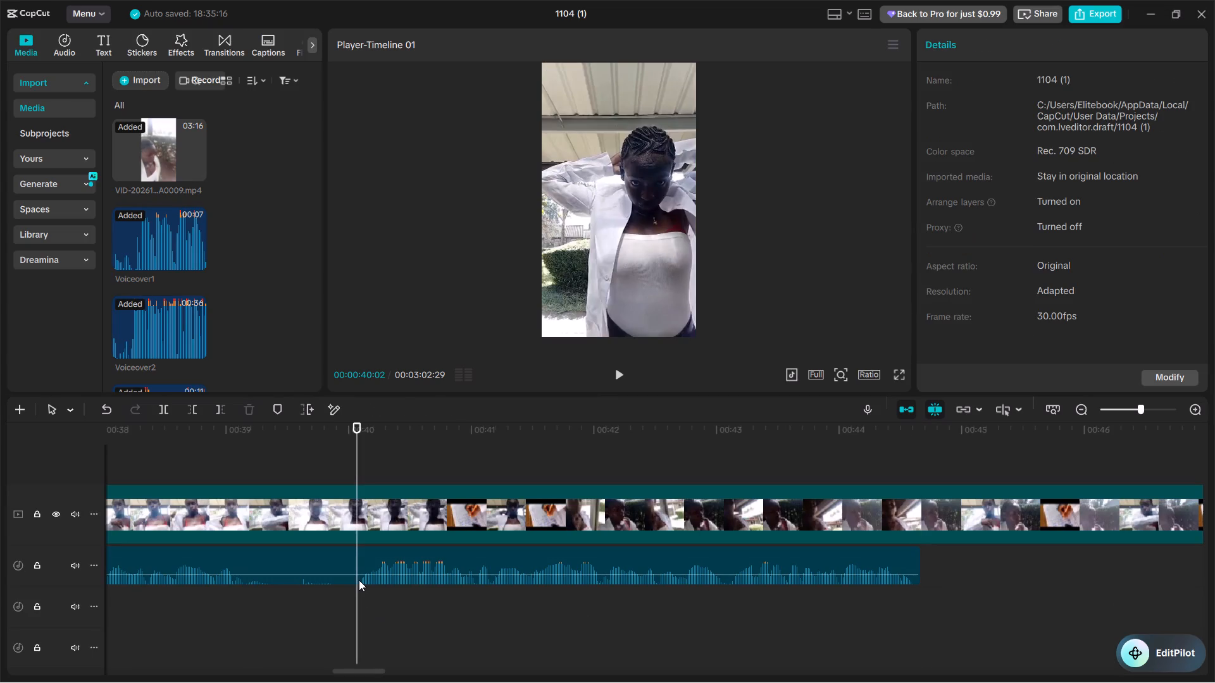
left_click(359, 580)
key("q")
Move Voiceover10 earlier on the first audio track to start at about 00:00:34:15, overlapping Voiceover8's end, and play the join.
left_click_drag(458, 560, 404, 584)
scroll(401, 570, "right", 2)
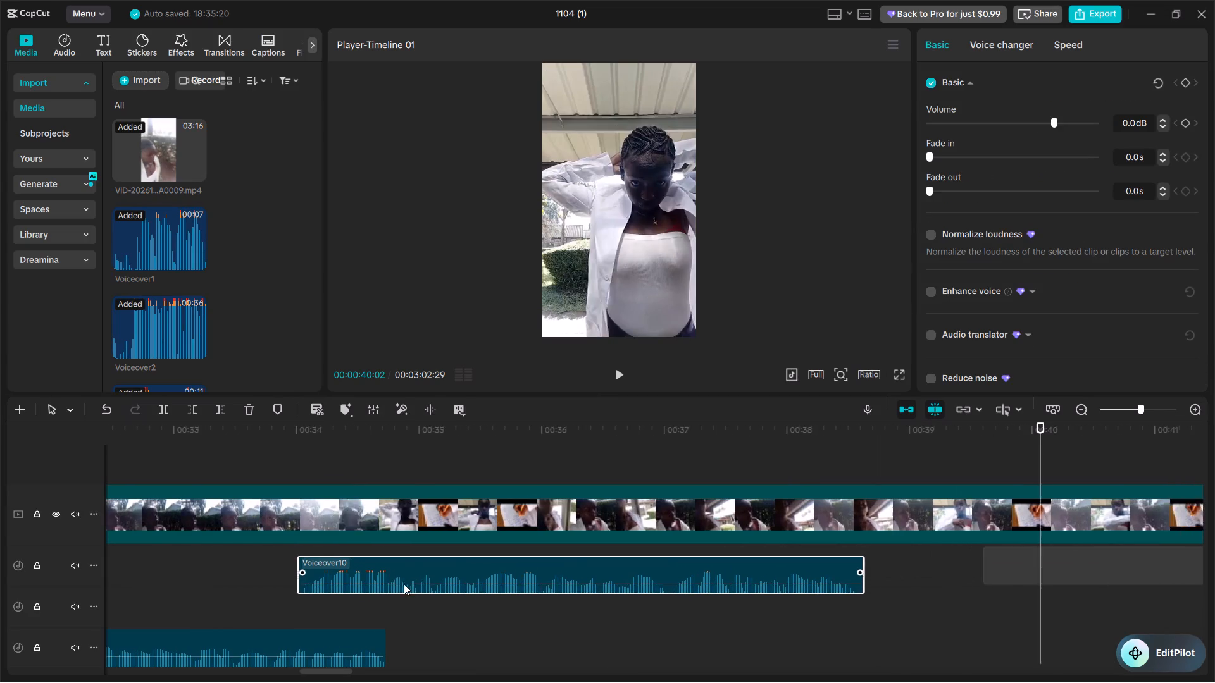
left_click_drag(404, 584, 460, 608)
left_click(283, 570)
key("space")
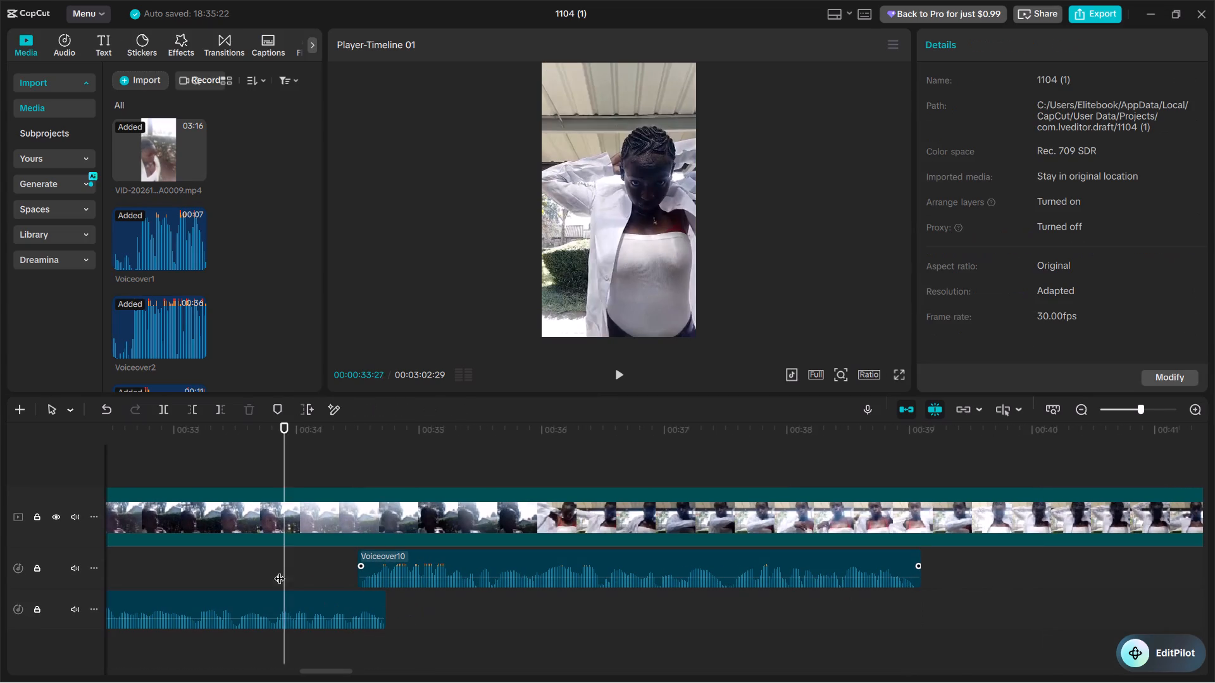
key("space")
left_click_drag(374, 562, 384, 572)
left_click(328, 573)
key("space")
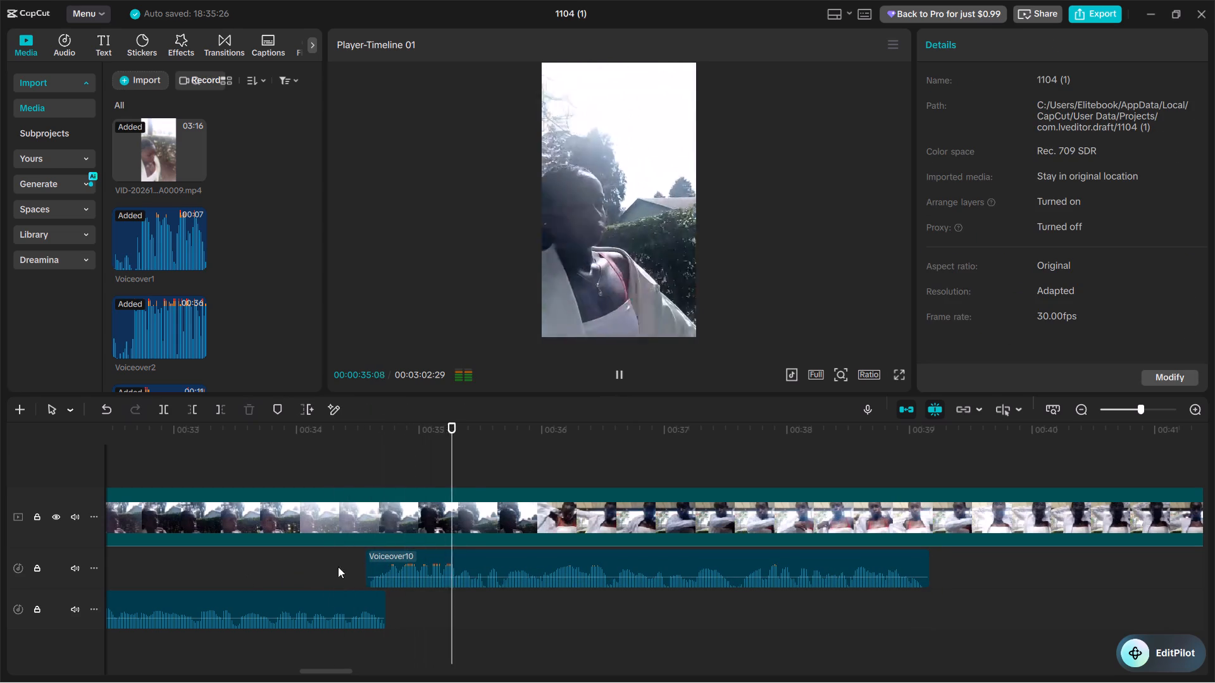
key("space")
left_click_drag(377, 563, 370, 563)
left_click(280, 574)
key("space")
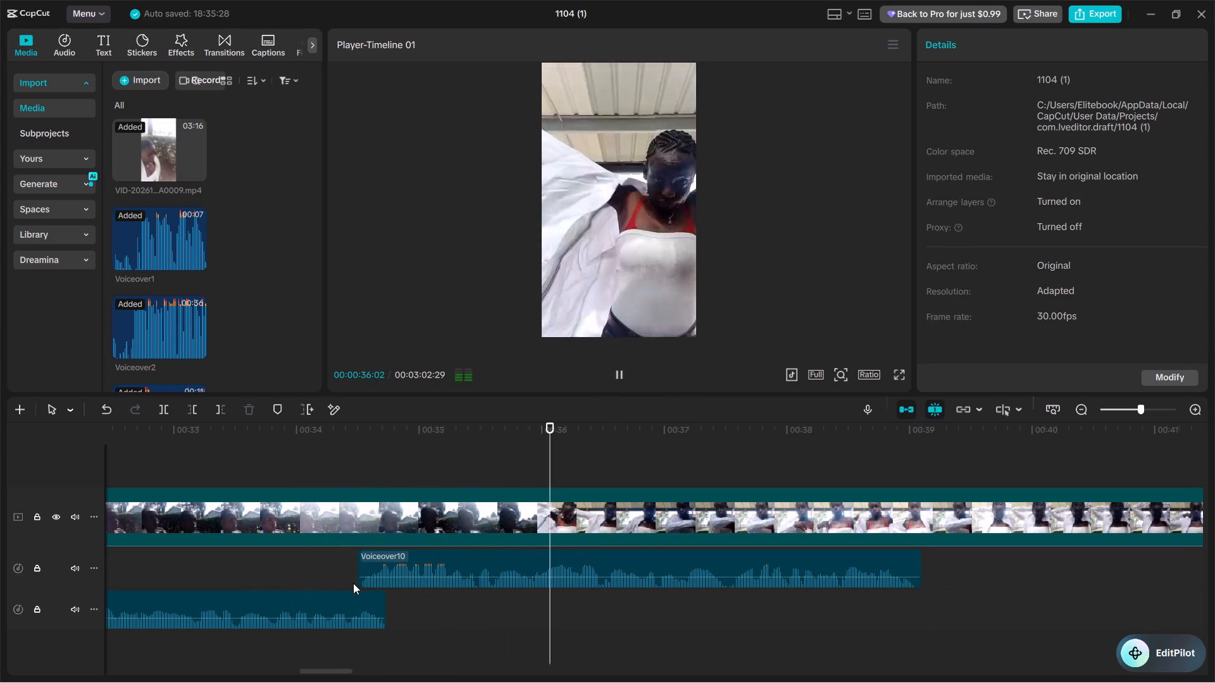
Extend the start of Voiceover10 about two frames earlier, to about 00:00:34:13, and play the join.
left_click_drag(361, 573, 352, 570)
left_click(328, 569)
key("space")
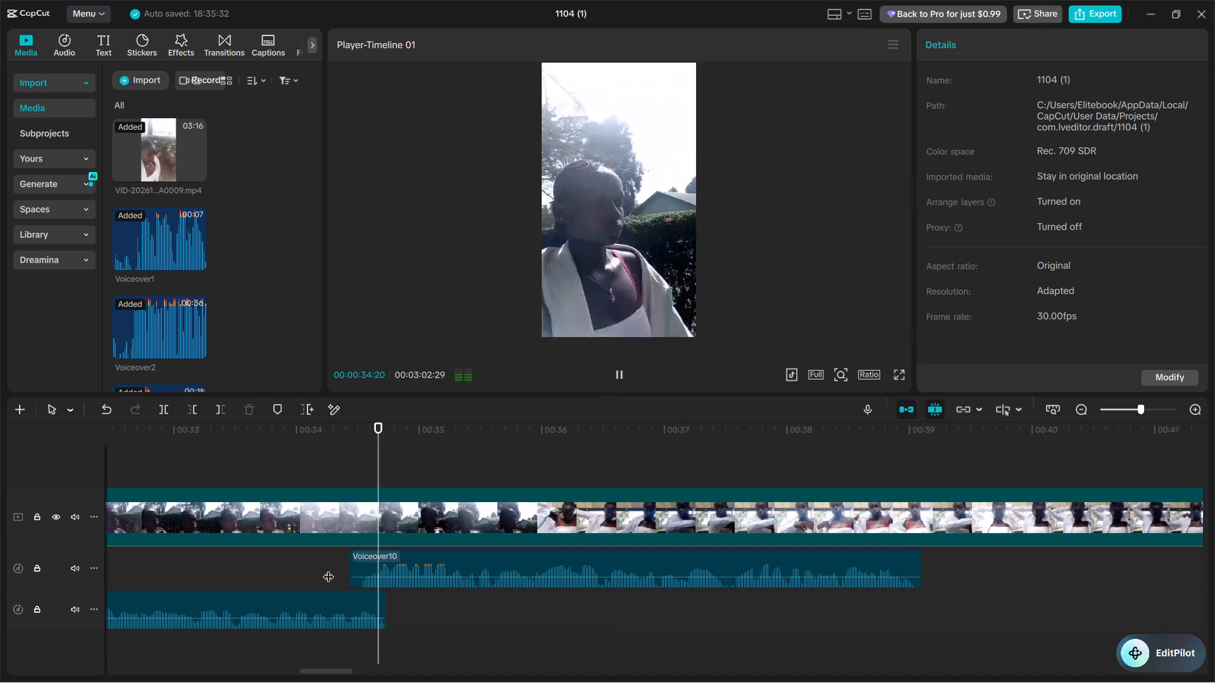
Split Voiceover10 at the pause in its narration, at 00:00:37:16.
scroll(328, 569, "left", 1)
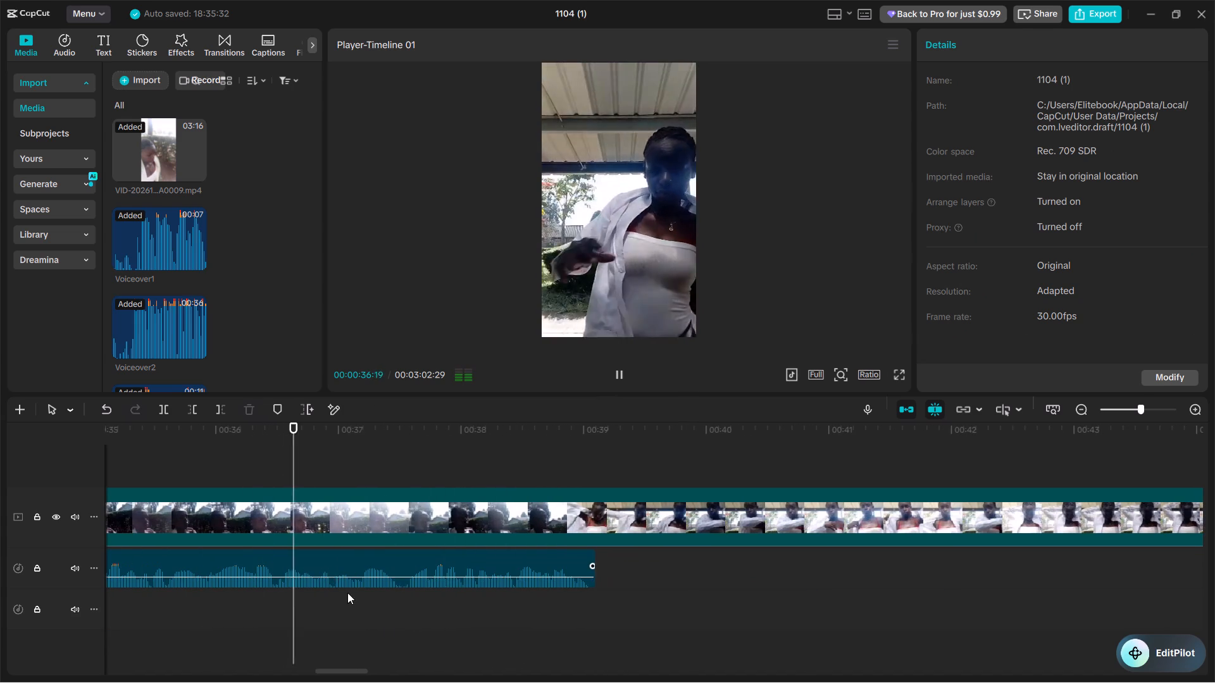
left_click(402, 598)
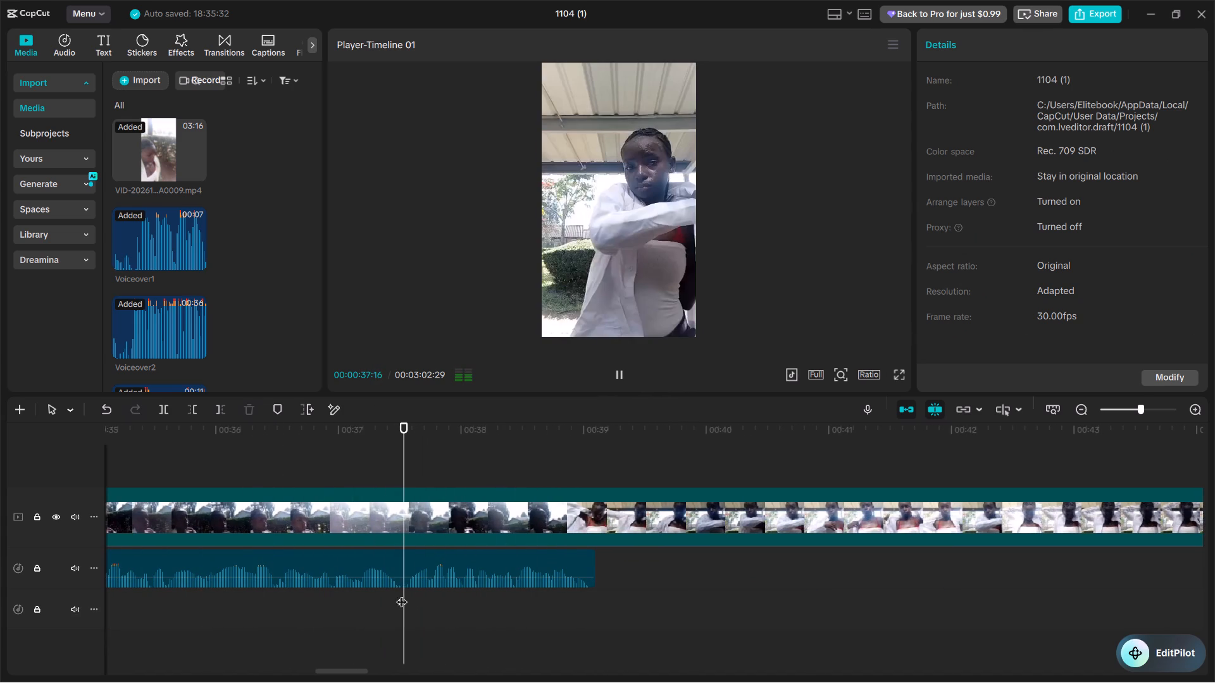
left_click(406, 582)
key("ctrl+b")
Move Voiceover10's second part to the second audio track, starting at about 00:00:37:10, and play its overlap with the first part.
left_click_drag(432, 567, 430, 601)
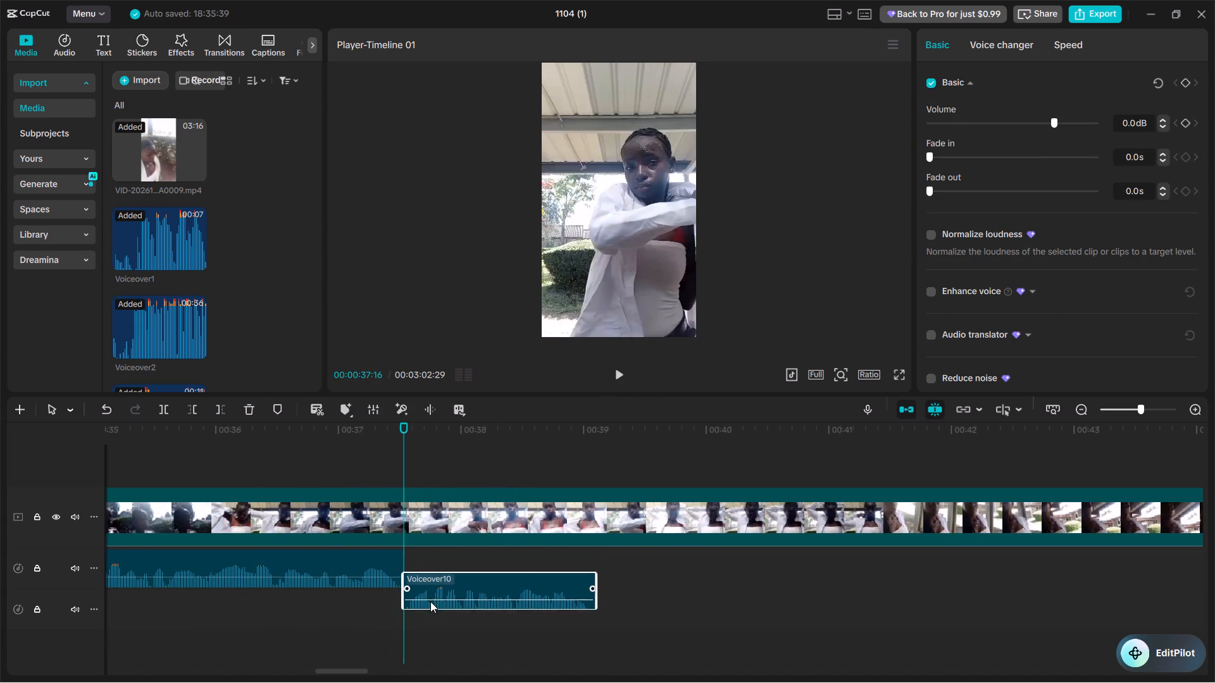
left_click_drag(430, 601, 423, 604)
left_click(340, 606)
key("space")
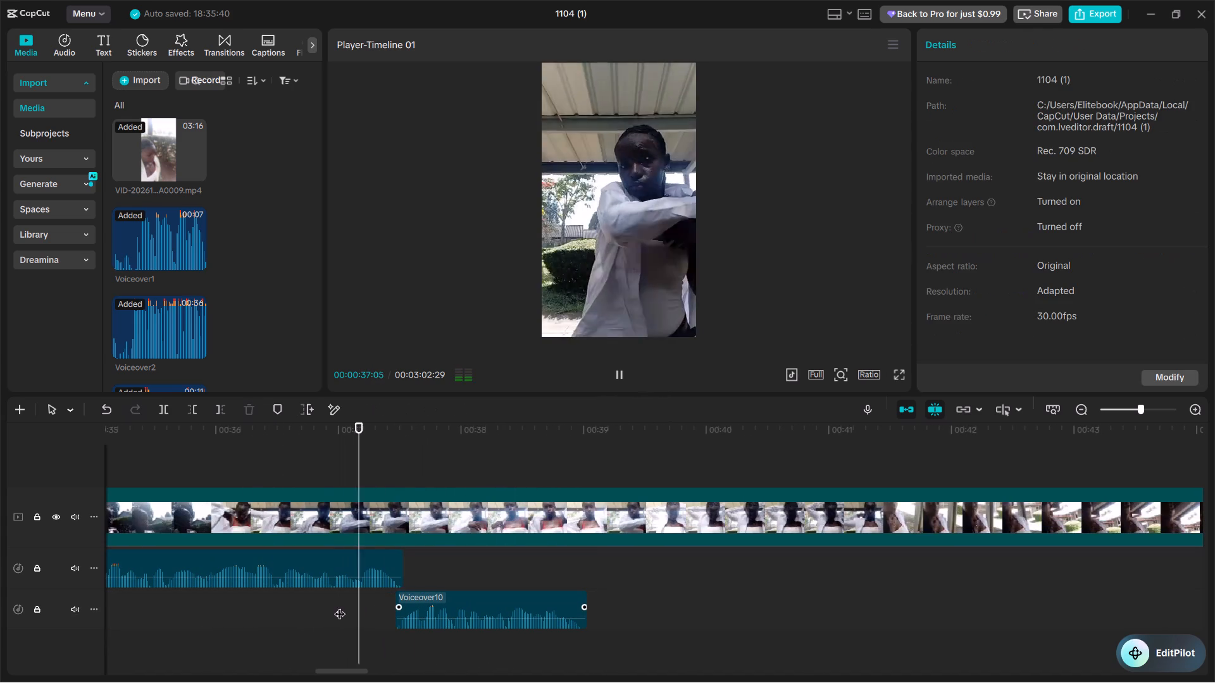
left_click_drag(402, 600, 394, 598)
left_click(320, 607)
key("space")
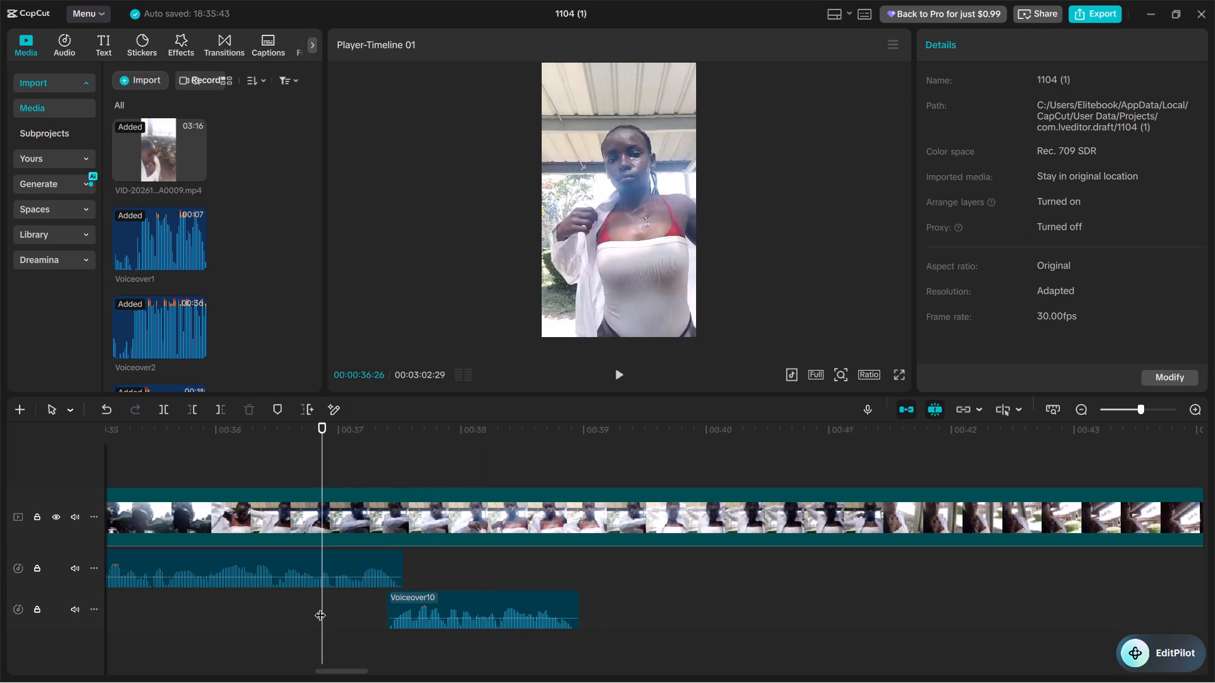
left_click_drag(397, 595, 388, 594)
left_click(301, 607)
key("space")
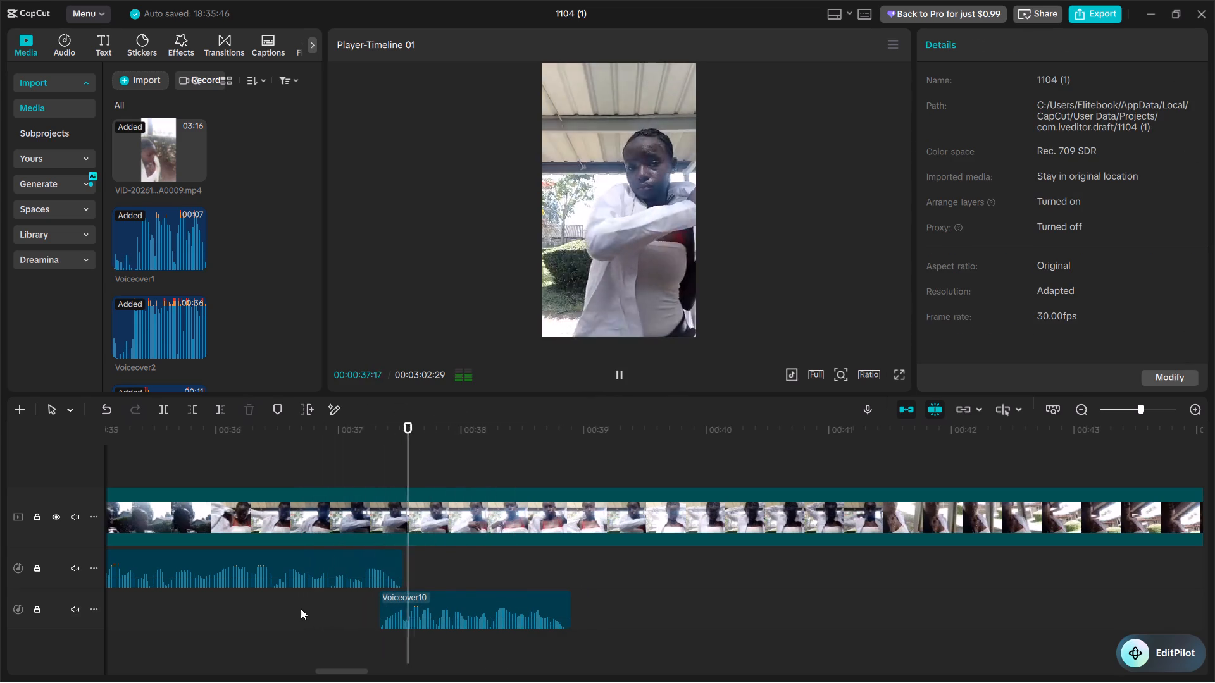
Trim the end of Voiceover10's second part to 00:00:38:26.
key("space")
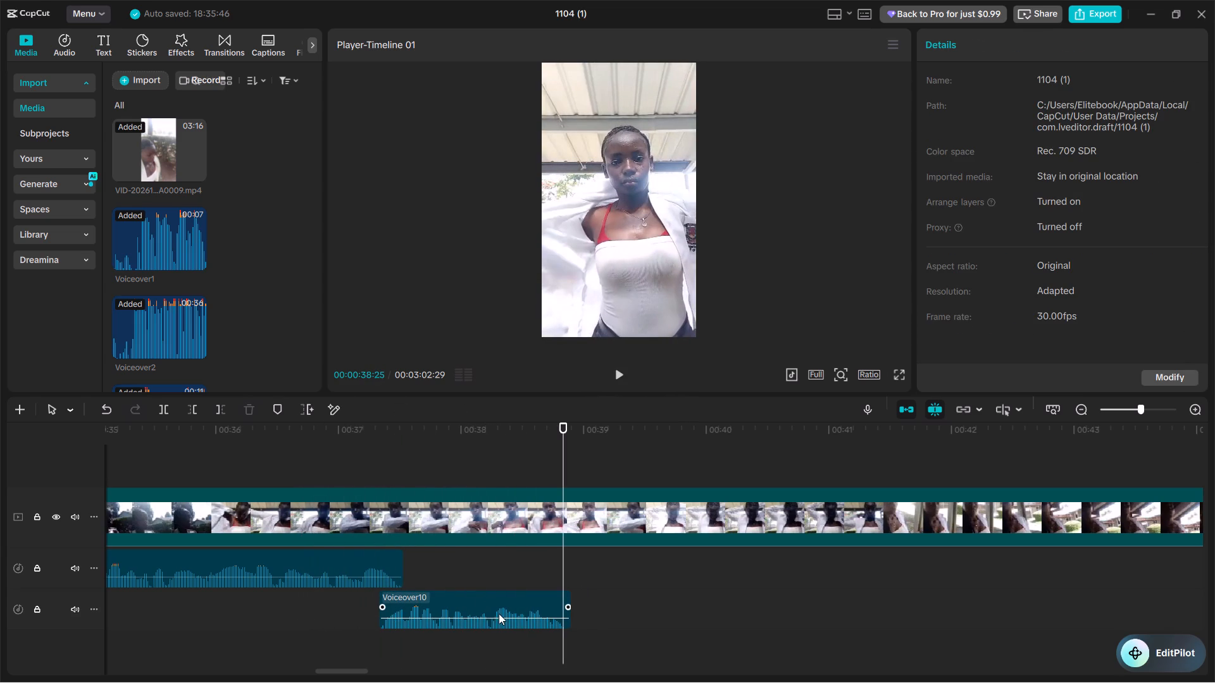
left_click(499, 613)
key("Right")
key("w")
Play the assembled video and voiceover from the start of the timeline to review them.
key("ctrl+minus")
key("ctrl+minus")
key("ctrl+minus")
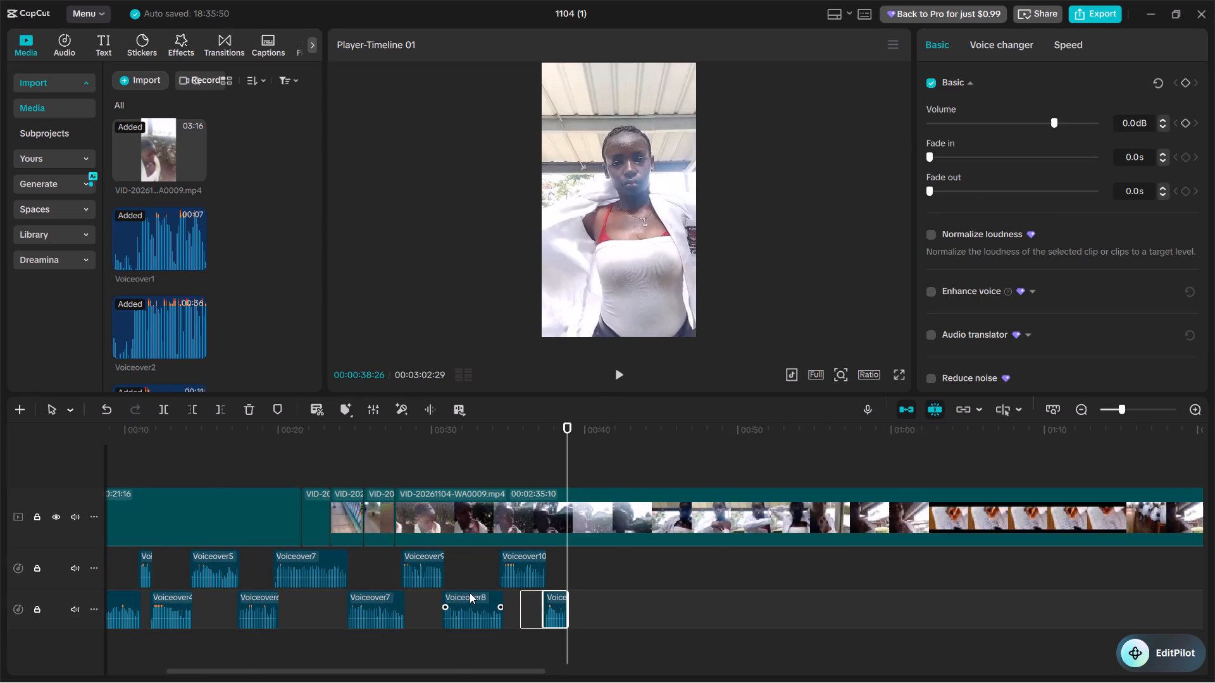
key("Home")
key("space")
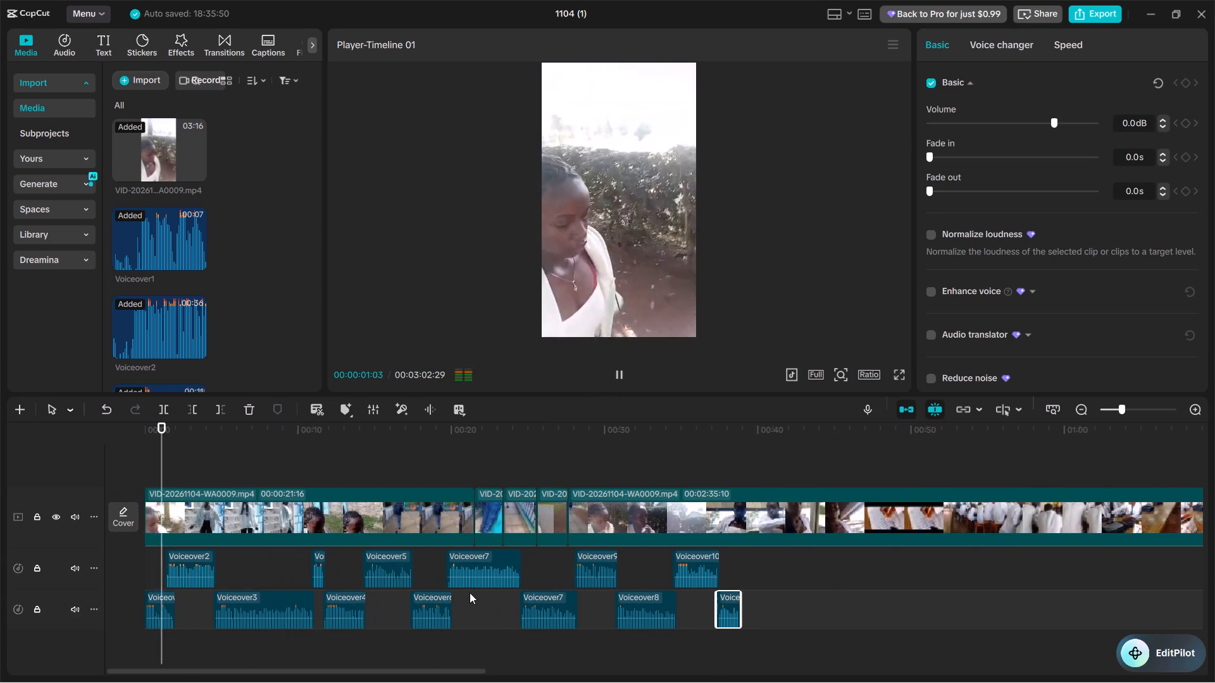
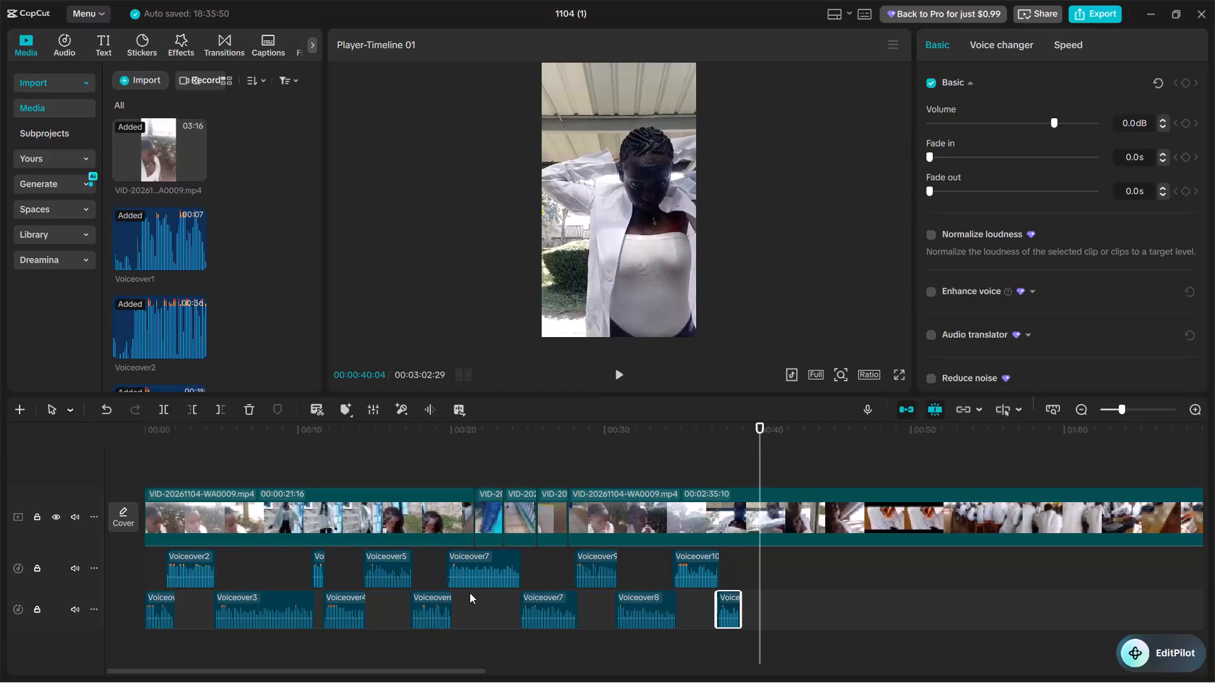
Record a new voiceover take from 00:00:38:01 to 00:00:56:17.
key("equal")
key("ctrl+equal")
key("ctrl+equal")
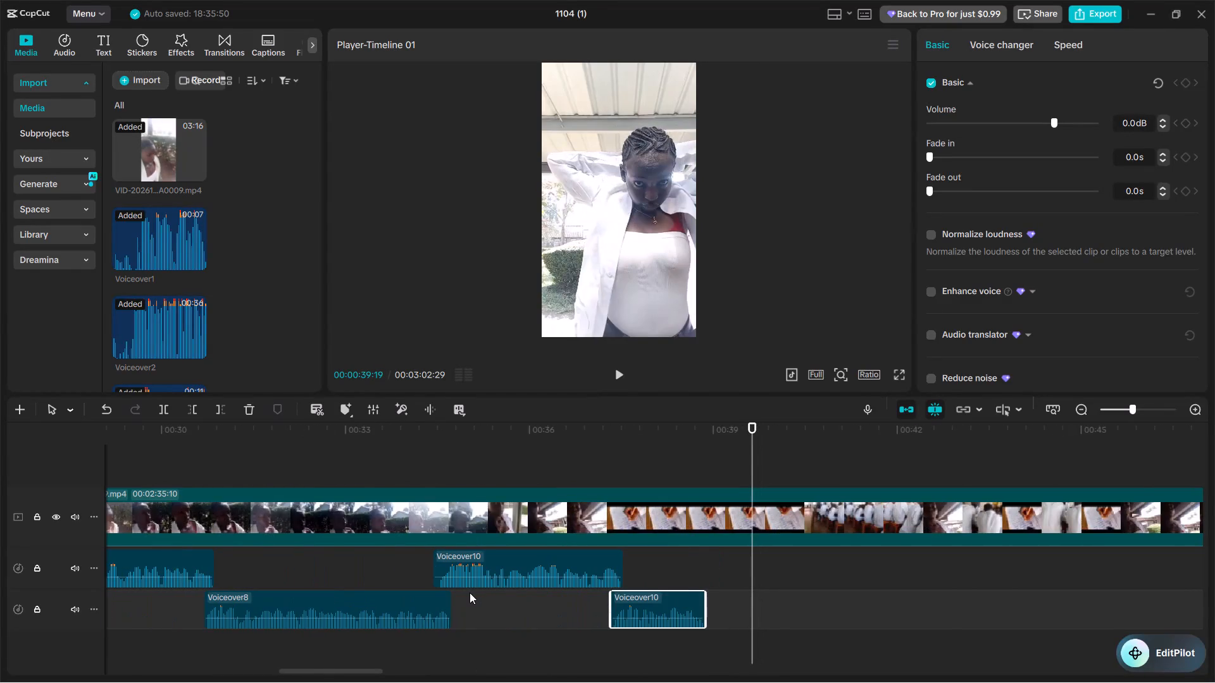
key("ctrl+equal")
key("ctrl+equal")
scroll(470, 593, "up", 1)
left_click(297, 574)
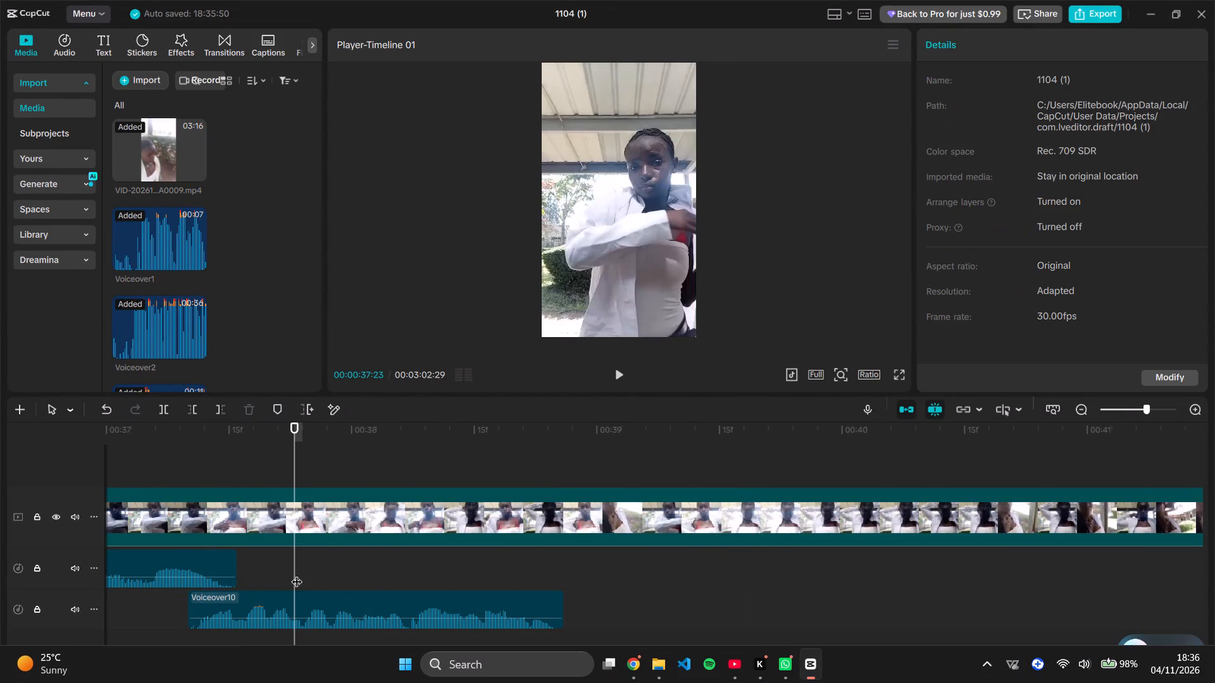
left_click(362, 581)
left_click(864, 405)
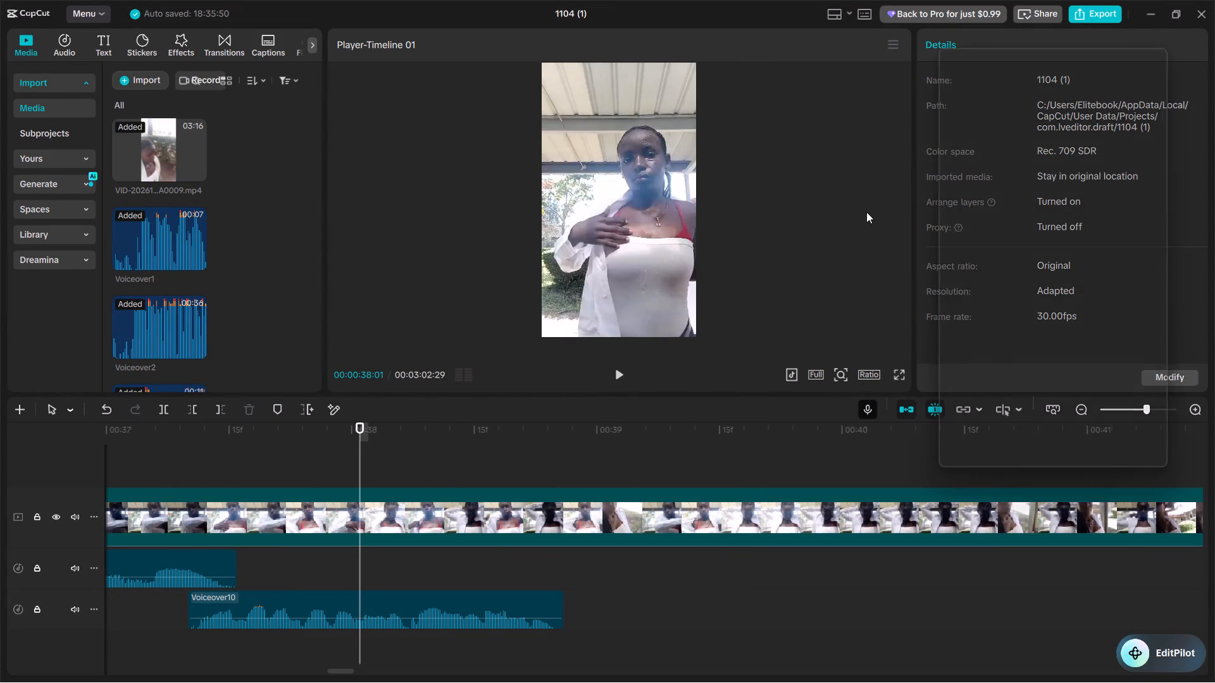
left_click(986, 133)
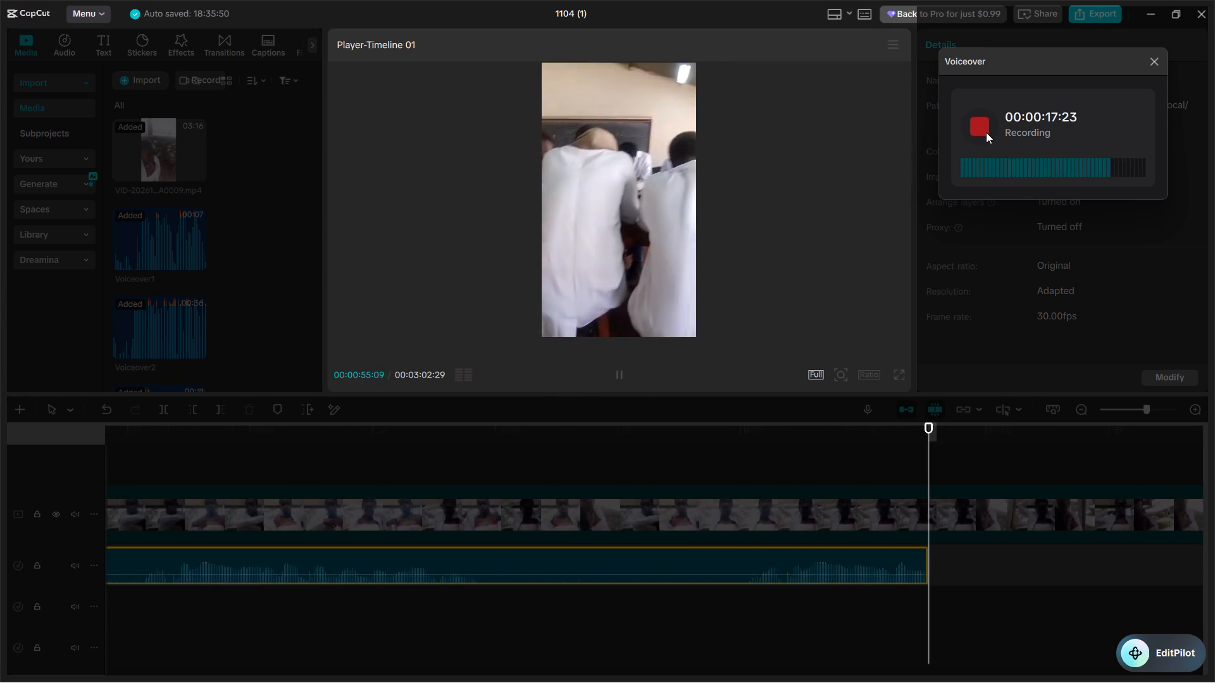
key("space")
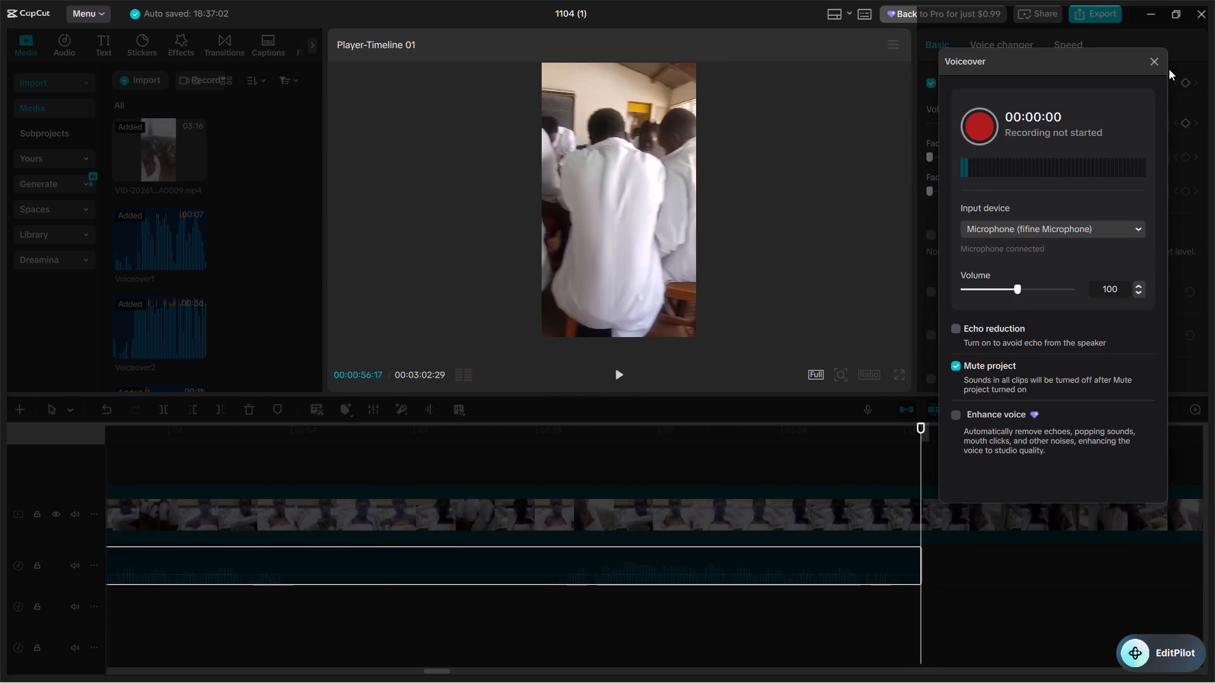
left_click(1157, 64)
Split Voiceover11 just before its final phrase, at 00:00:55:01.
left_click(541, 593)
left_click(545, 562)
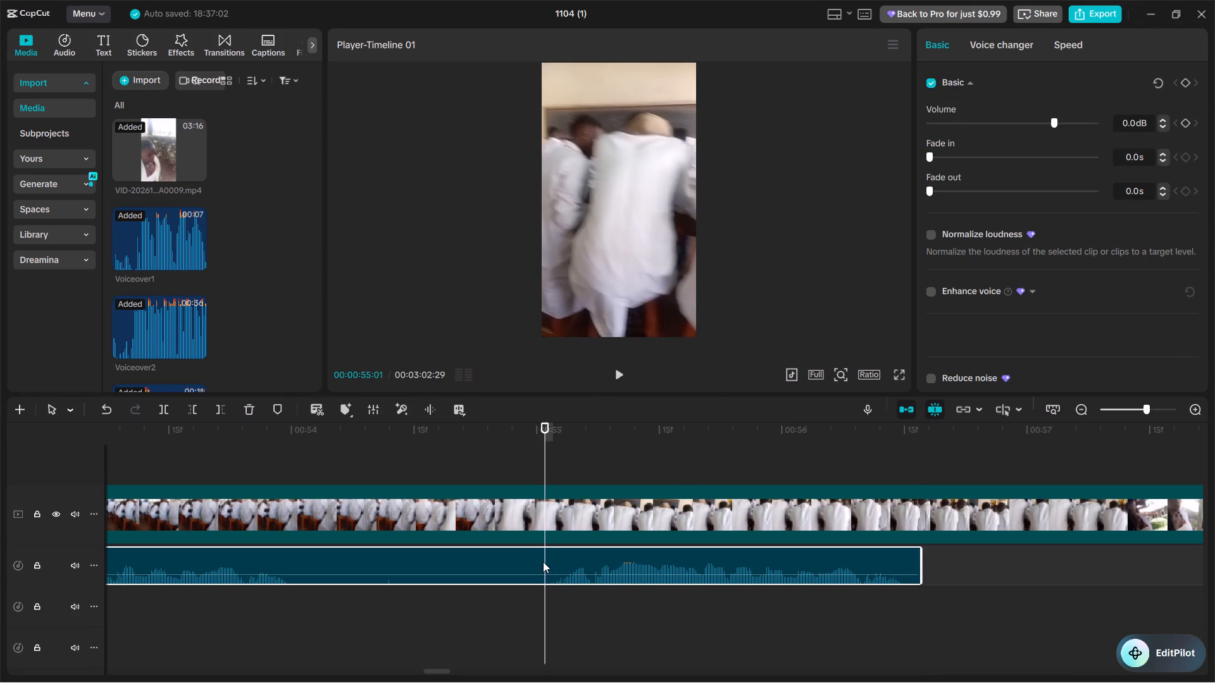
key("ctrl+b")
Trim the start of Voiceover11's long first part to about 00:00:44:15, checking the cut by playback.
key("ctrl+minus")
key("ctrl+minus")
key("ctrl+minus")
scroll(542, 557, "right", 1)
left_click(370, 609)
left_click(380, 584)
key("q")
key("space")
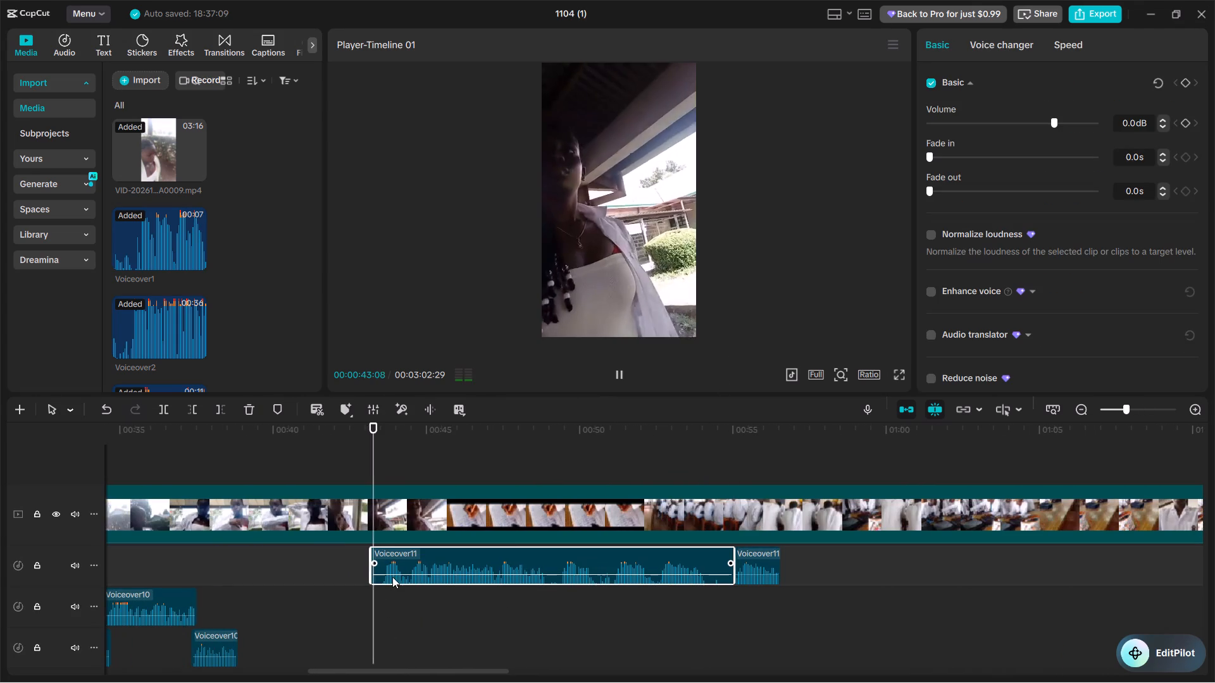
key("space")
key("space")
key("space")
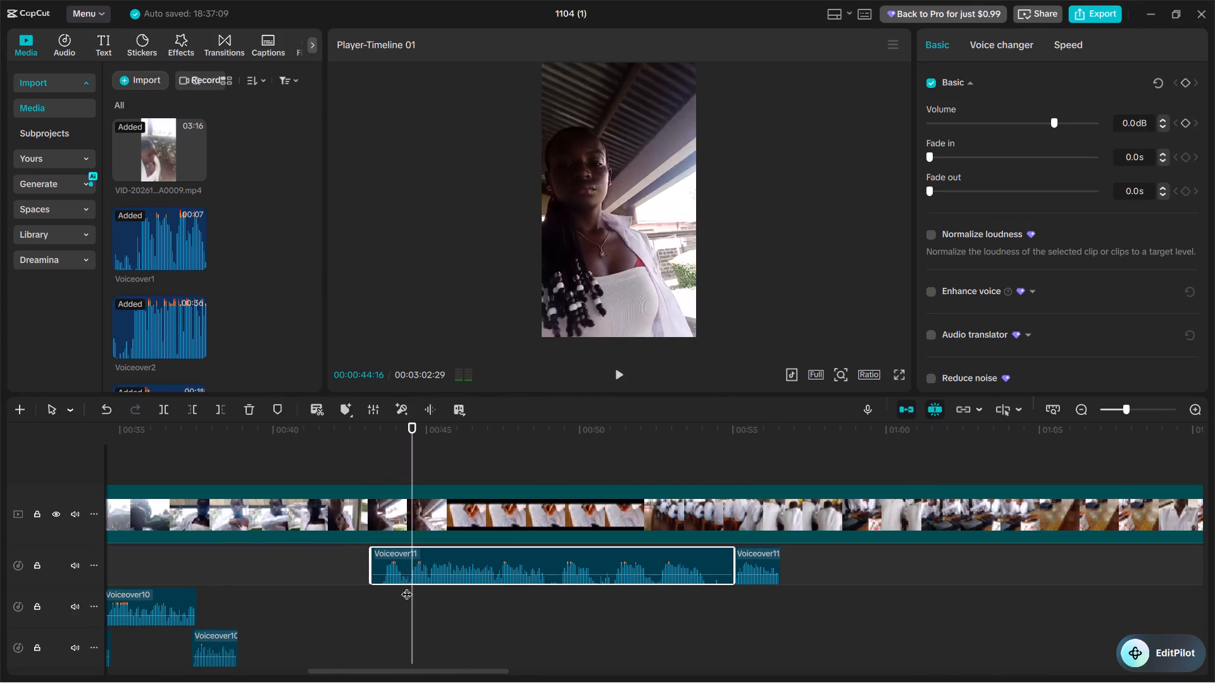
left_click(411, 583)
type("q")
Play the trimmed Voiceover11, split it at 00:00:47:08 and delete the middle part after that cut.
key("space")
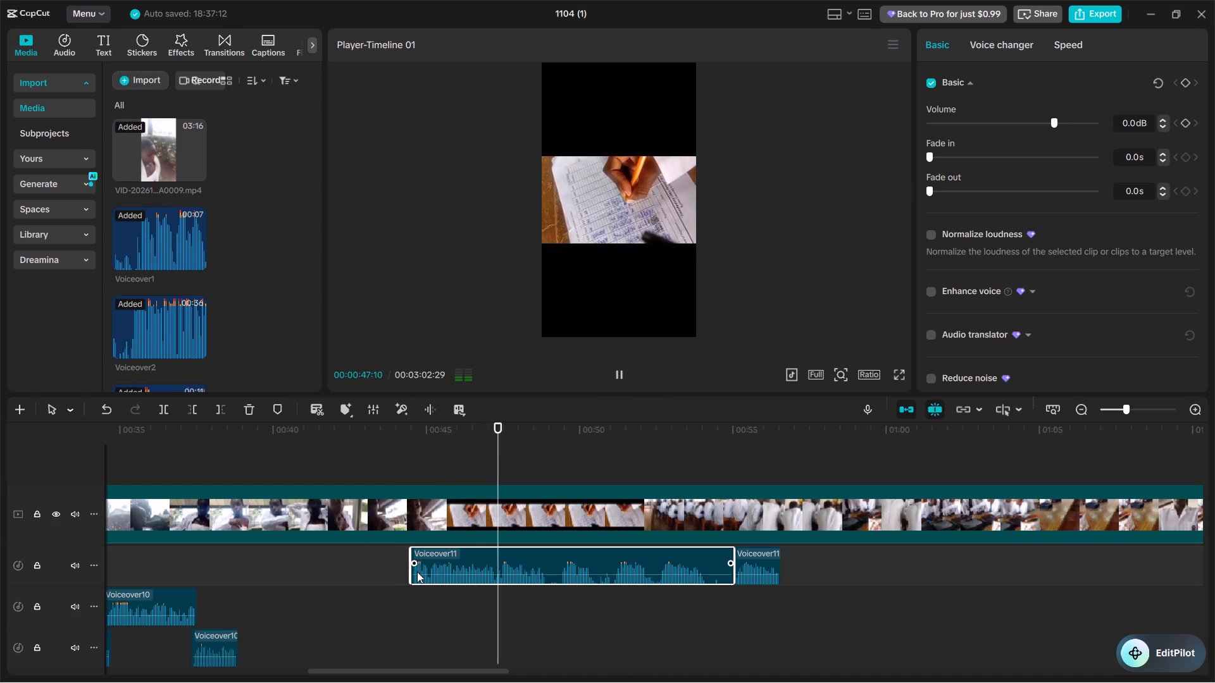
left_click(495, 588)
left_click(502, 577)
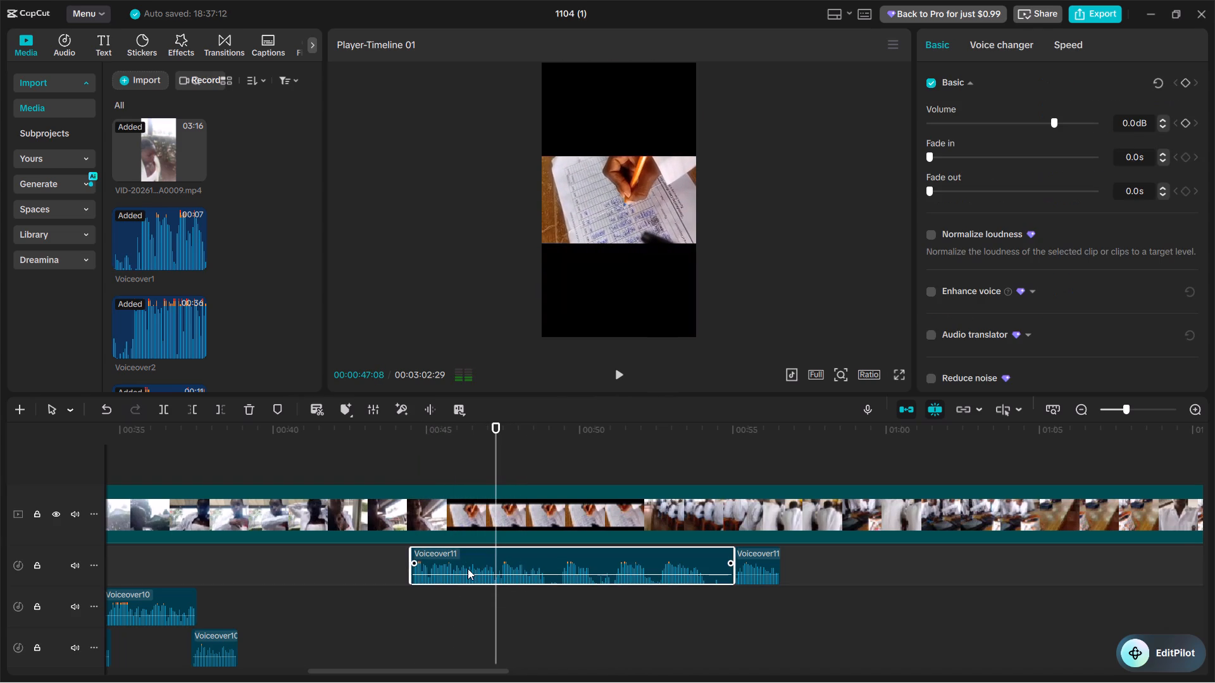
key("ctrl+b")
key("space")
key("space")
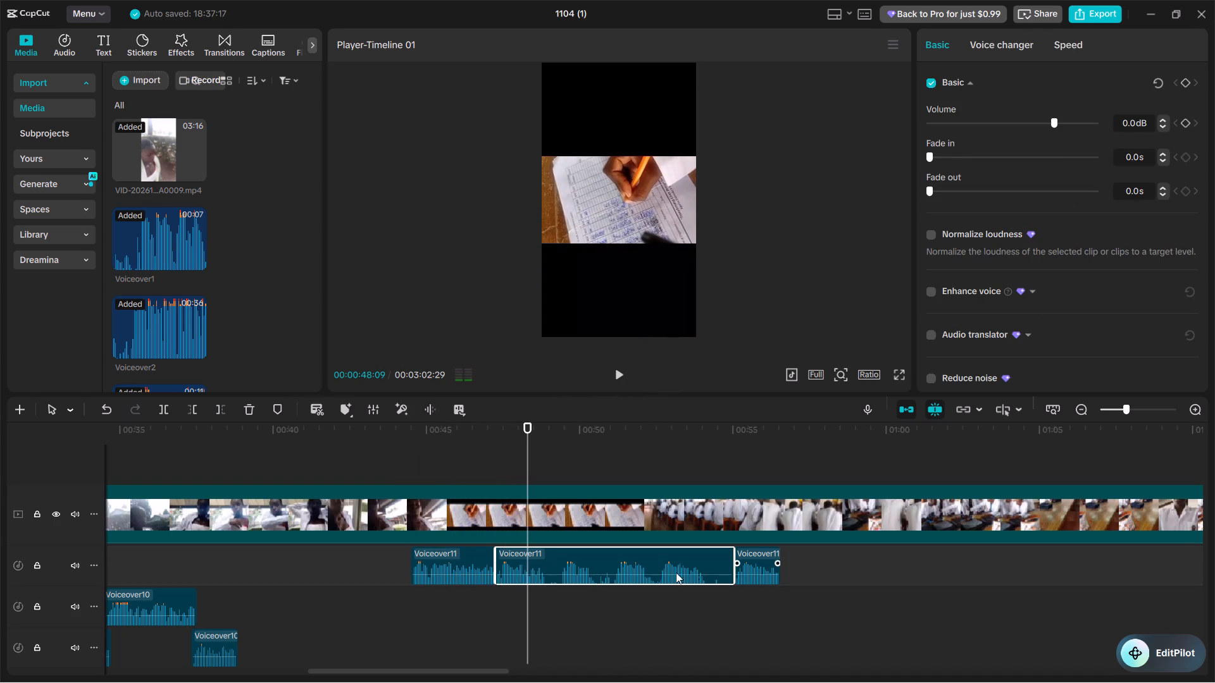
key("BackSpace")
Move the kept Voiceover11 part to Voiceover10's first-part track, starting at about 00:00:38:18, and play the join.
left_click_drag(435, 564, 268, 607)
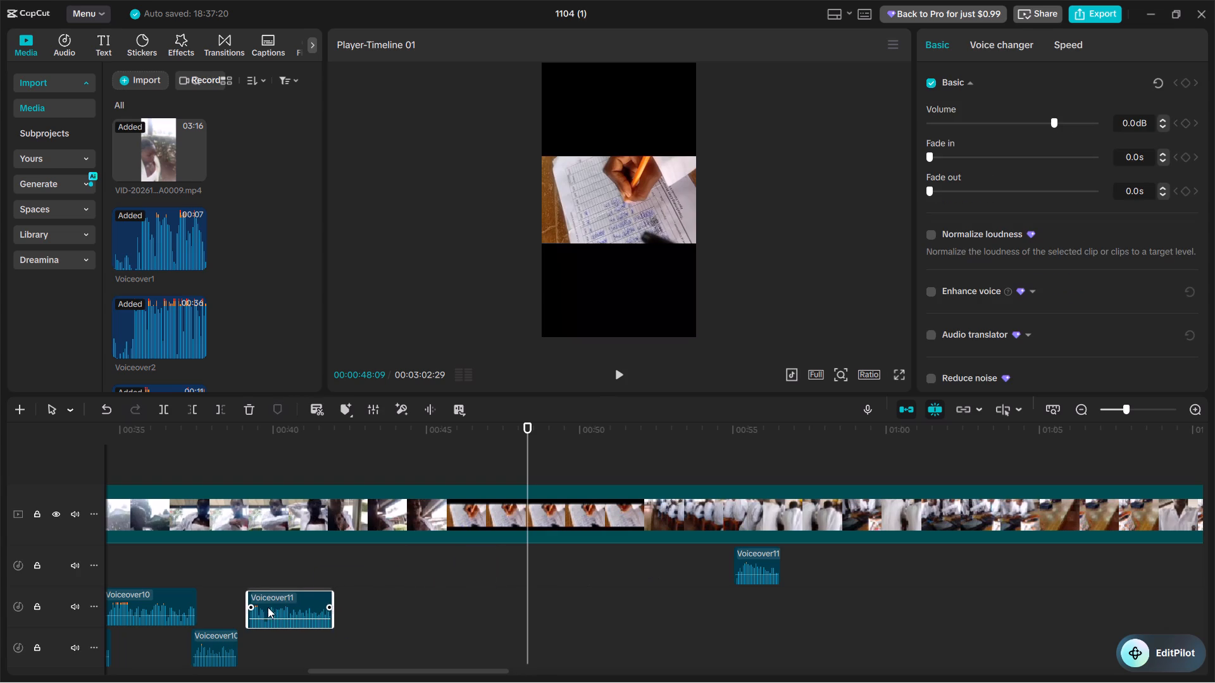
left_click_drag(268, 607, 255, 608)
left_click(218, 608)
key("space")
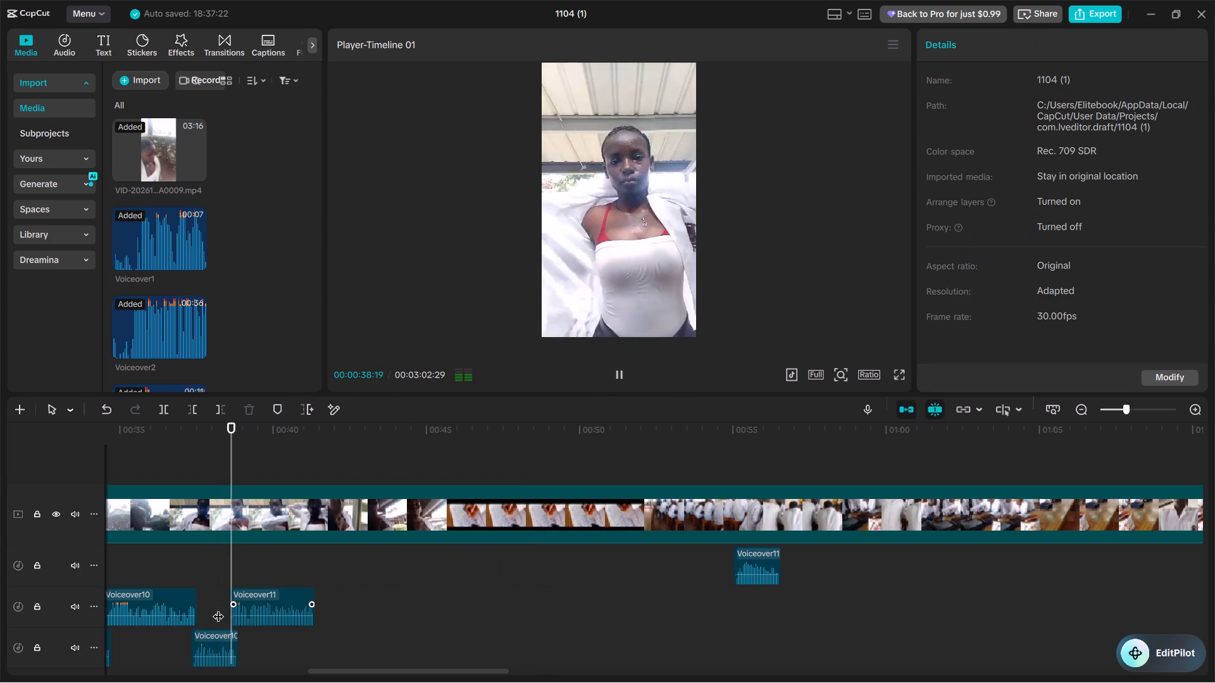
Fine-tune Voiceover11's start to about 00:00:38:19, overlapping the end of Voiceover10's second part, and play it.
key("ctrl+equal")
key("ctrl+equal")
key("ctrl+equal")
key("ctrl+equal")
key("space")
scroll(218, 608, "right", 2)
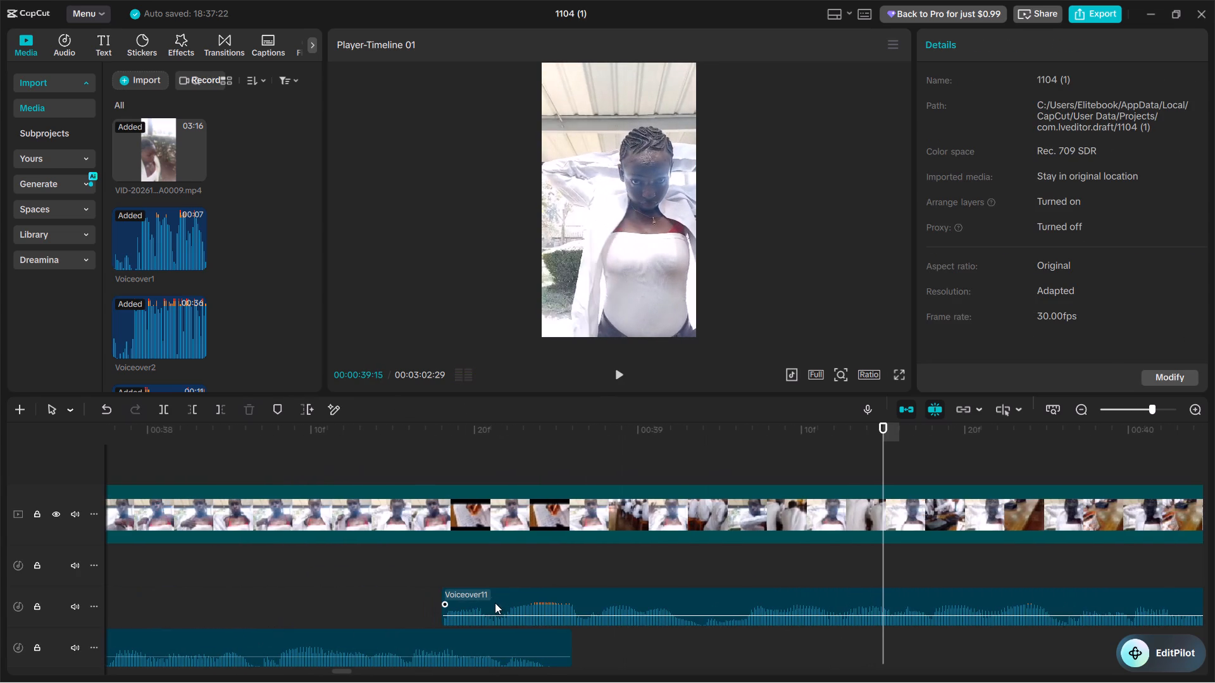
left_click_drag(483, 601, 531, 602)
left_click(329, 596)
key("space")
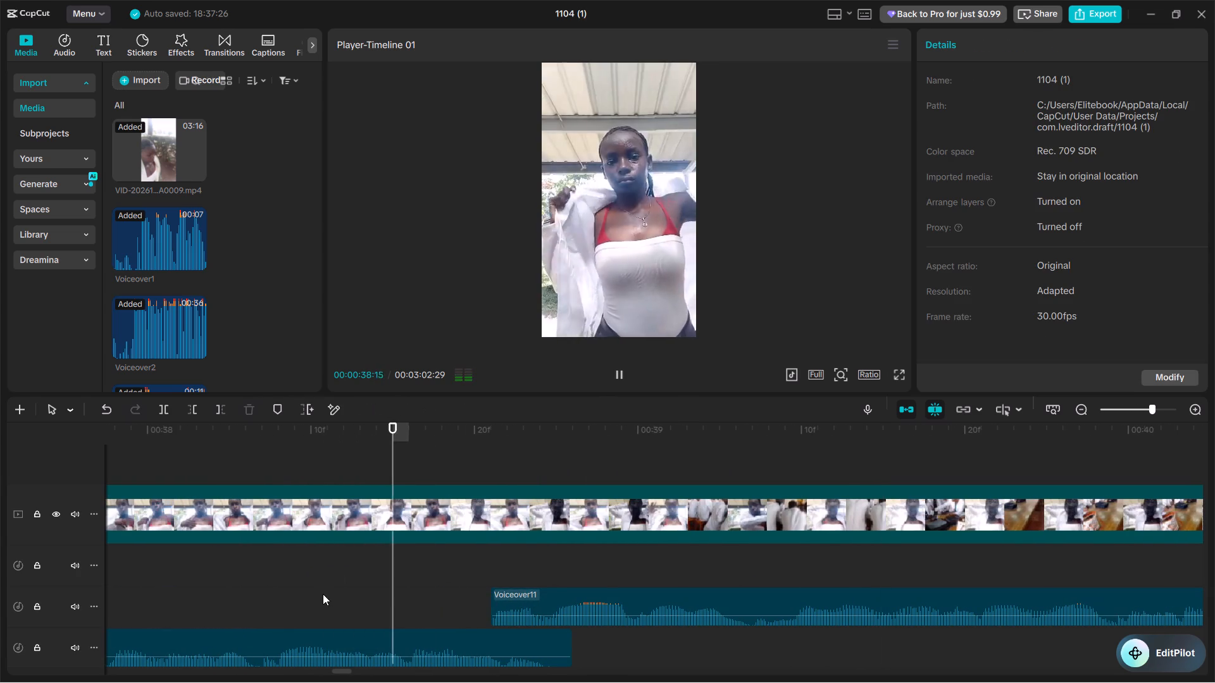
key("space")
left_click_drag(554, 603, 542, 601)
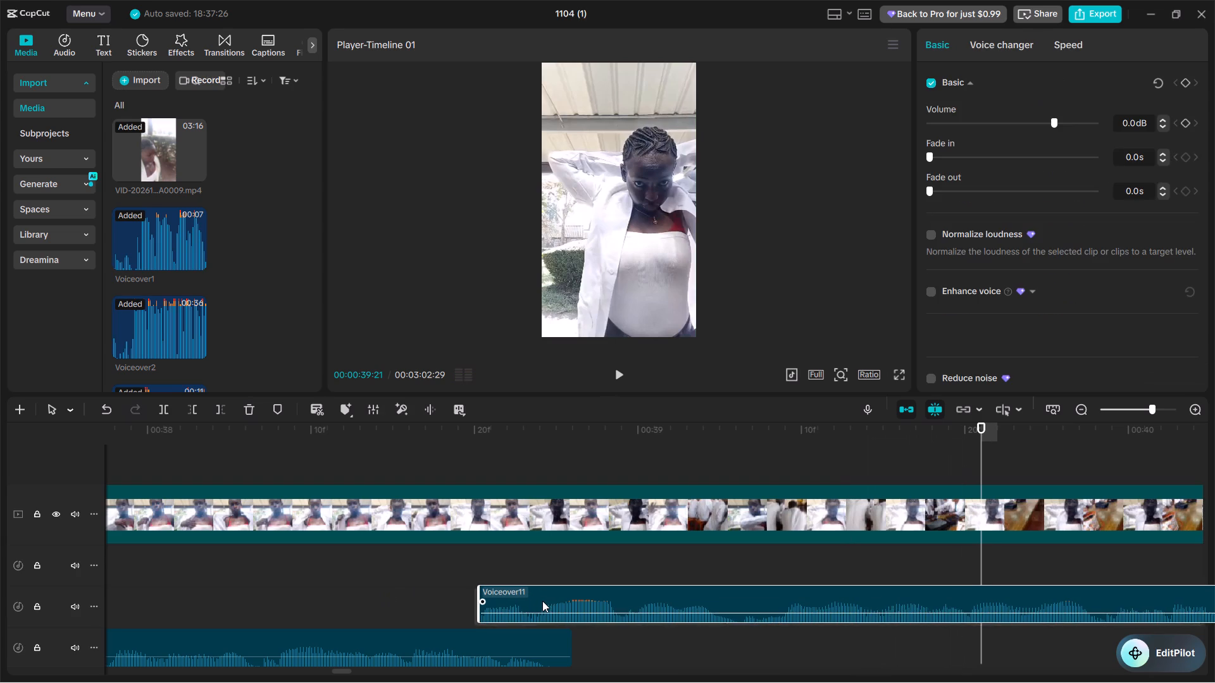
left_click_drag(542, 601, 541, 601)
left_click_drag(471, 617, 462, 617)
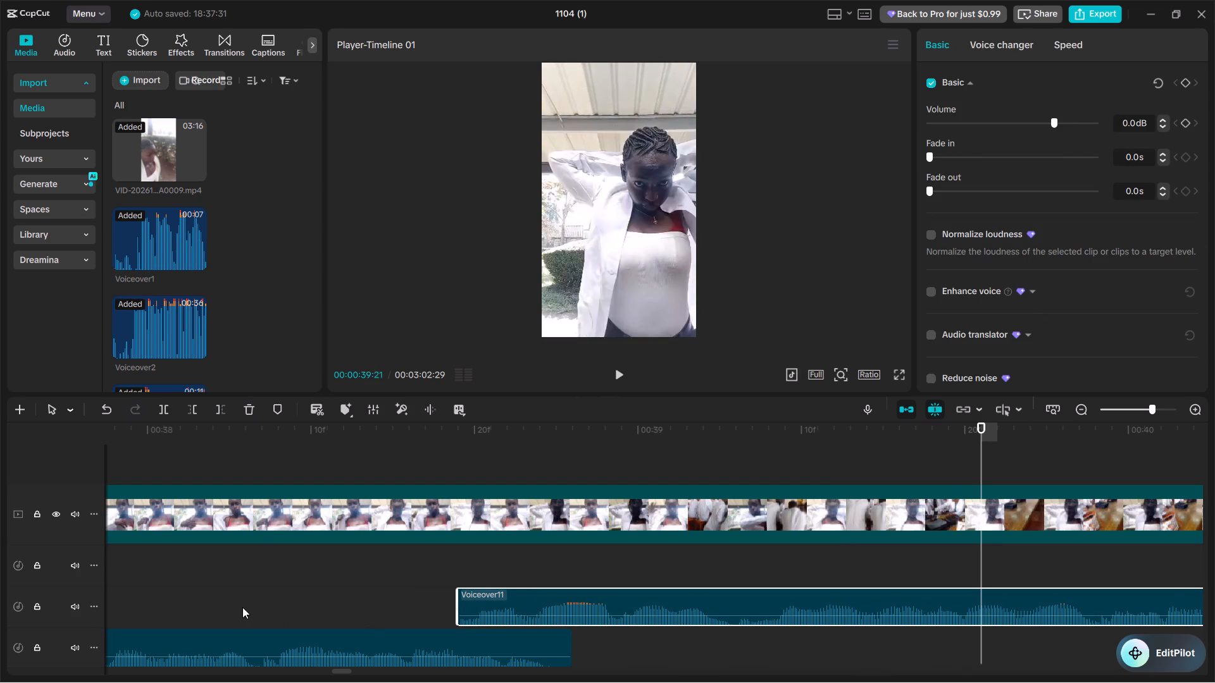
left_click(242, 607)
key("space")
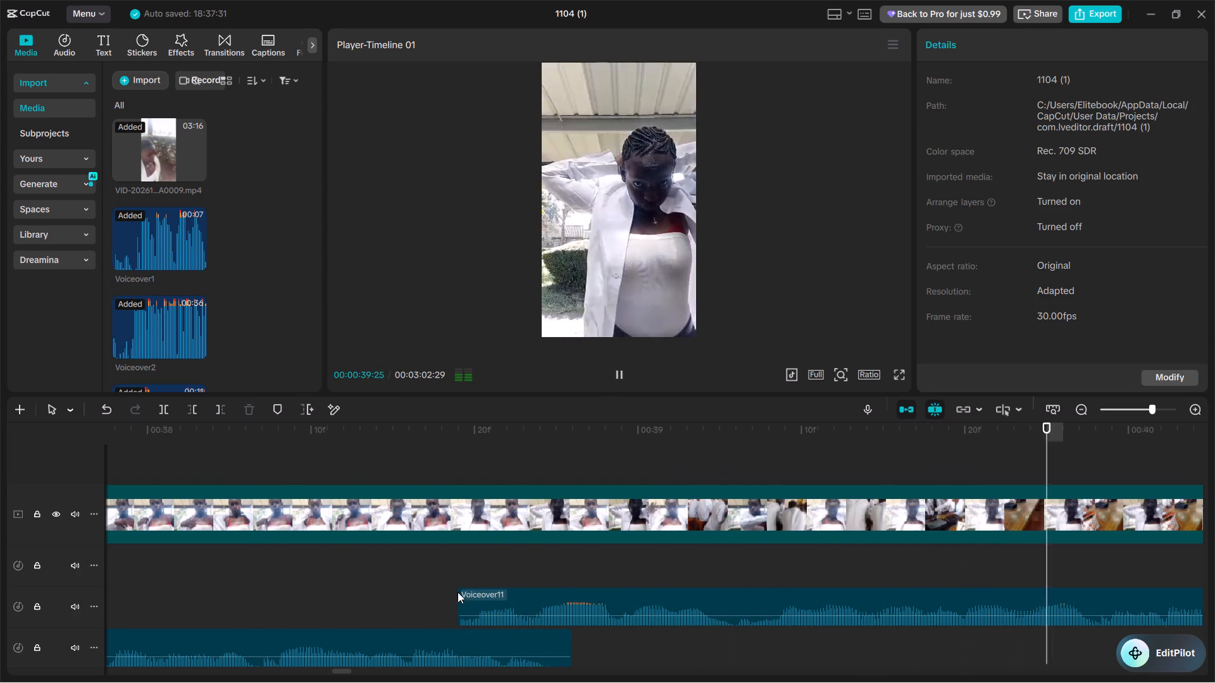
Record another voiceover take from 00:00:41:11, near the end of Voiceover11, to 00:00:44:01.
key("ctrl+minus")
key("ctrl+minus")
key("space")
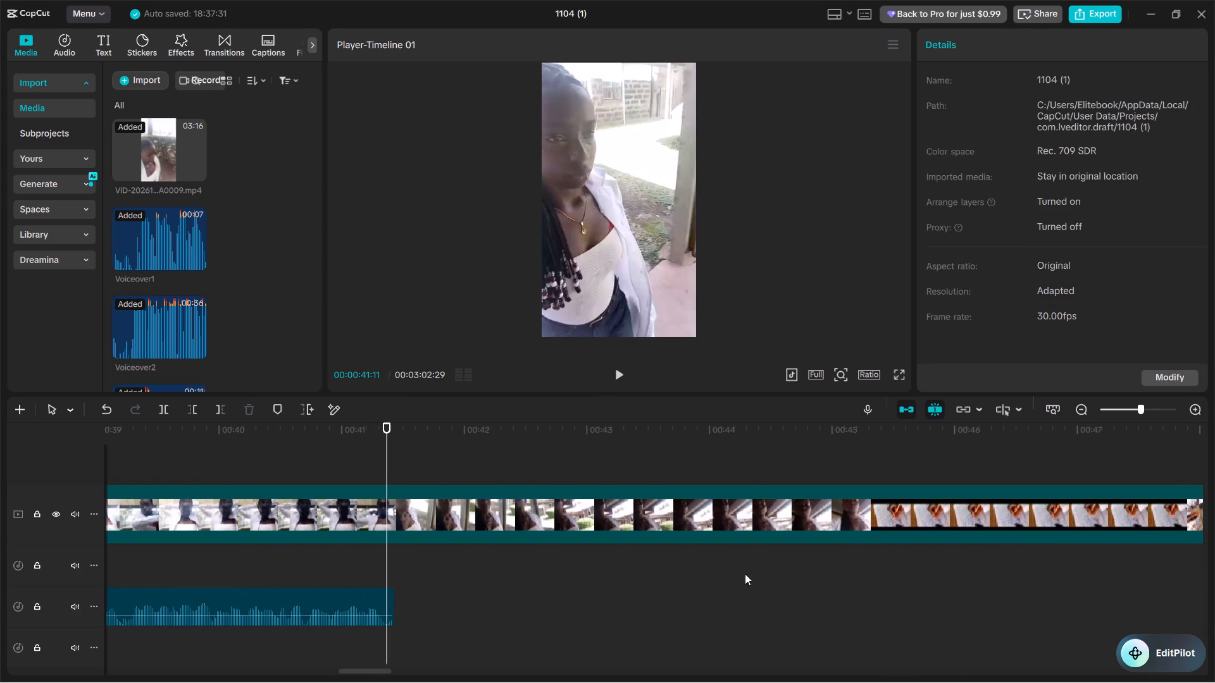
left_click(867, 410)
left_click(982, 142)
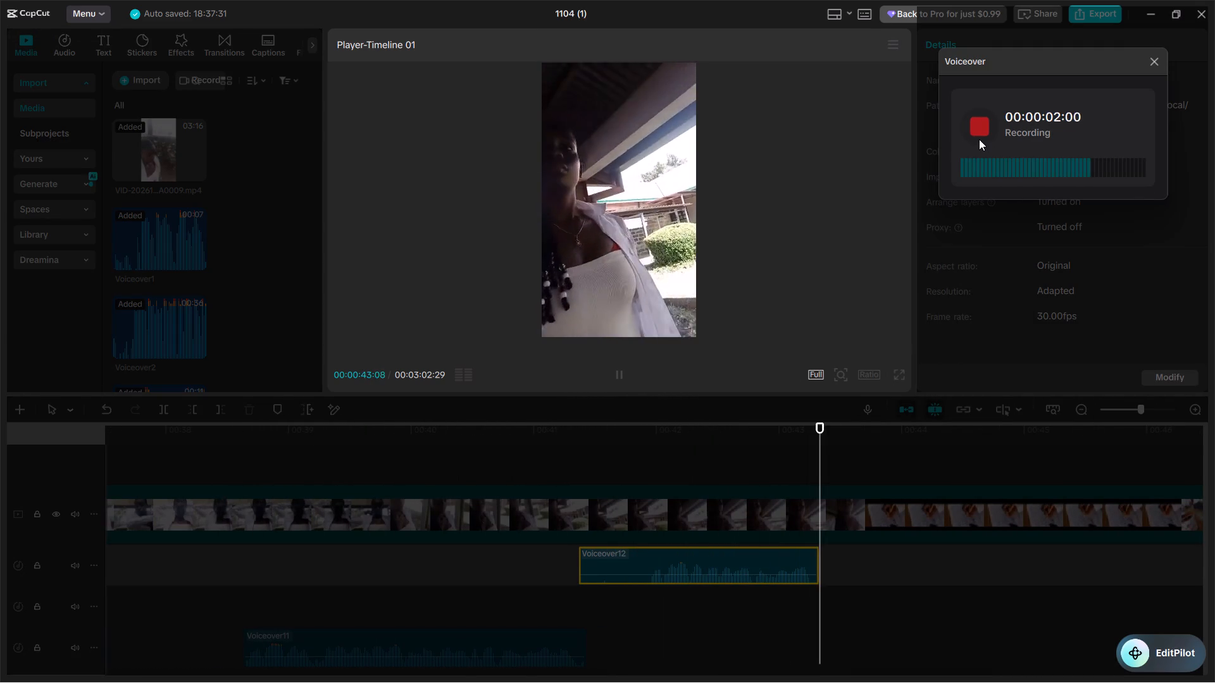
key("space")
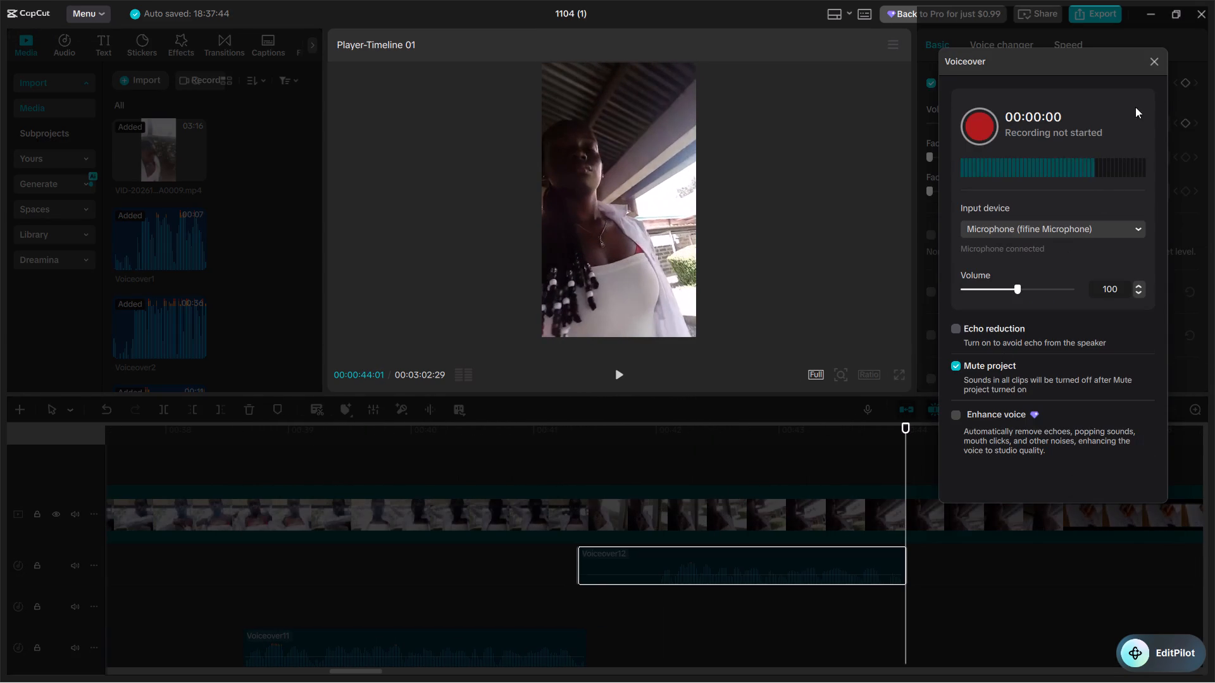
left_click(1159, 65)
Trim the silent start of Voiceover12 to 00:00:41:28.
left_click(650, 594)
left_click(655, 574)
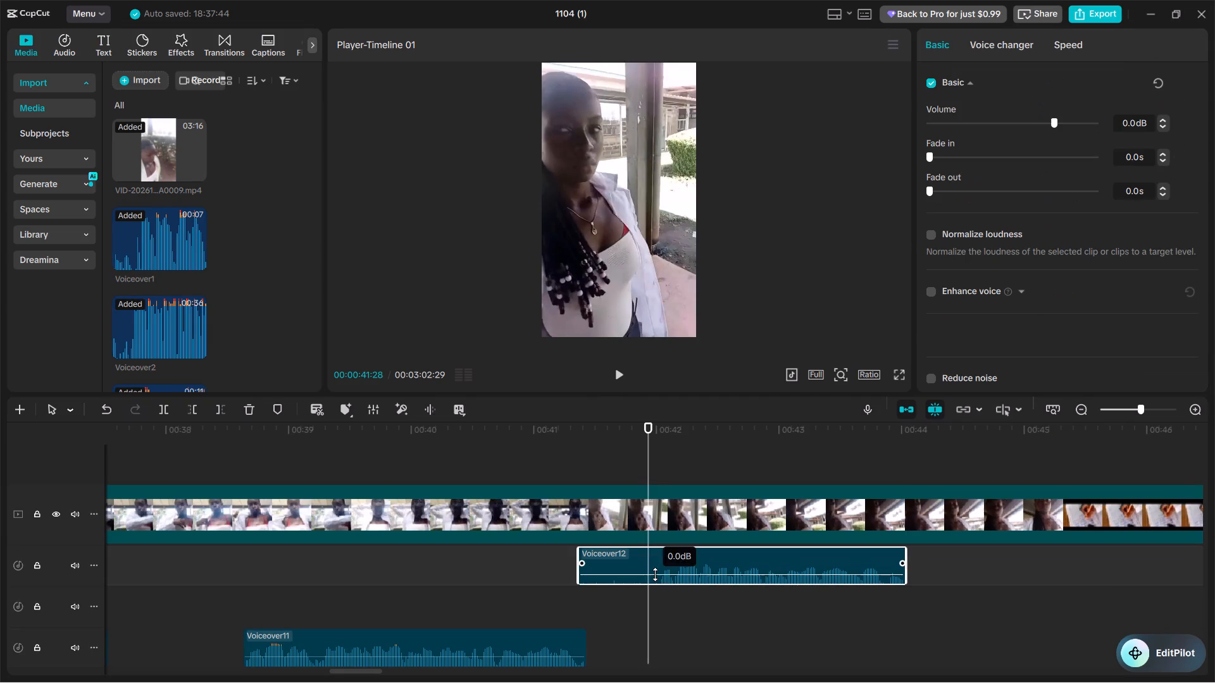
key("q")
Move Voiceover12 to start at about 00:00:41:05, overlapping the end of Voiceover11, and play the overlap.
left_click_drag(686, 563, 602, 613)
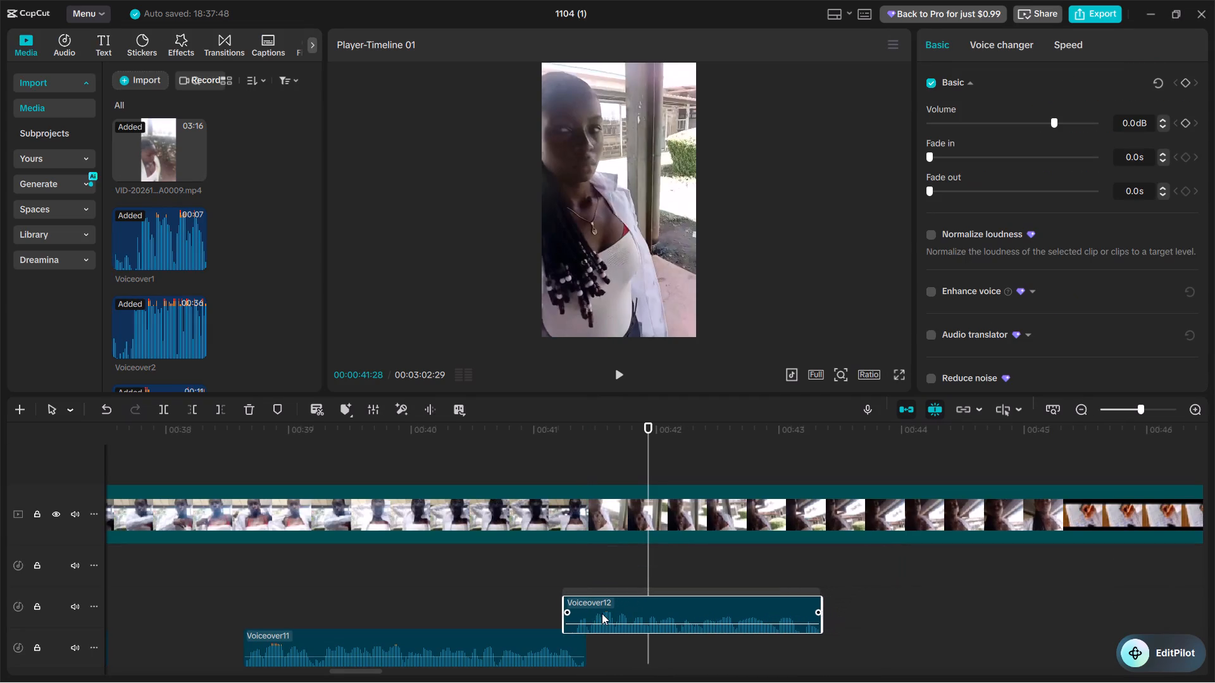
left_click_drag(602, 613, 592, 613)
left_click(380, 606)
left_click(411, 572)
key("space")
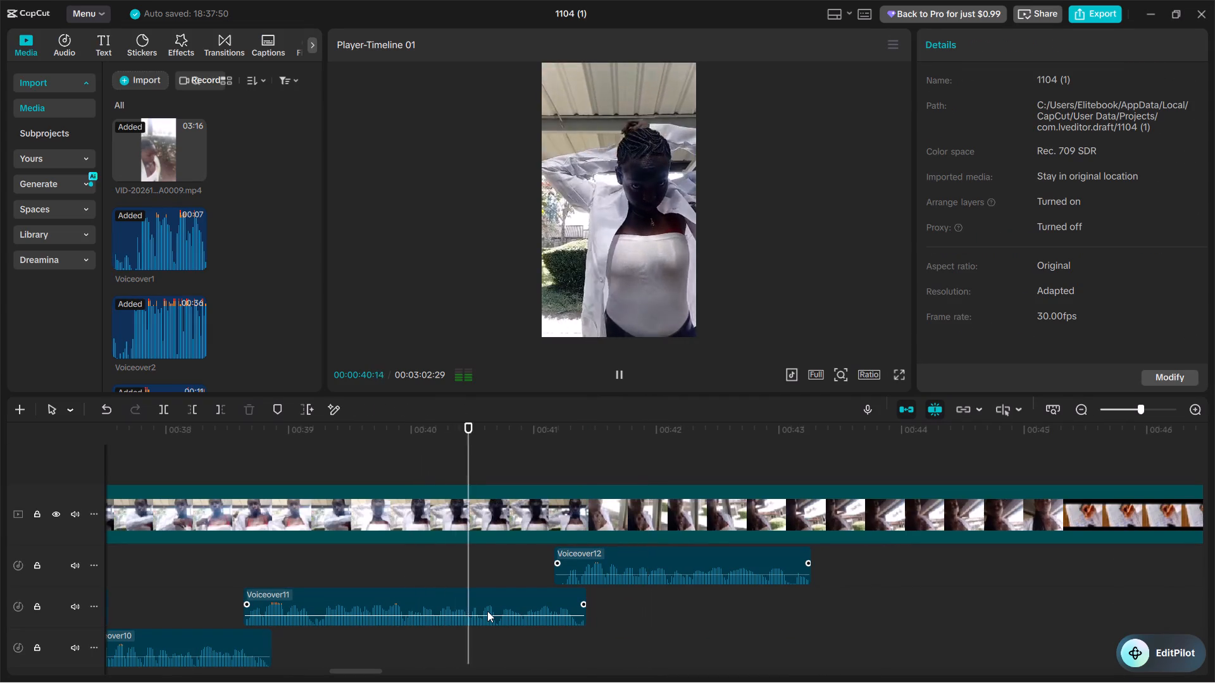
left_click(549, 643)
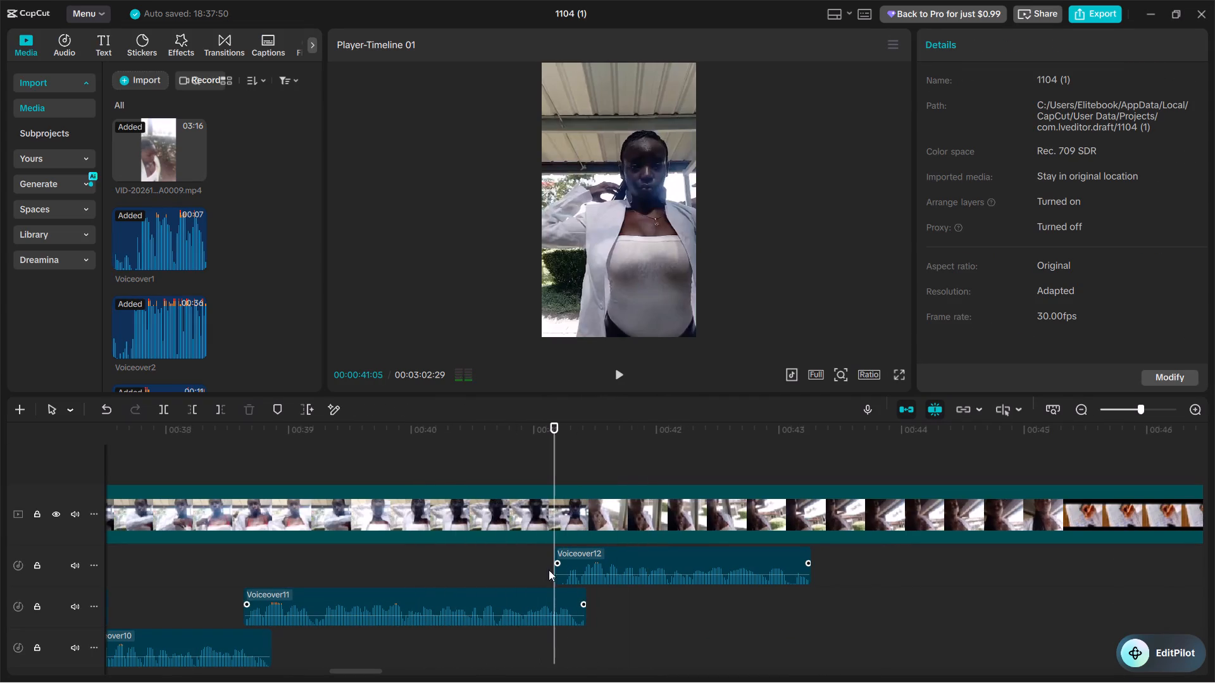
Move Voiceover12 to the lowest audio track at the same start time and play its overlap with Voiceover11.
left_click_drag(568, 558, 568, 637)
left_click(464, 644)
key("space")
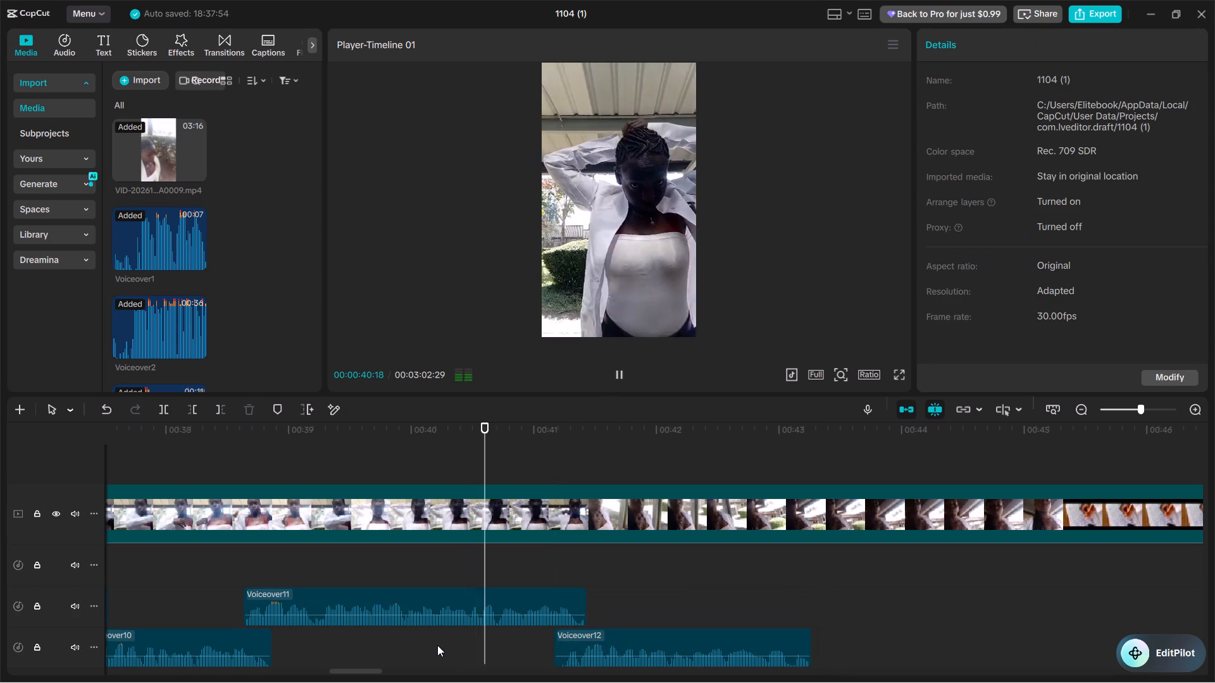
Delete the leftover Voiceover11 part at about 00:00:55:01.
key("ctrl+minus")
key("ctrl+minus")
scroll(437, 645, "left", 1)
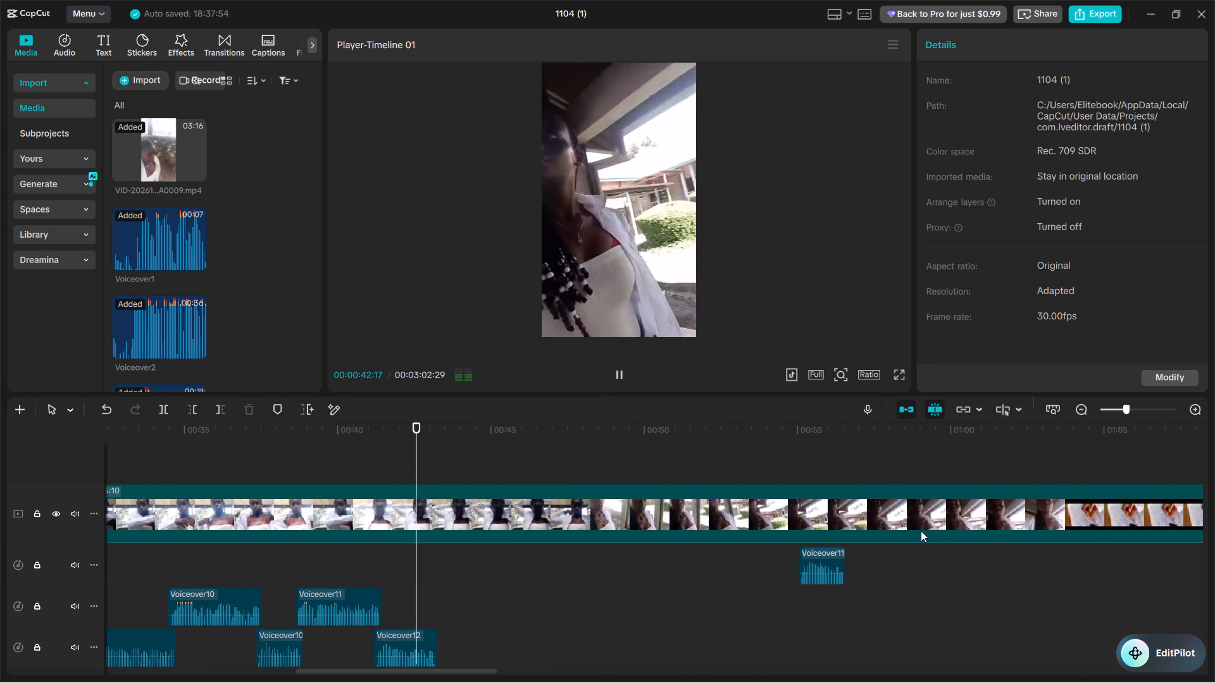
left_click(801, 570)
key("BackSpace")
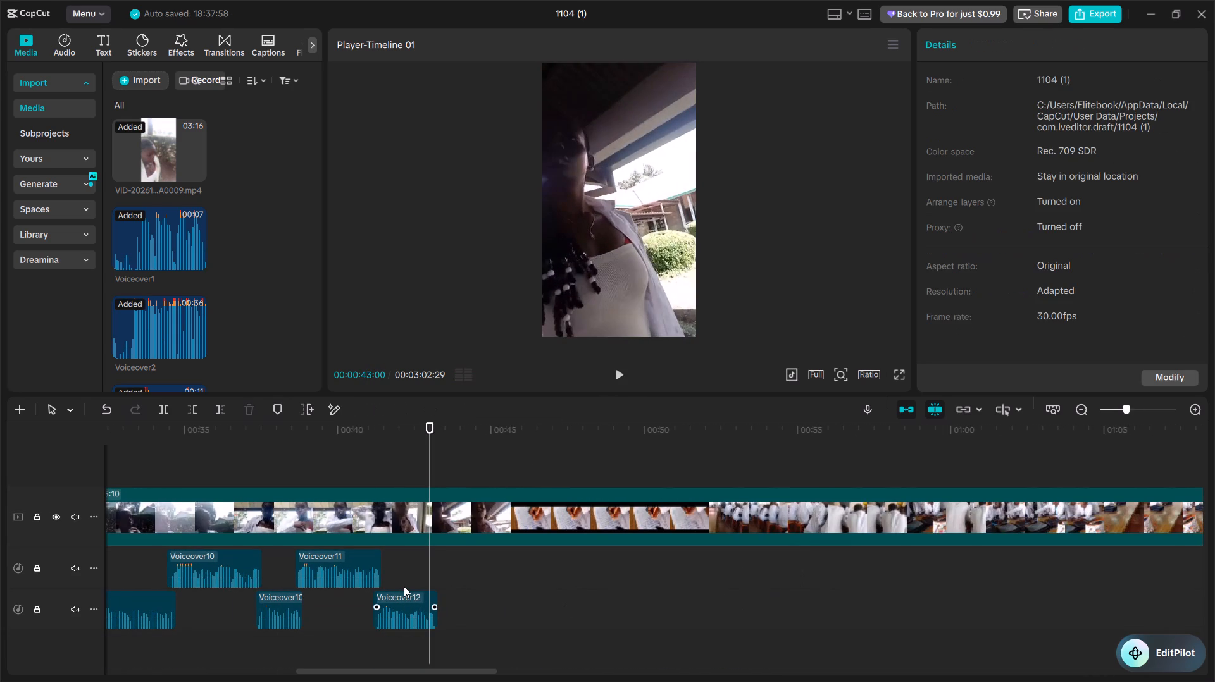
Play the end of Voiceover12 and the footage after it to check where the narration should continue.
key("space")
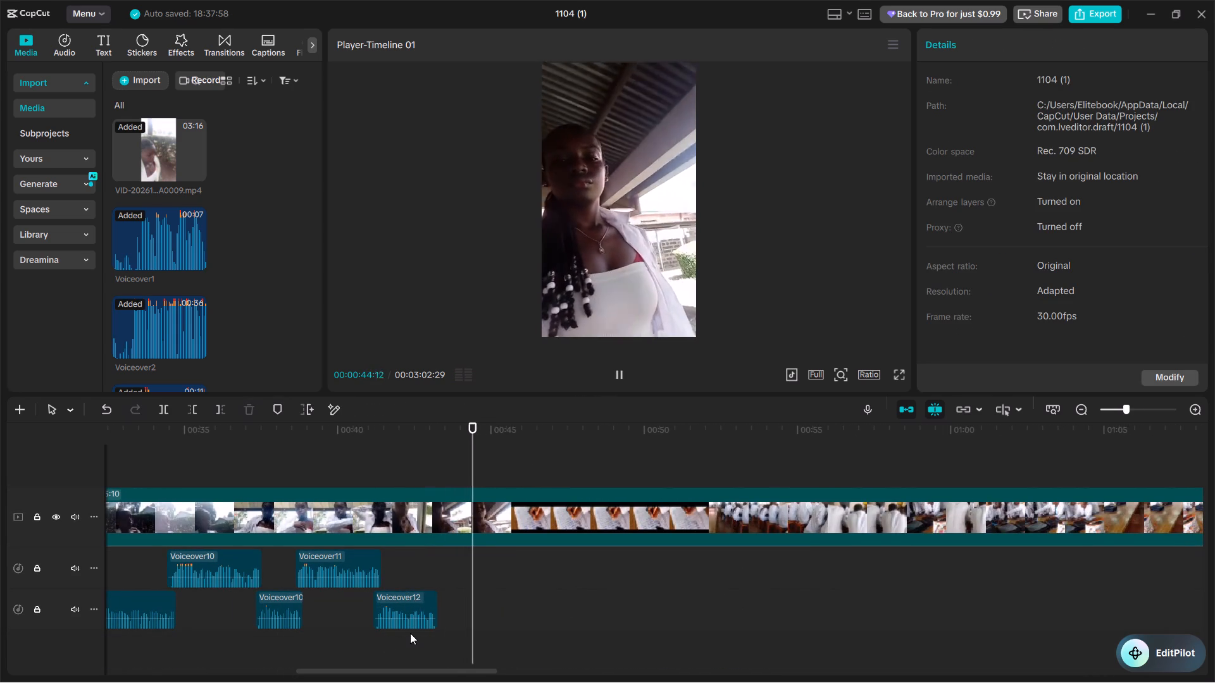
key("space")
left_click(385, 655)
key("space")
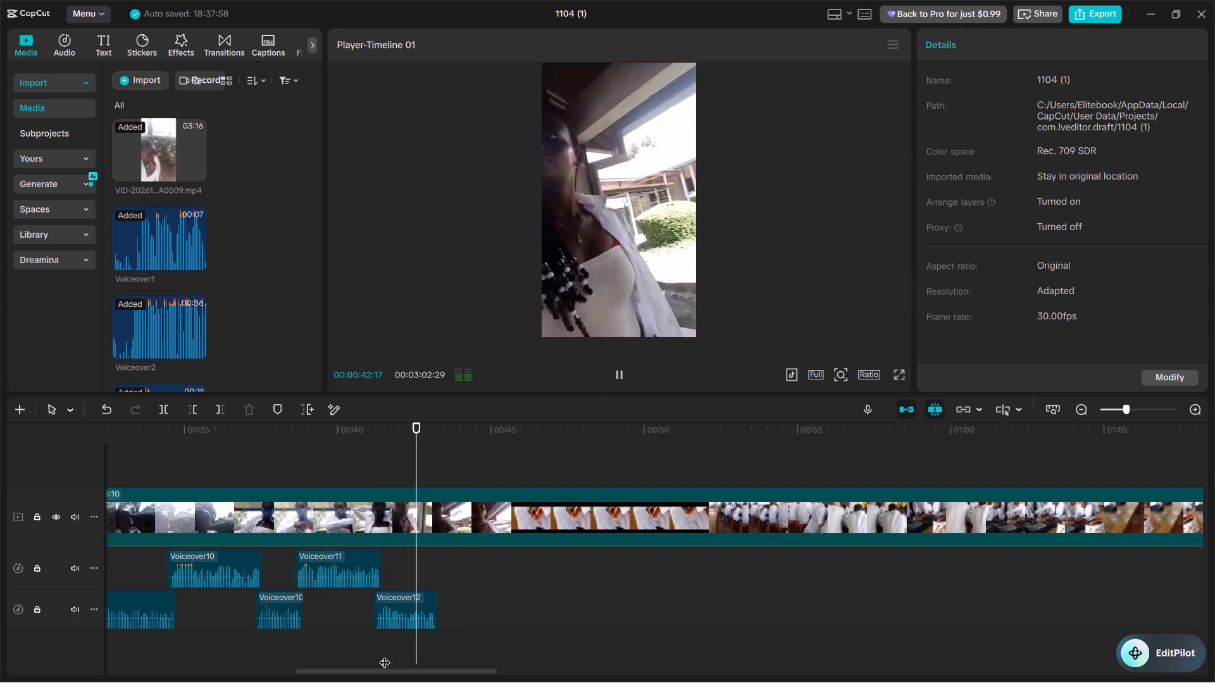
key("space")
left_click(576, 623)
key("space")
left_click(493, 586)
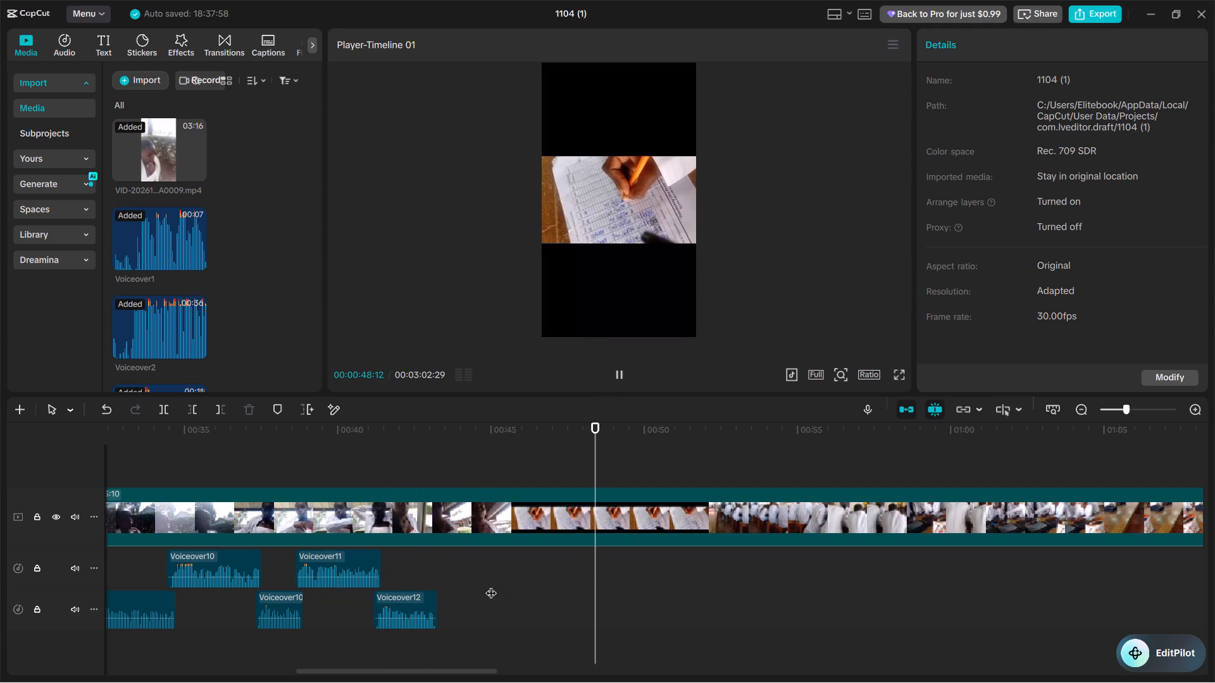
key("space")
left_click(409, 569)
left_click(415, 574)
key("space")
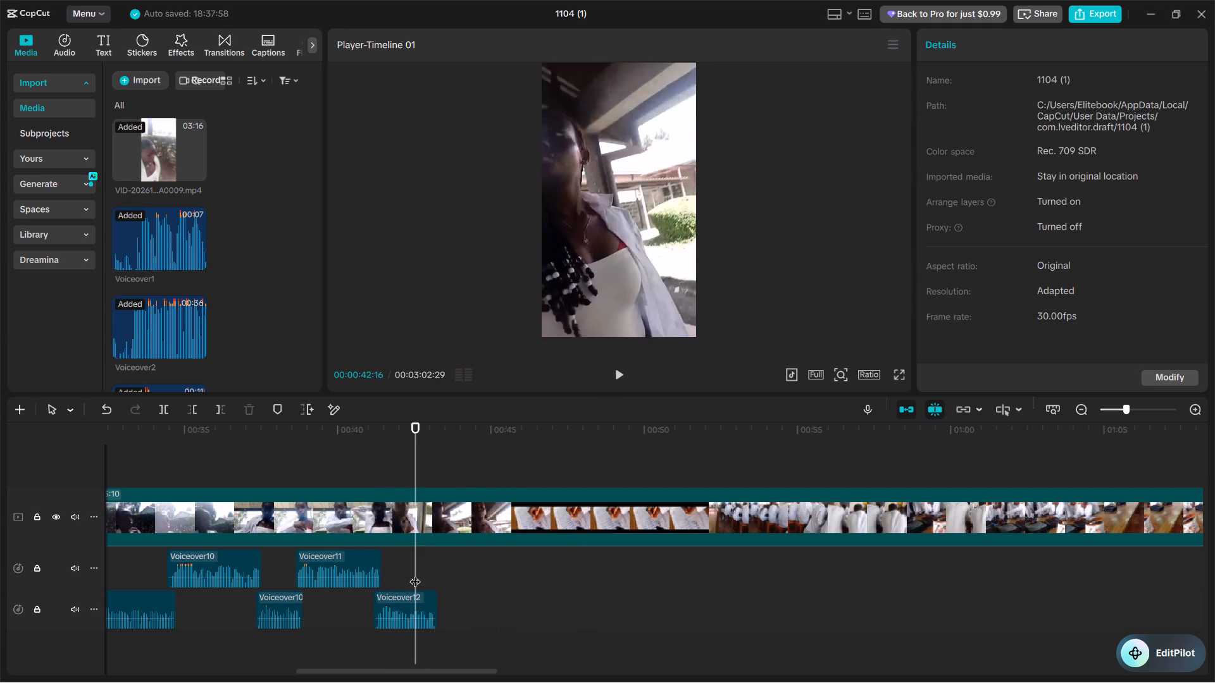
key("space")
key("space")
key("space")
Record a new voiceover take from 00:00:42:25 to about 00:00:55:26, over the end of Voiceover12.
left_click(425, 566)
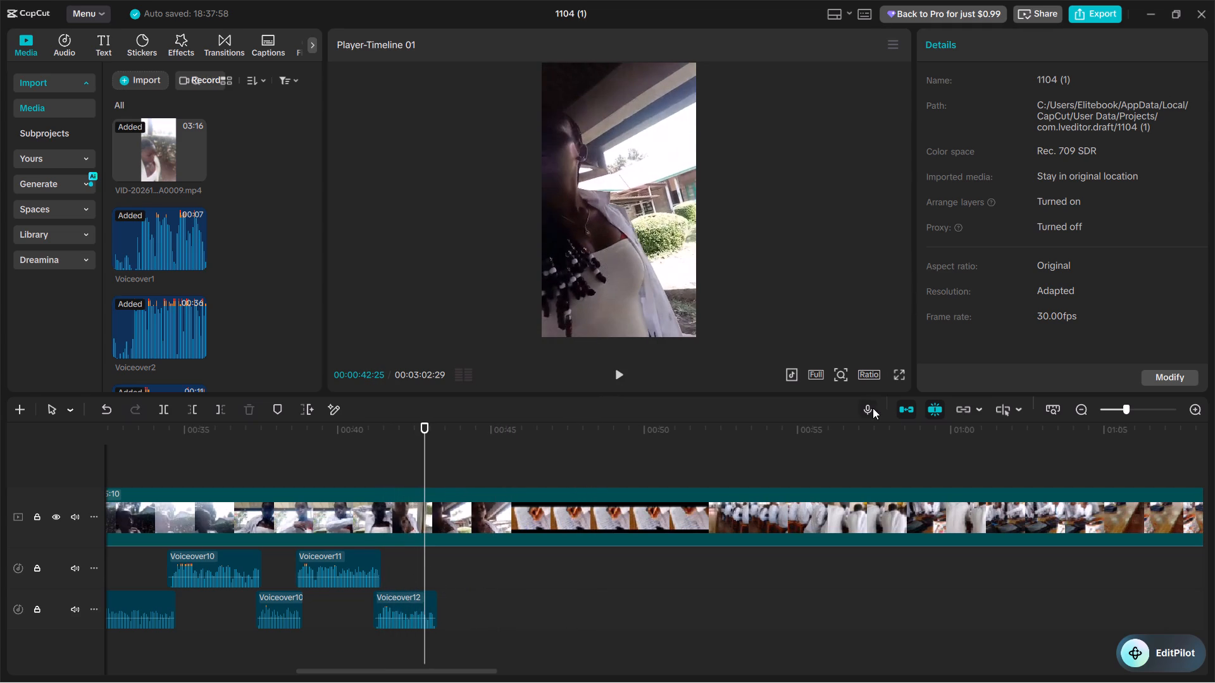
left_click(873, 408)
left_click(976, 137)
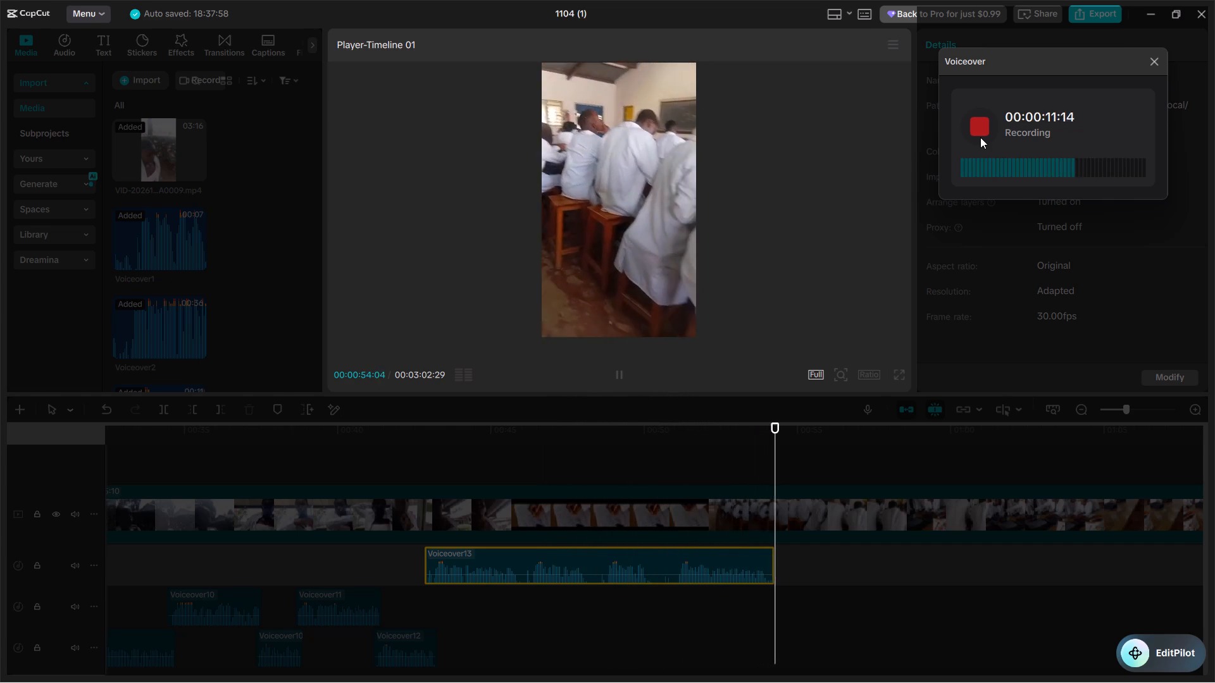
key("space")
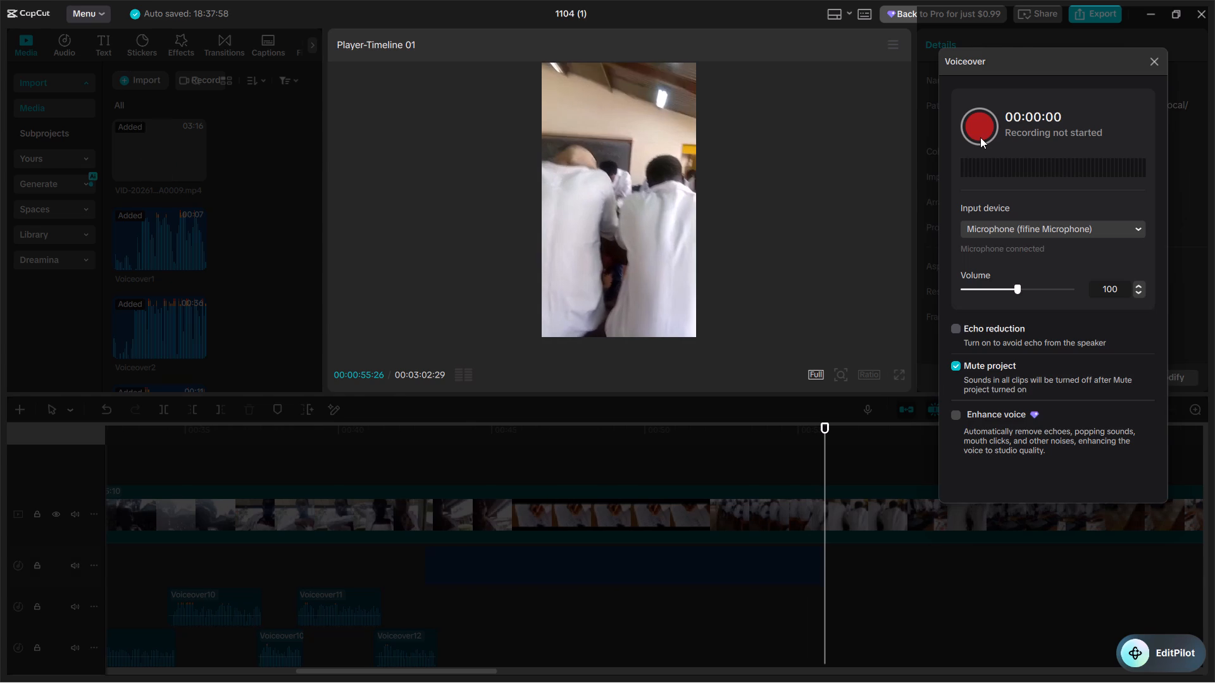
left_click(1162, 58)
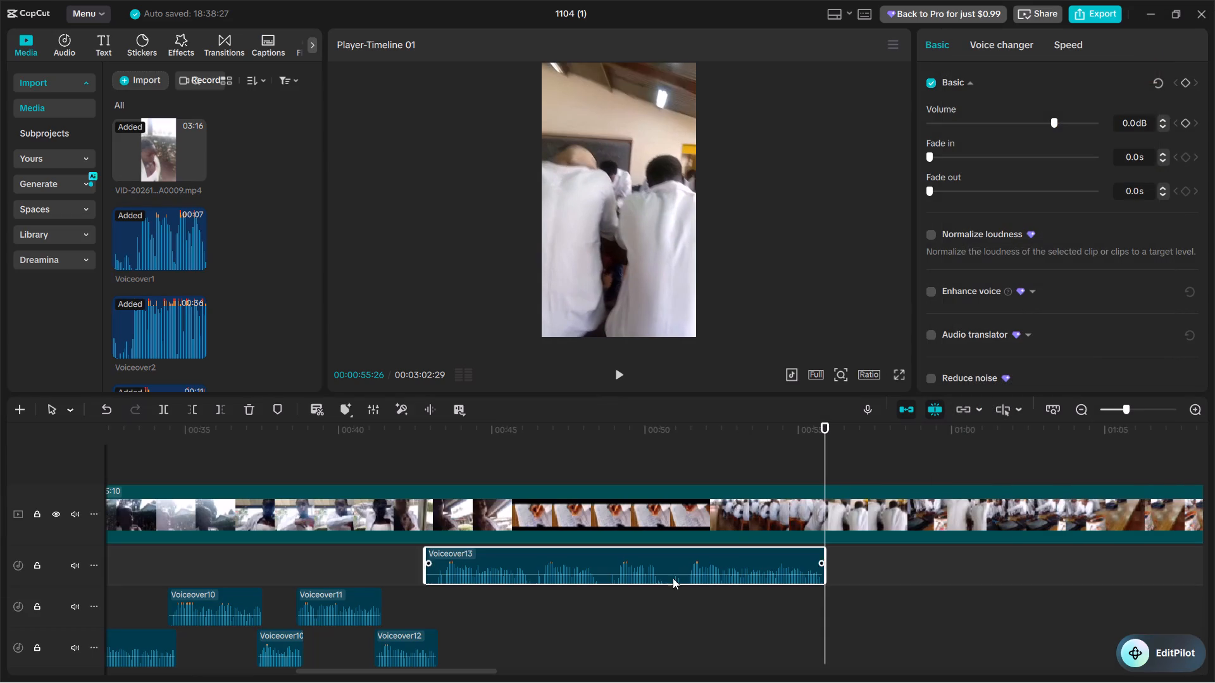
Trim the start of Voiceover13 at 00:00:51:08 and move it beside Voiceover11, starting at about 00:00:42:24 over Voiceover12's end.
left_click(688, 587)
left_click(688, 584)
left_click(683, 584)
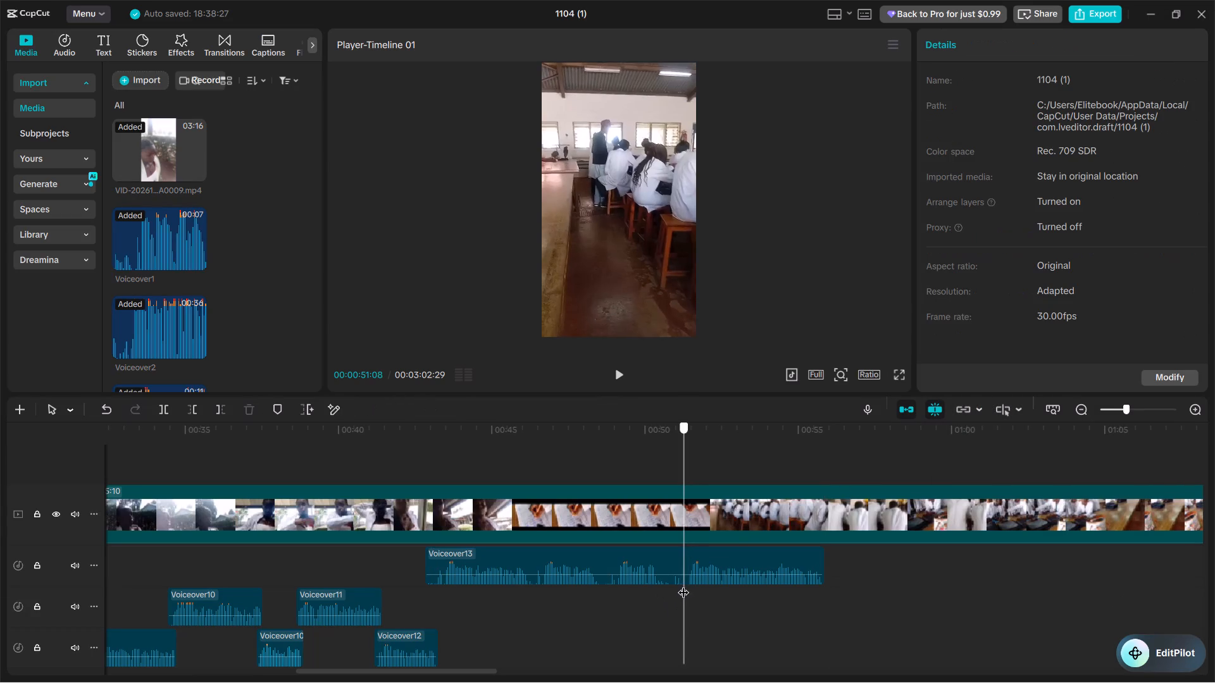
left_click(688, 574)
key("q")
left_click_drag(707, 564, 447, 612)
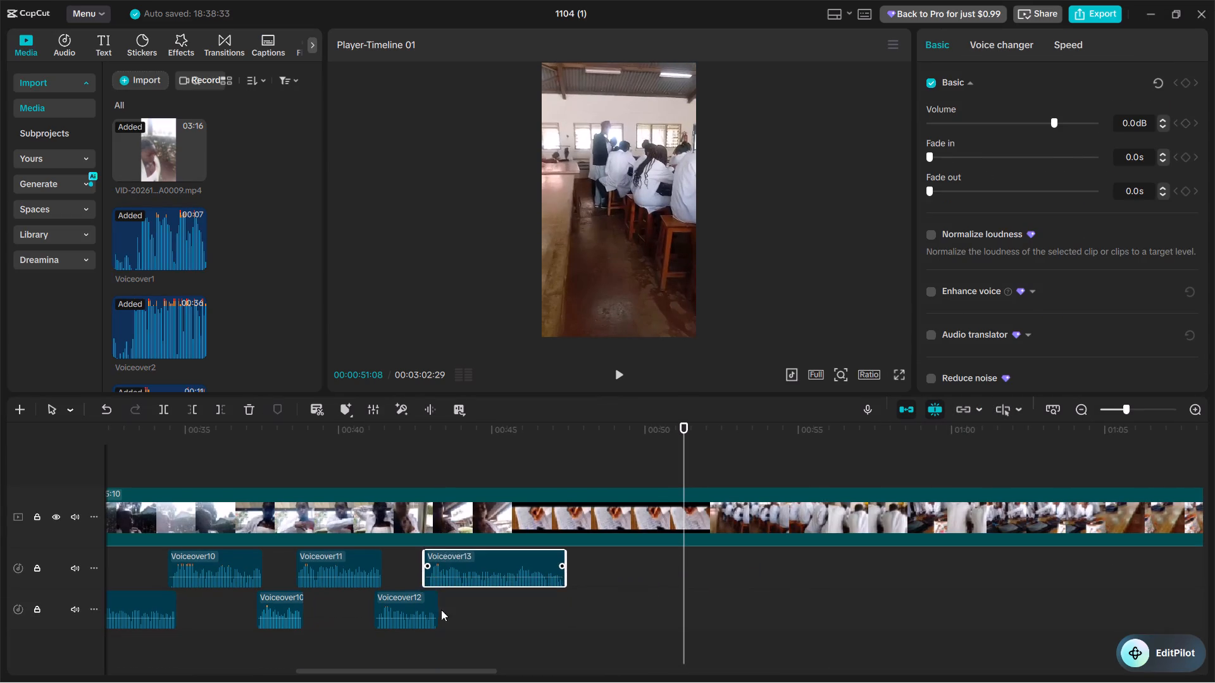
Shift Voiceover13 slightly later, to start at about 00:00:42:25, and play its overlap with Voiceover12.
left_click(408, 581)
key("space")
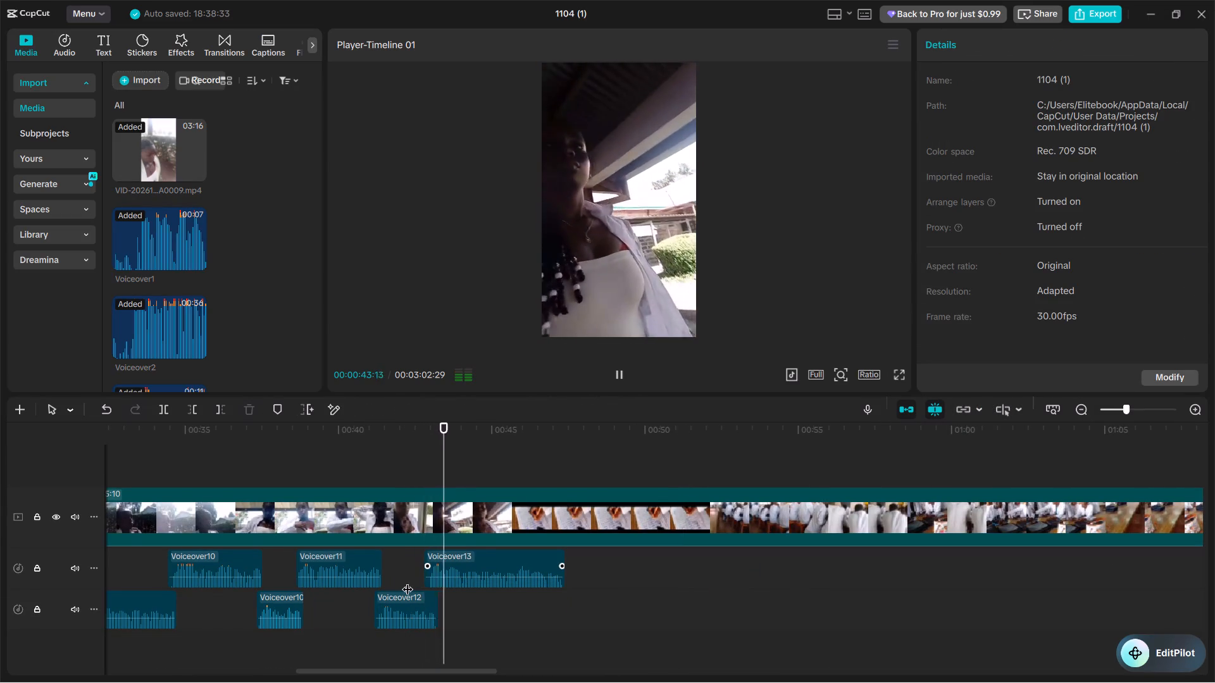
key("ctrl+equal")
key("ctrl+equal")
key("ctrl+equal")
key("space")
scroll(406, 581, "right", 1)
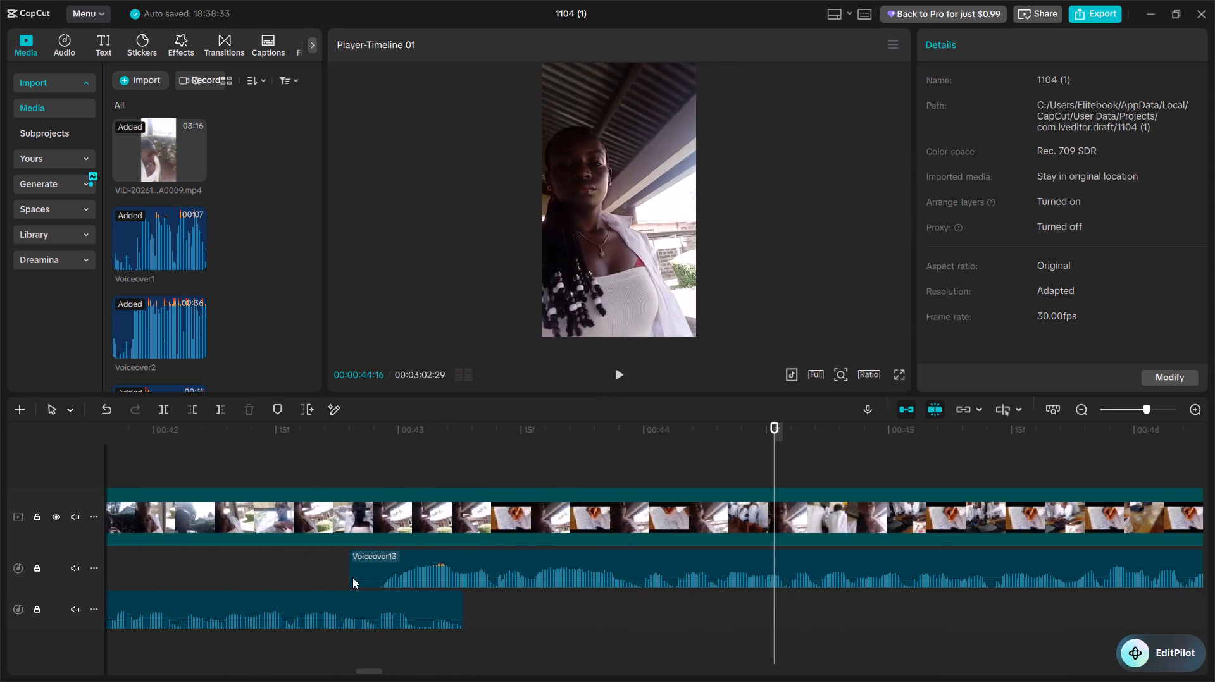
left_click_drag(374, 573, 383, 574)
left_click(140, 579)
key("space")
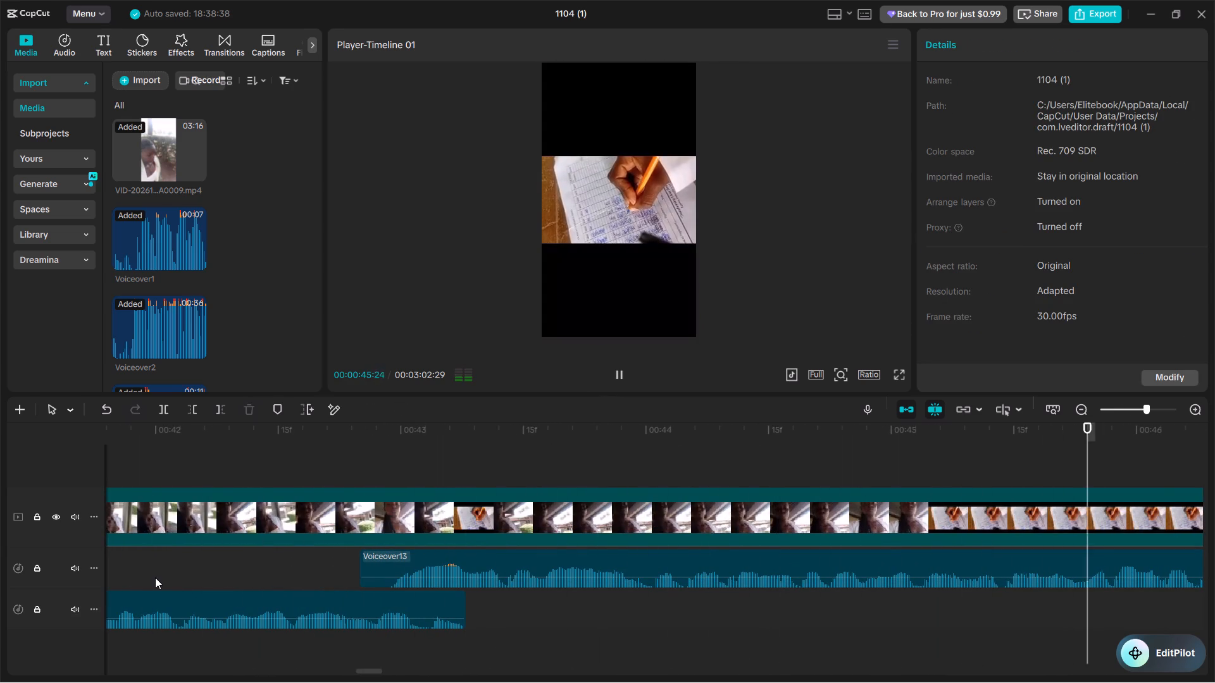
Play to the end of Voiceover13's speech and trim the clip's end at 00:00:47:10.
key("space")
key("space")
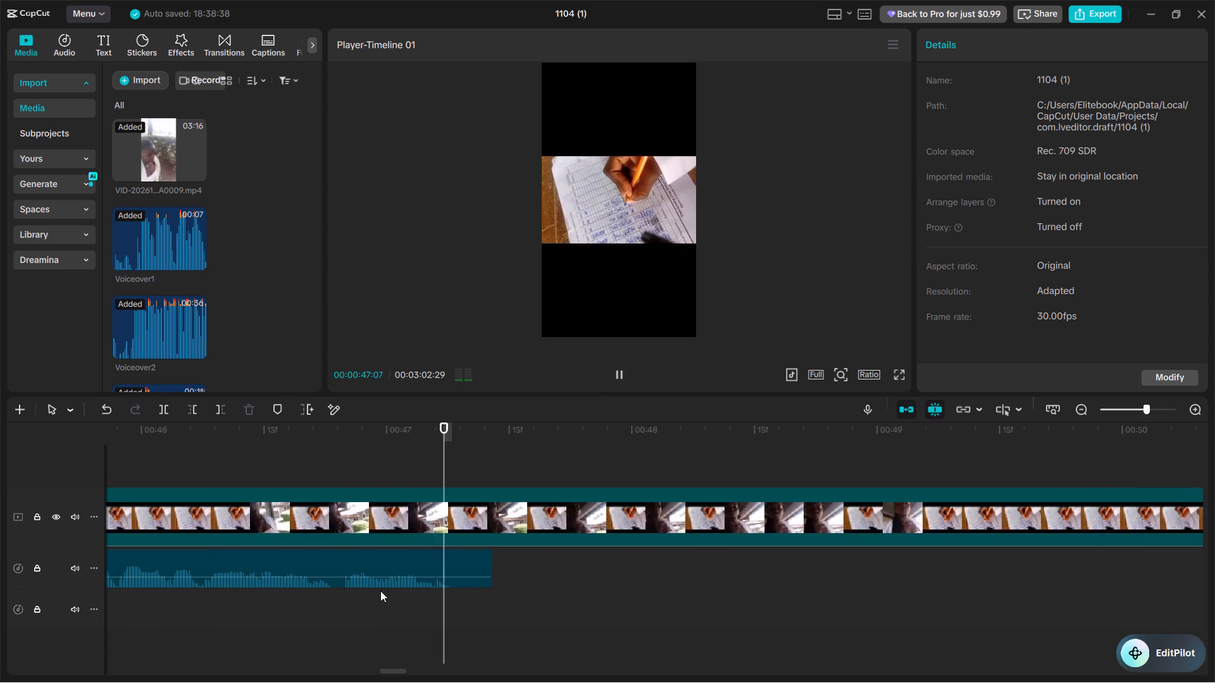
key("space")
left_click(448, 605)
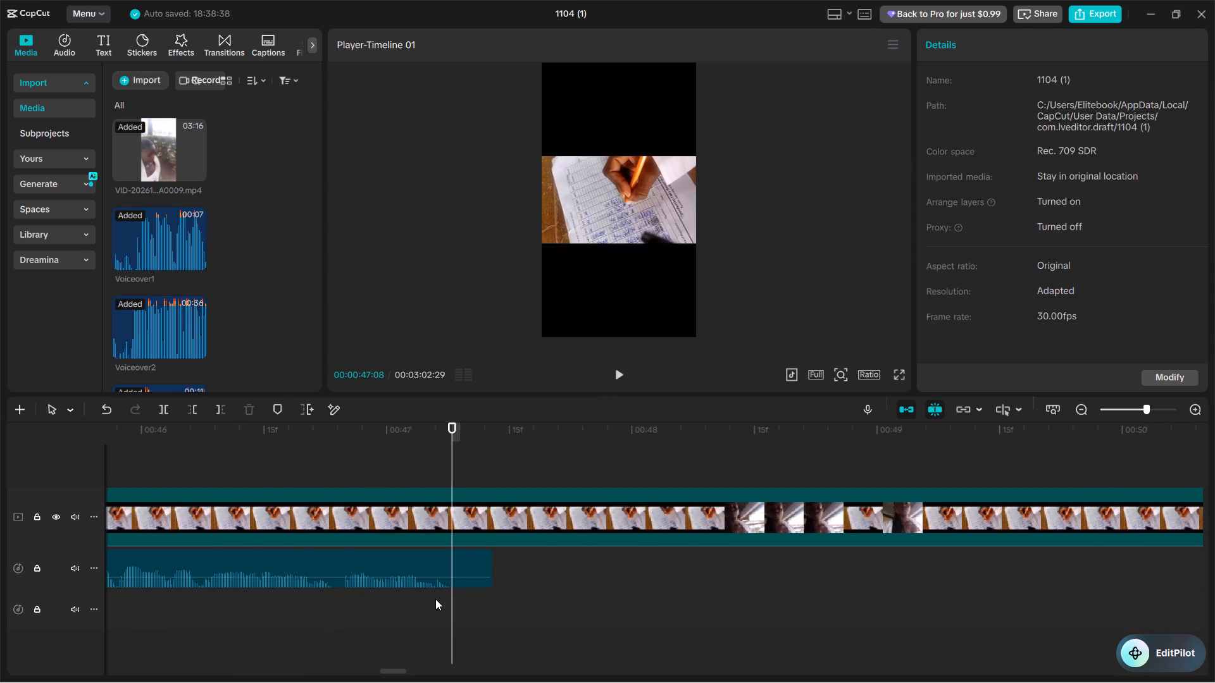
left_click(451, 605)
left_click(466, 598)
left_click(462, 582)
key("w")
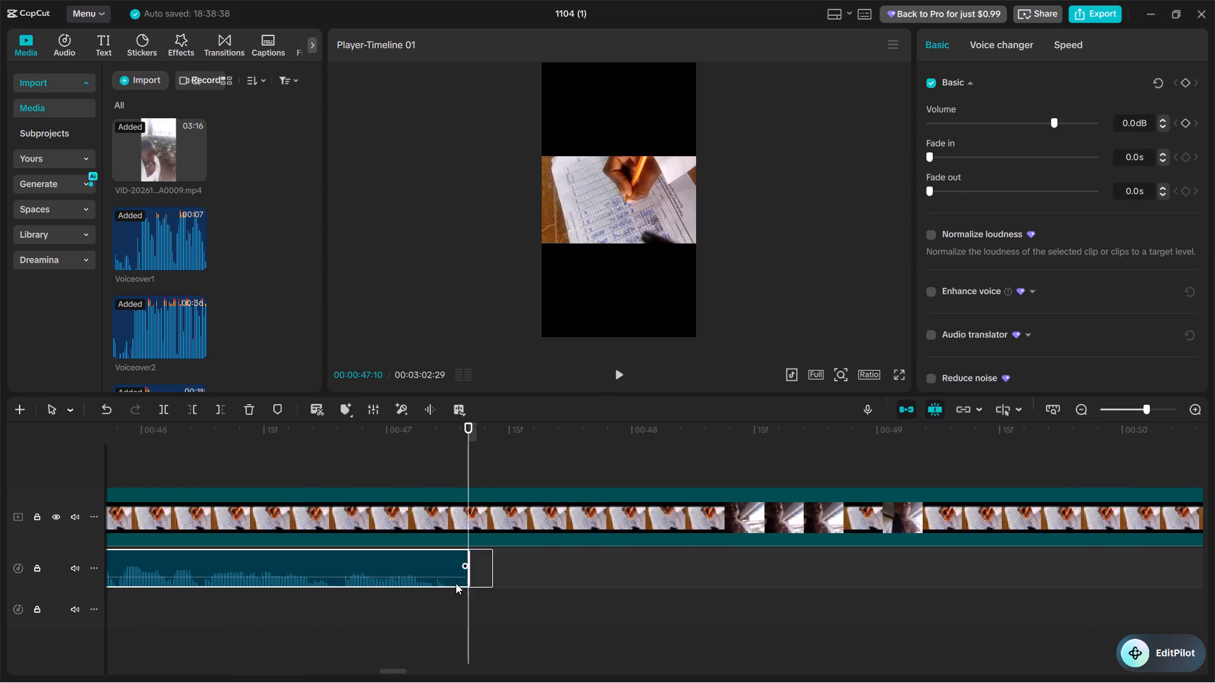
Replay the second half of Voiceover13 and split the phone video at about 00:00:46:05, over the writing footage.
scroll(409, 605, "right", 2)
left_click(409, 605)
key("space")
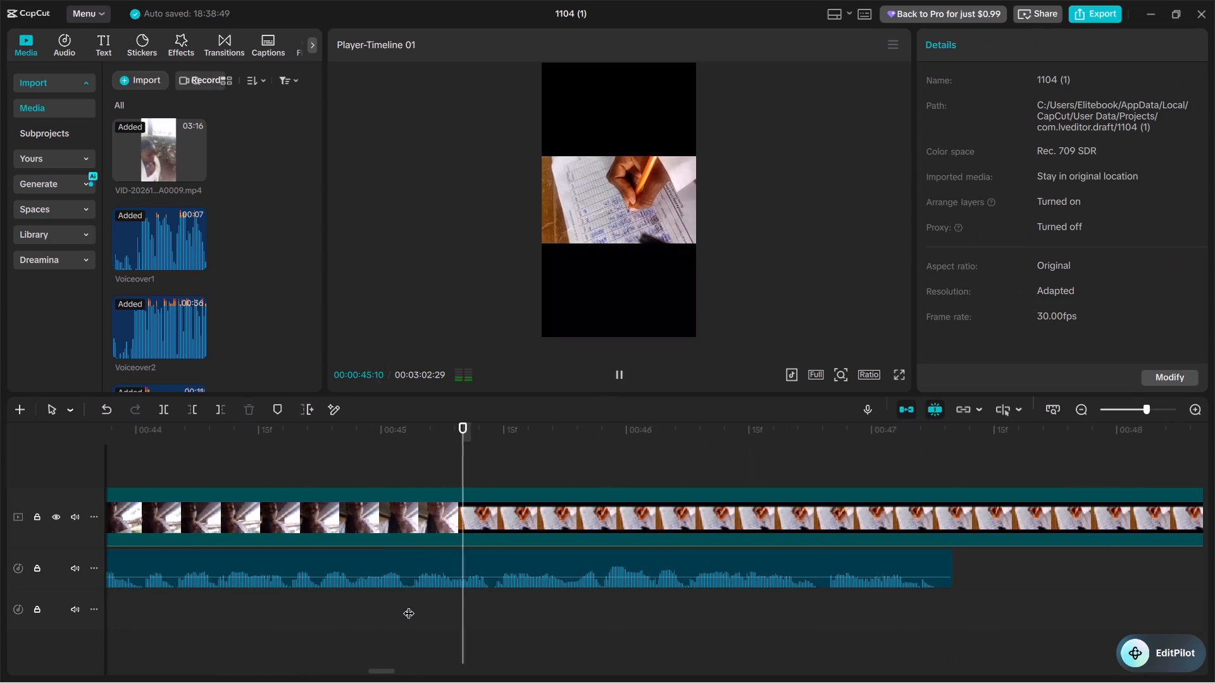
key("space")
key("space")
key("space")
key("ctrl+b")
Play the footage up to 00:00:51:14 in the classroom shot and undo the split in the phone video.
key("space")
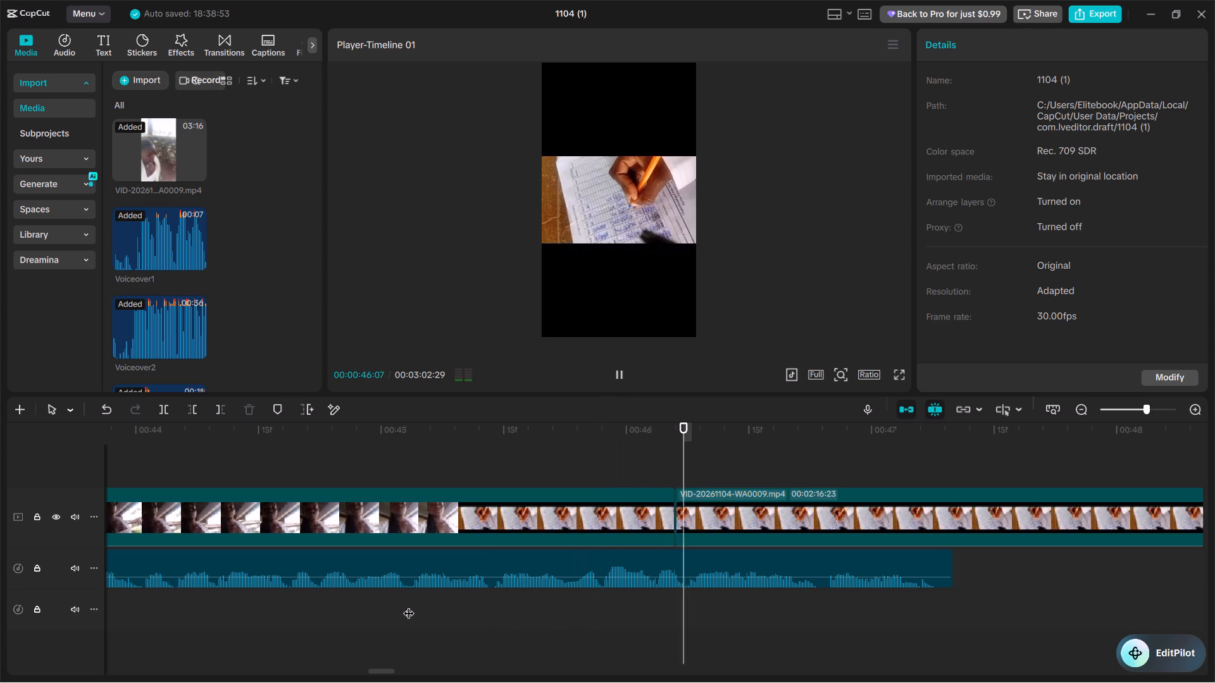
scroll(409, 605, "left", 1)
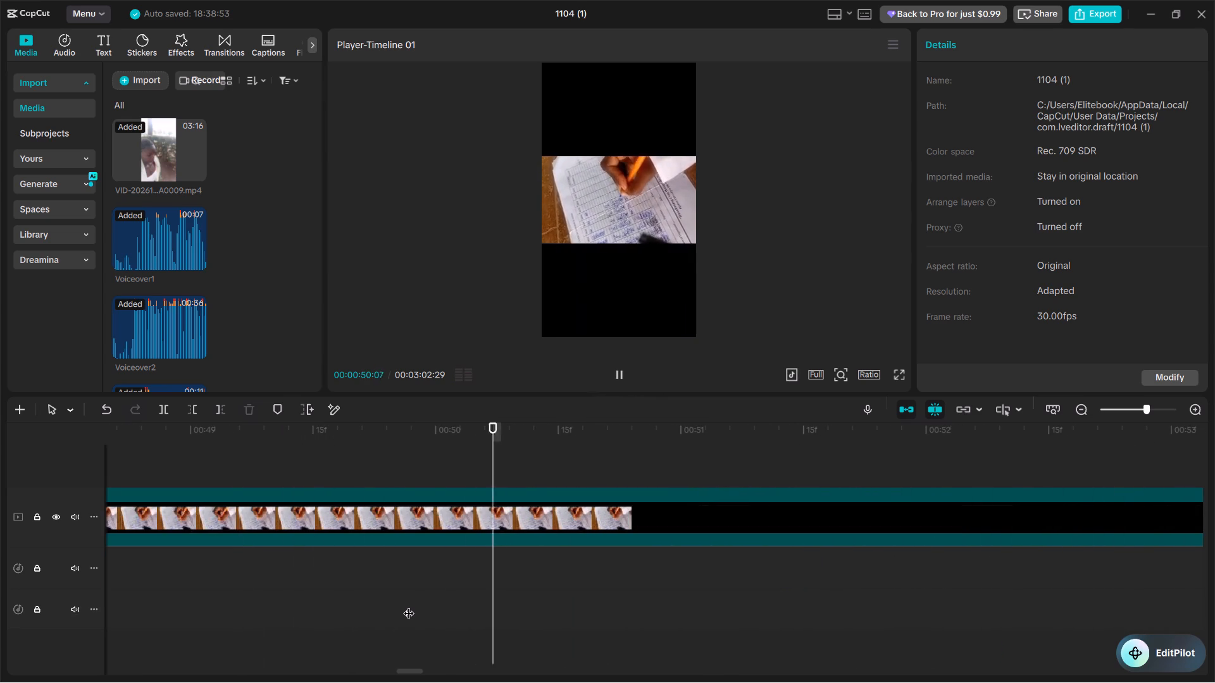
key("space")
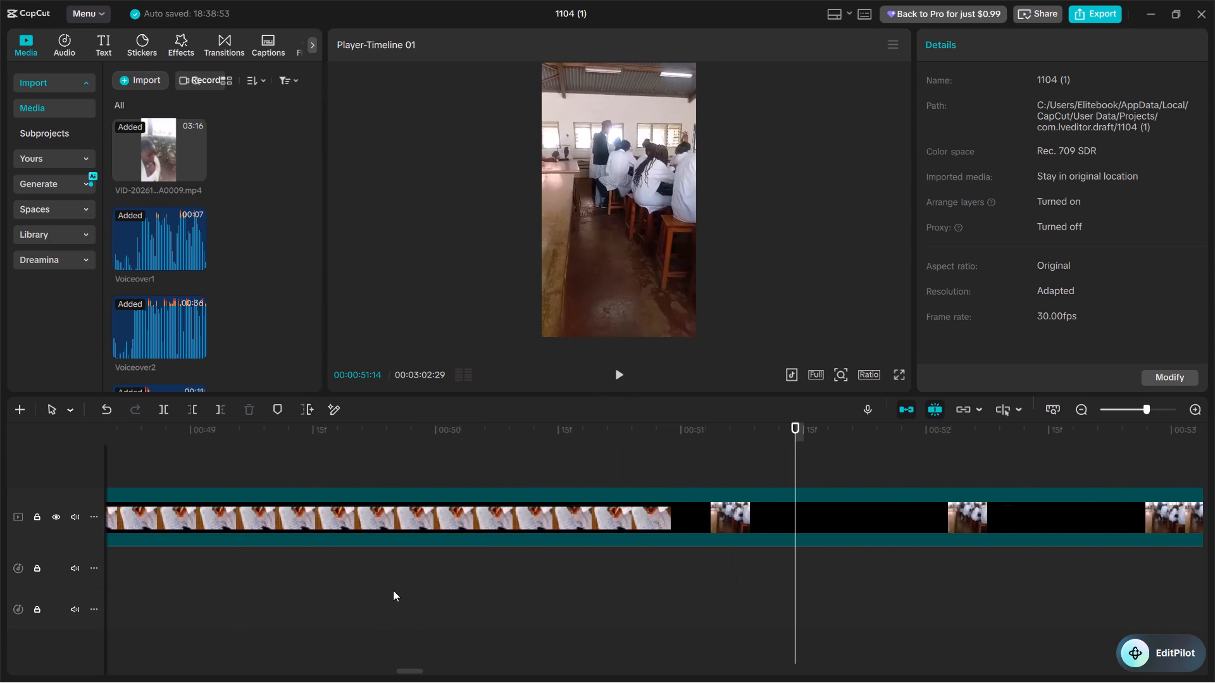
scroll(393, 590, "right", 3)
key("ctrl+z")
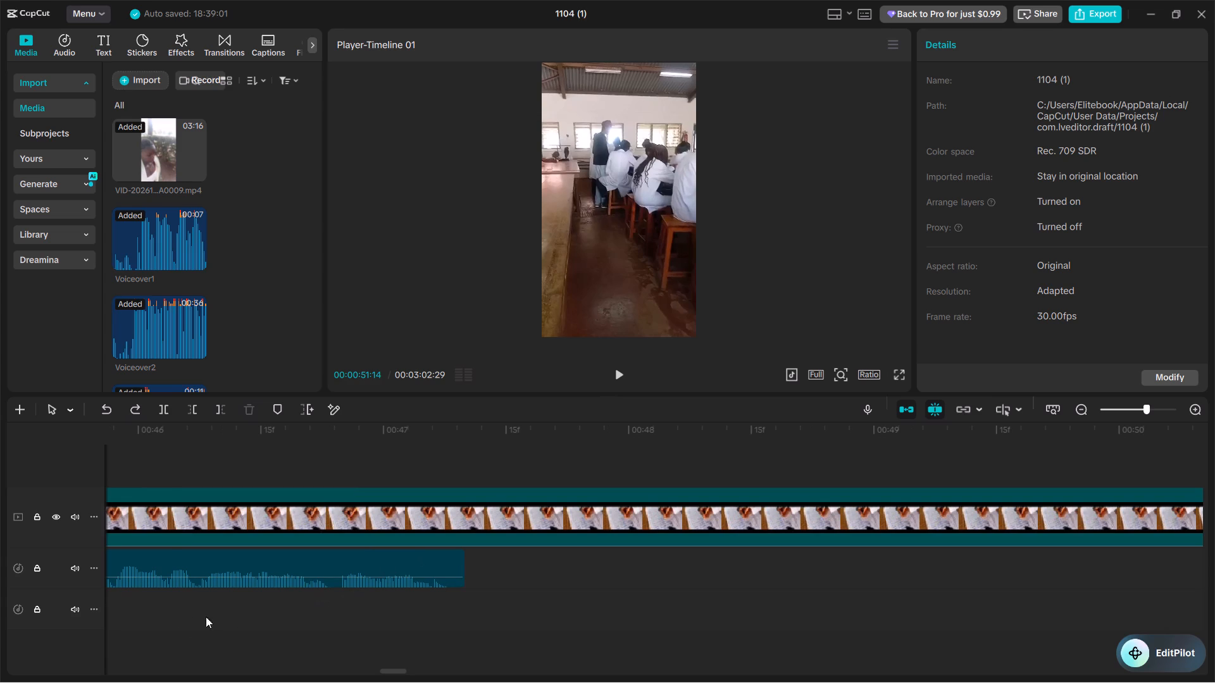
Replay the end of Voiceover13 and record a new voiceover take from 00:00:46:25 to about 00:00:55:08.
left_click(171, 617)
key("space")
key("space")
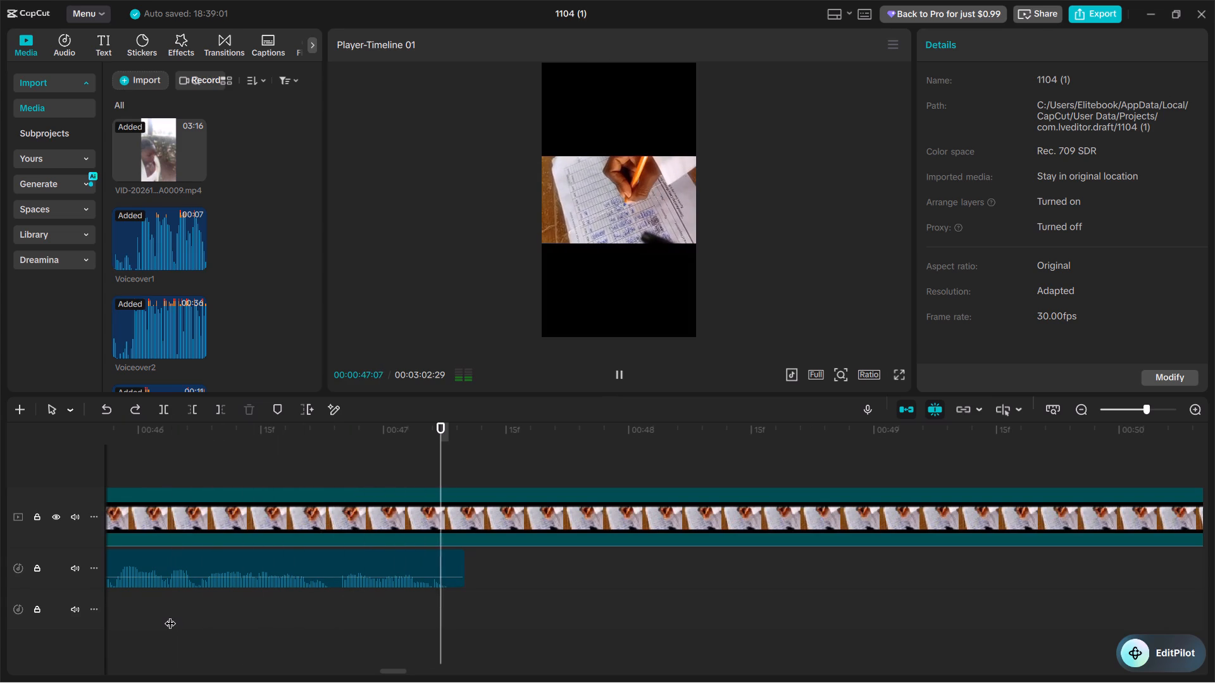
left_click(372, 608)
key("space")
key("space")
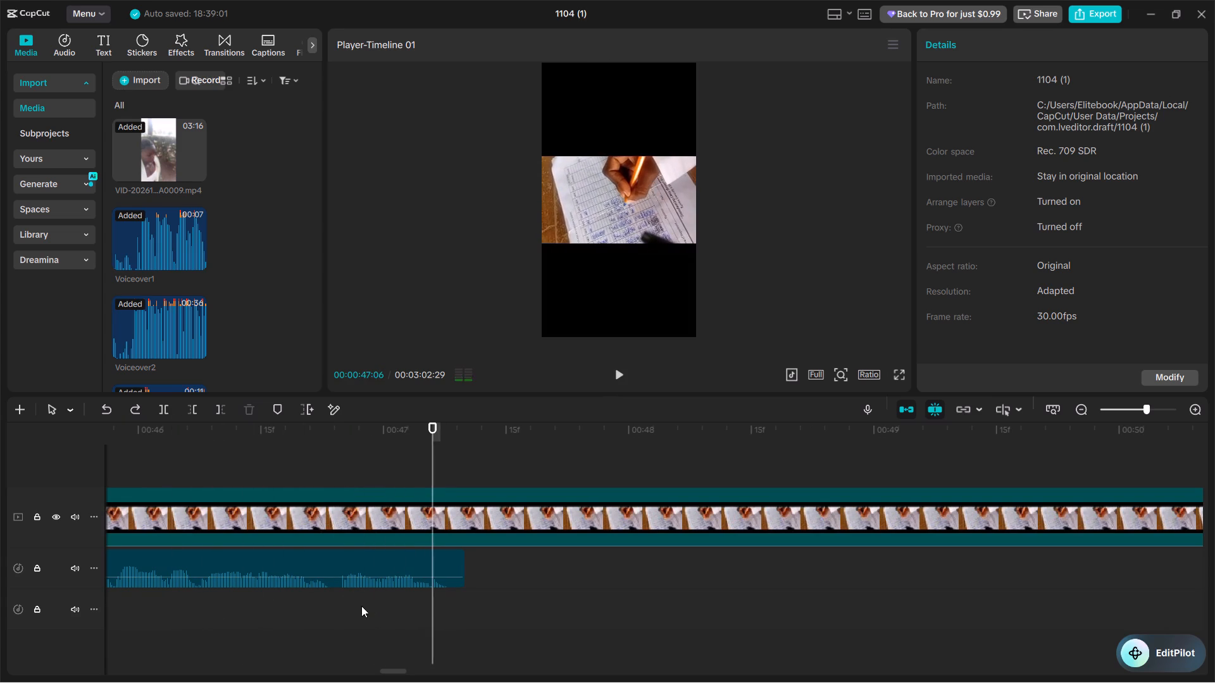
left_click(347, 611)
left_click(873, 412)
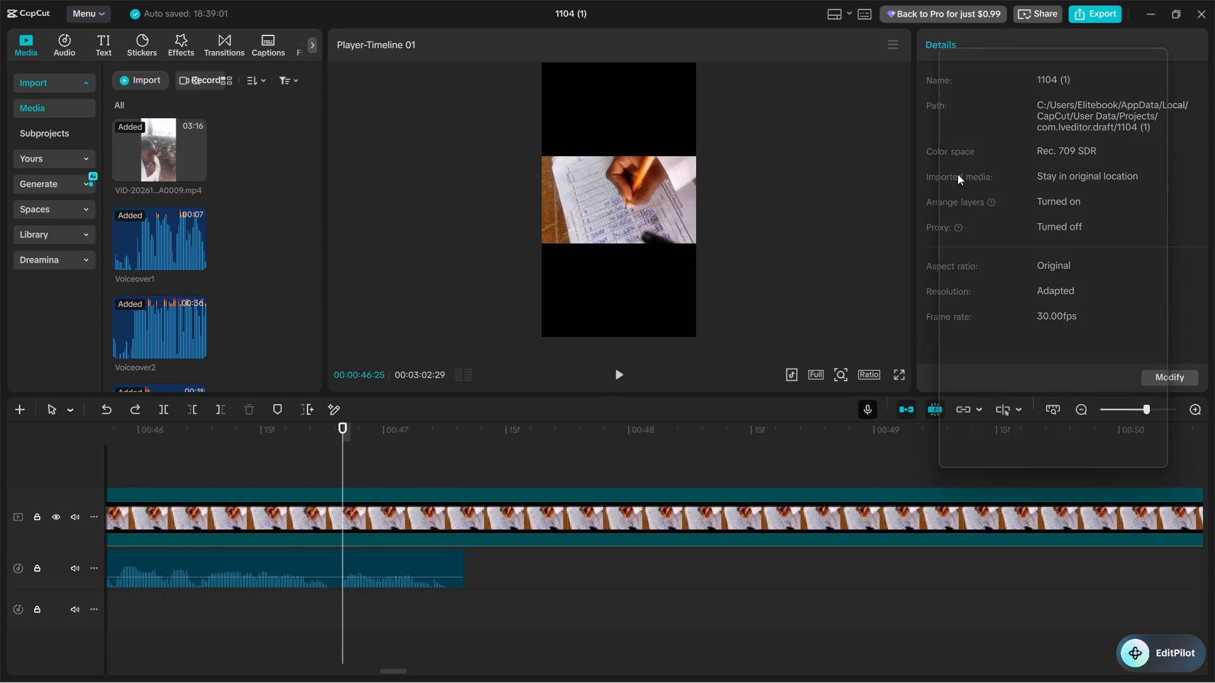
left_click(975, 136)
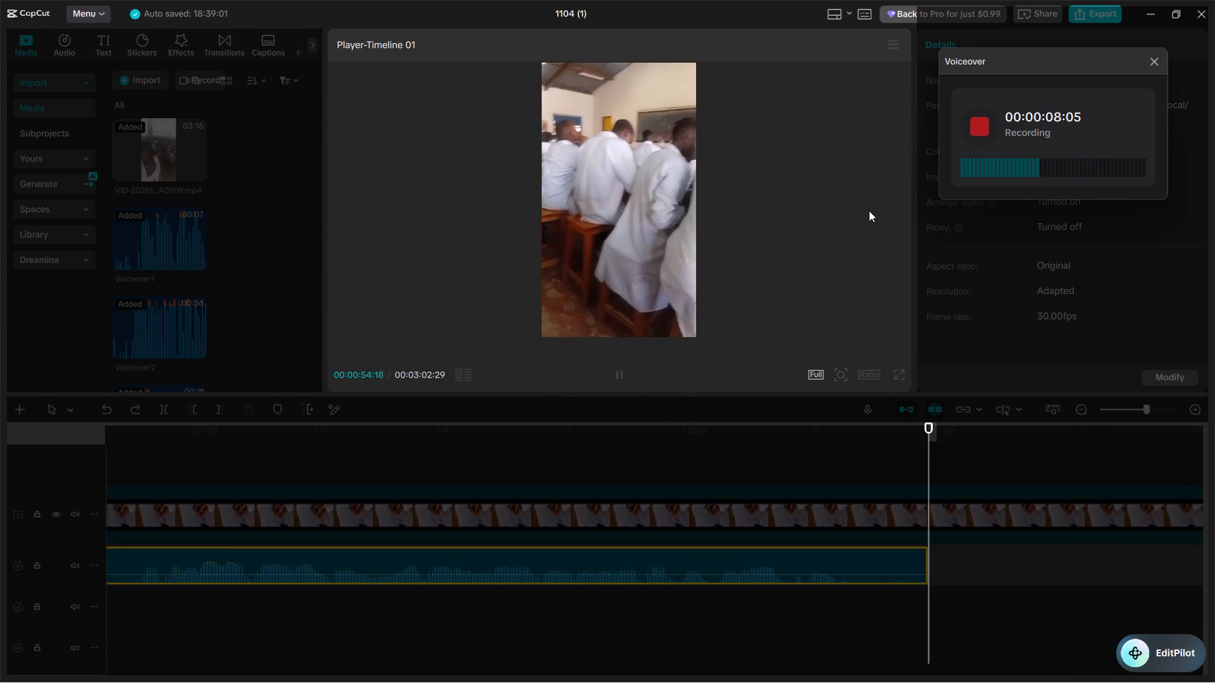
key("space")
left_click(1147, 59)
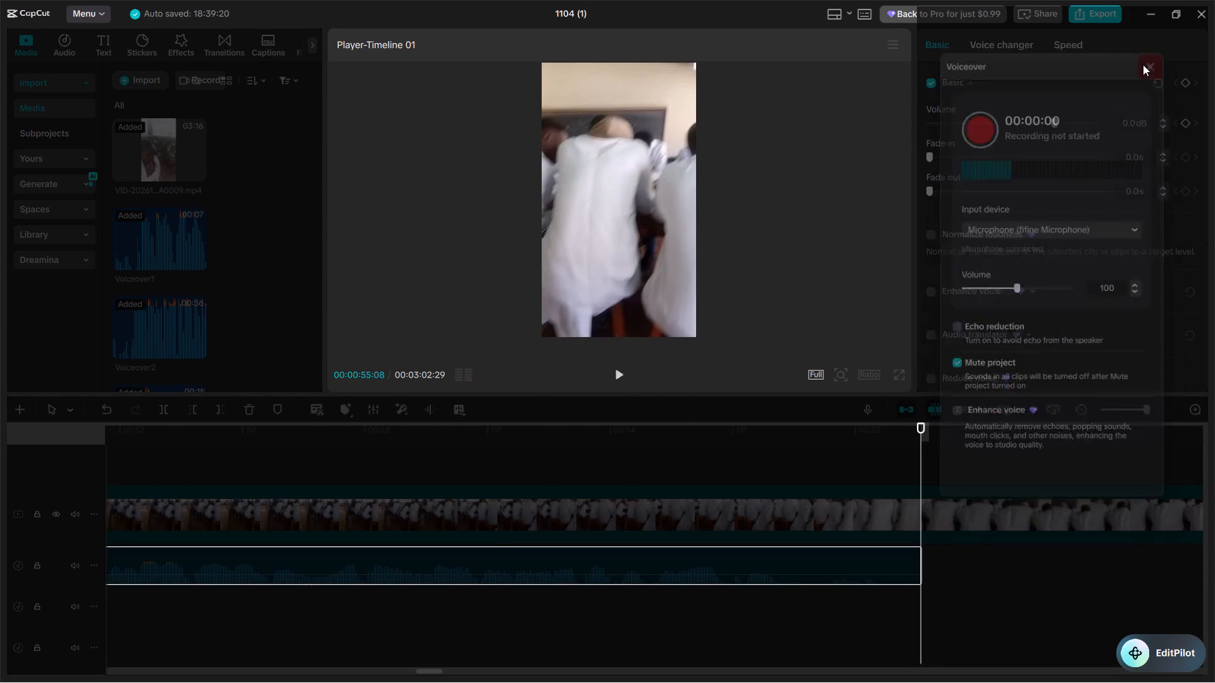
Trim Voiceover14 to the spoken part between 00:00:51:24 and 00:00:54:21.
scroll(822, 568, "right", 1)
left_click(928, 591)
left_click(926, 558)
key("w")
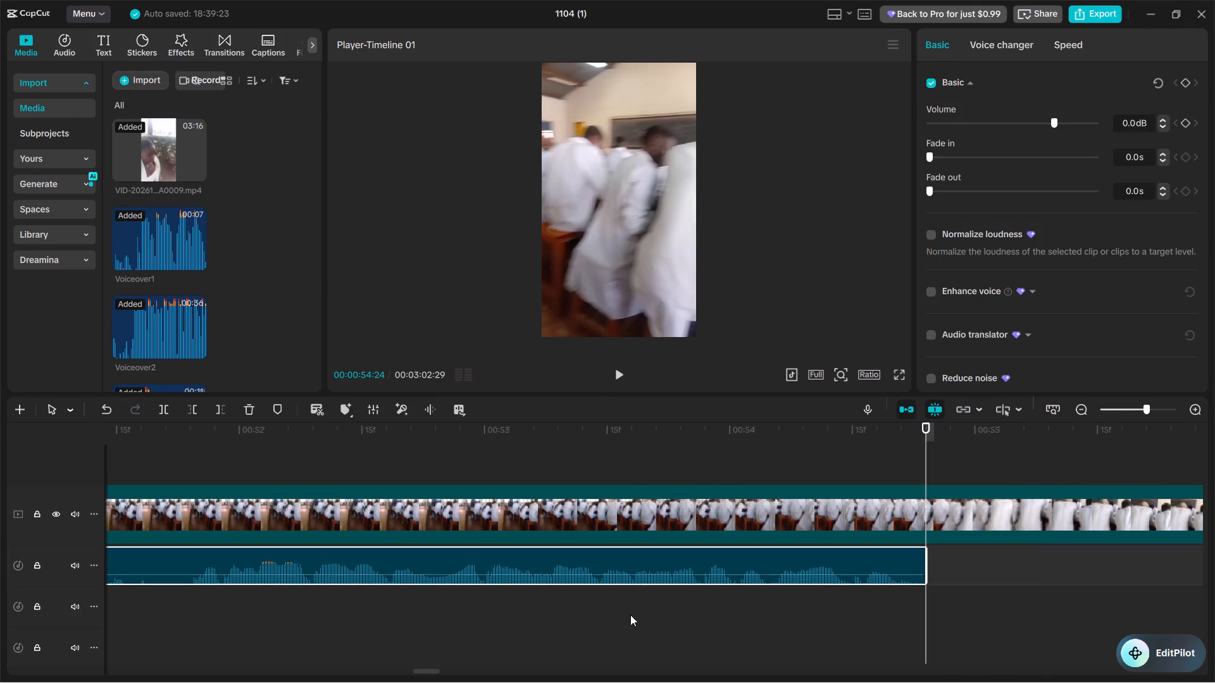
scroll(570, 622, "right", 1)
left_click(423, 594)
left_click(419, 580)
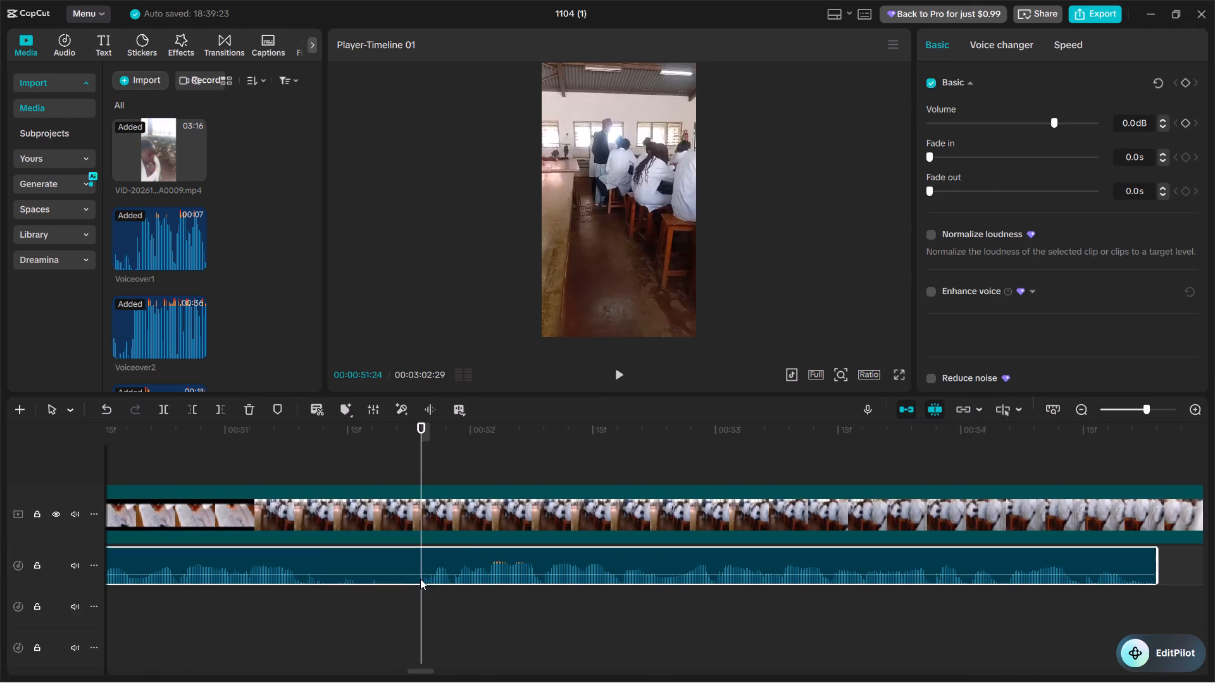
key("q")
key("space")
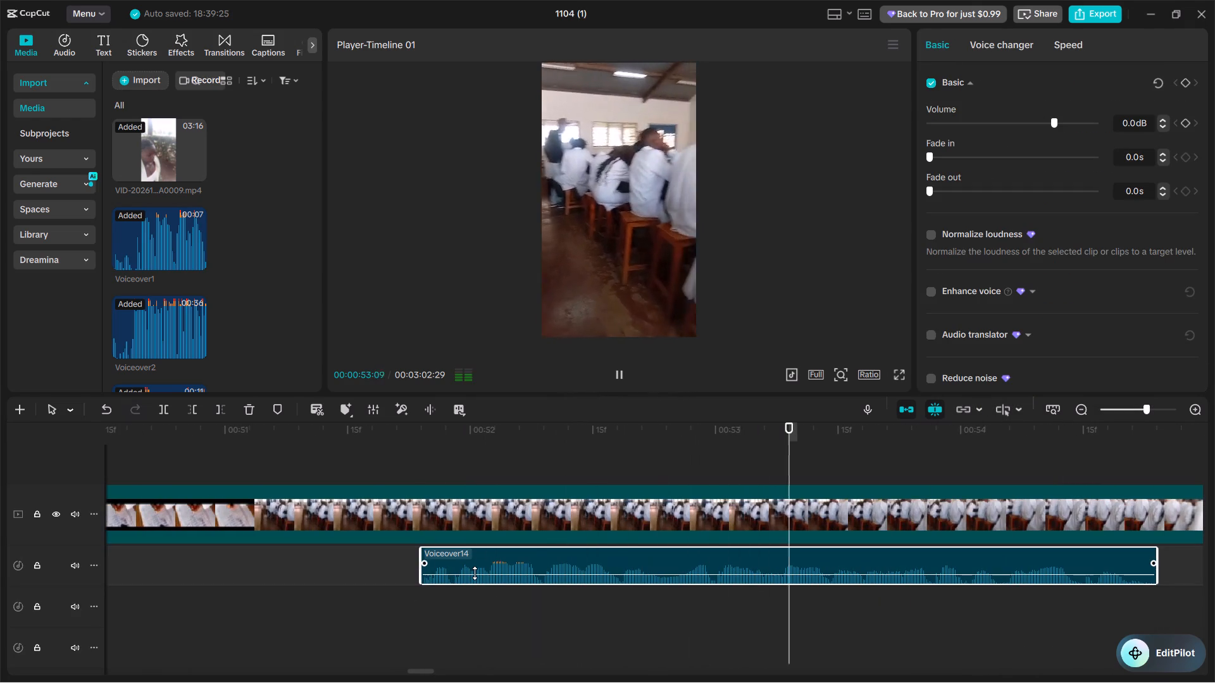
key("space")
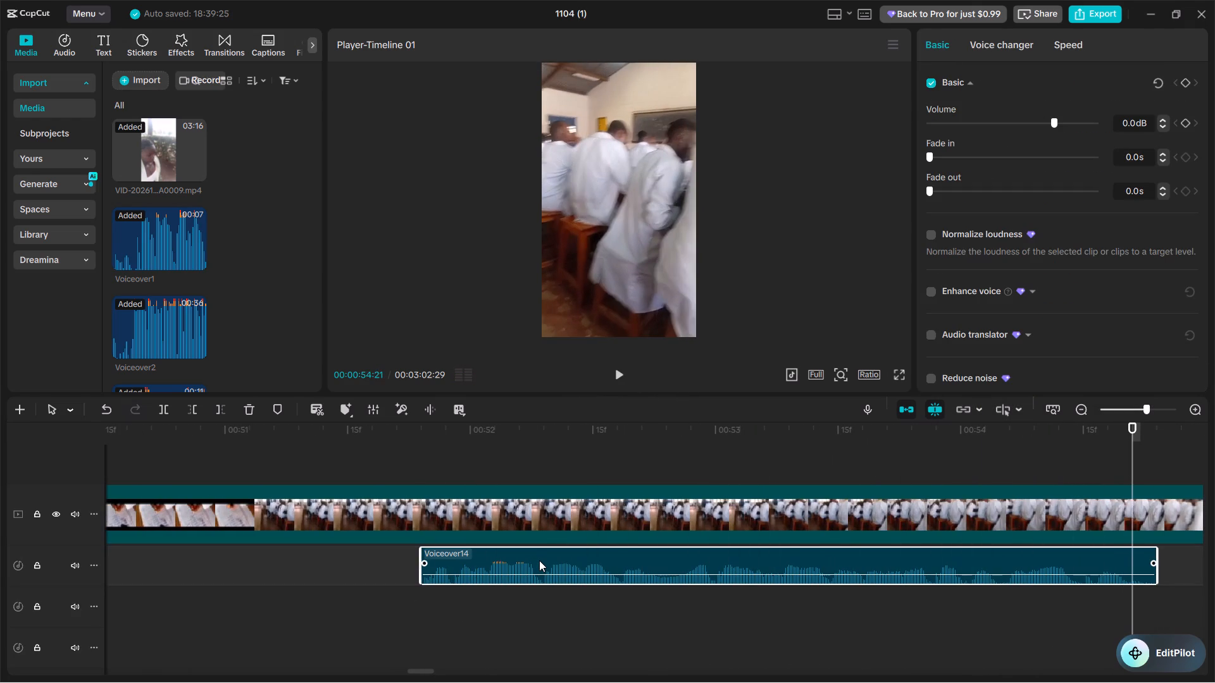
key("w")
Move Voiceover14 to the lowest audio track, starting at about 00:00:47:02 over the end of Voiceover13, and play the overlap.
left_click_drag(539, 560, 505, 586)
scroll(514, 558, "right", 3)
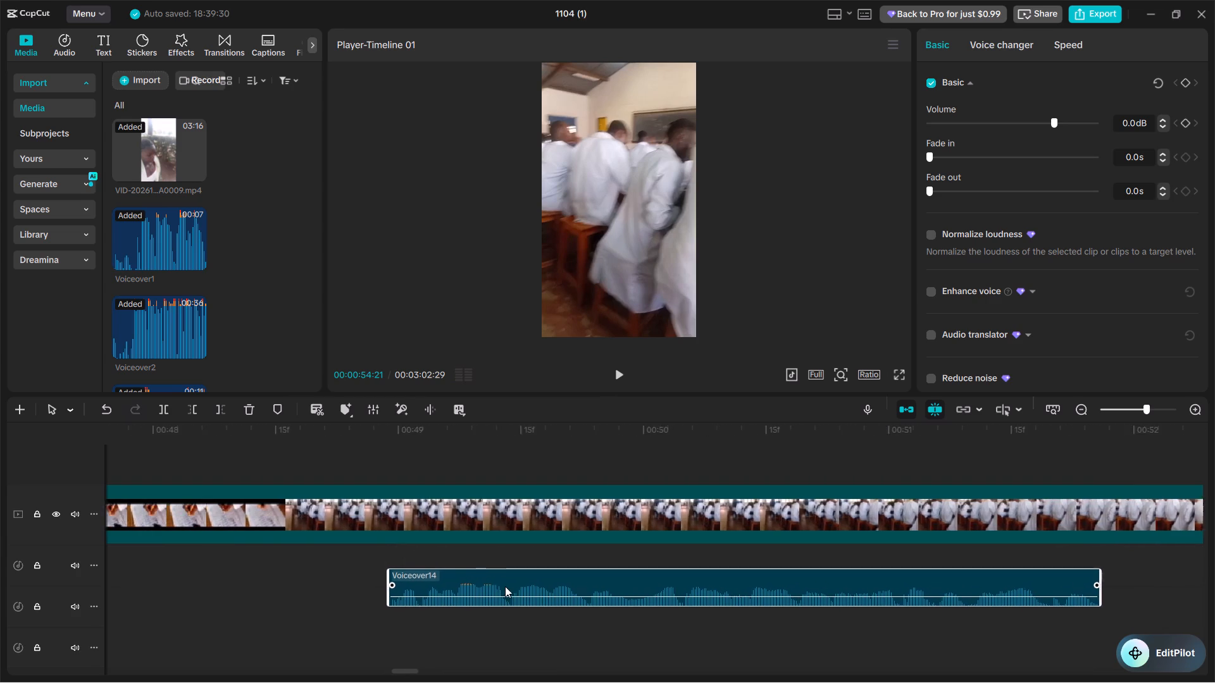
scroll(505, 586, "right", 2)
left_click_drag(505, 586, 453, 645)
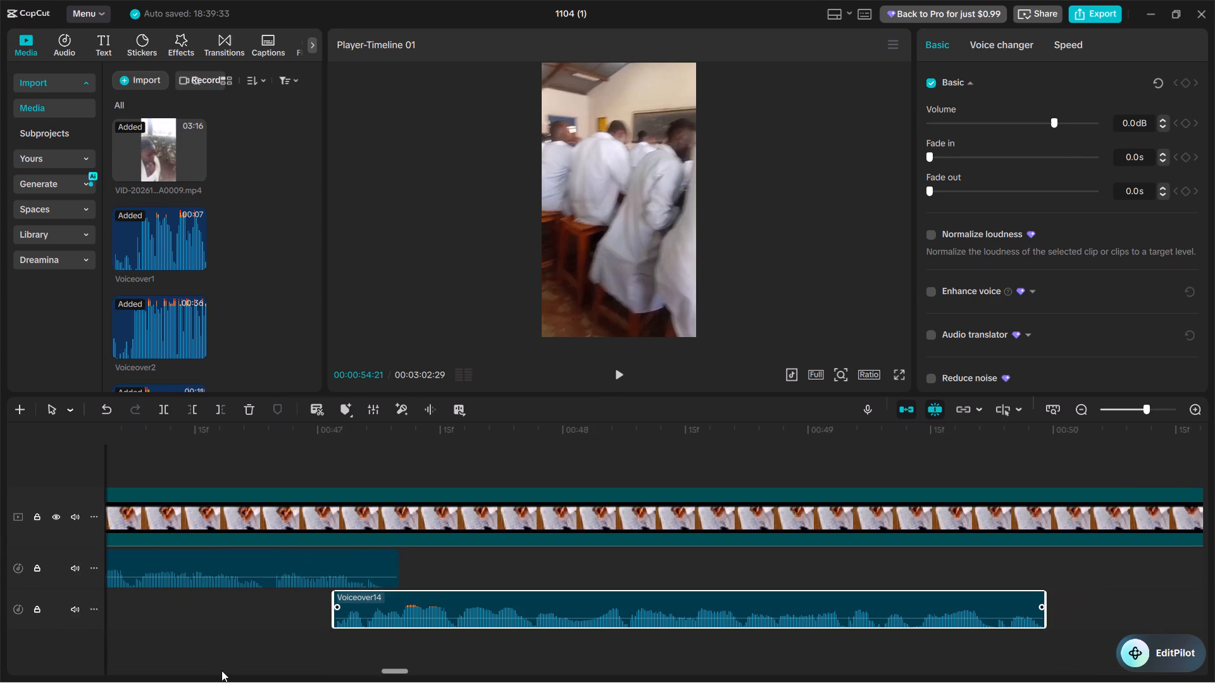
left_click(223, 661)
key("space")
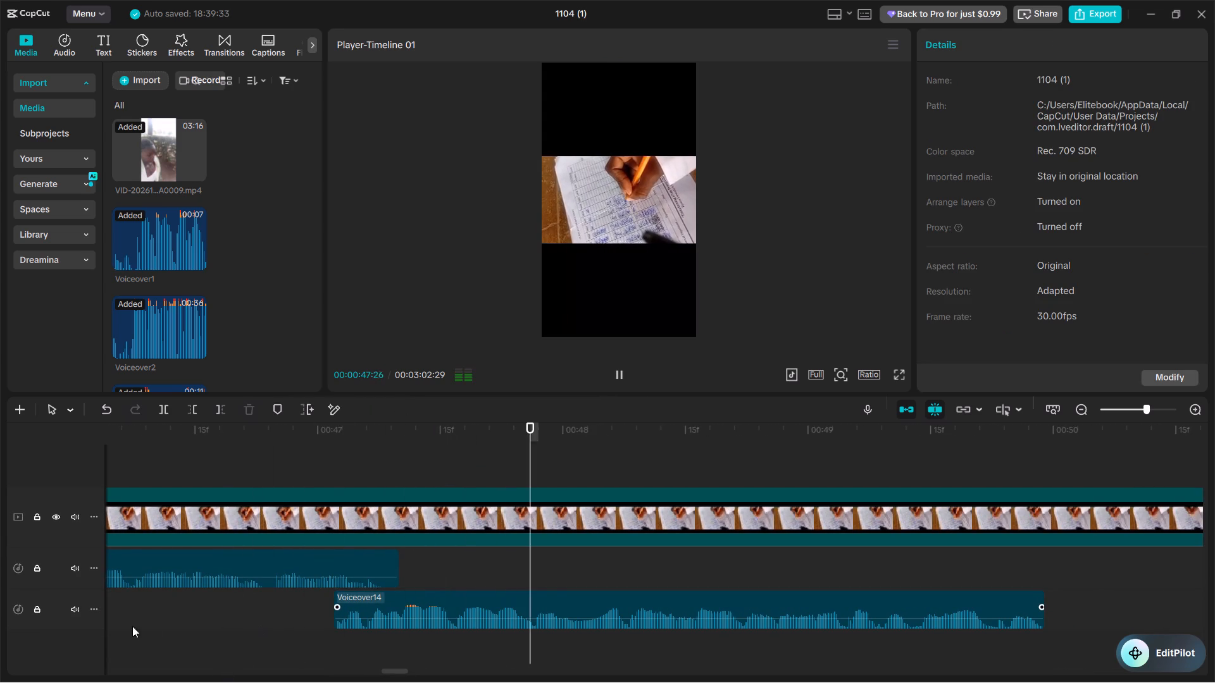
left_click(132, 626)
key("space")
key("space")
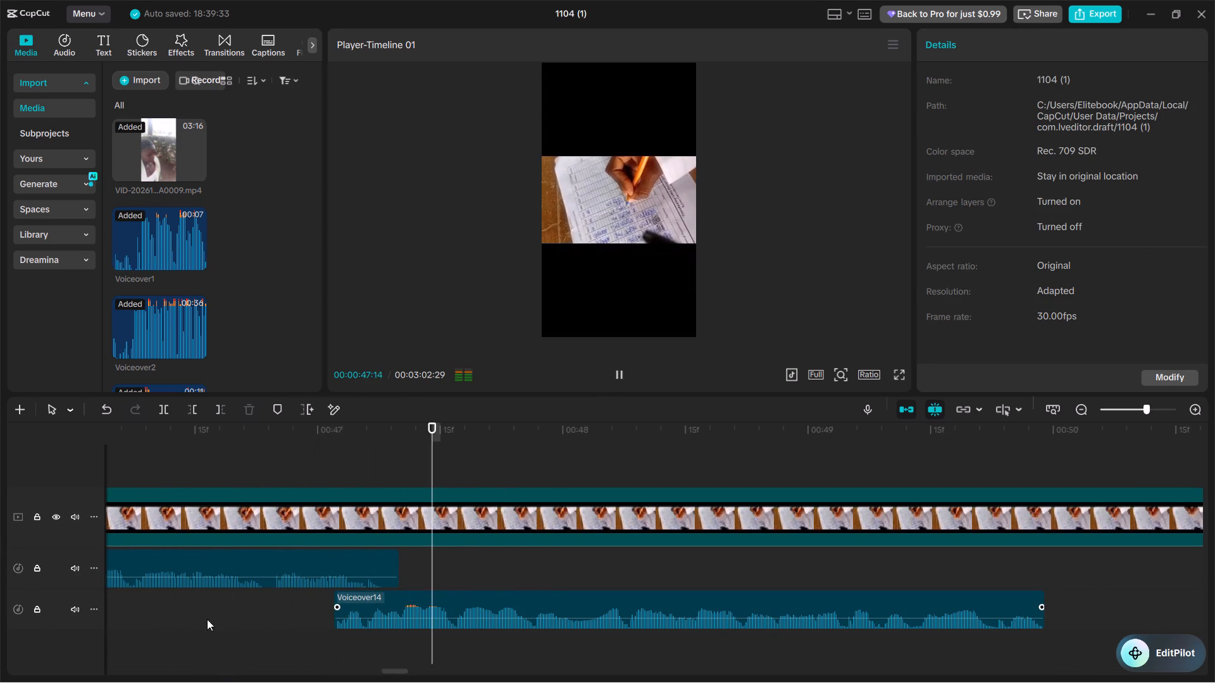
key("space")
Shift Voiceover14 slightly later, to start at about 00:00:47:03, and play it through.
left_click_drag(345, 600, 353, 601)
left_click(244, 618)
key("space")
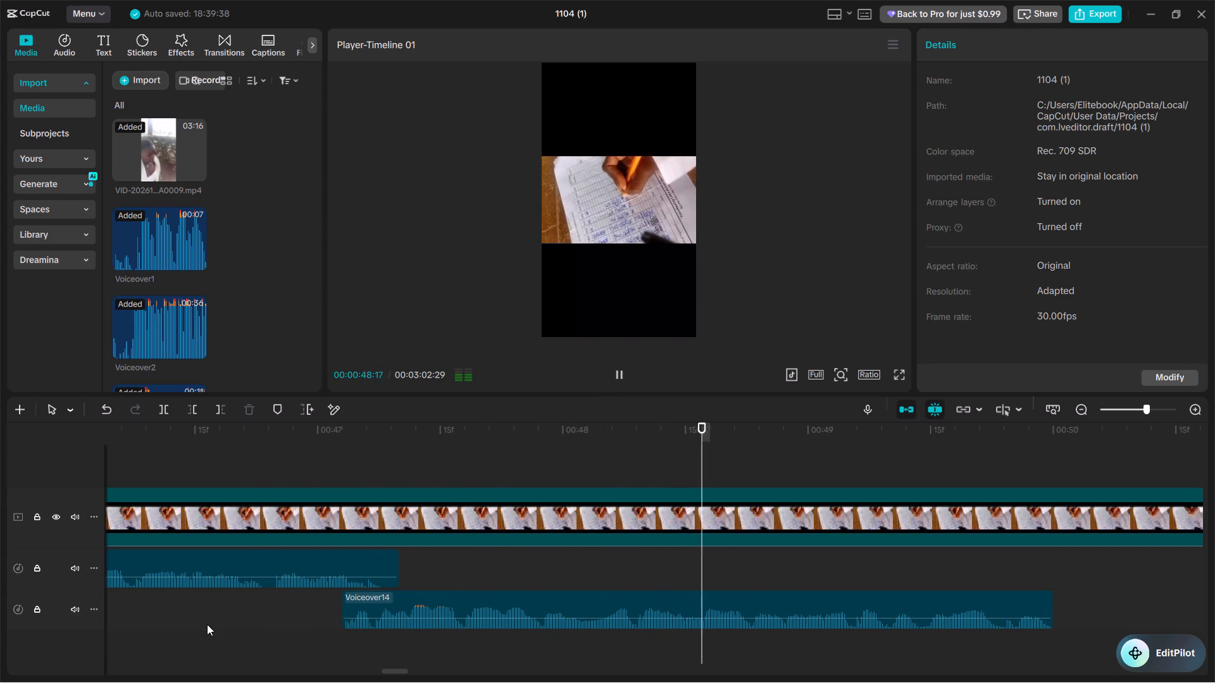
key("space")
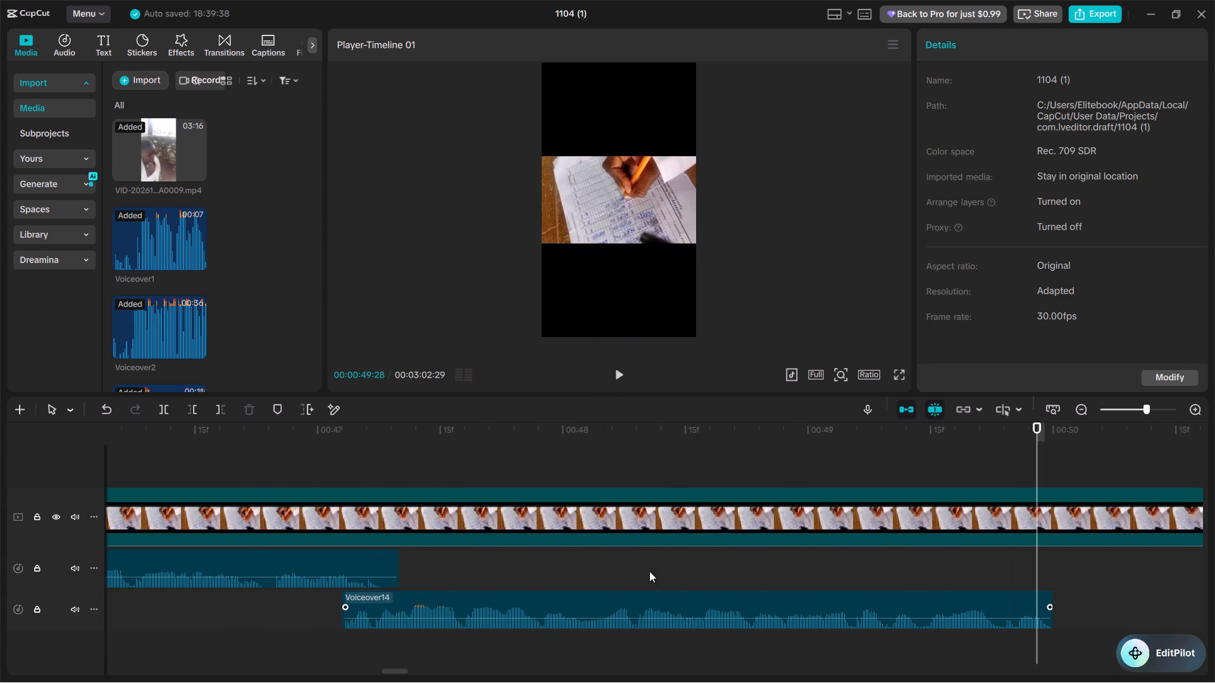
Split the phone video at 00:00:48:28, within the writing footage above Voiceover14.
left_click(795, 558)
key("w")
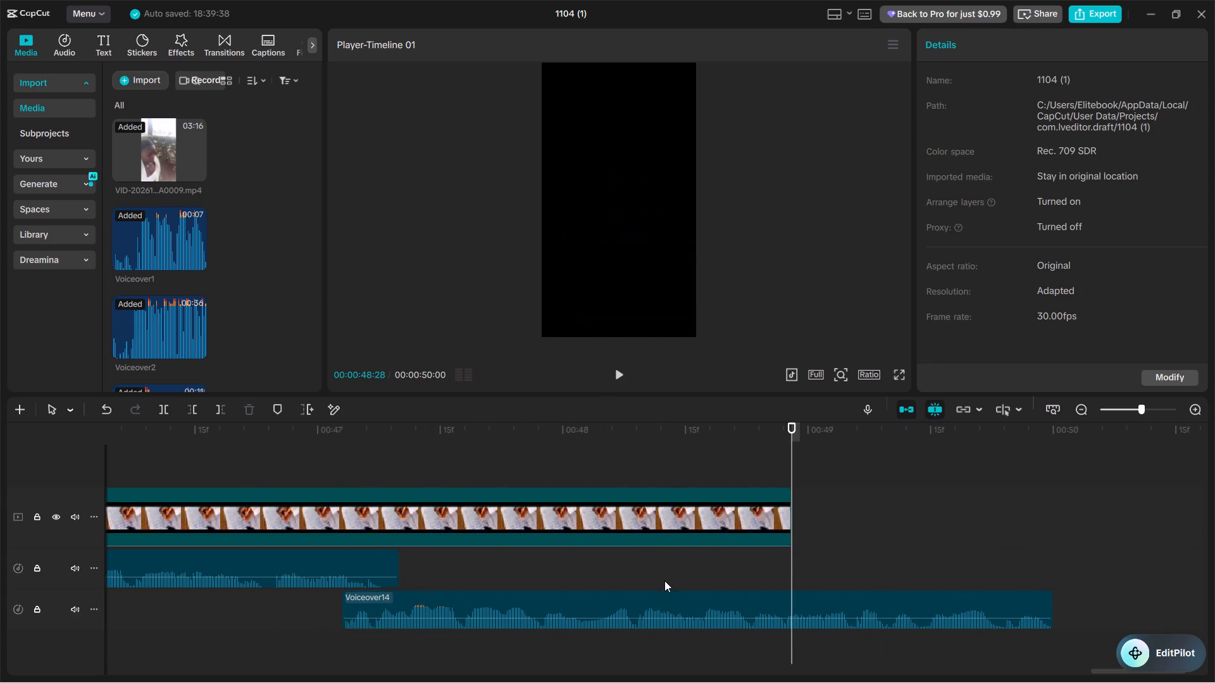
key("ctrl+z")
key("ctrl+b")
Cut the remaining writing footage after the split, from 00:00:48:28 to 00:00:51:05, so the classroom shot follows directly.
key("space")
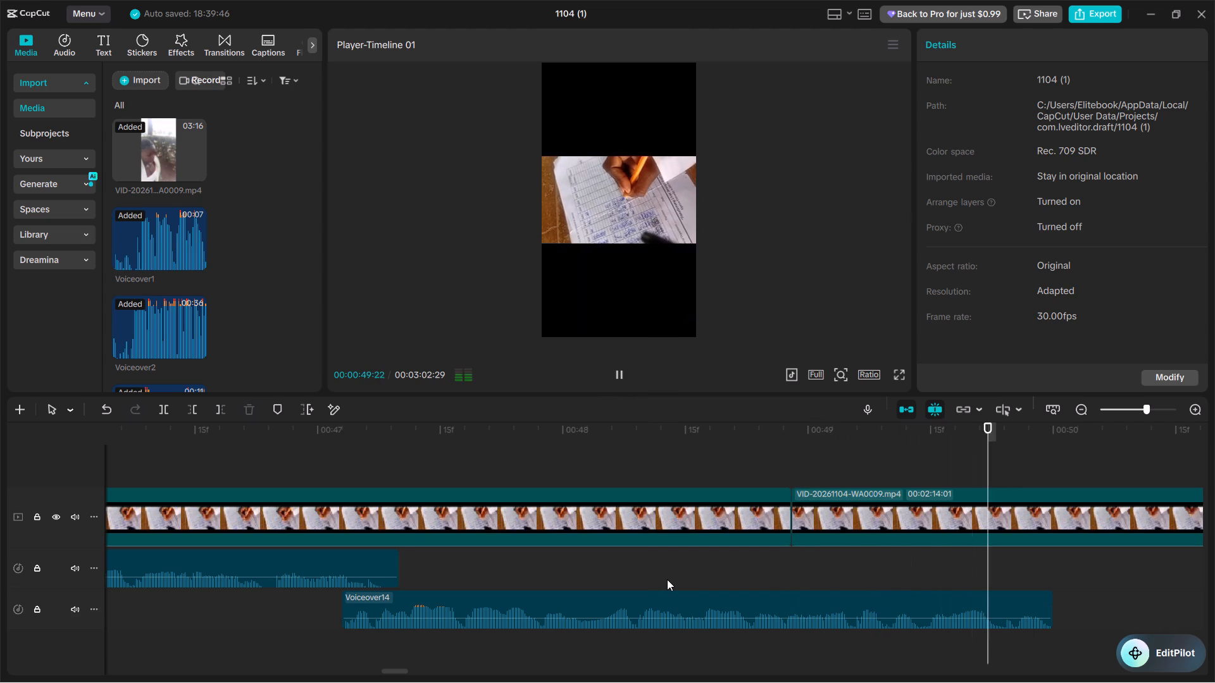
key("space")
key("space")
key("space")
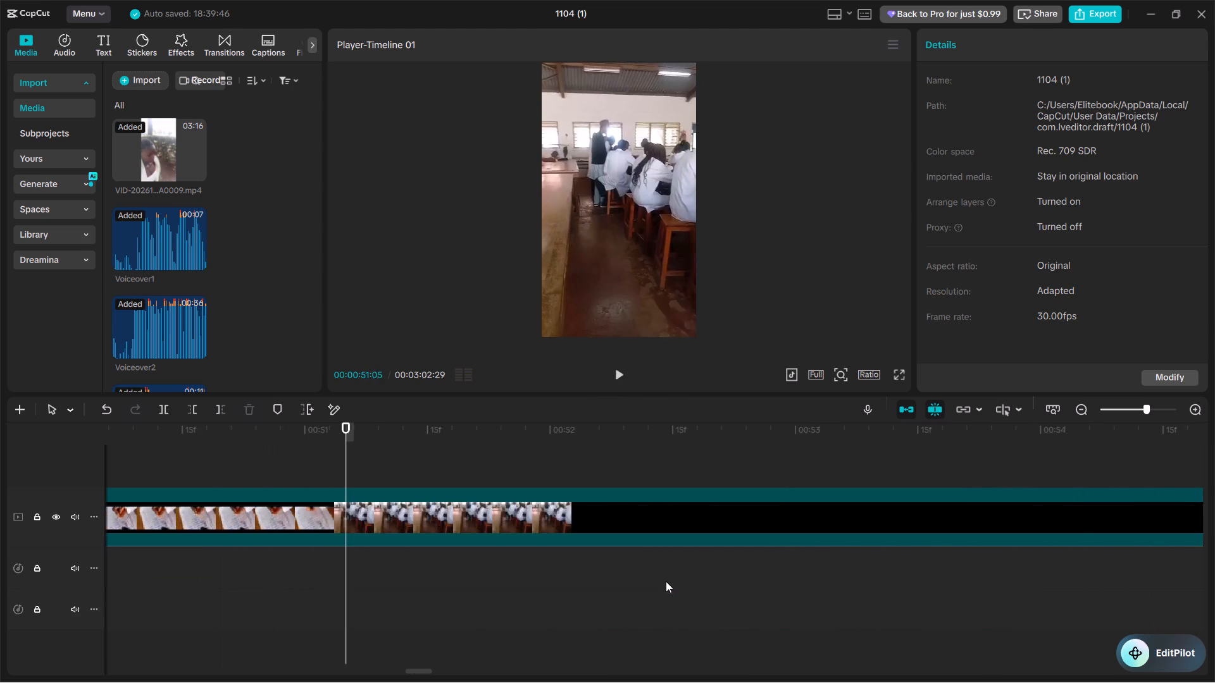
key("q")
Play the classroom shot and trim its start, removing the footage from 00:00:48:28 to 00:00:49:24.
key("space")
scroll(366, 594, "right", 1)
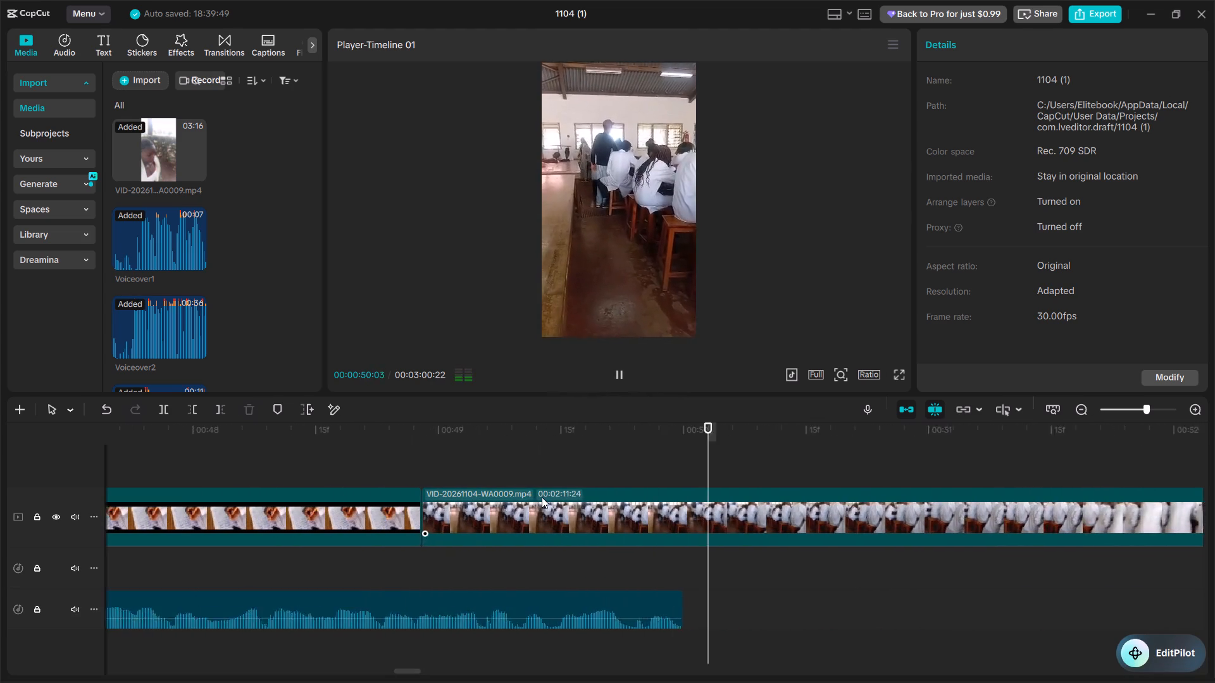
scroll(542, 497, "right", 1)
key("space")
key("ctrl+minus")
key("ctrl+minus")
key("space")
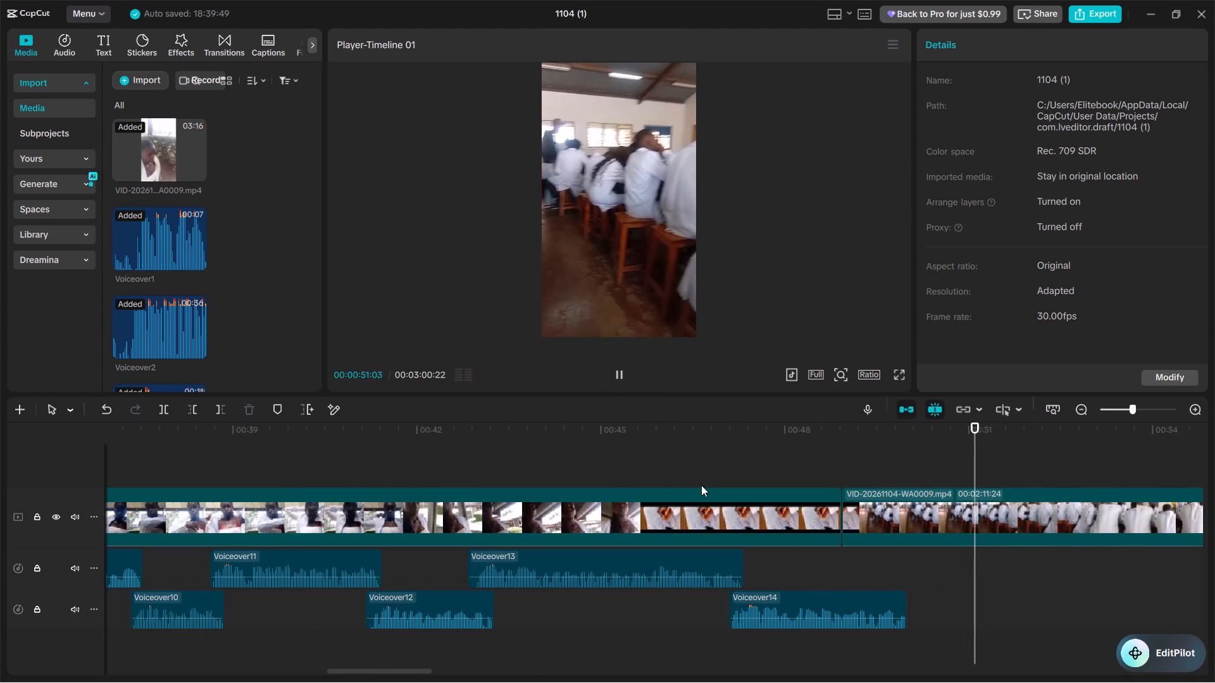
scroll(732, 591, "left", 1)
key("space")
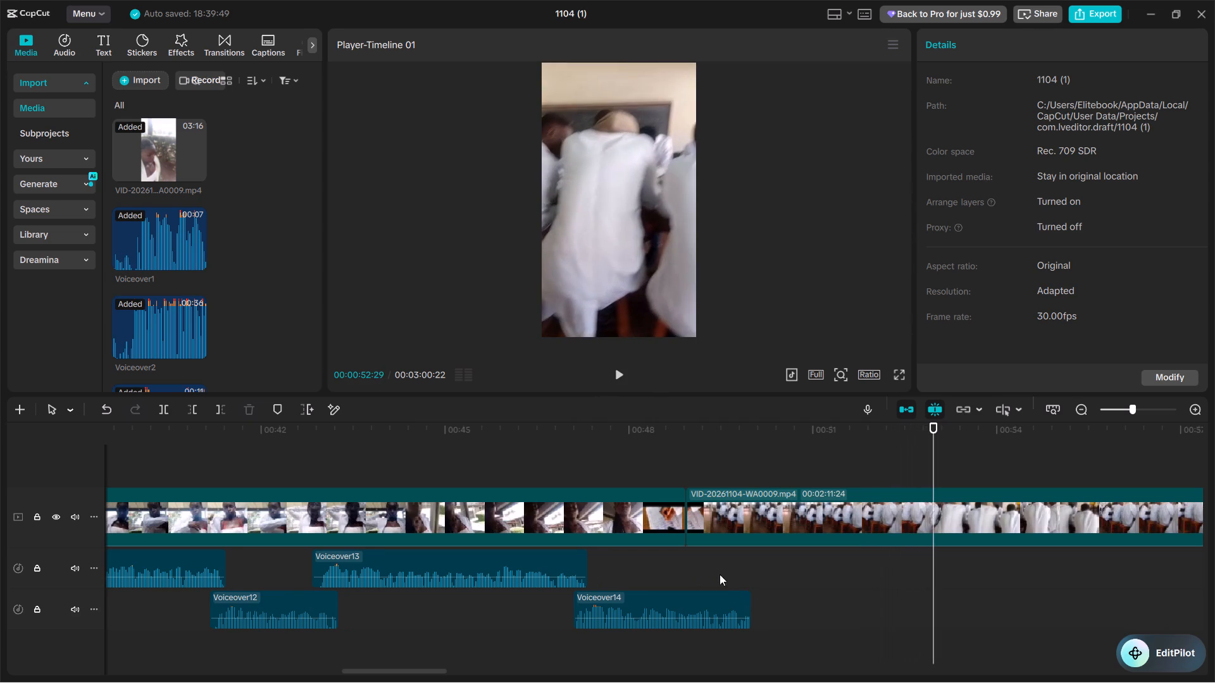
left_click(701, 562)
key("space")
key("space")
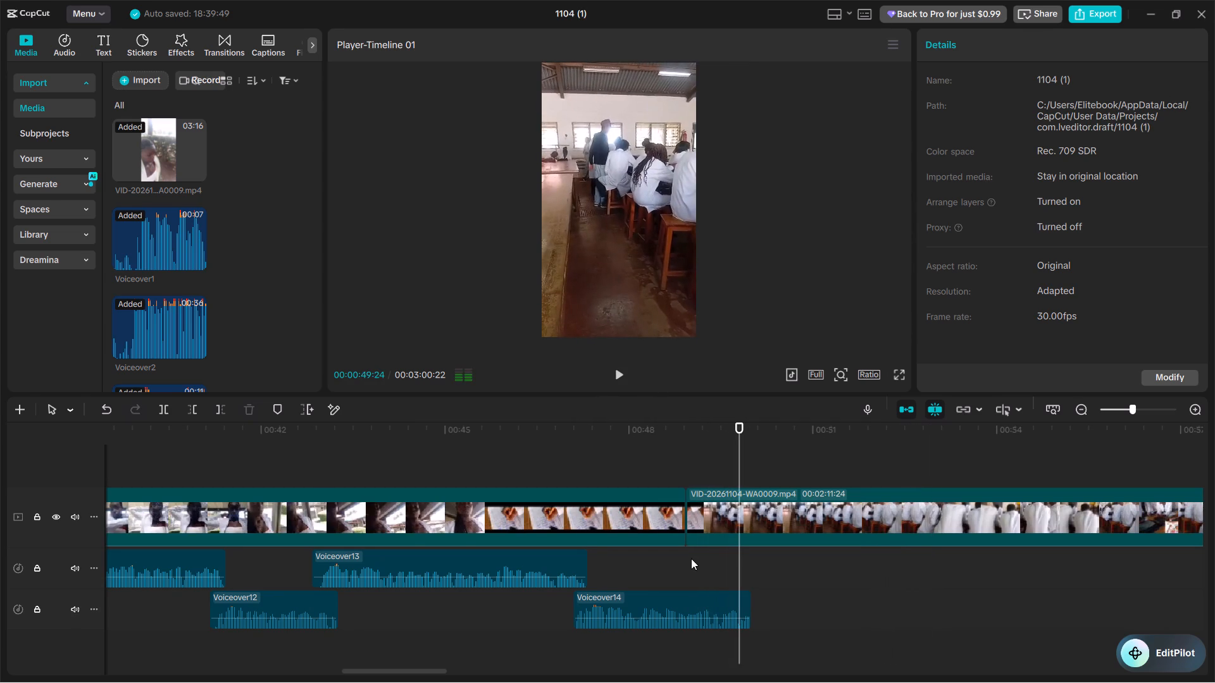
type("q")
Trim about half a second more off the start of the classroom shot, up to about 00:00:49:15.
key("space")
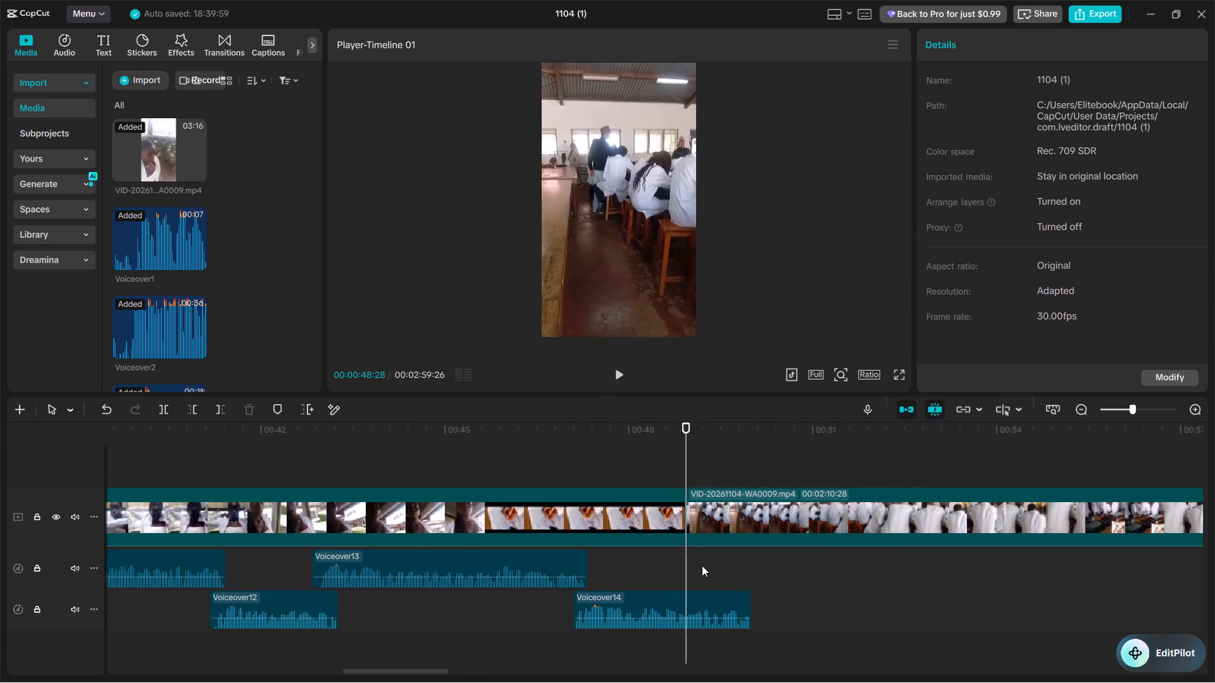
key("space")
left_click(706, 562)
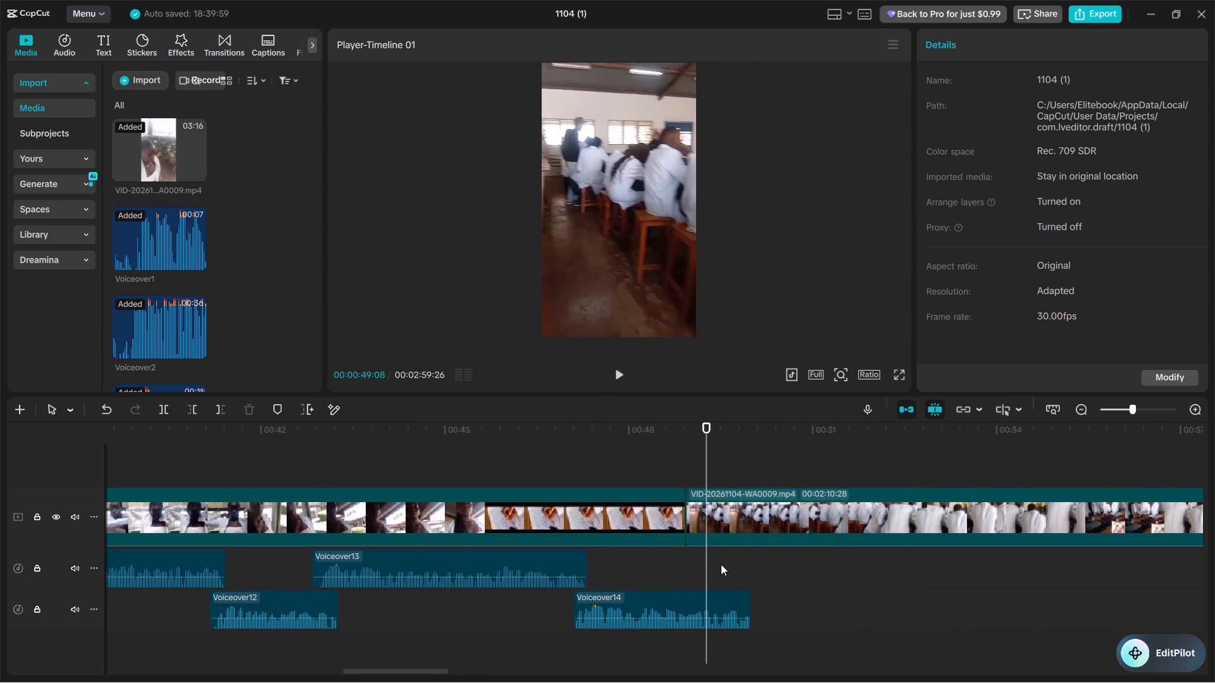
left_click(721, 564)
key("q")
Record a new voiceover take from 00:00:48:28 to about 00:00:54:17.
left_click(876, 407)
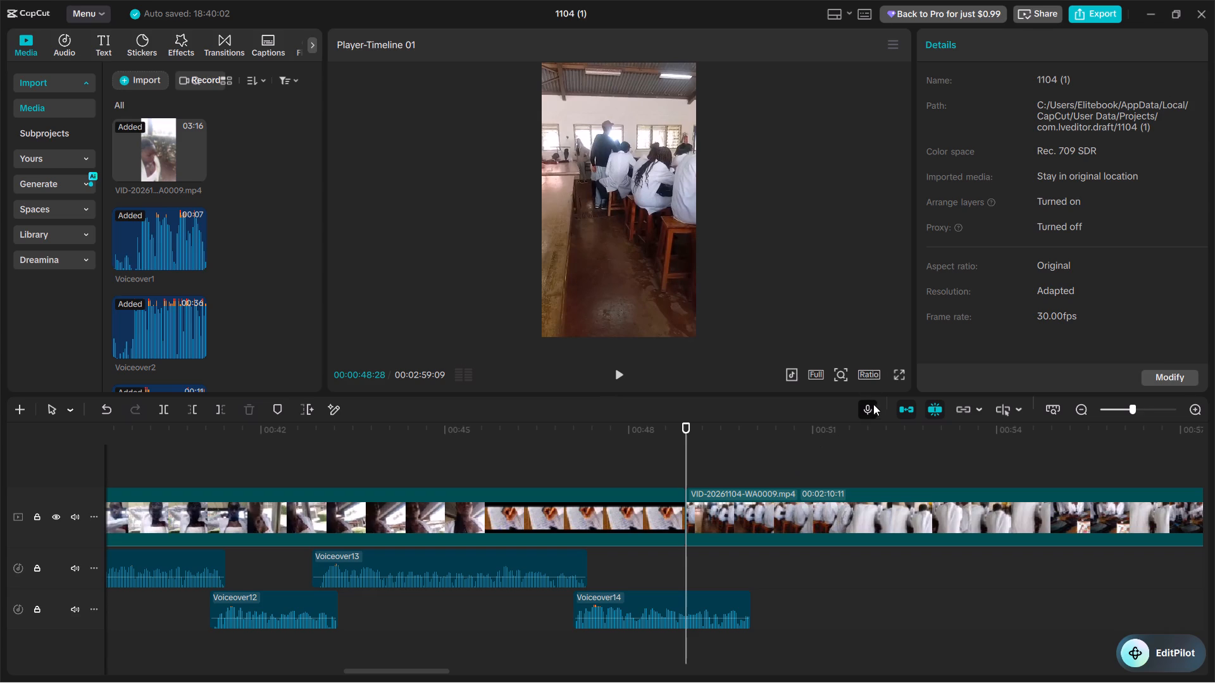
left_click(974, 130)
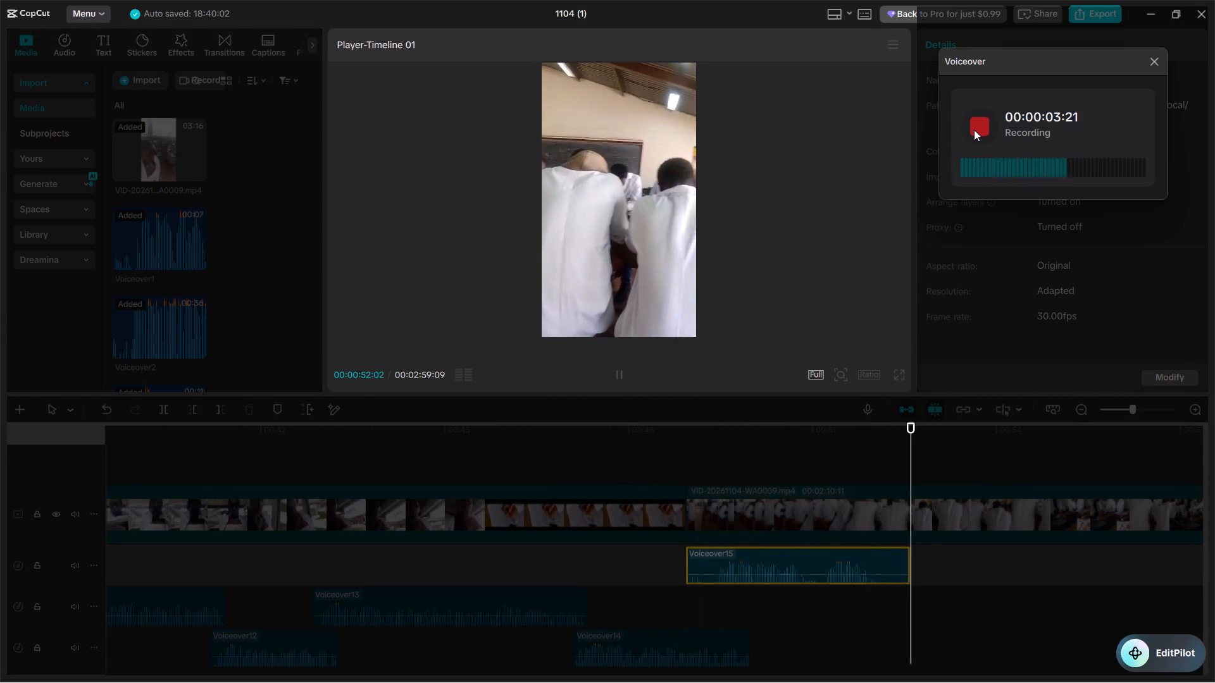
key("space")
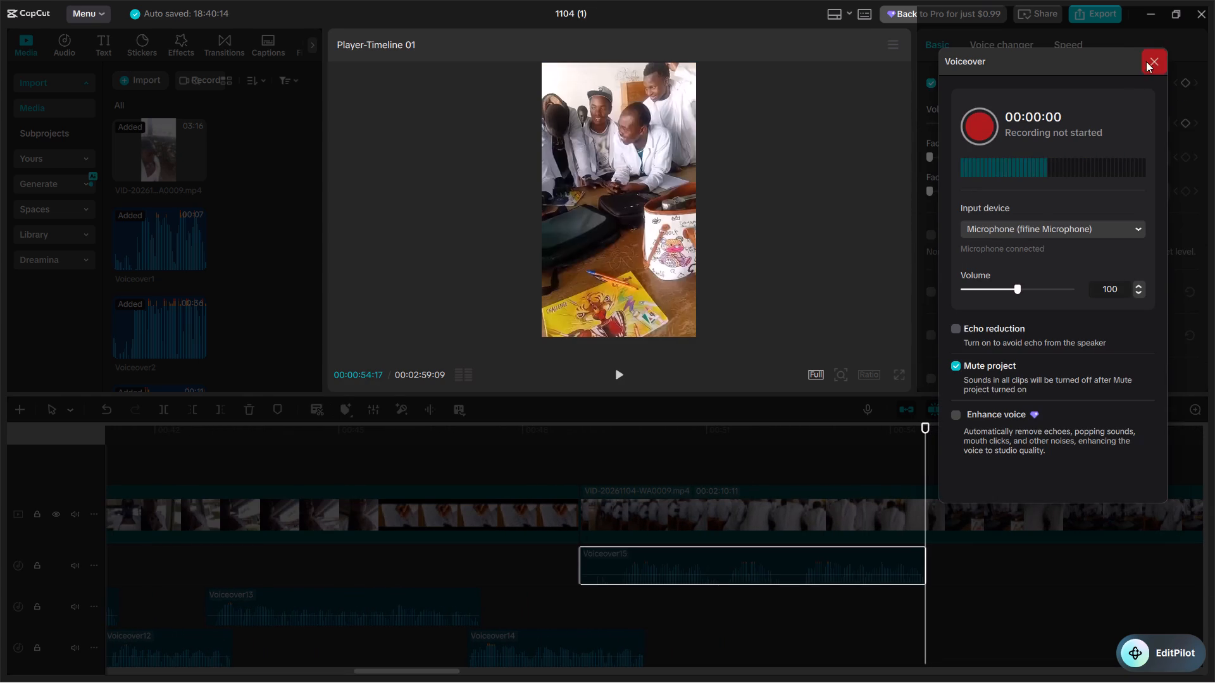
left_click(1146, 61)
Trim the start of Voiceover15 to 00:00:52:16, where the usable speech begins.
left_click(805, 589)
left_click(800, 589)
left_click(803, 579)
key("q")
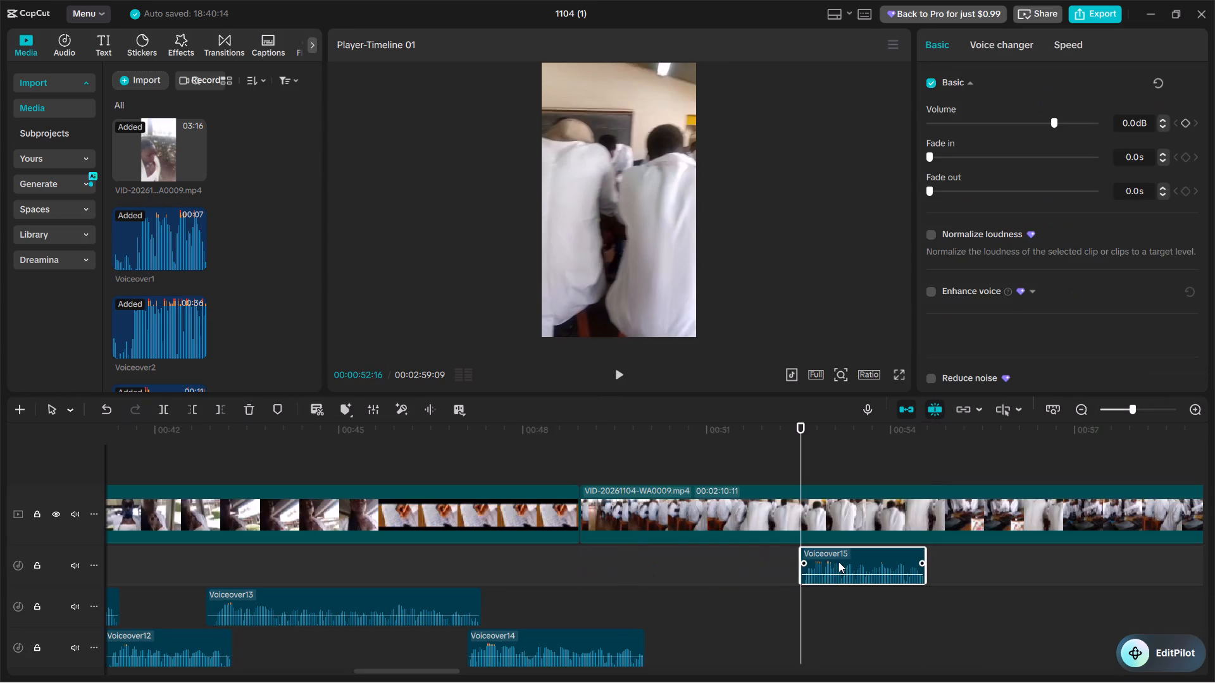
Move Voiceover15 onto Voiceover13's track, starting at about 00:00:49:22 over the end of Voiceover14, and play the overlap.
left_click_drag(829, 557, 666, 612)
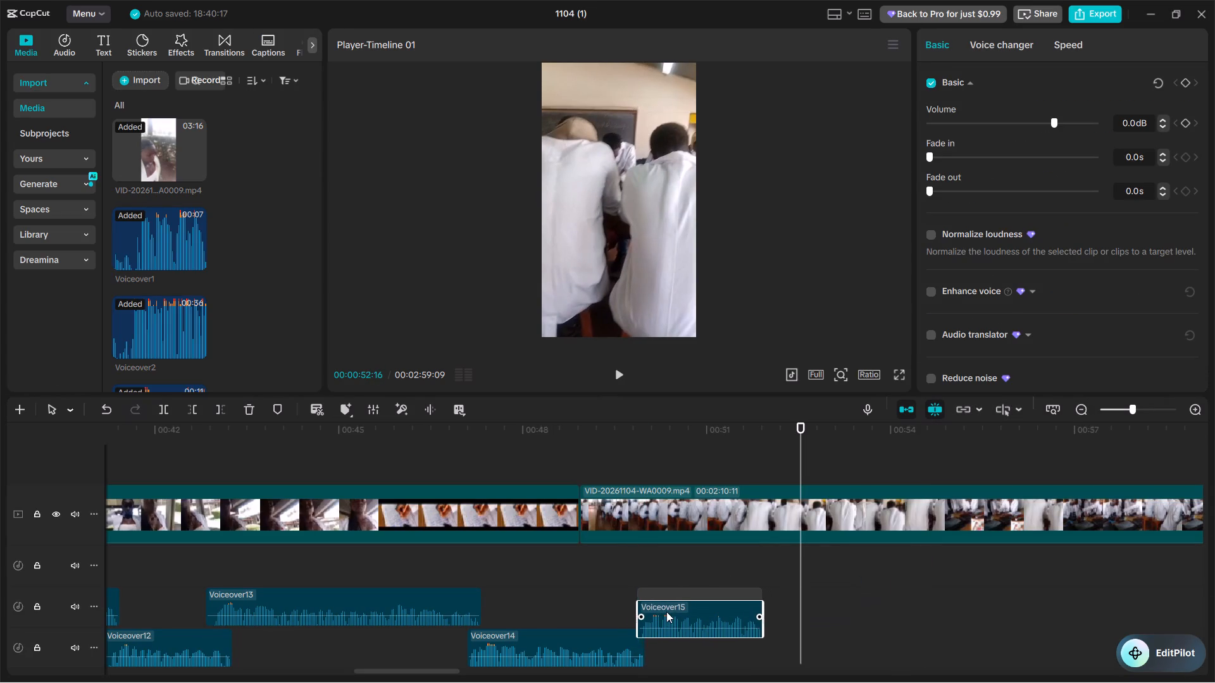
left_click_drag(666, 612, 664, 610)
left_click(592, 581)
key("space")
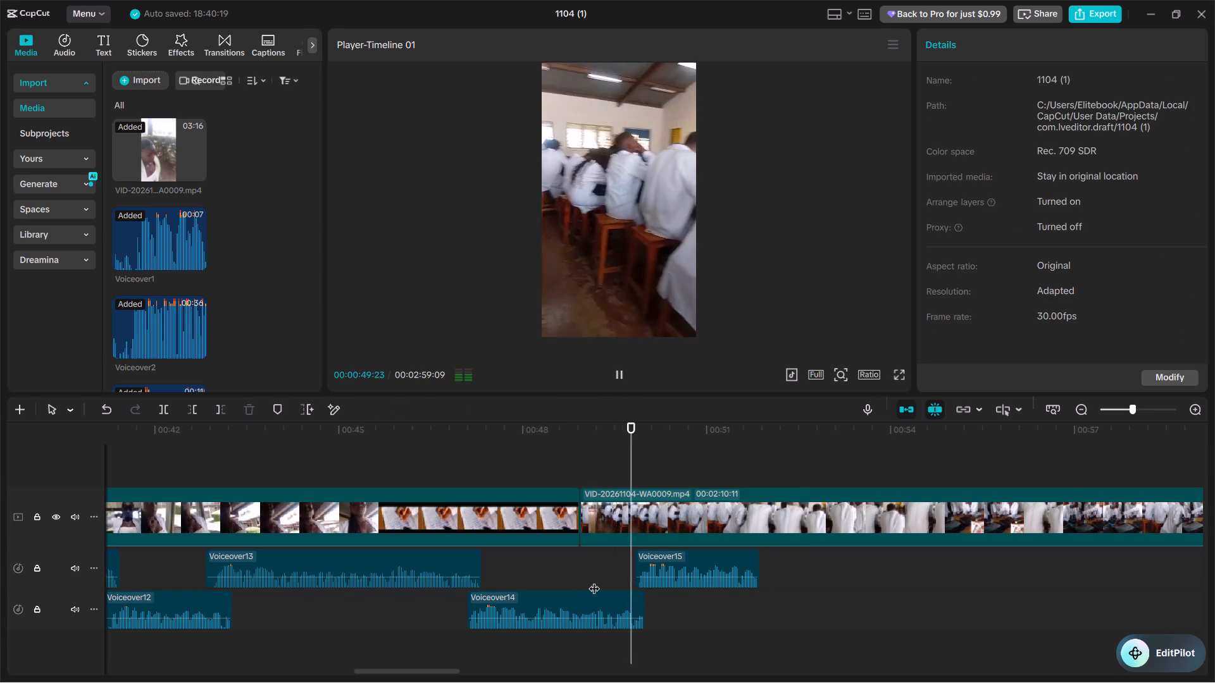
left_click_drag(685, 557, 678, 557)
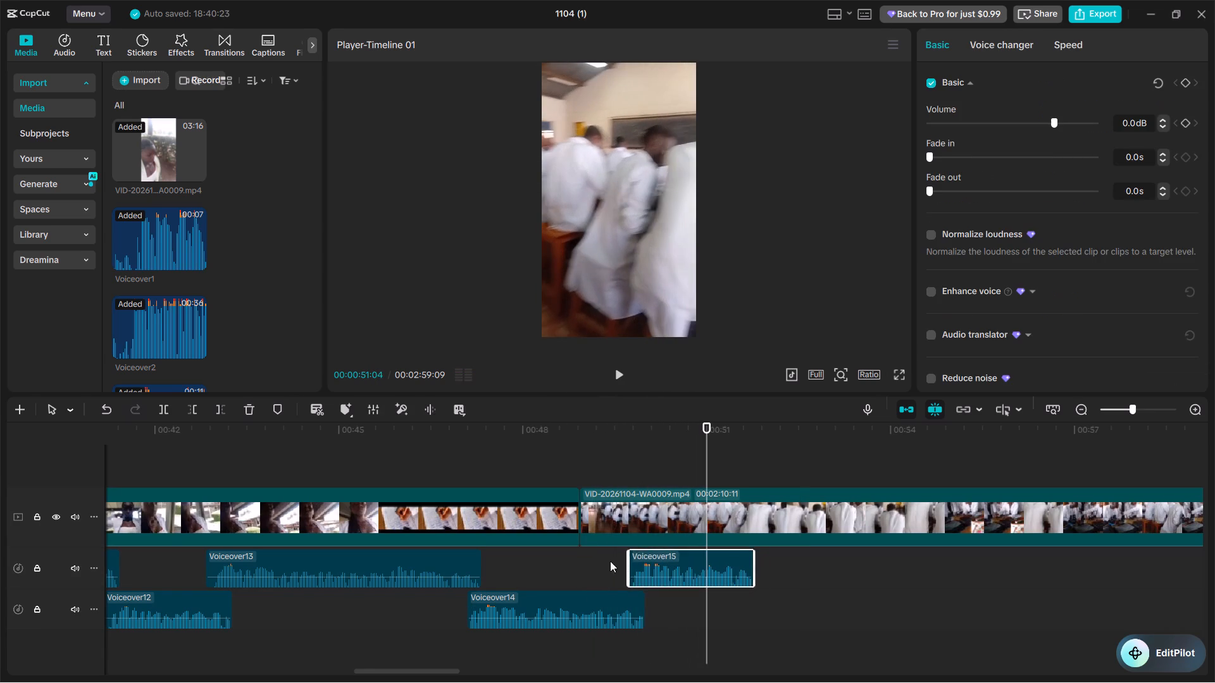
left_click(599, 561)
key("space")
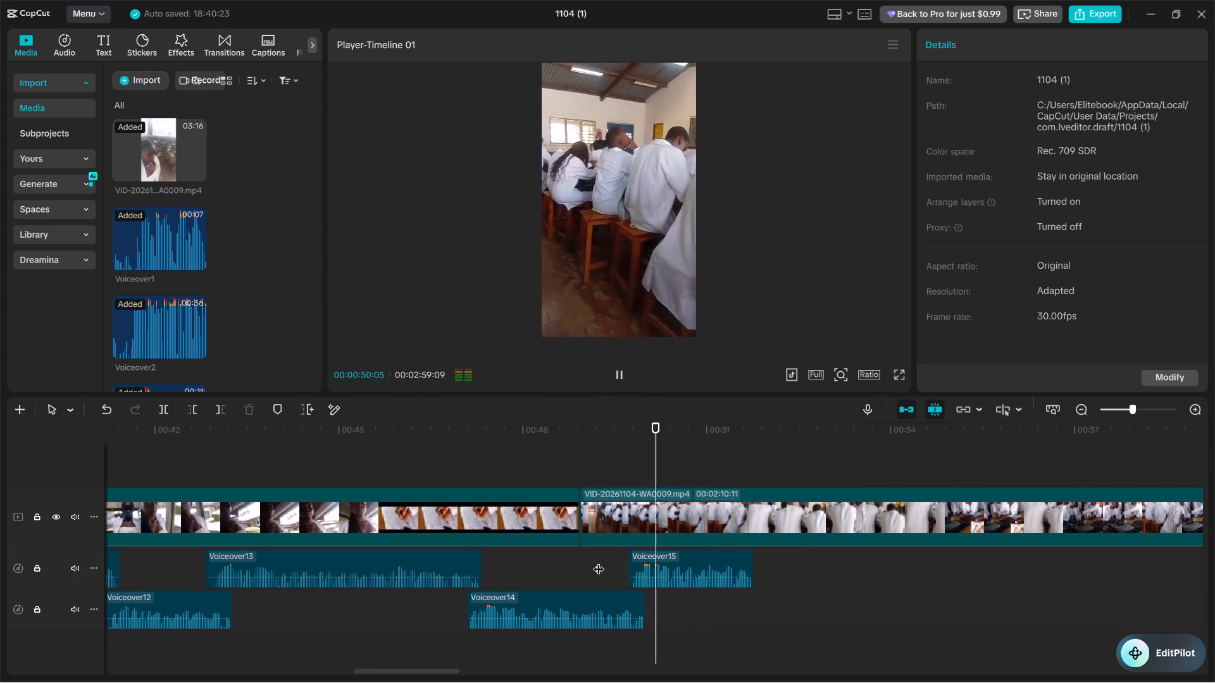
key("space")
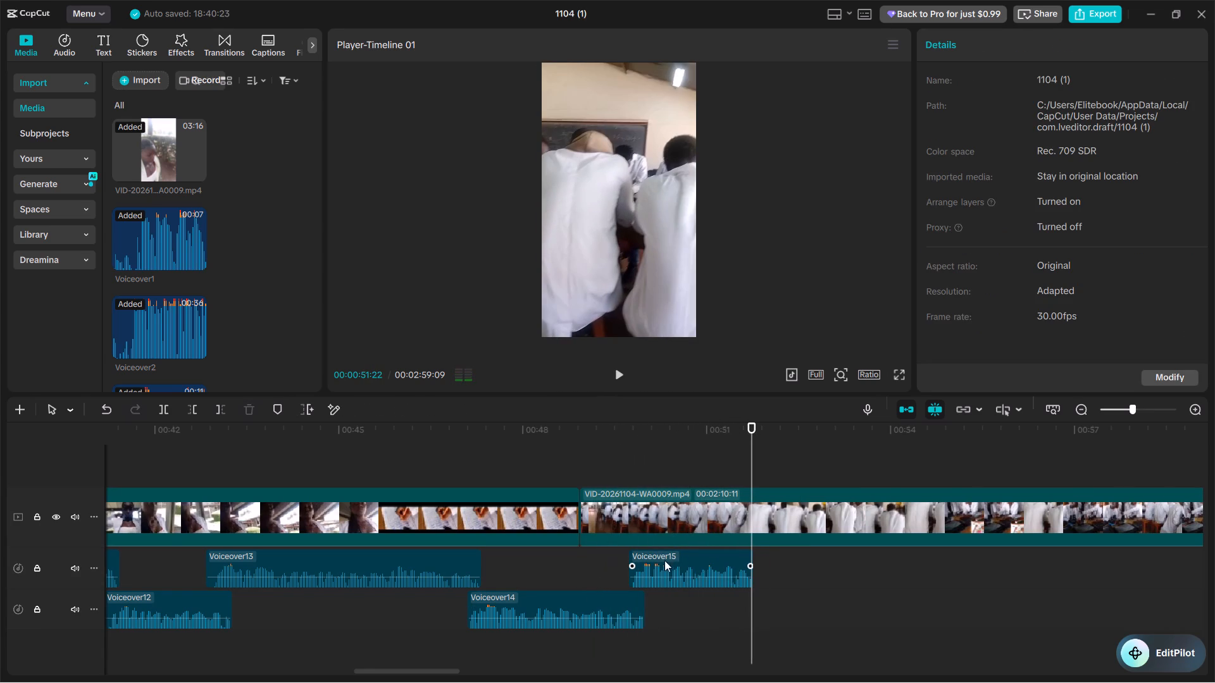
Split the phone video at 00:00:51:22, where Voiceover15 ends, and remove the following footage up to about 00:00:55:02.
key("ctrl+b")
key("space")
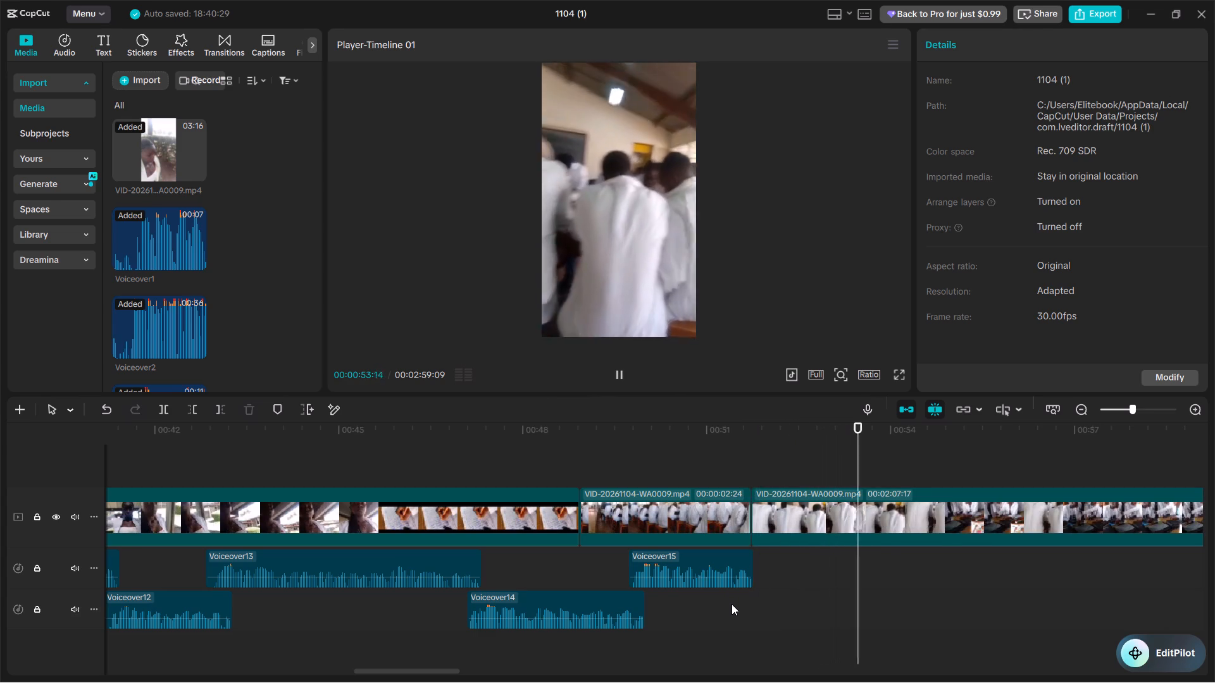
key("space")
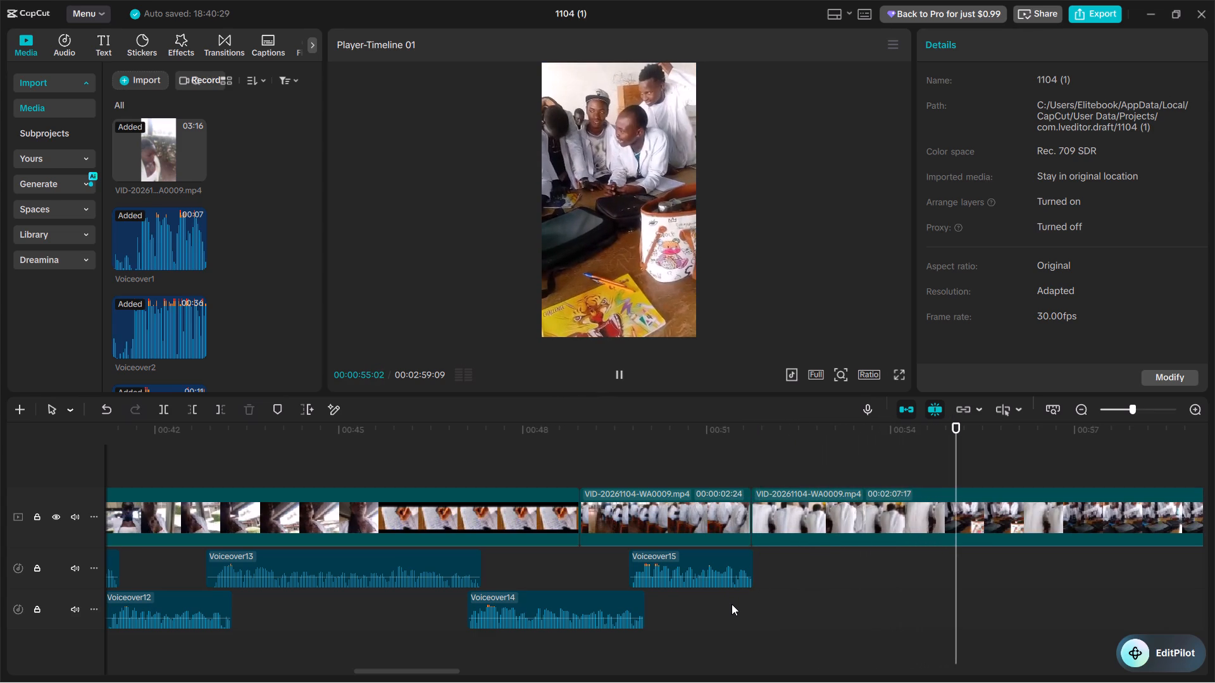
type("q")
Trim the end of the classroom clip above Voiceover15 back to 00:00:51:13, playing across the cut to check it.
key("space")
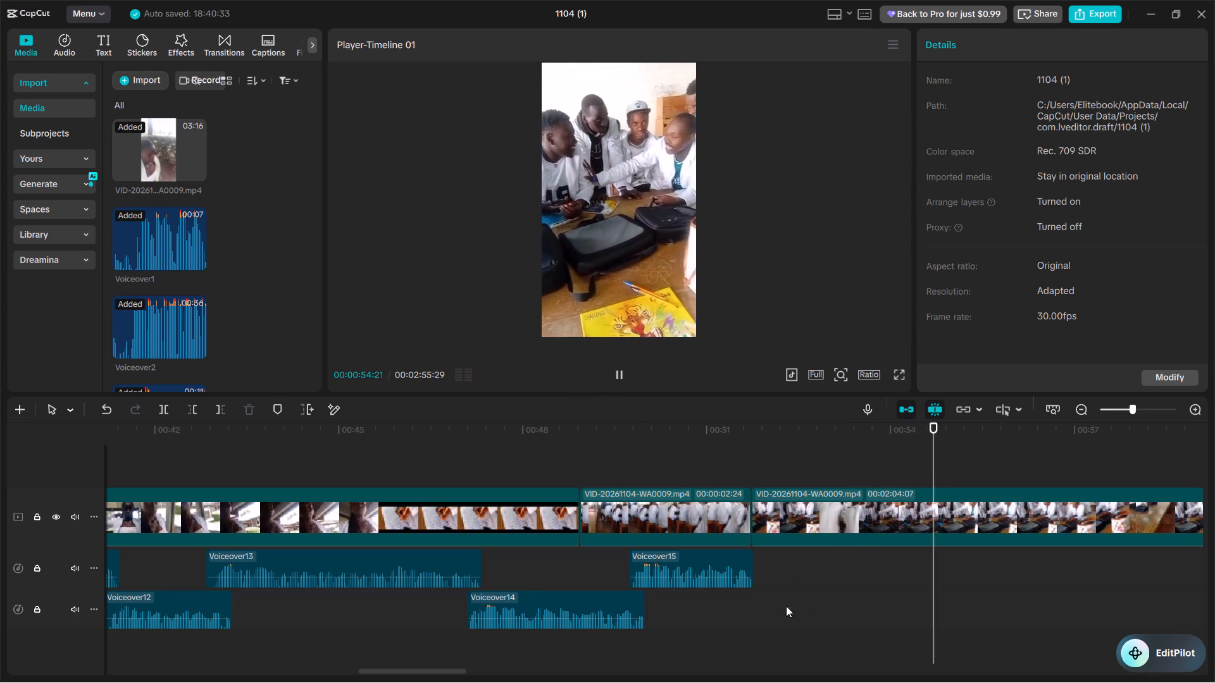
left_click(743, 600)
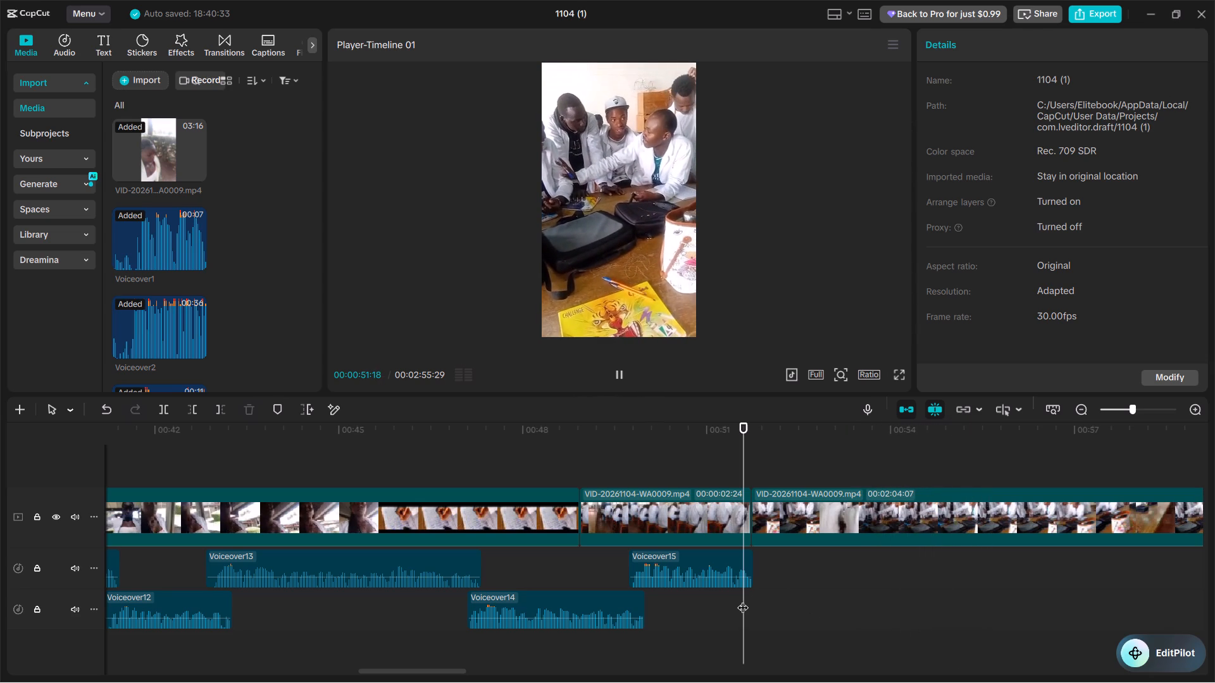
key("w")
left_click(733, 601)
key("space")
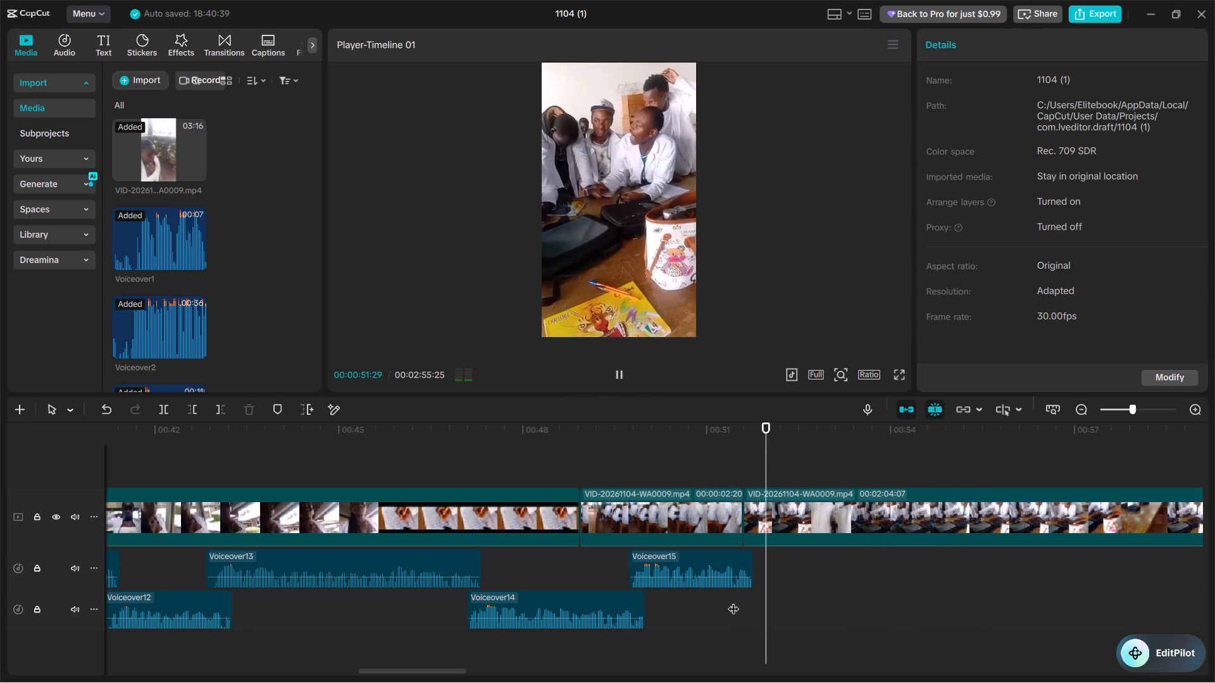
left_click(733, 601)
key("w")
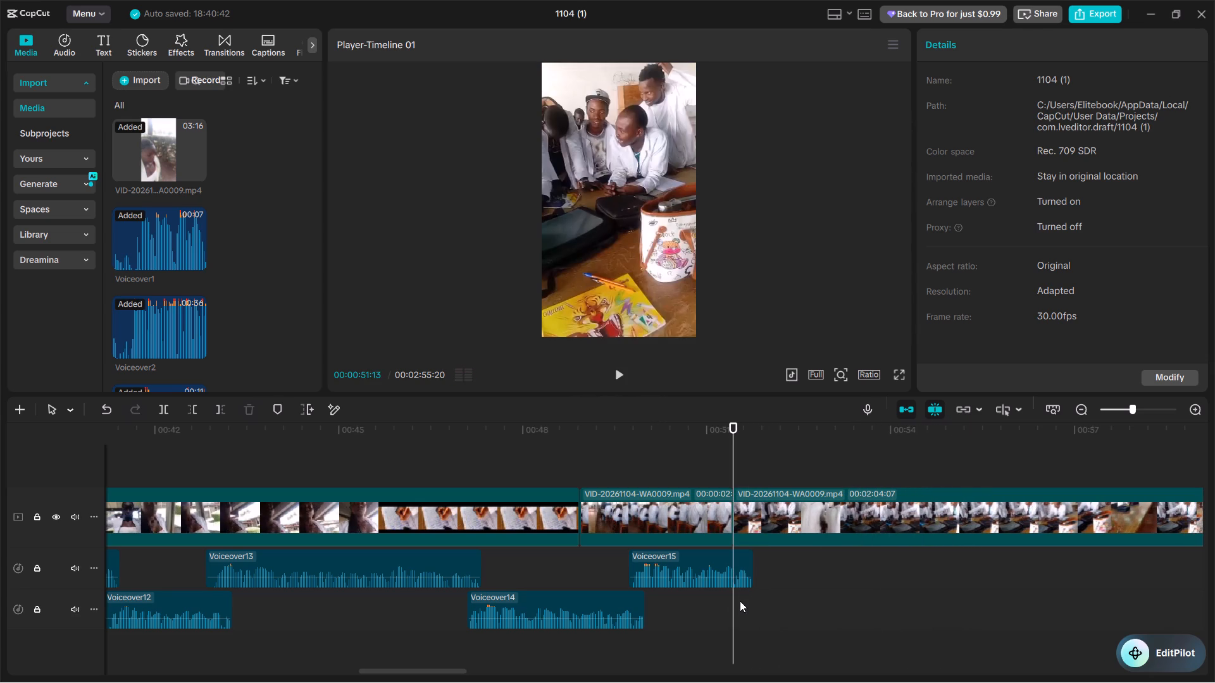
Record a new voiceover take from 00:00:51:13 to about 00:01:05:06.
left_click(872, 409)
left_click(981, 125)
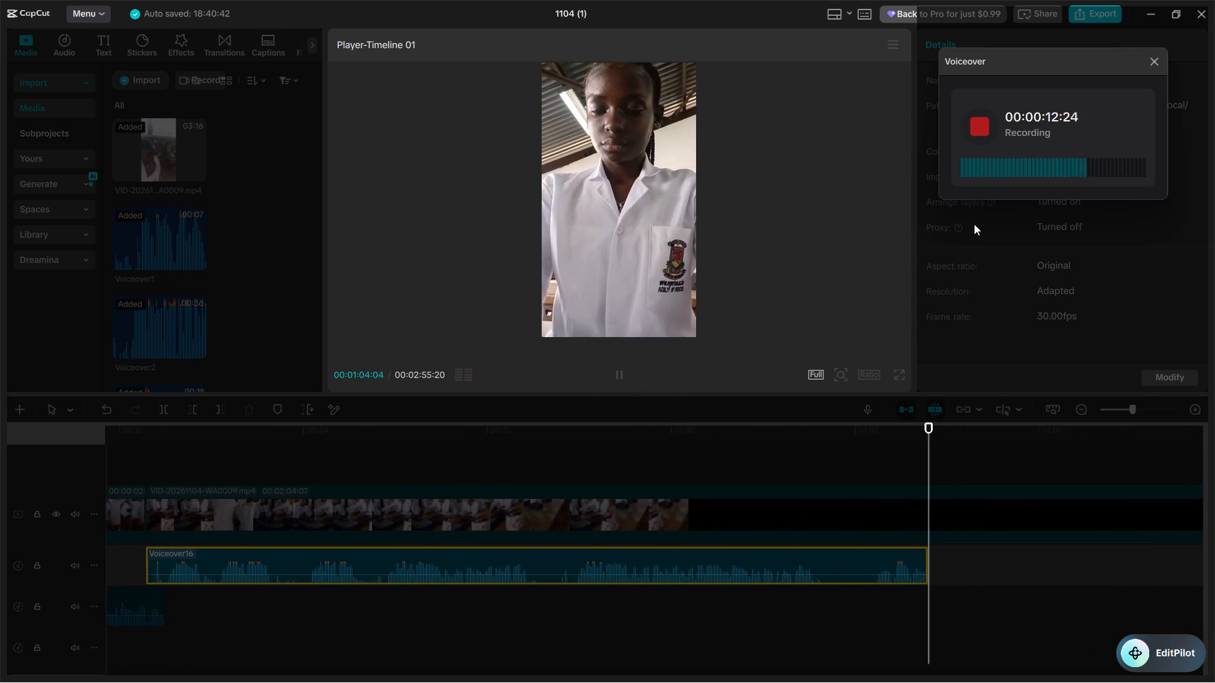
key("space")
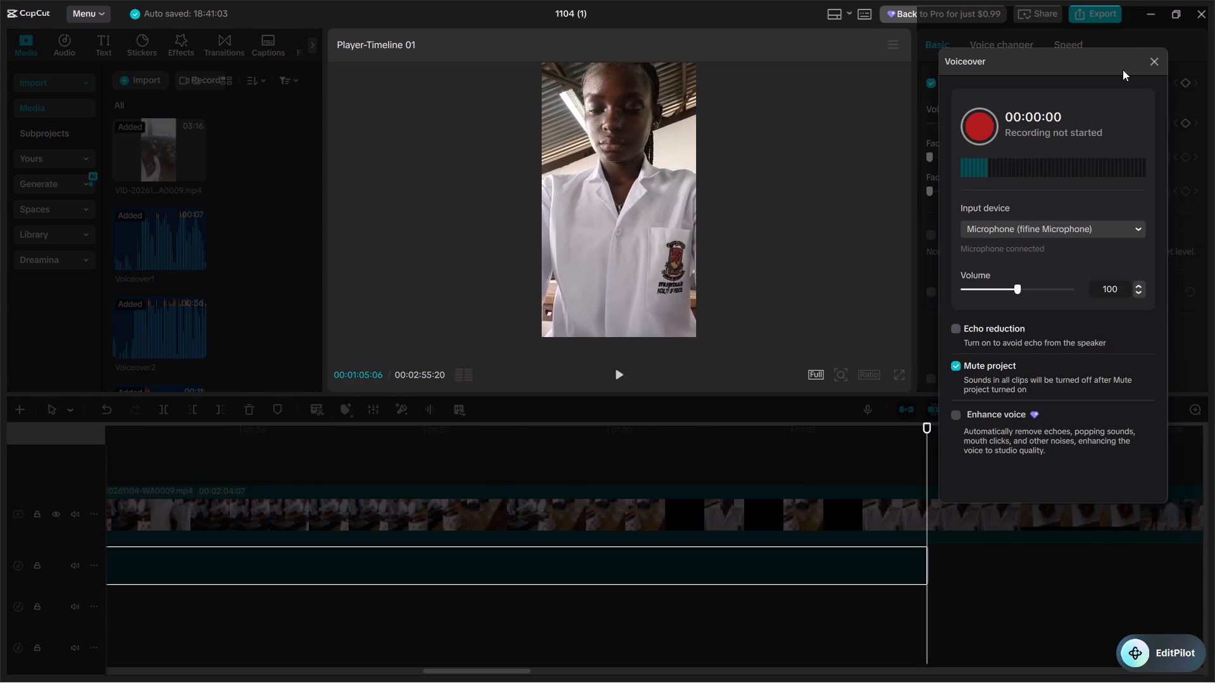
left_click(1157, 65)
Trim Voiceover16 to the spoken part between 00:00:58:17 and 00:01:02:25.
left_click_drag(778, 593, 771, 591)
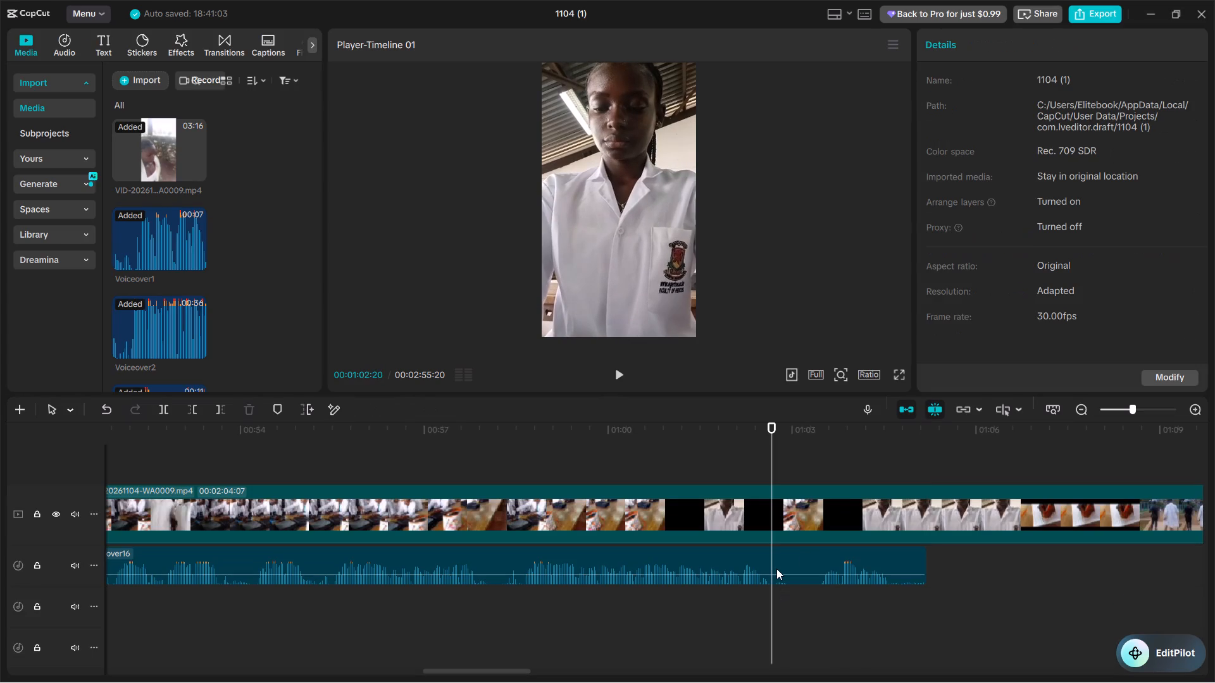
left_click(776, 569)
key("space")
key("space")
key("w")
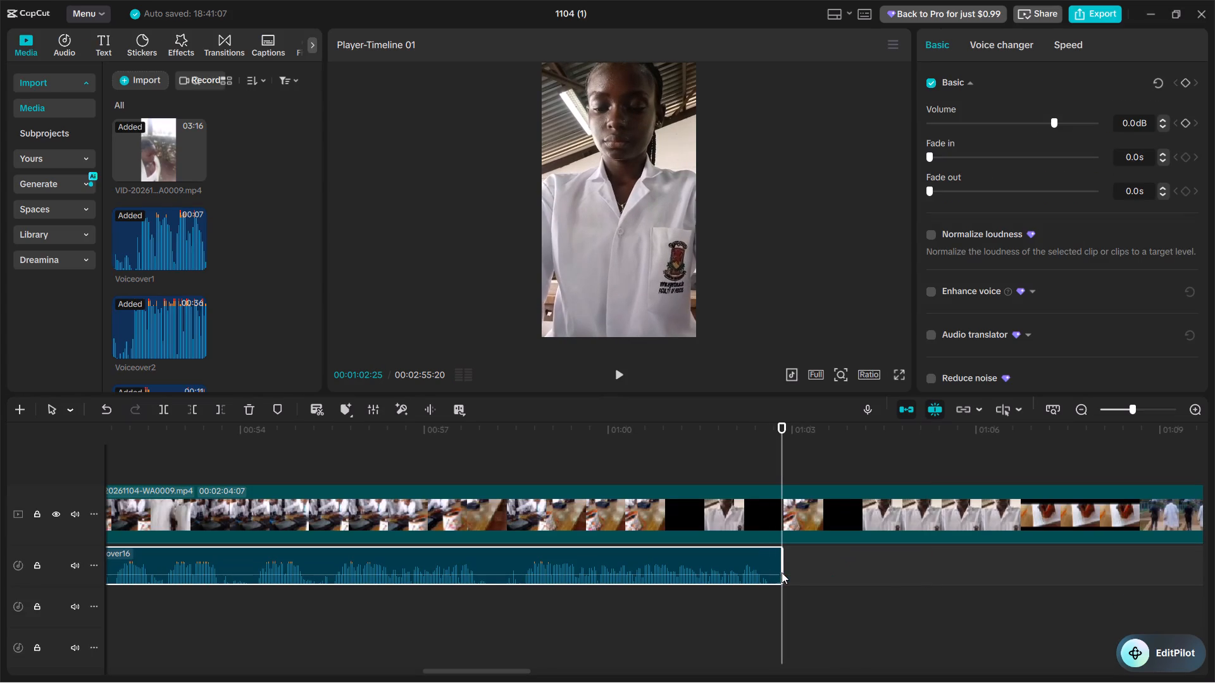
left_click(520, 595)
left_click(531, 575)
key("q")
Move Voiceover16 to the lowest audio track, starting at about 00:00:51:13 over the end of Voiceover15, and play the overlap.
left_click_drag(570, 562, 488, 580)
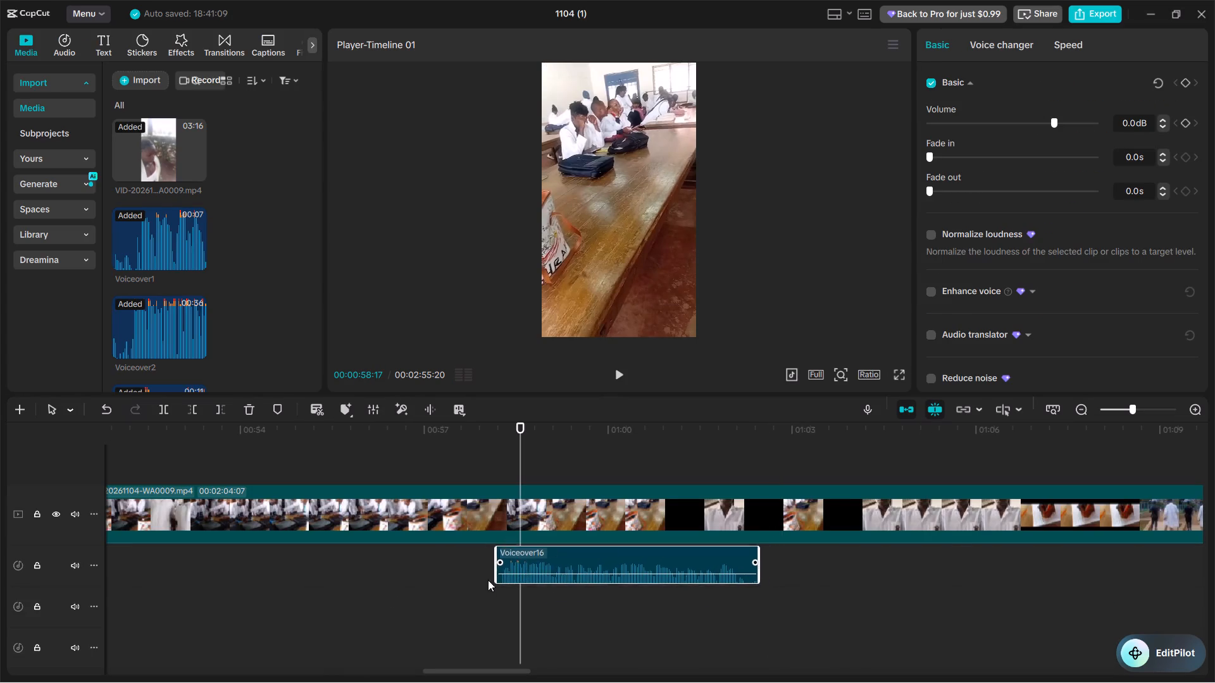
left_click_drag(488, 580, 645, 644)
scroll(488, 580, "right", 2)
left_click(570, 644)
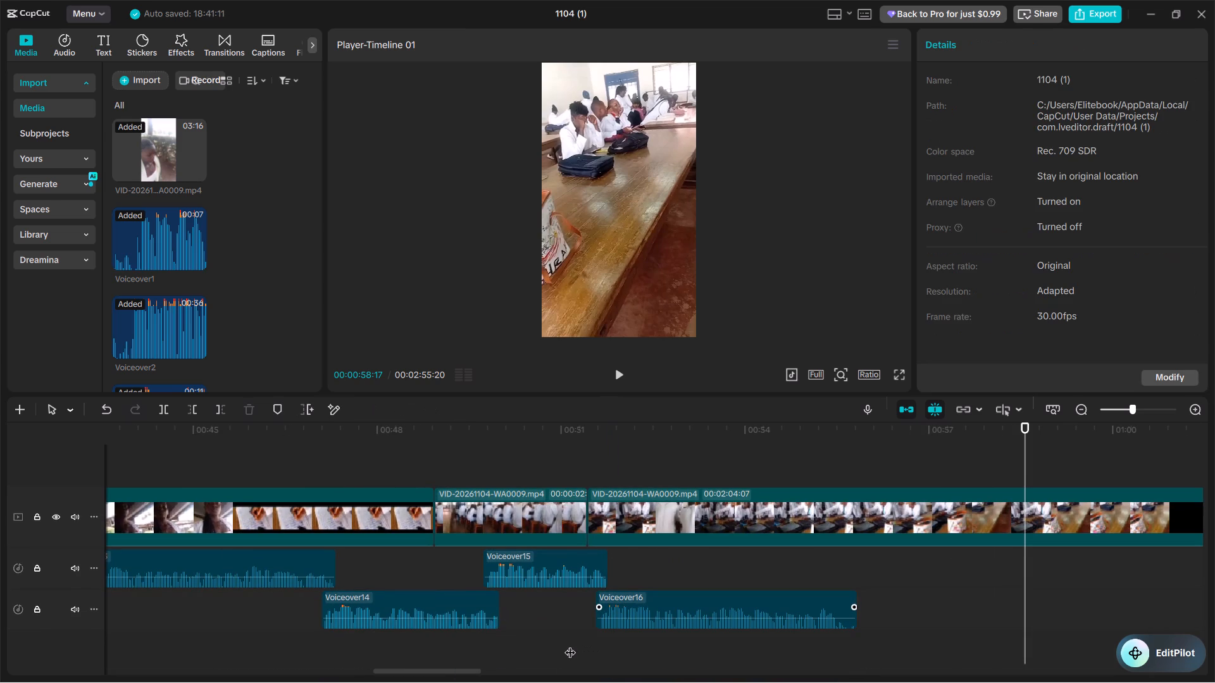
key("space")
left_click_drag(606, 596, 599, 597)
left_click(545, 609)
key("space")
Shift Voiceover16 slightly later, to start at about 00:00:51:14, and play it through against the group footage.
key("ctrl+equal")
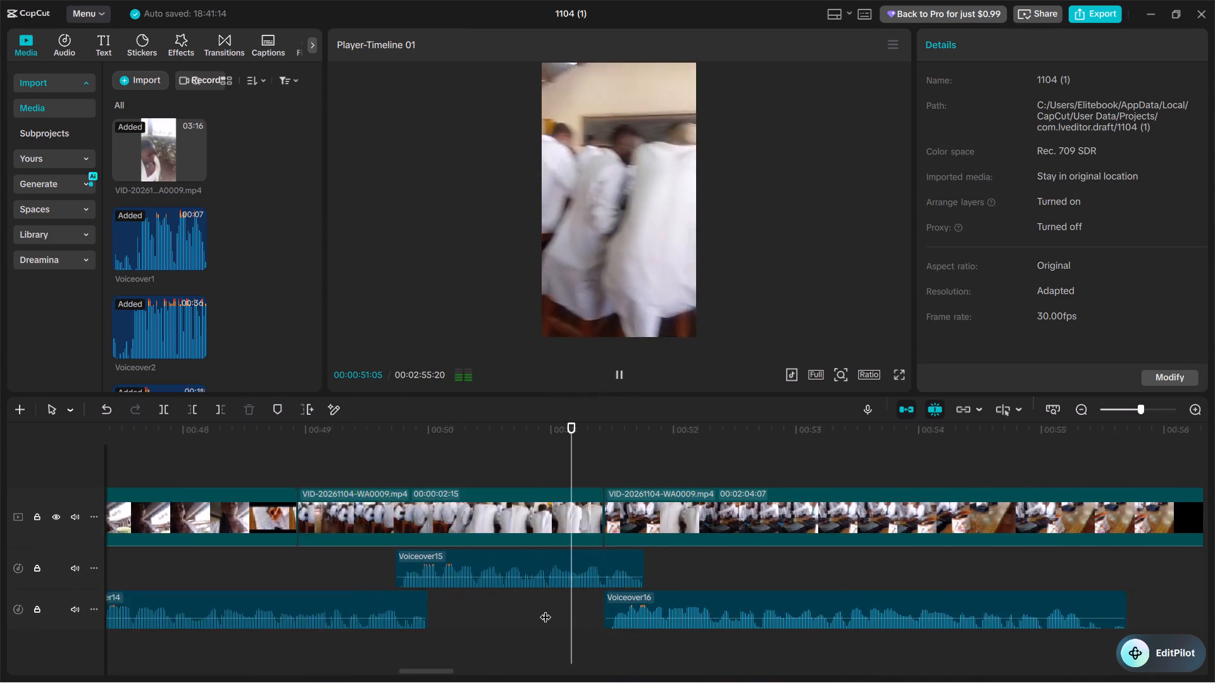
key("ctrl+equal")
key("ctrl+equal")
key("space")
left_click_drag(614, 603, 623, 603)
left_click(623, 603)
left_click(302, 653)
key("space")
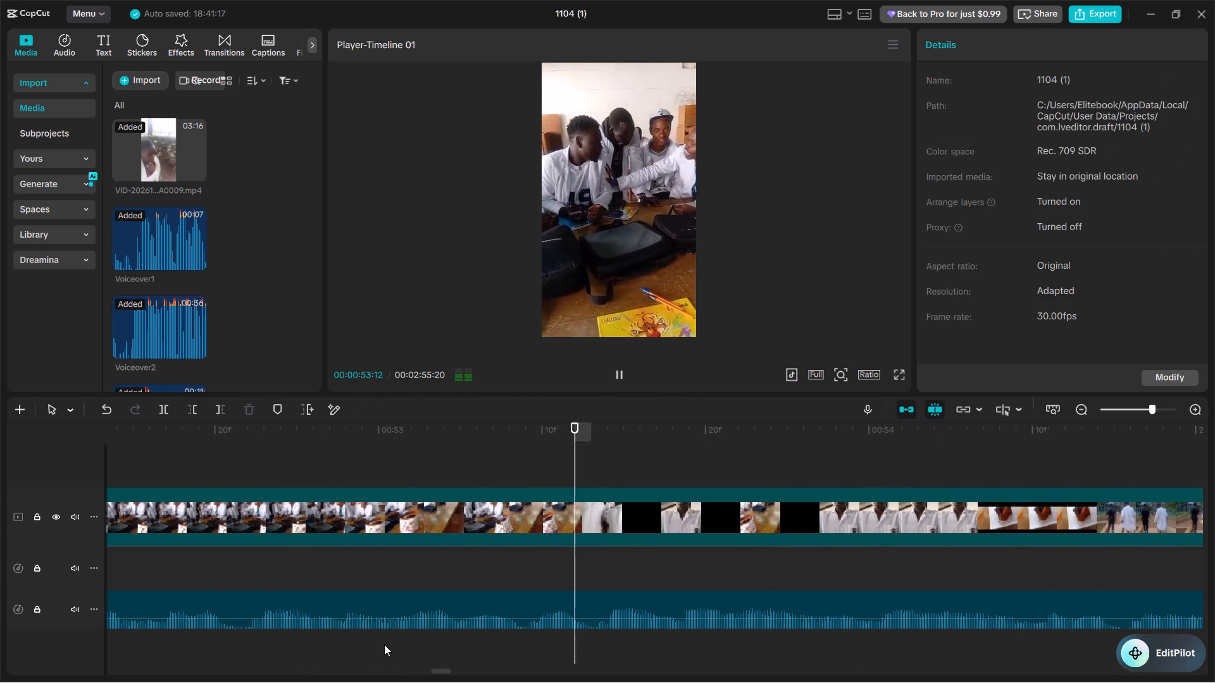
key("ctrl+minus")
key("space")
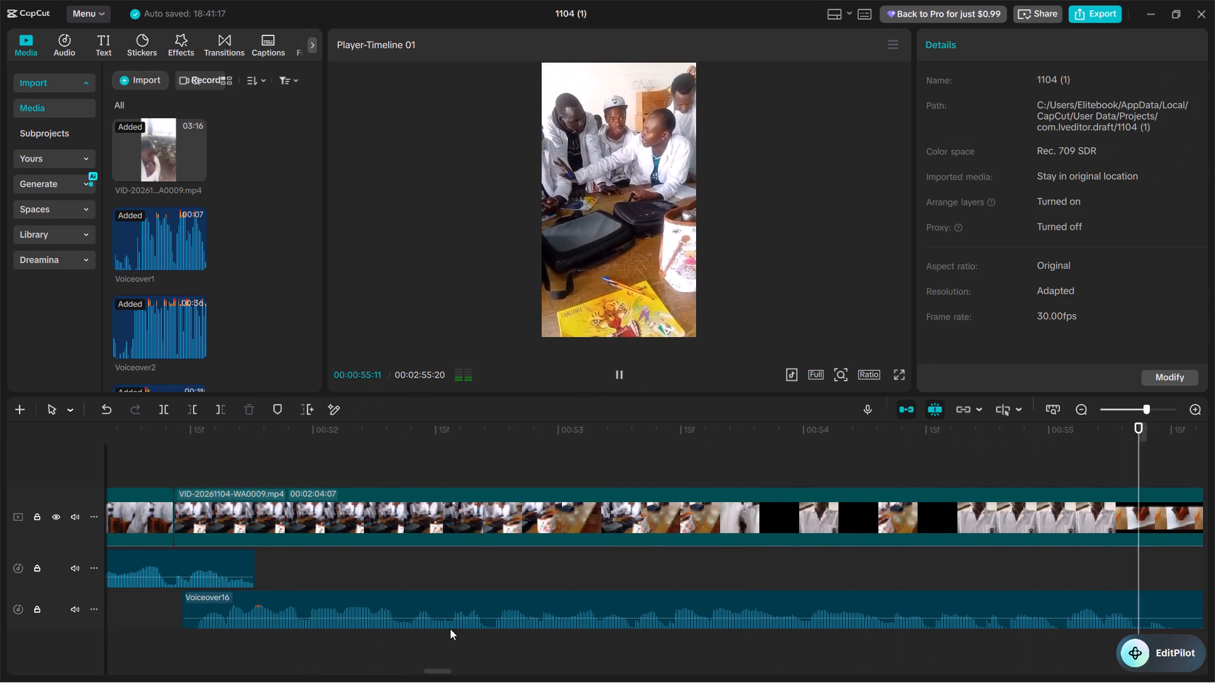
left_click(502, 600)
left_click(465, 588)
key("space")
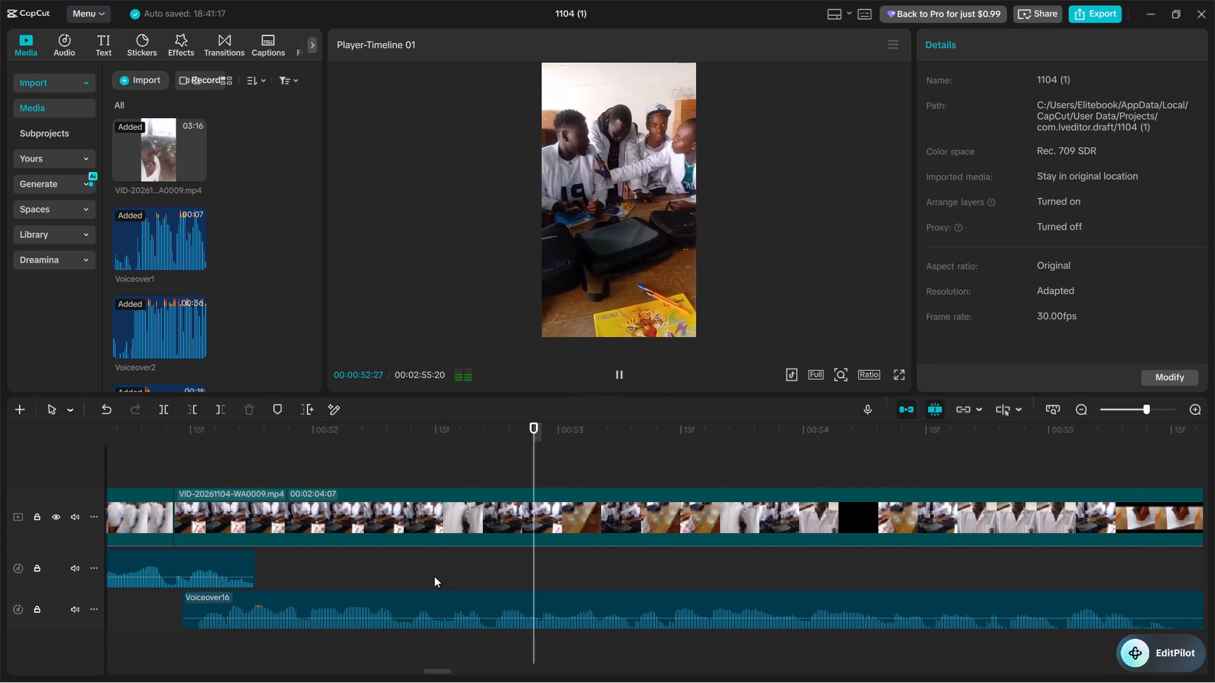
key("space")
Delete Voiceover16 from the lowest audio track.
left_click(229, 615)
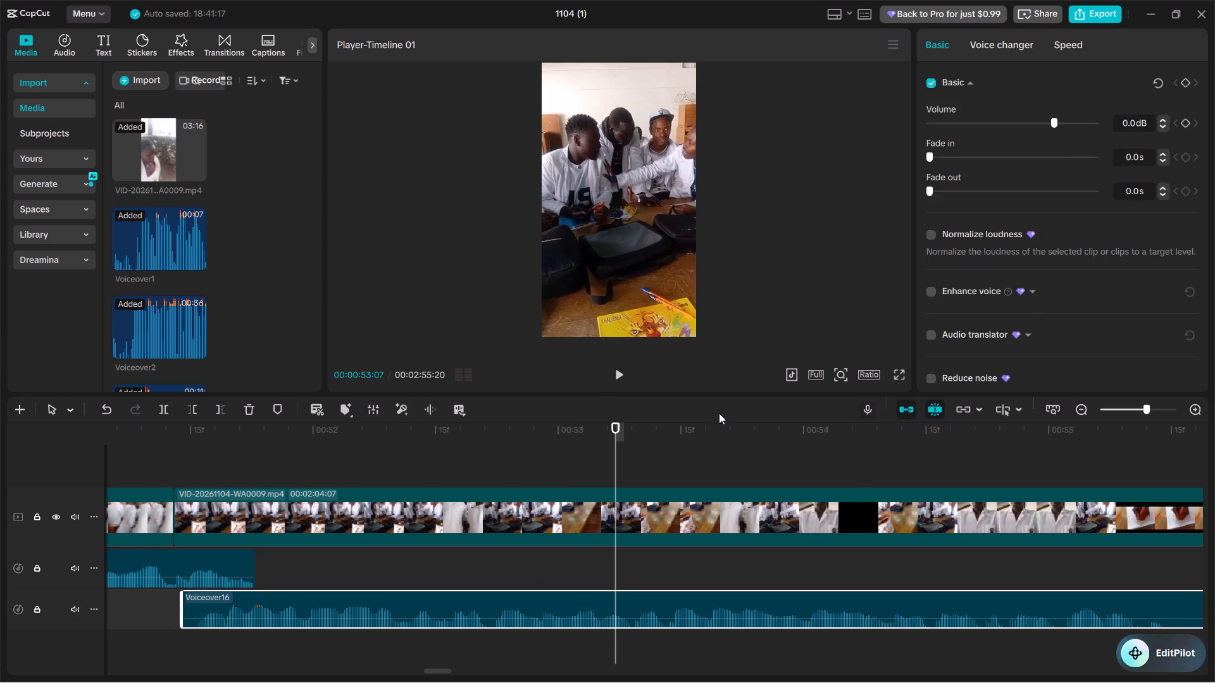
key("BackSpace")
Start recording a replacement voiceover take with the playhead at the 00:00:51:13 cut.
left_click(170, 610)
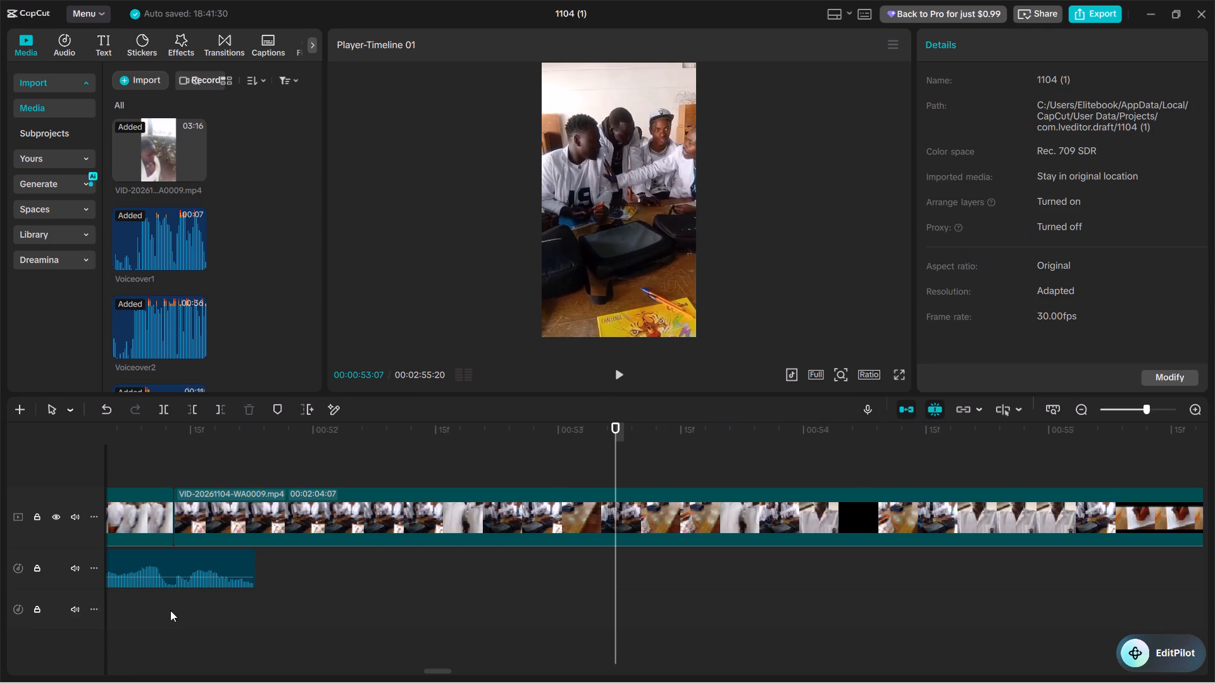
left_click(877, 409)
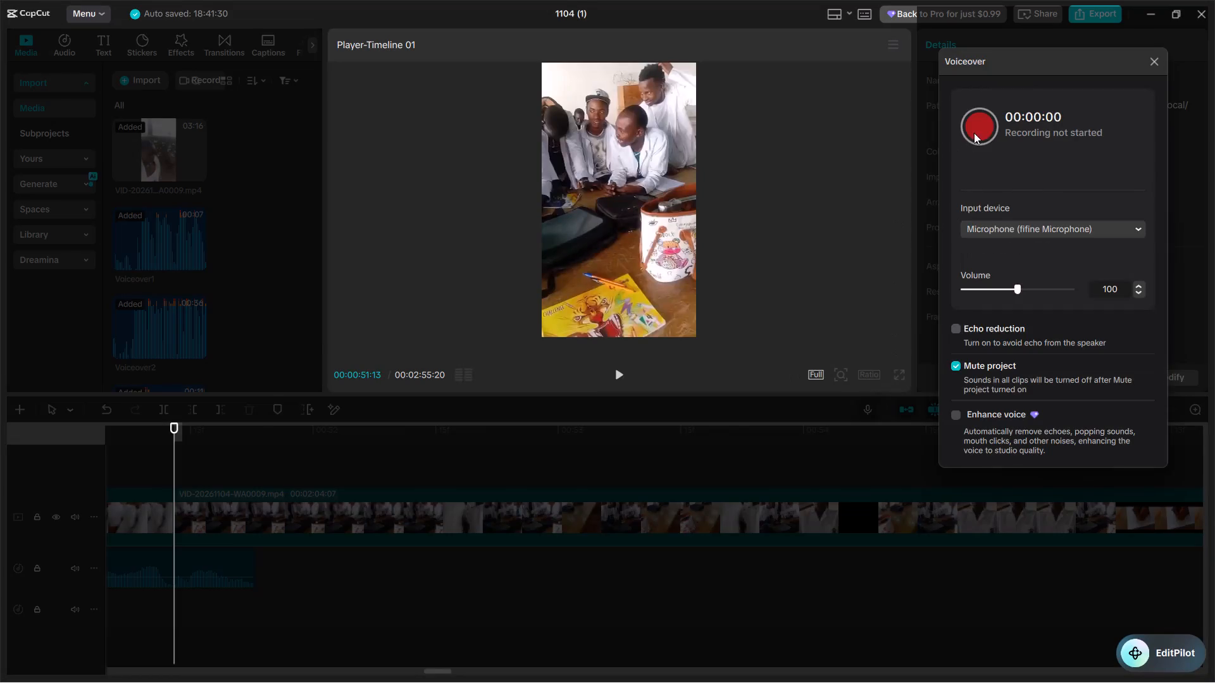
left_click(980, 124)
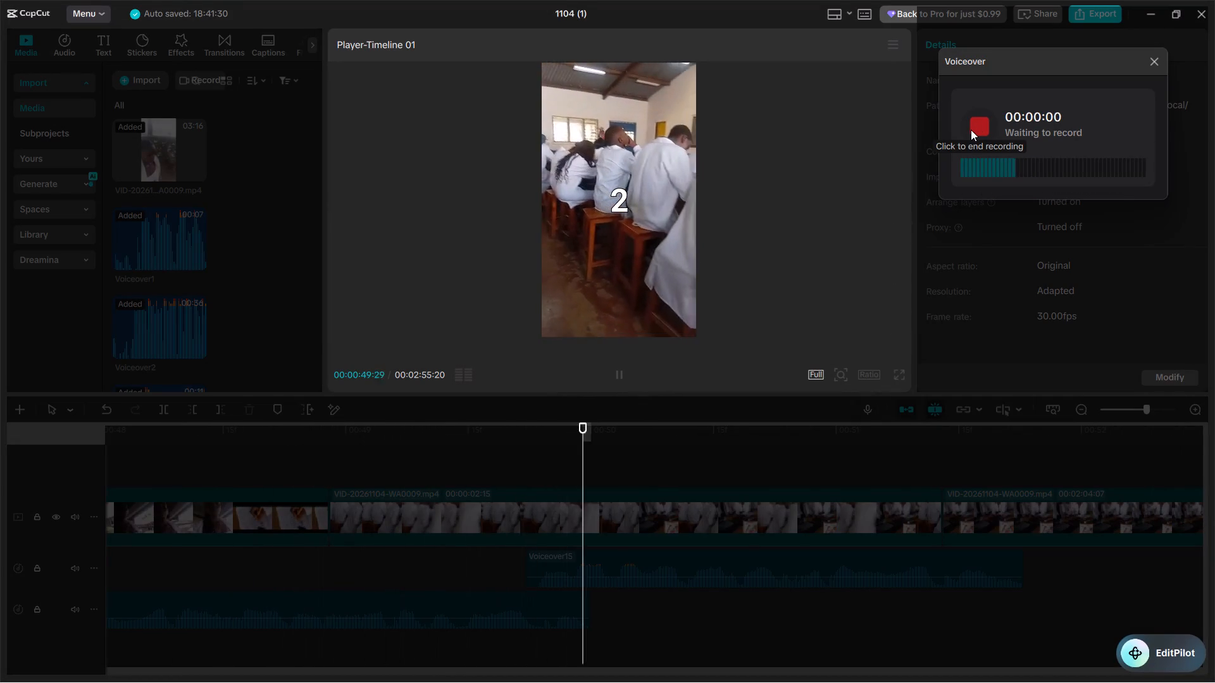
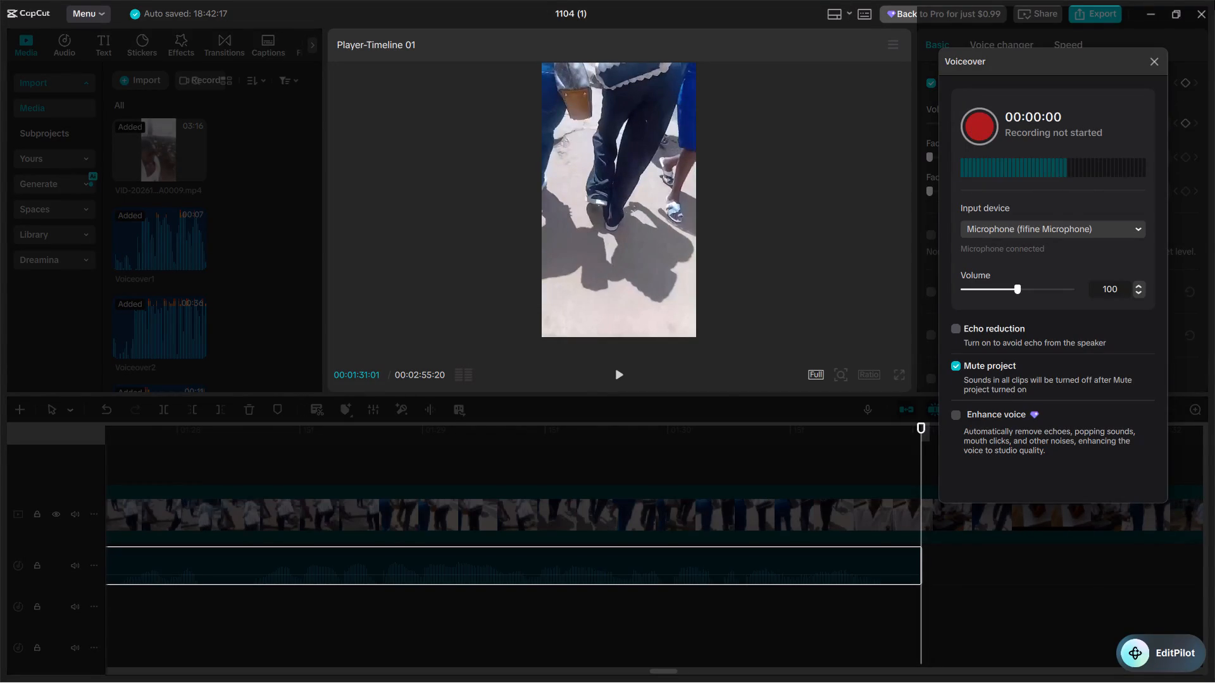
Close the voiceover recorder and split the Voiceover17 take at about 00:01:28:07.
left_click(1156, 58)
key("ctrl+minus")
key("ctrl+minus")
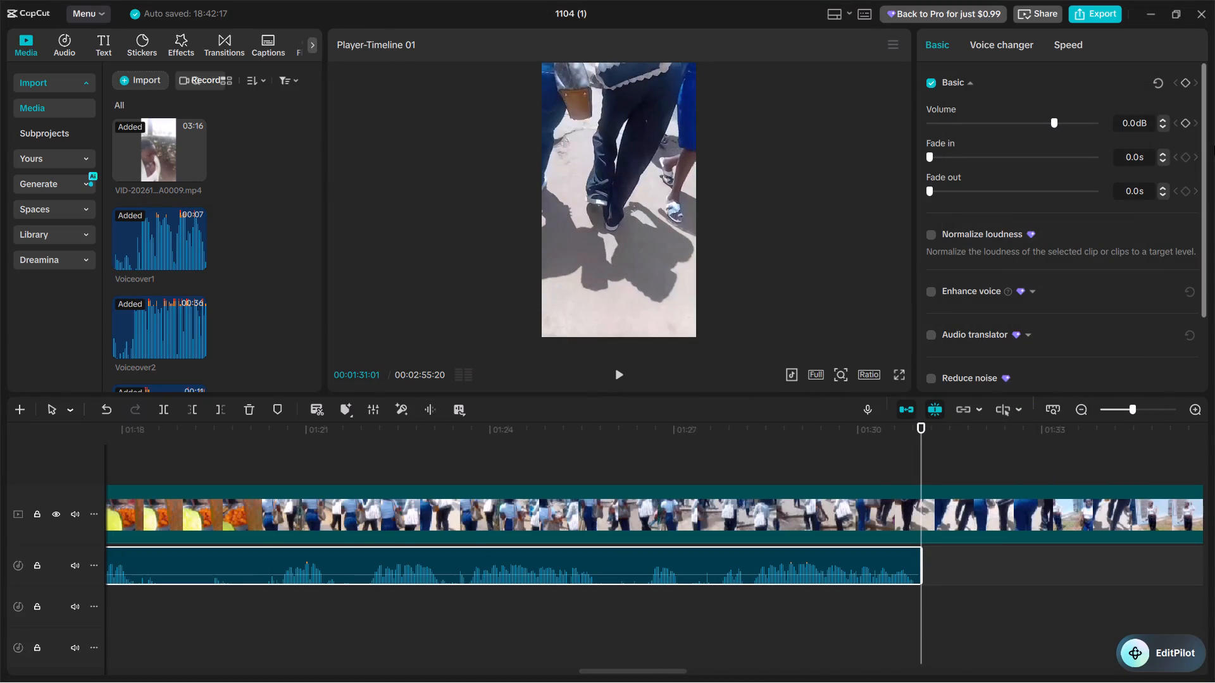
left_click(459, 611)
key("space")
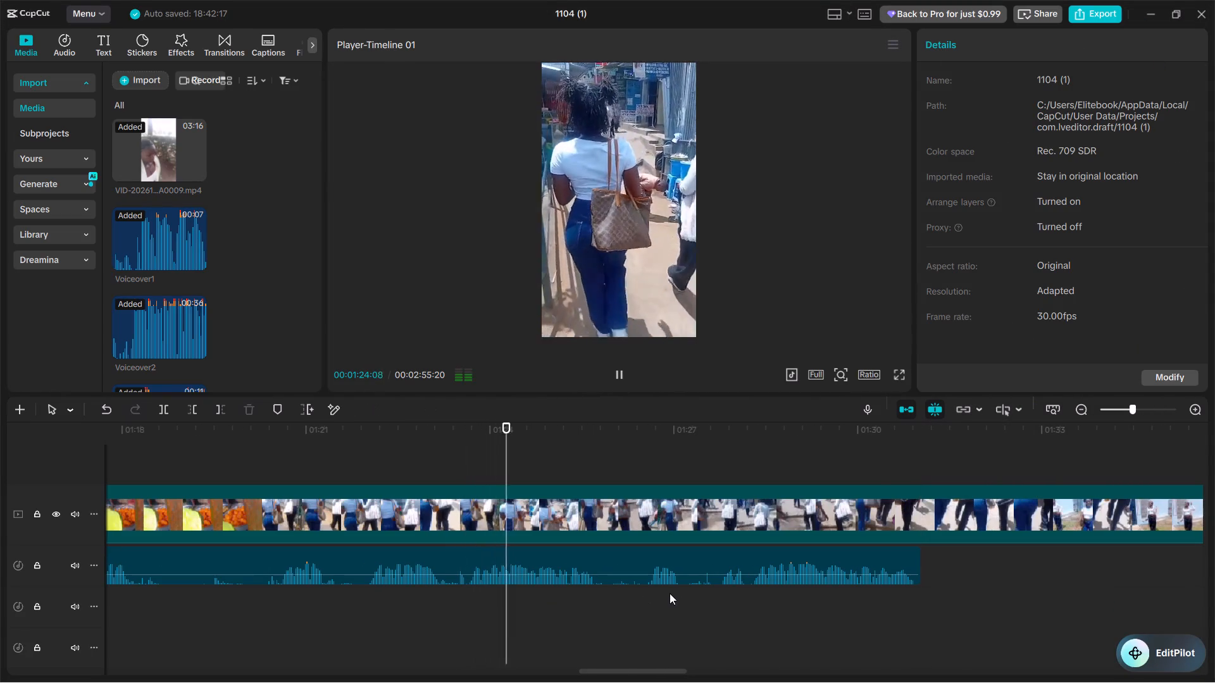
left_click(749, 594)
left_click(749, 562)
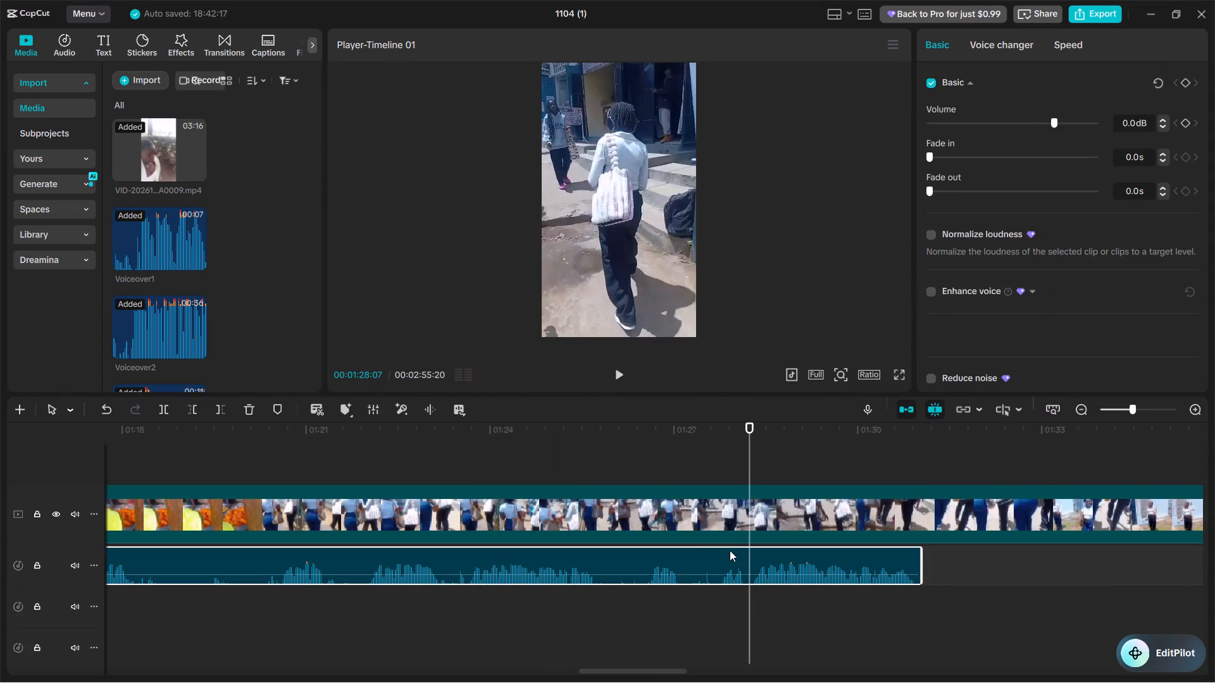
key("b")
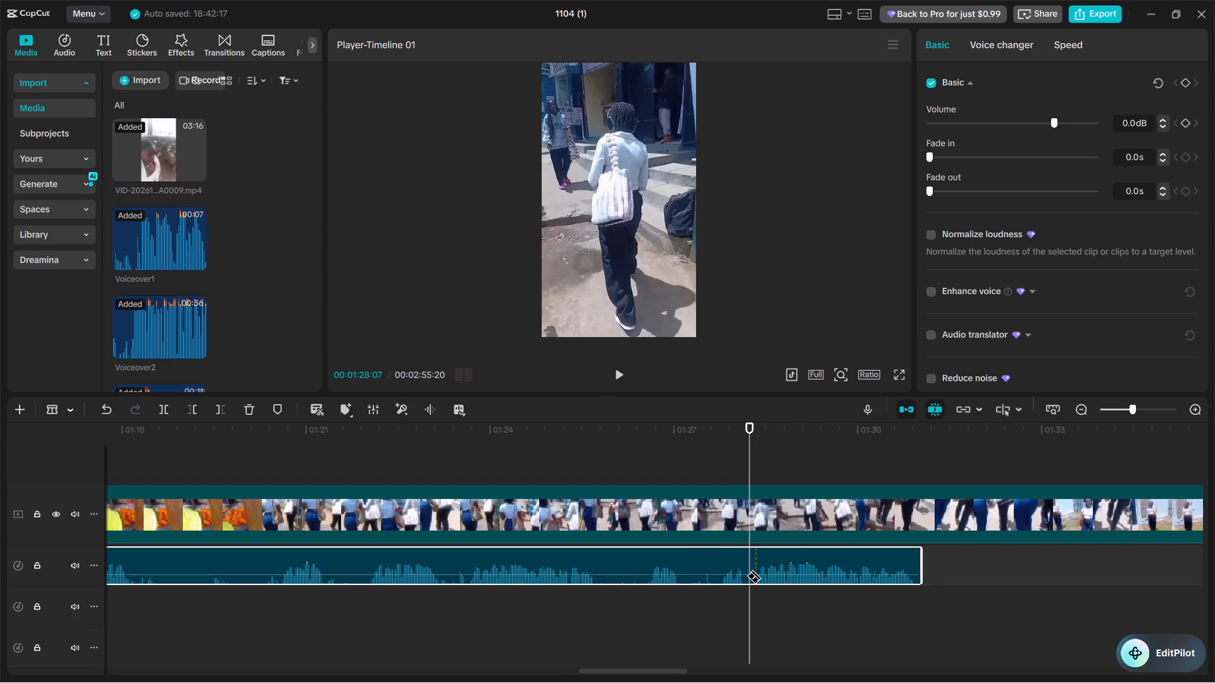
left_click(754, 569)
key("ctrl+z")
left_click(754, 569)
key("a")
Trim the earlier piece of Voiceover17 to run from 00:01:12:03 to 00:01:18:26.
scroll(621, 579, "right", 1)
left_click(483, 591)
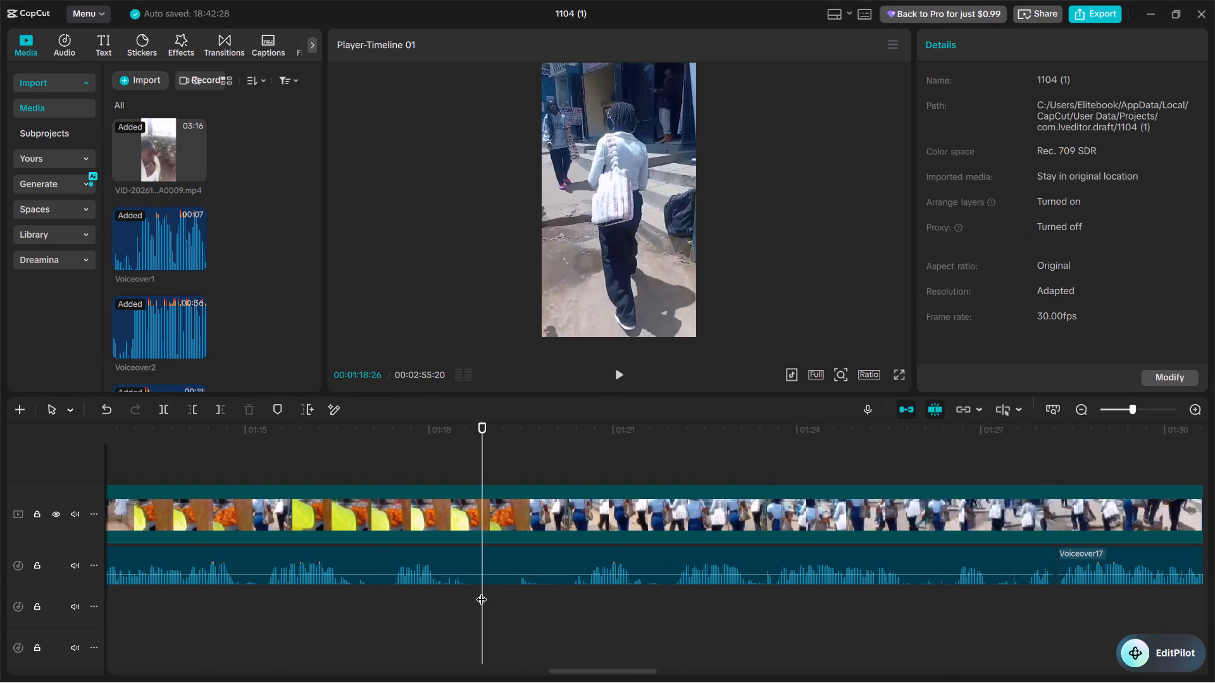
left_click(485, 572)
key("w")
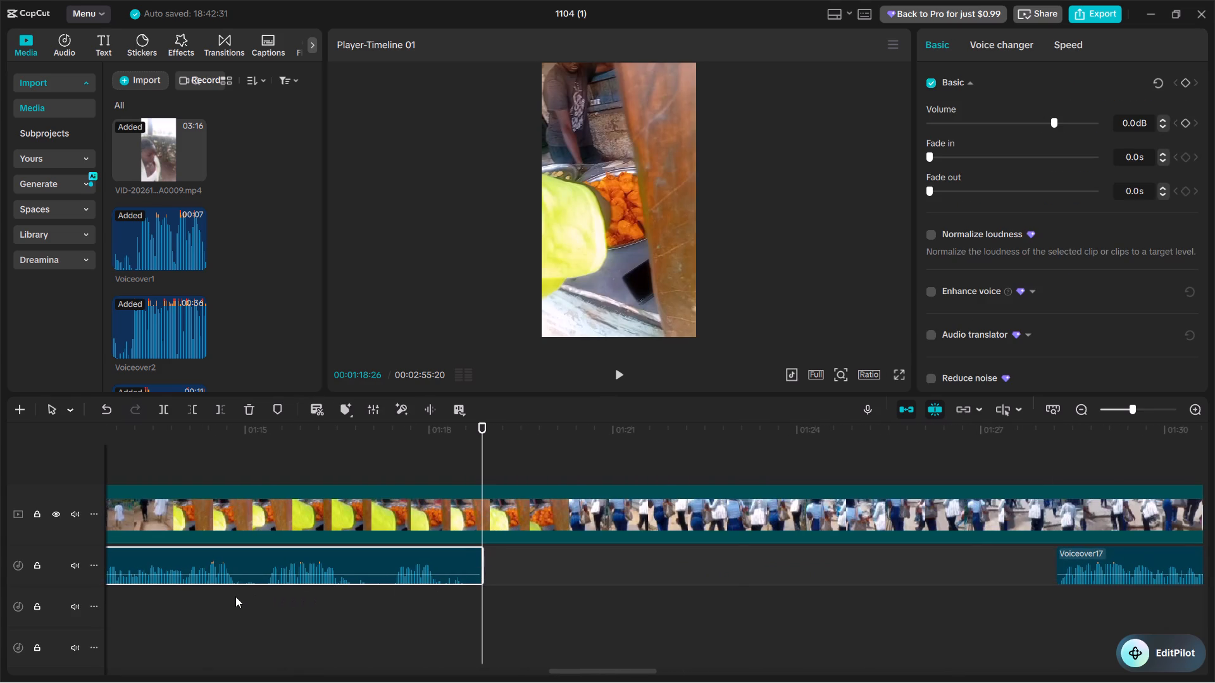
scroll(235, 596, "right", 1)
left_click(333, 596)
left_click(337, 560)
key("q")
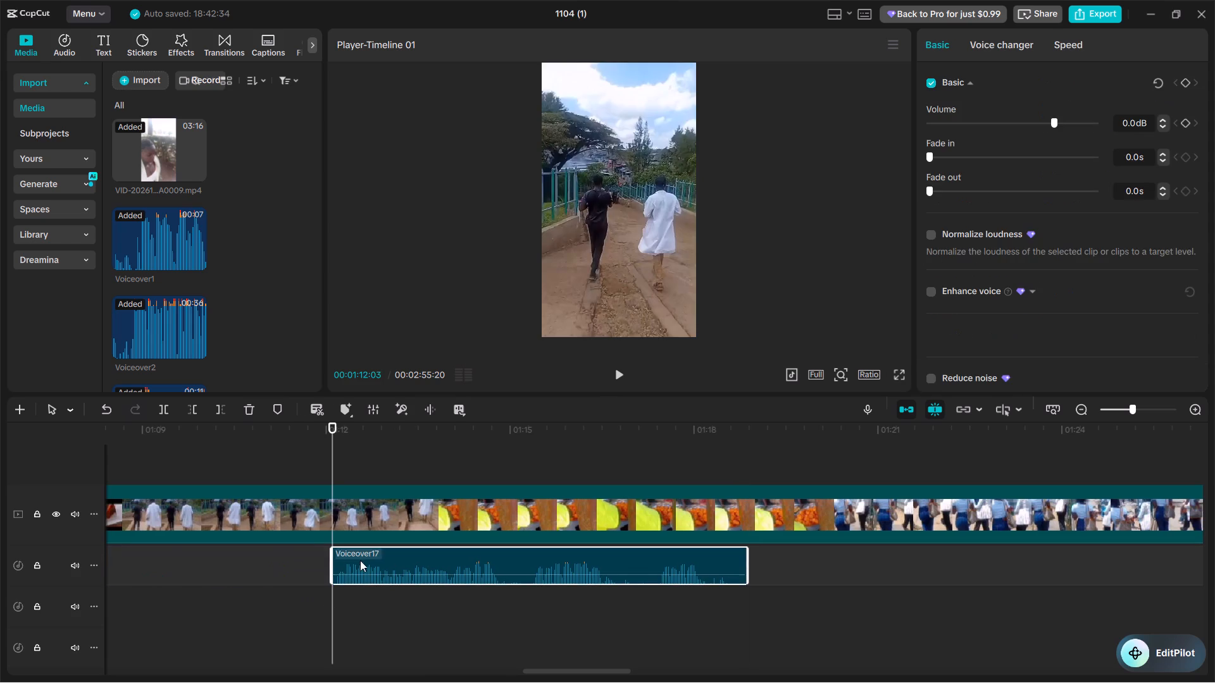
Play the trimmed Voiceover17 piece and cut off everything after 00:01:14:27.
key("space")
left_click(528, 596)
key("space")
left_click(505, 592)
left_click(530, 568)
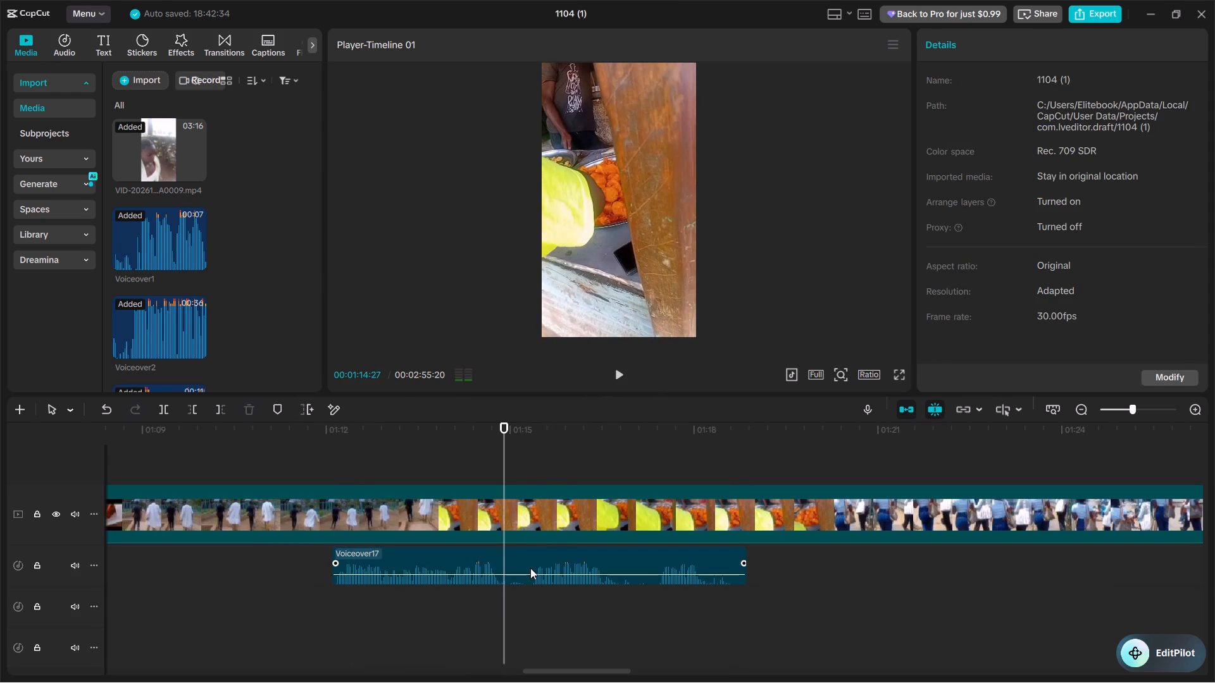
key("w")
Move the later Voiceover17 piece to the second audio track, starting at about 00:01:14:16 over the end of the first piece.
scroll(956, 574, "left", 1)
left_click_drag(980, 569, 550, 618)
scroll(649, 603, "right", 1)
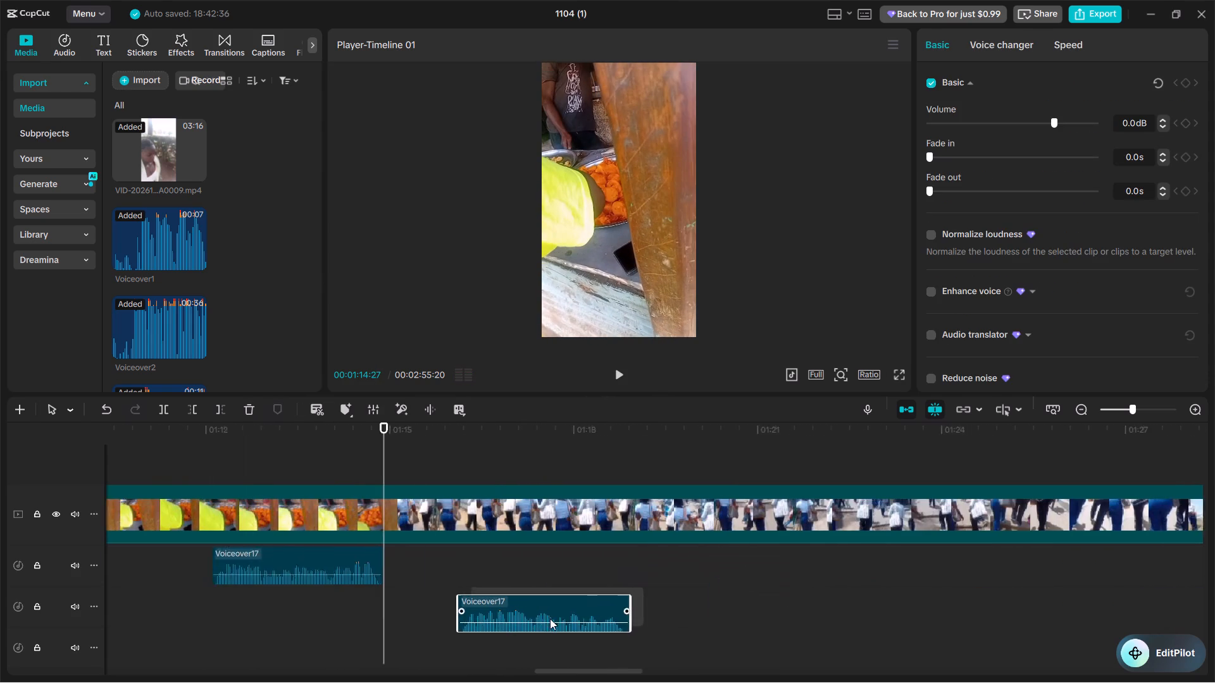
scroll(550, 618, "right", 1)
left_click_drag(550, 618, 611, 620)
Select both Voiceover17 pieces and move them together to just after Voiceover15, with the second piece starting shortly after 00:00:54.
left_click_drag(595, 558, 466, 584)
left_click(470, 560)
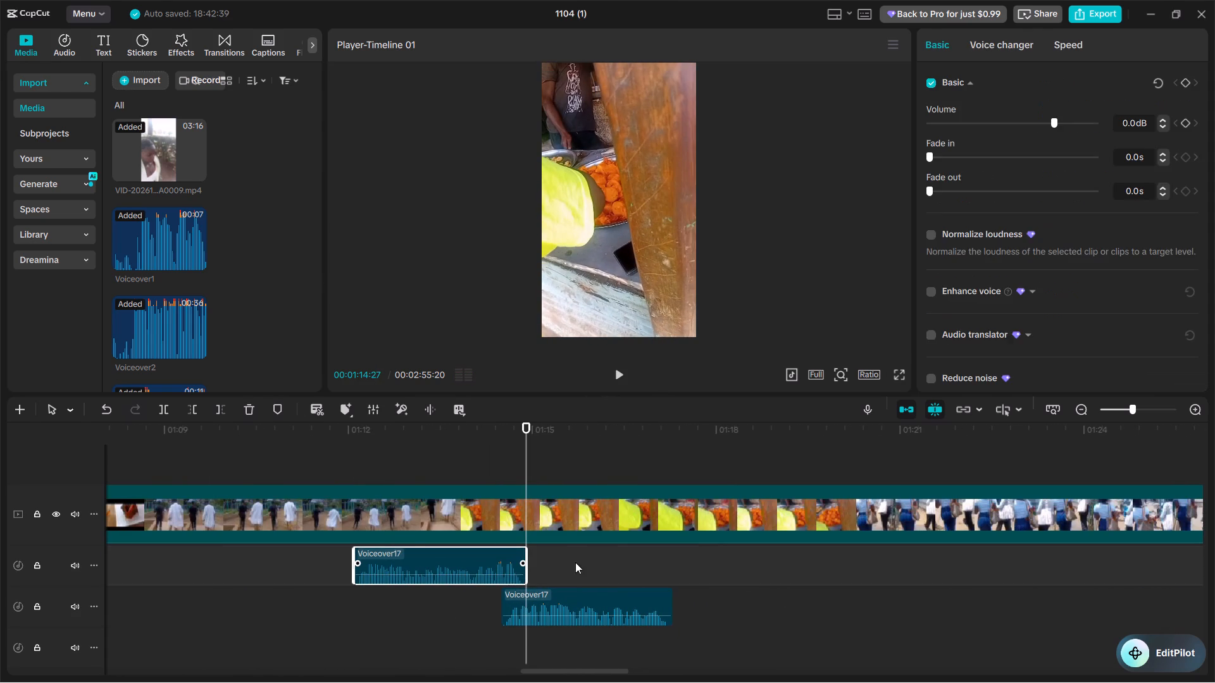
left_click_drag(575, 562, 504, 630)
left_click_drag(486, 565, 423, 582)
scroll(423, 582, "right", 1)
left_click_drag(430, 562, 421, 608)
scroll(421, 608, "right", 3)
left_click_drag(411, 562, 442, 574)
scroll(411, 562, "right", 1)
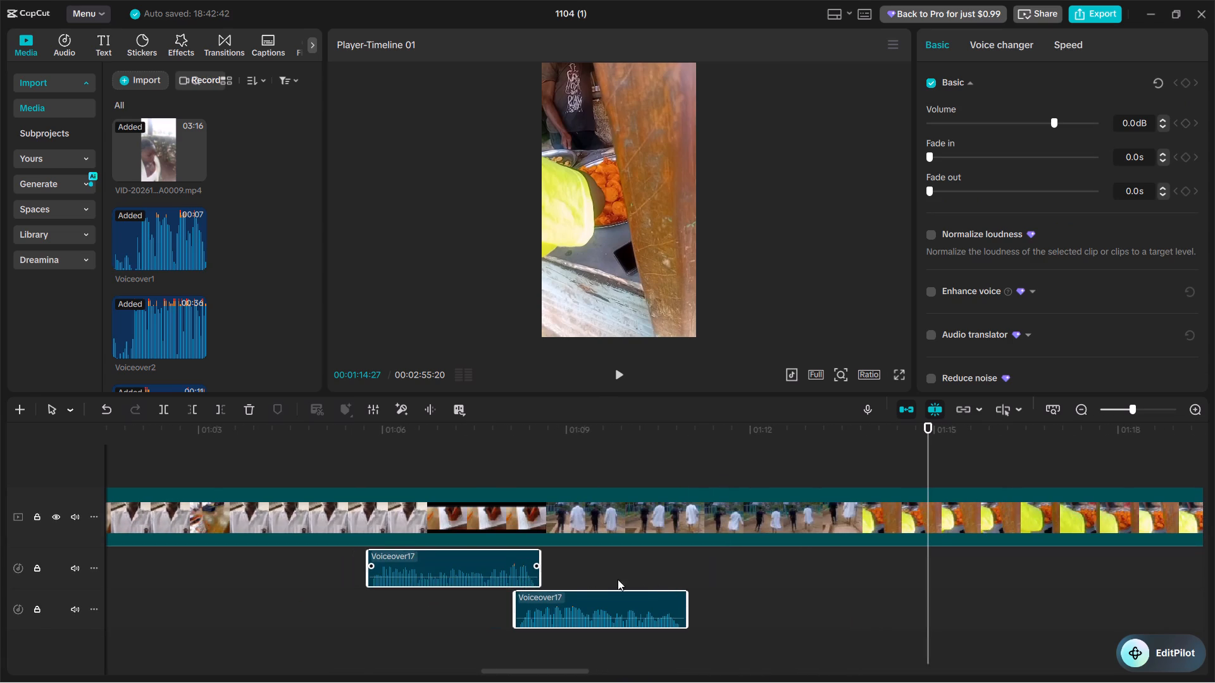
scroll(618, 579, "right", 1)
left_click_drag(516, 563, 491, 568)
scroll(491, 568, "right", 3)
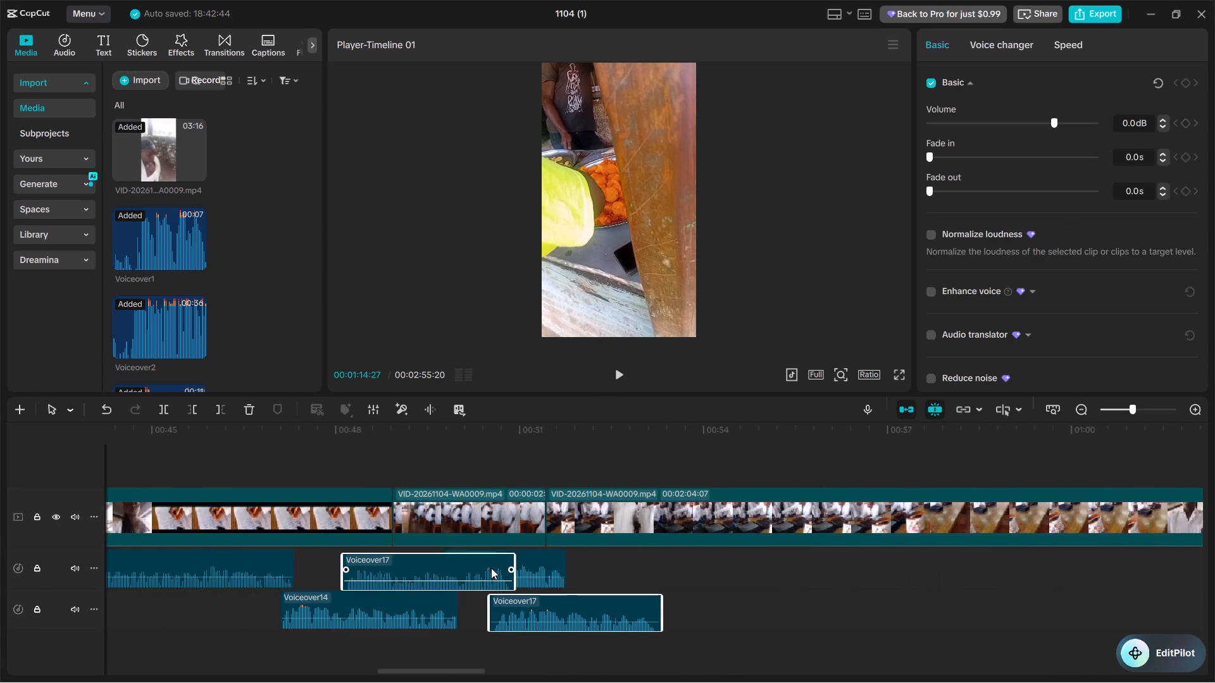
scroll(491, 568, "right", 1)
left_click_drag(491, 568, 743, 579)
Move the first Voiceover17 piece to the lowest audio track, starting at about 00:00:51:20 over the end of Voiceover15, and play the overlap.
left_click(641, 560)
left_click_drag(641, 560, 638, 593)
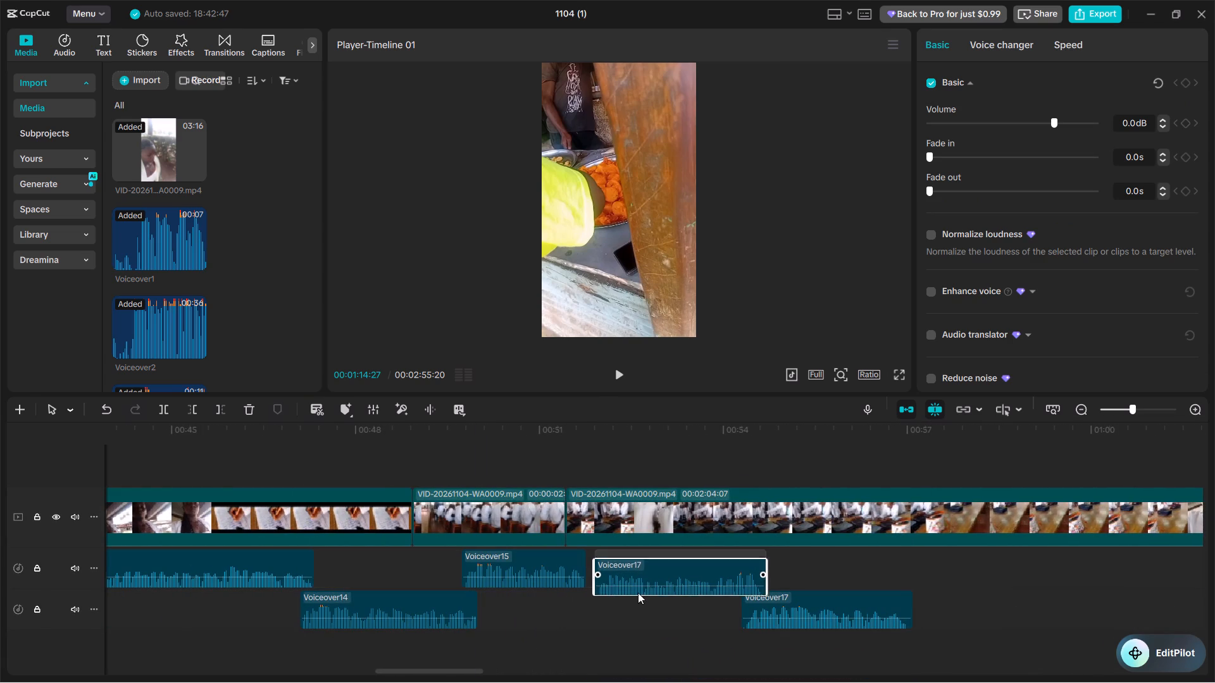
left_click_drag(638, 593, 627, 613)
left_click_drag(593, 627, 591, 606)
left_click(532, 611)
key("space")
key("ctrl+equal")
key("ctrl+equal")
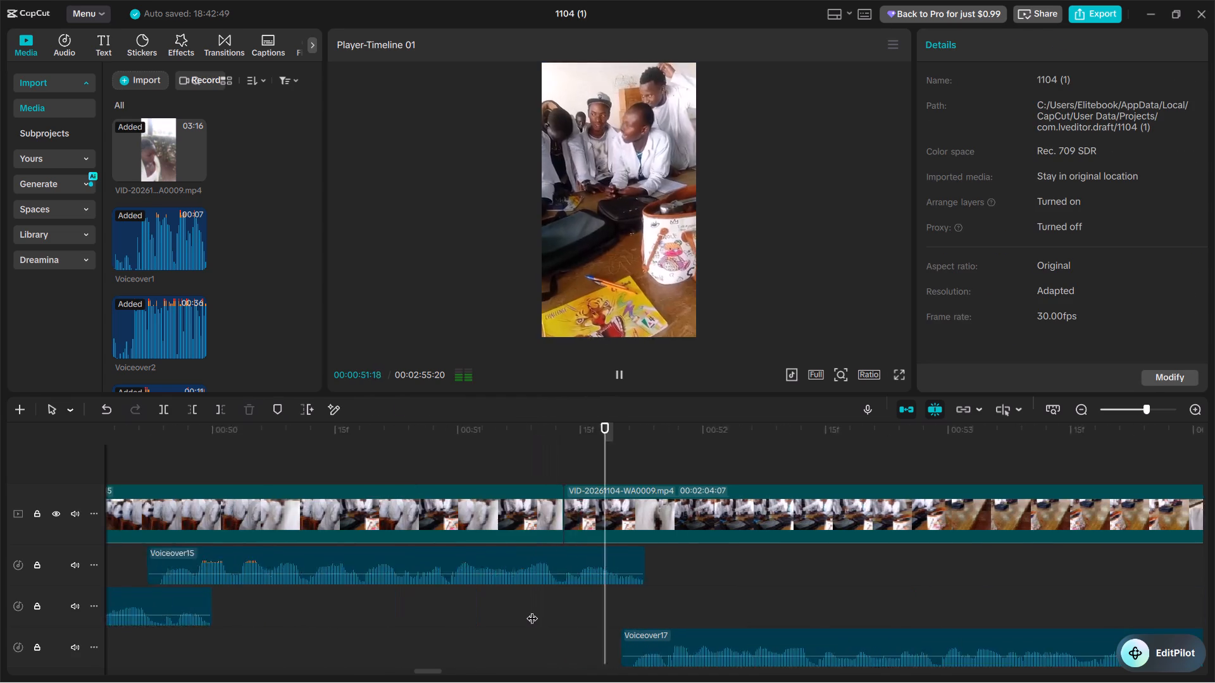
key("ctrl+equal")
key("space")
Shift the first Voiceover17 piece earlier to start at about 00:00:51:16, and play it through against the group footage.
left_click_drag(657, 646, 614, 606)
left_click(610, 604)
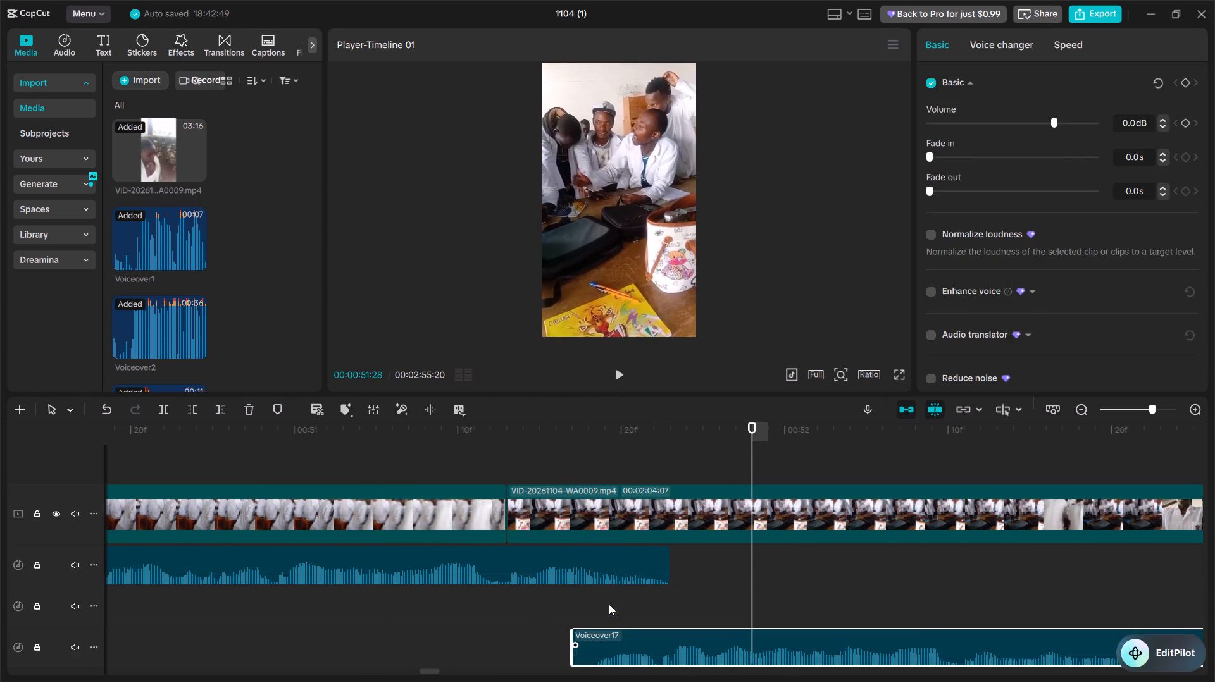
left_click_drag(588, 642, 566, 616)
left_click(477, 627)
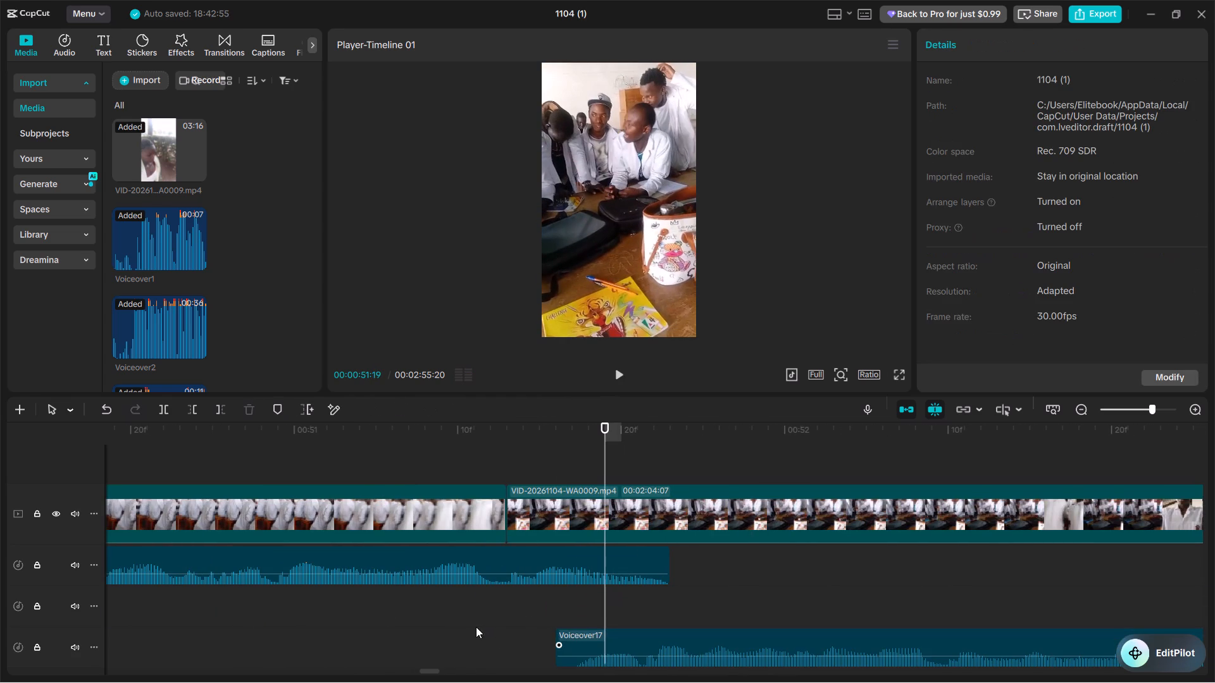
key("space")
key("ctrl+minus")
key("space")
key("space")
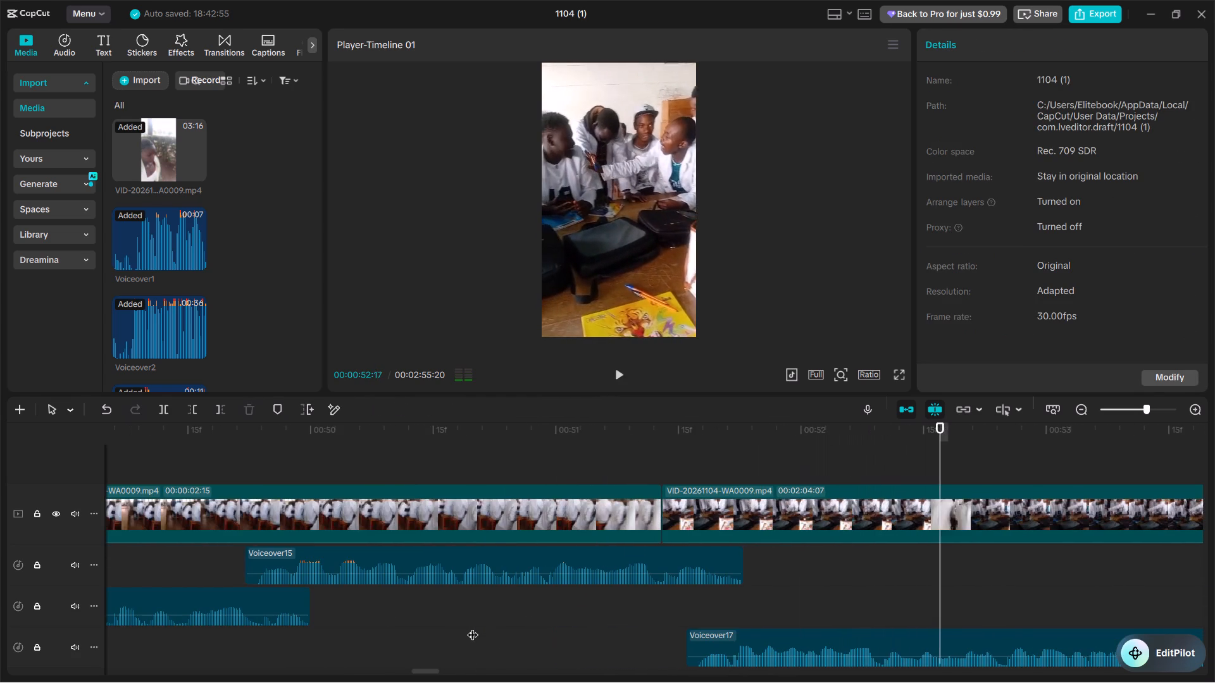
Move the second Voiceover17 piece to the top audio track, starting at about 00:00:54:13 over the end of the first piece.
scroll(582, 630, "left", 2)
left_click_drag(799, 597, 799, 570)
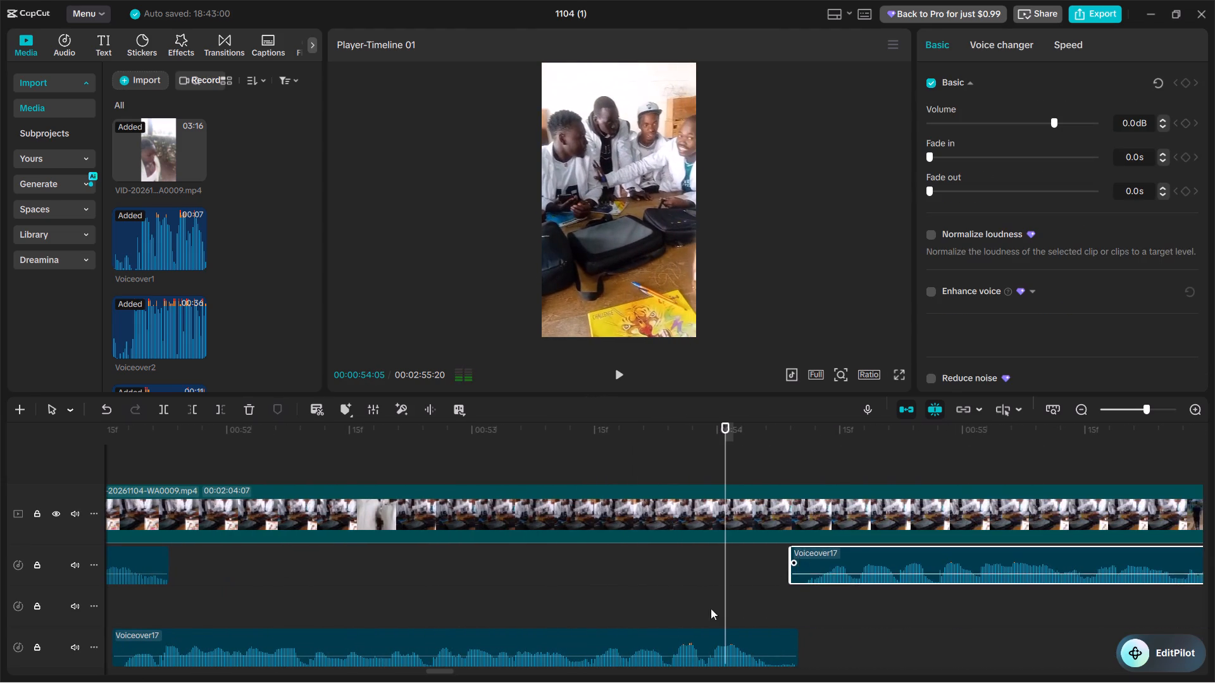
Replay the overlap from 00:00:51:11 and move the first Voiceover17 piece up to the second audio track, starting at about 00:00:51:16.
scroll(372, 637, "right", 1)
left_click(365, 615)
key("space")
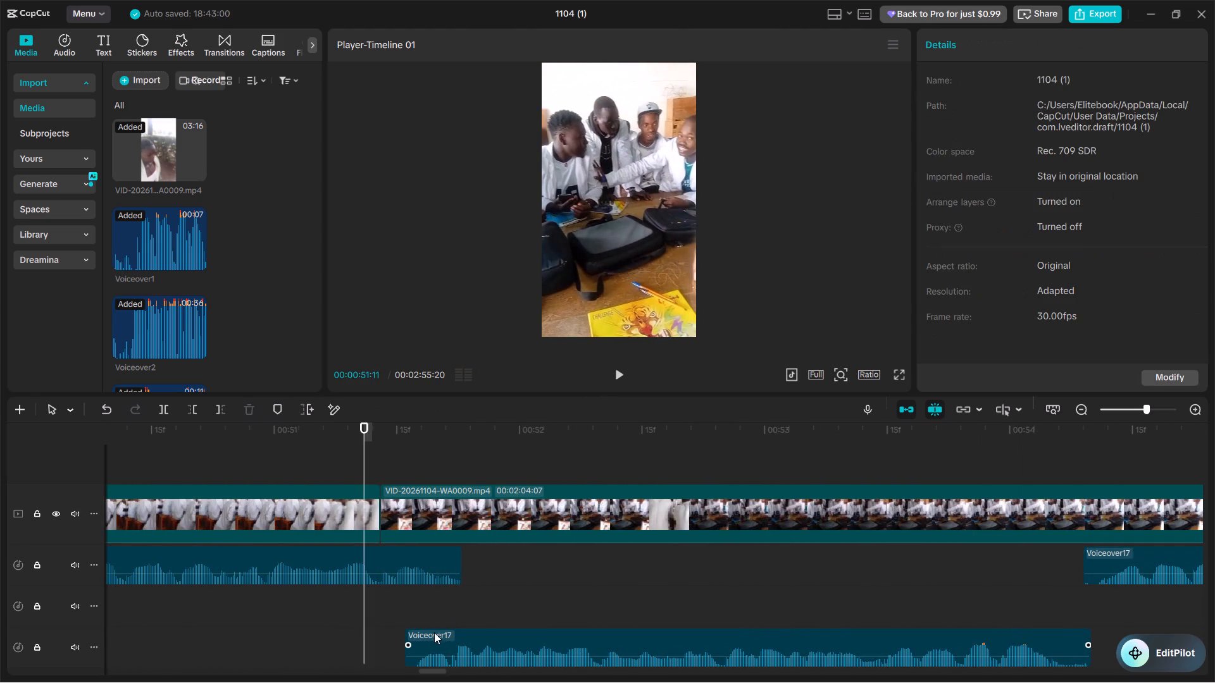
left_click_drag(429, 637, 430, 599)
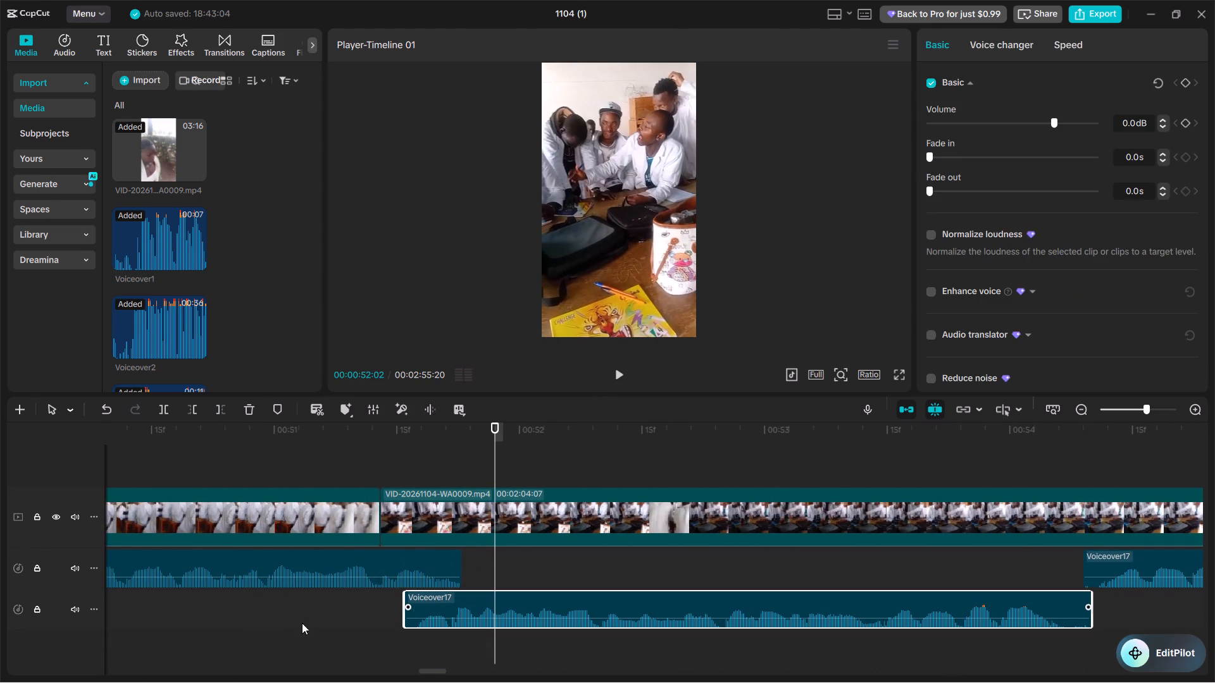
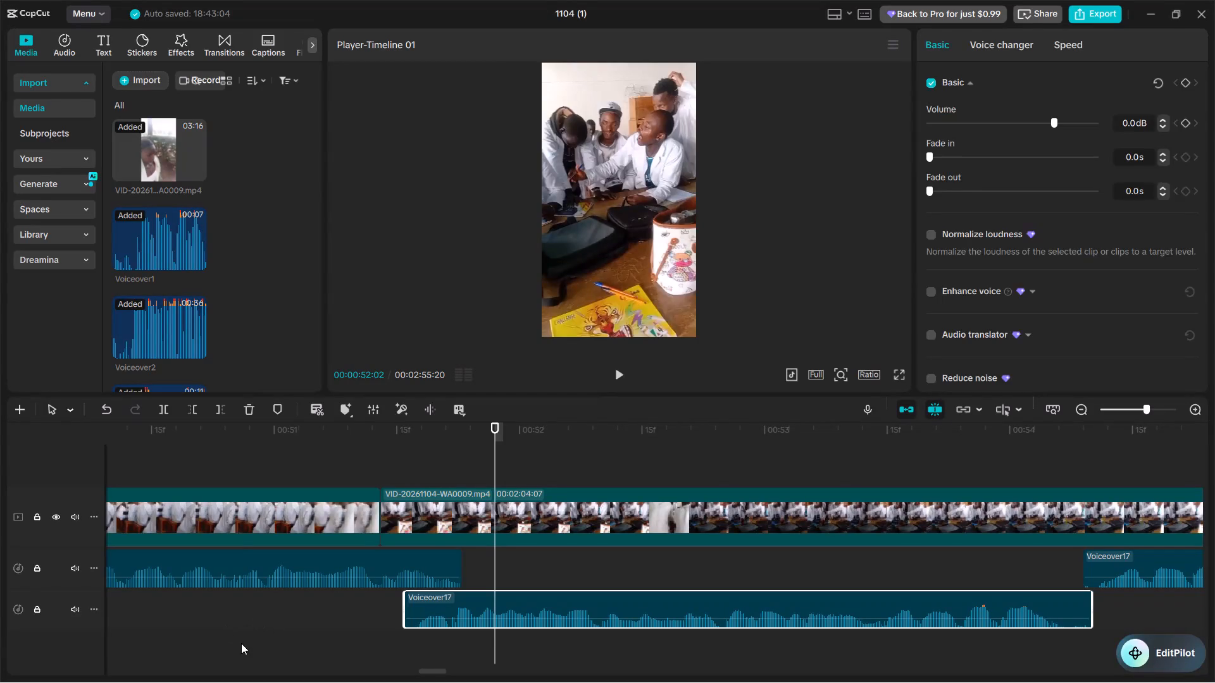
Nudge the first Voiceover17 piece slightly earlier to start at about 00:00:51:15, and play it through to the second piece.
left_click(241, 643)
key("space")
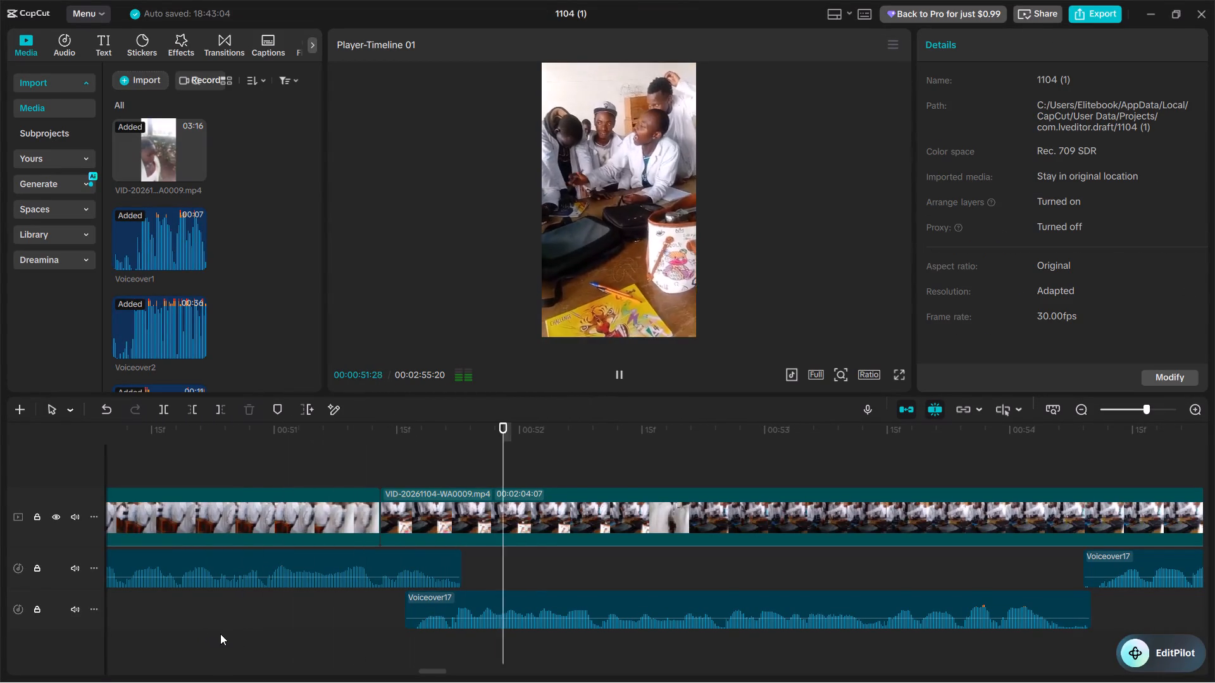
key("space")
left_click_drag(419, 607, 410, 607)
left_click(256, 618)
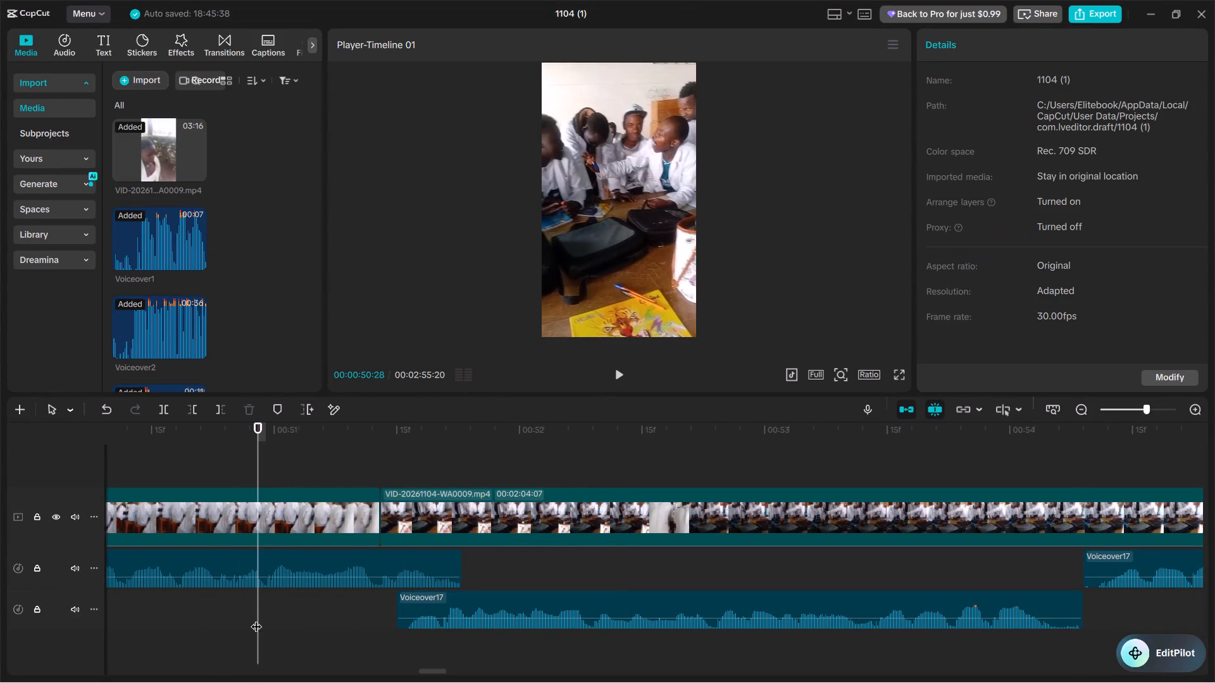
key("space")
scroll(338, 617, "left", 1)
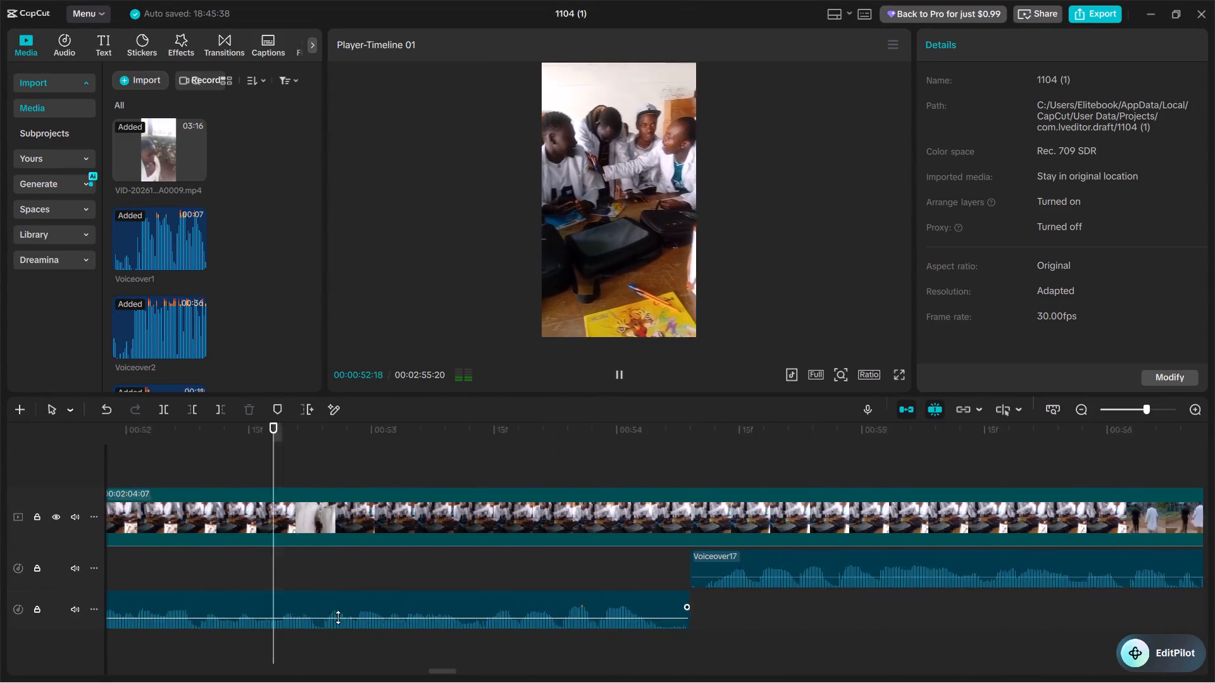
scroll(338, 617, "left", 1)
key("space")
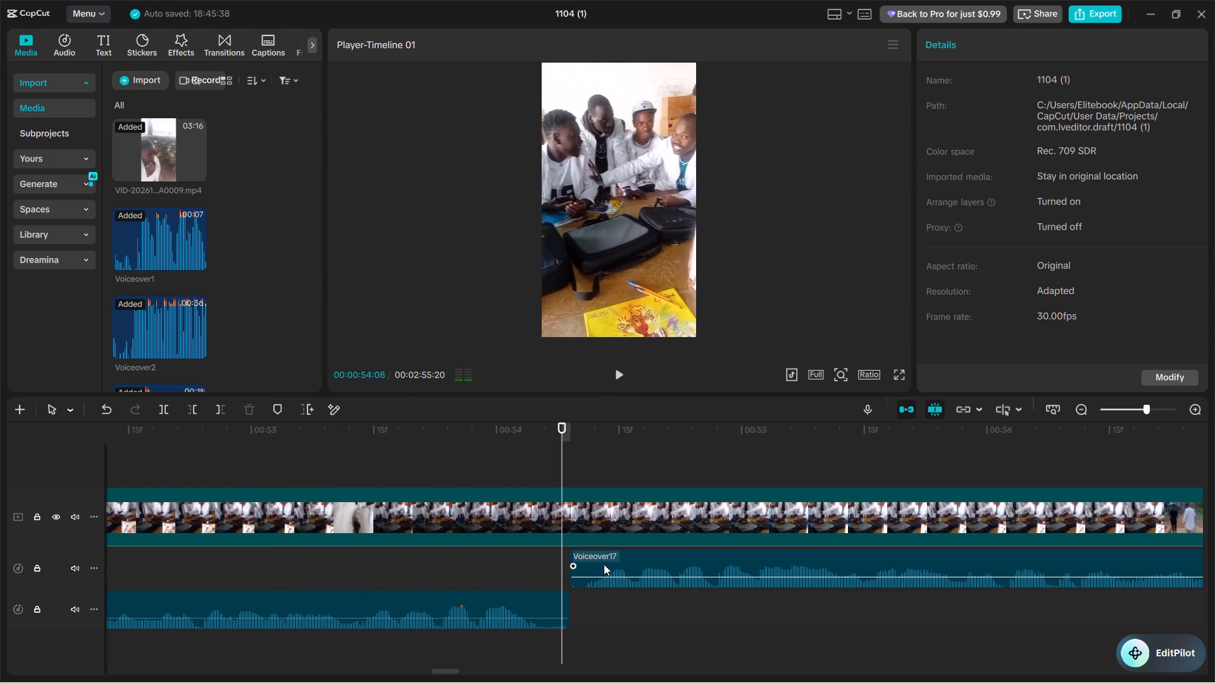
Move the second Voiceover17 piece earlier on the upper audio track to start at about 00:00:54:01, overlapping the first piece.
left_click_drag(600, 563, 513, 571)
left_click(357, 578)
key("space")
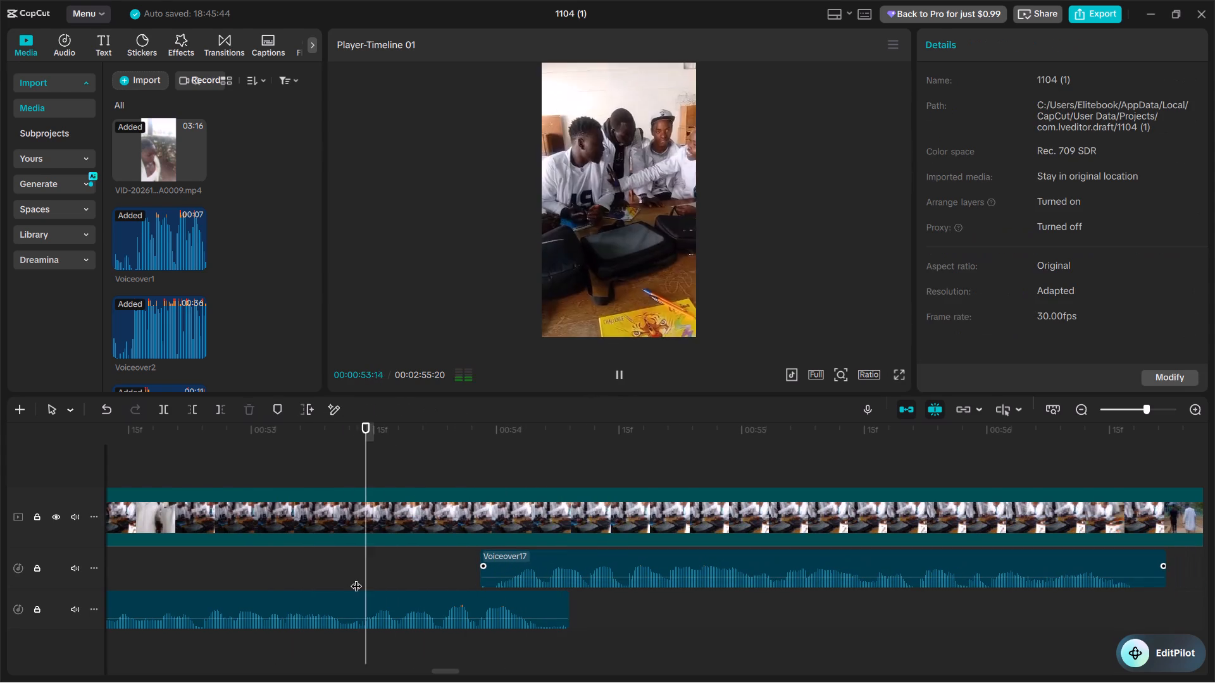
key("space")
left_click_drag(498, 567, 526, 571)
Replay the first Voiceover17 piece and trim off its end after 00:00:53:12.
scroll(299, 581, "right", 1)
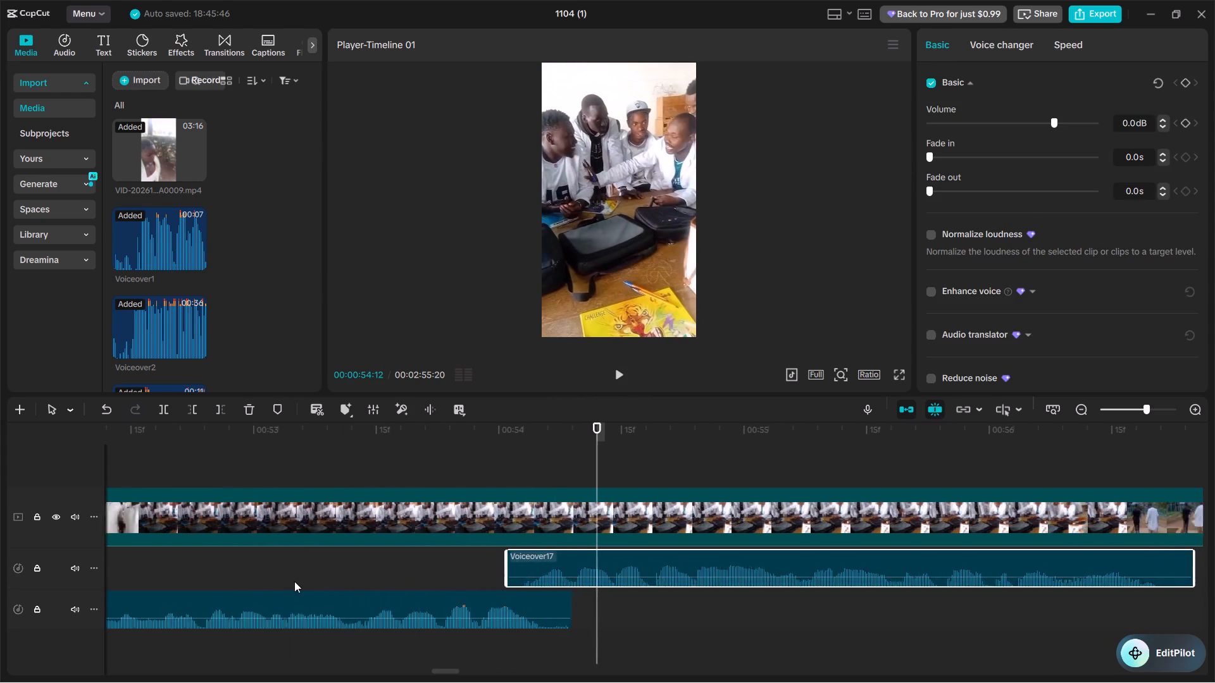
scroll(294, 581, "right", 1)
left_click(293, 581)
key("space")
key("space")
left_click(386, 617)
key("w")
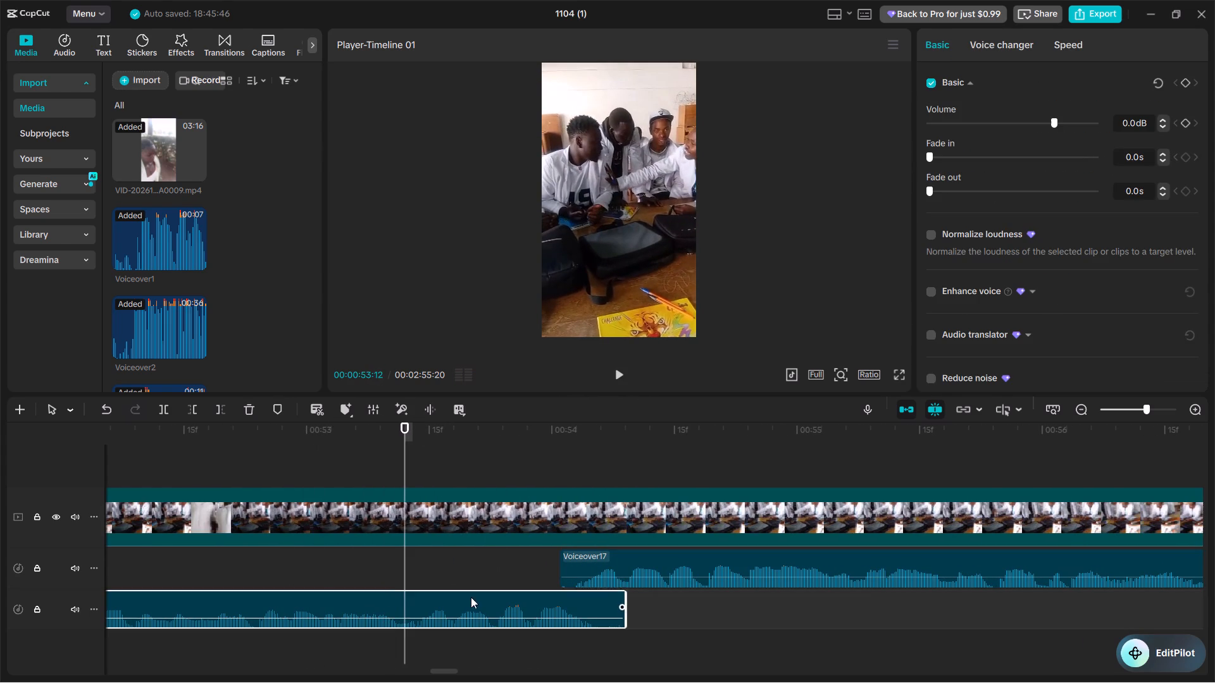
Move the second Voiceover17 piece to start at about 00:00:53:07, overlapping the first piece's end, and play it through.
left_click_drag(628, 558, 443, 574)
left_click(324, 561)
key("space")
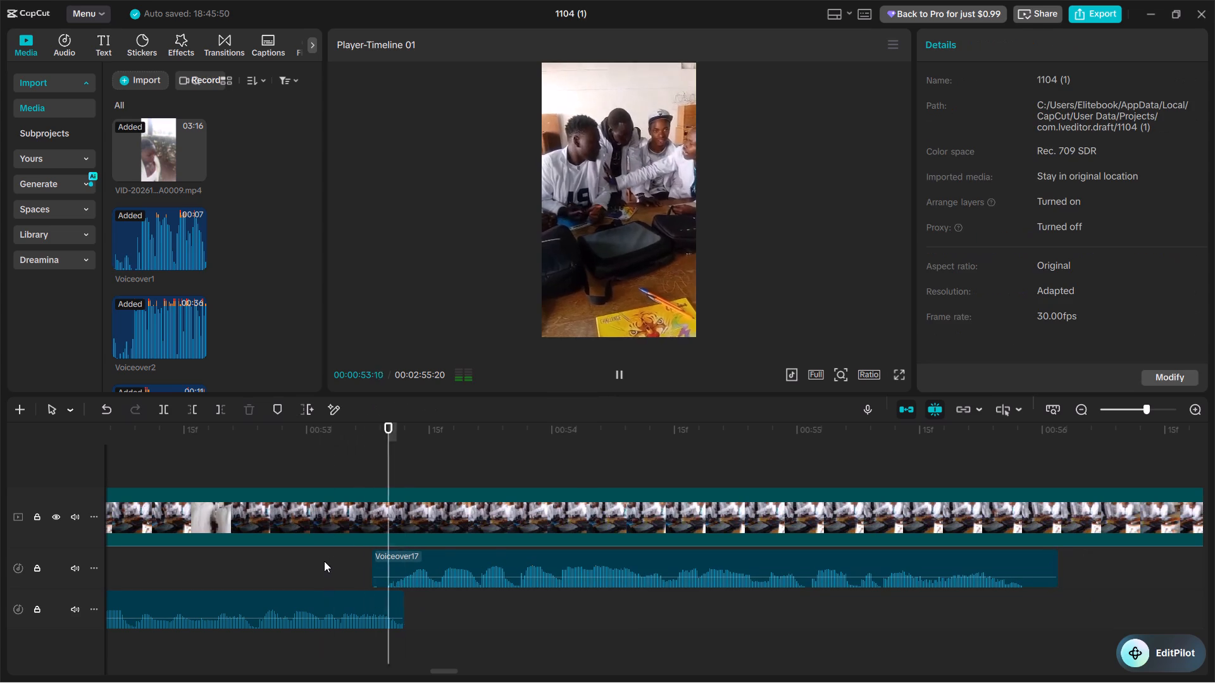
left_click(383, 566)
left_click(307, 572)
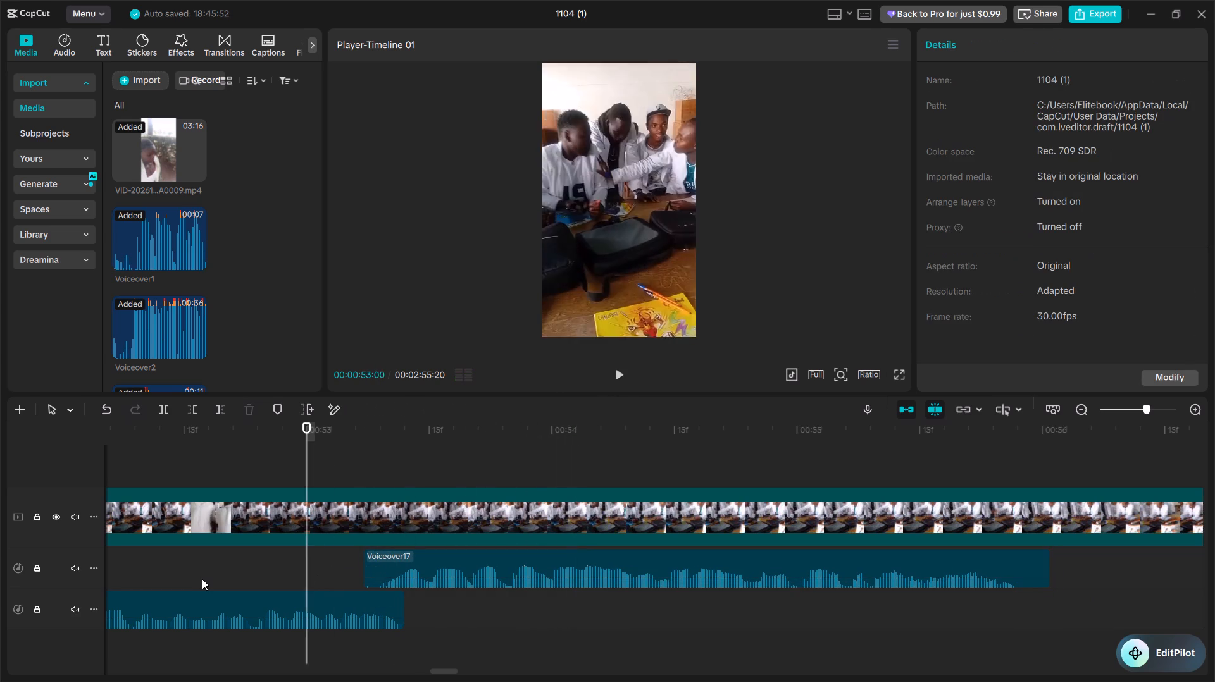
key("space")
scroll(209, 578, "left", 1)
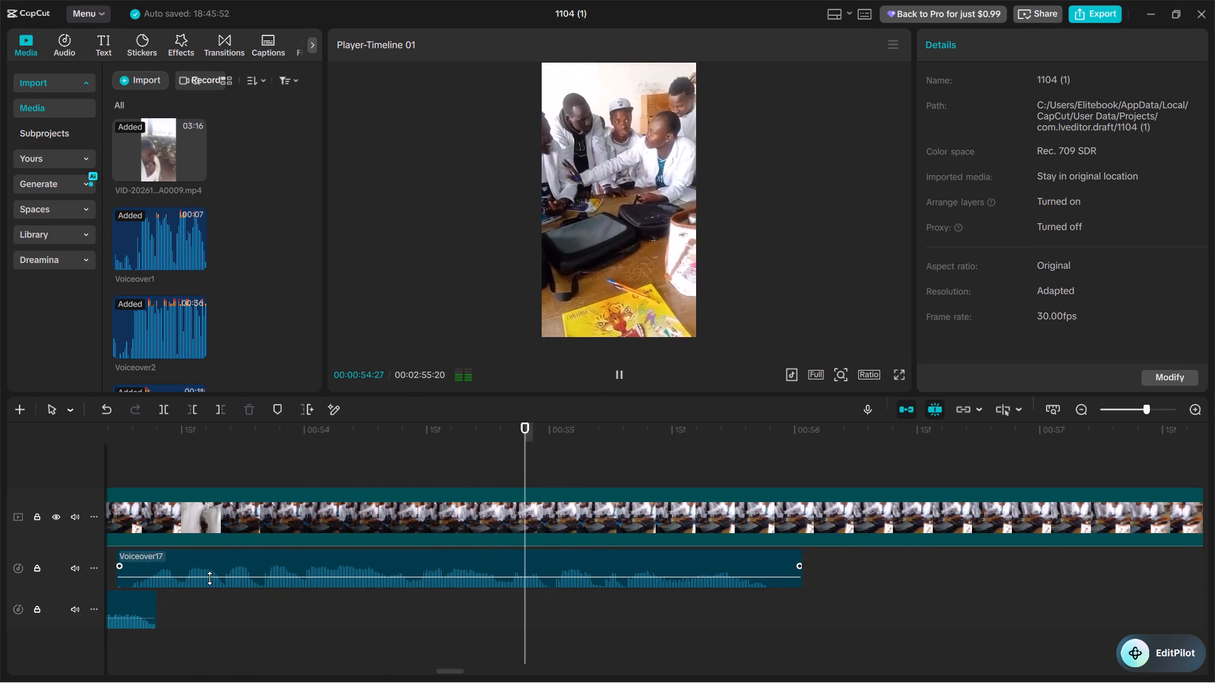
key("space")
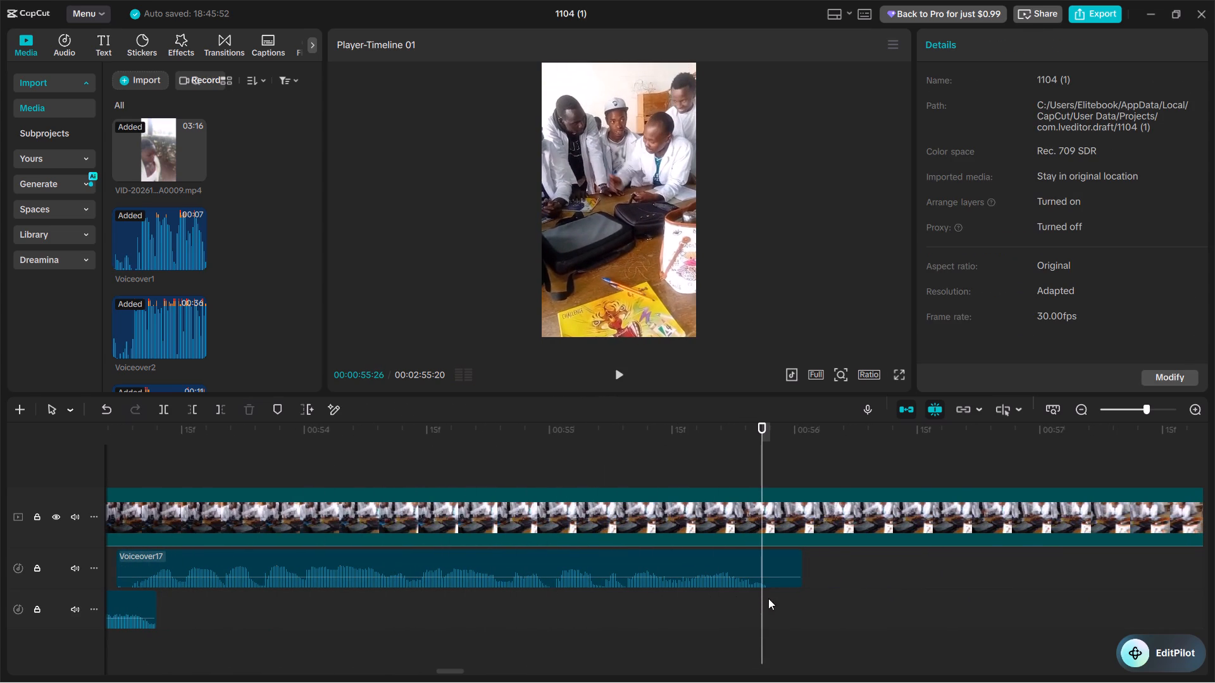
Trim off the end of the second Voiceover17 piece after 00:00:55:27.
left_click(769, 598)
left_click(769, 564)
key("w")
Play the narration from around 00:00:46:25 and split the video at 00:00:55:21, just before the second Voiceover17 piece ends.
scroll(702, 581, "right", 1)
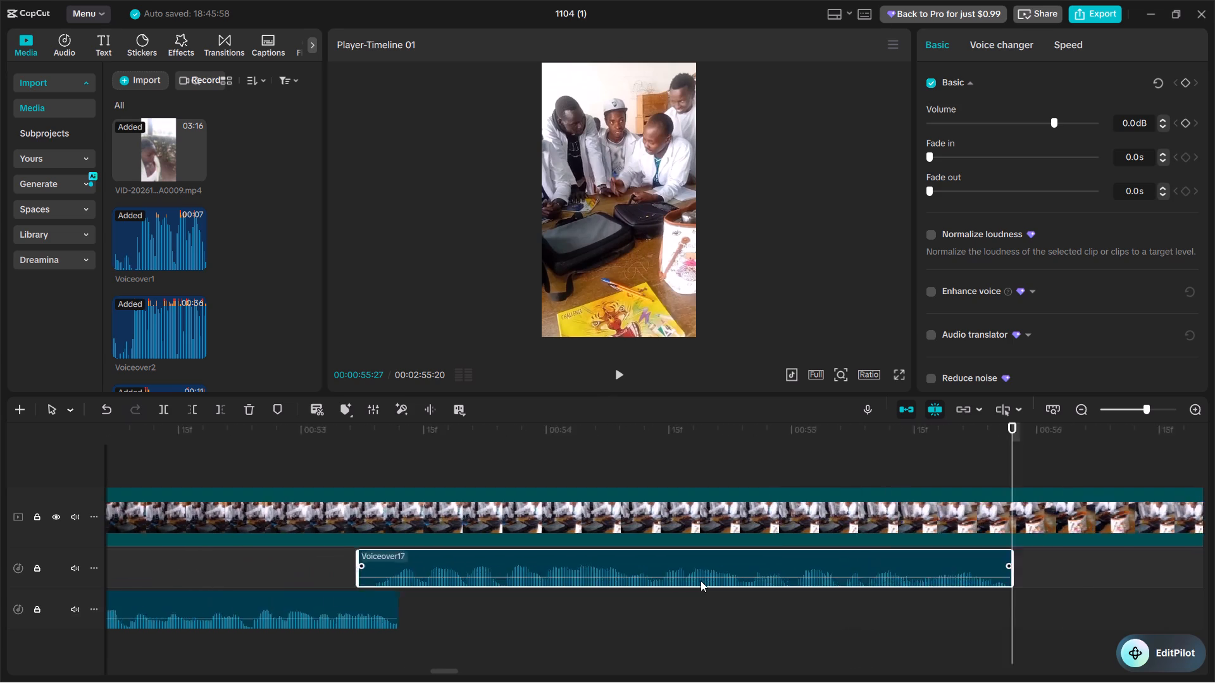
scroll(701, 581, "right", 1)
key("ctrl+minus")
key("ctrl+minus")
left_click(699, 613)
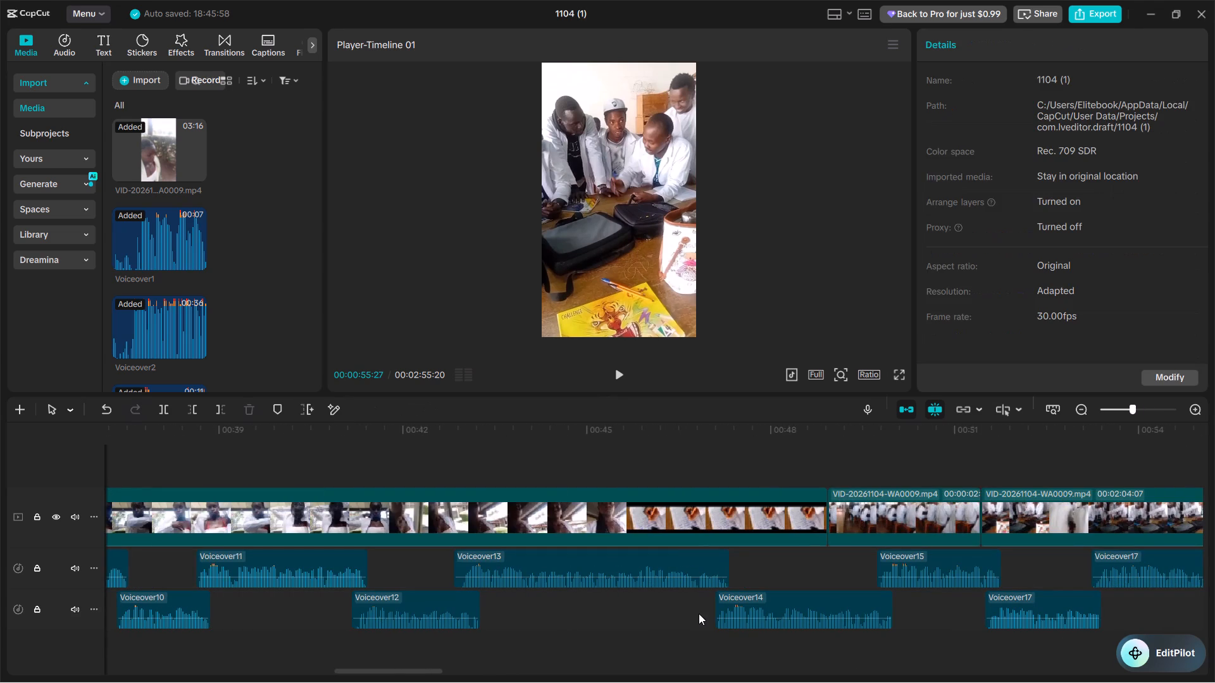
key("space")
scroll(698, 613, "left", 1)
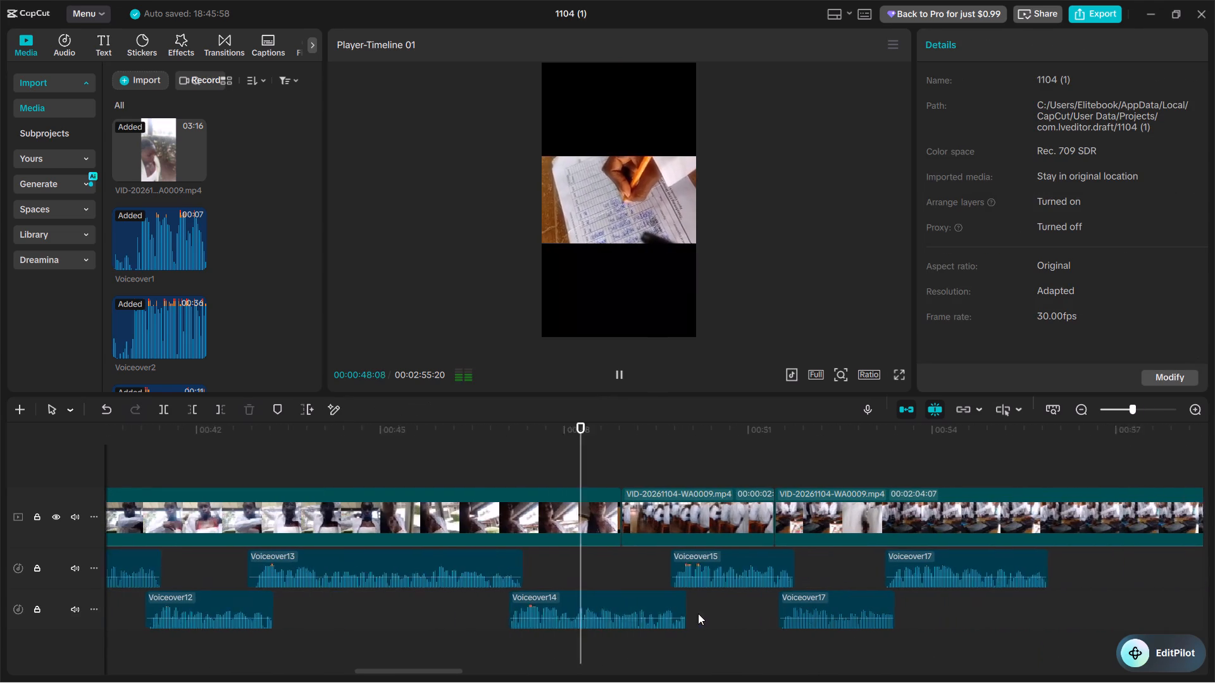
scroll(698, 613, "left", 1)
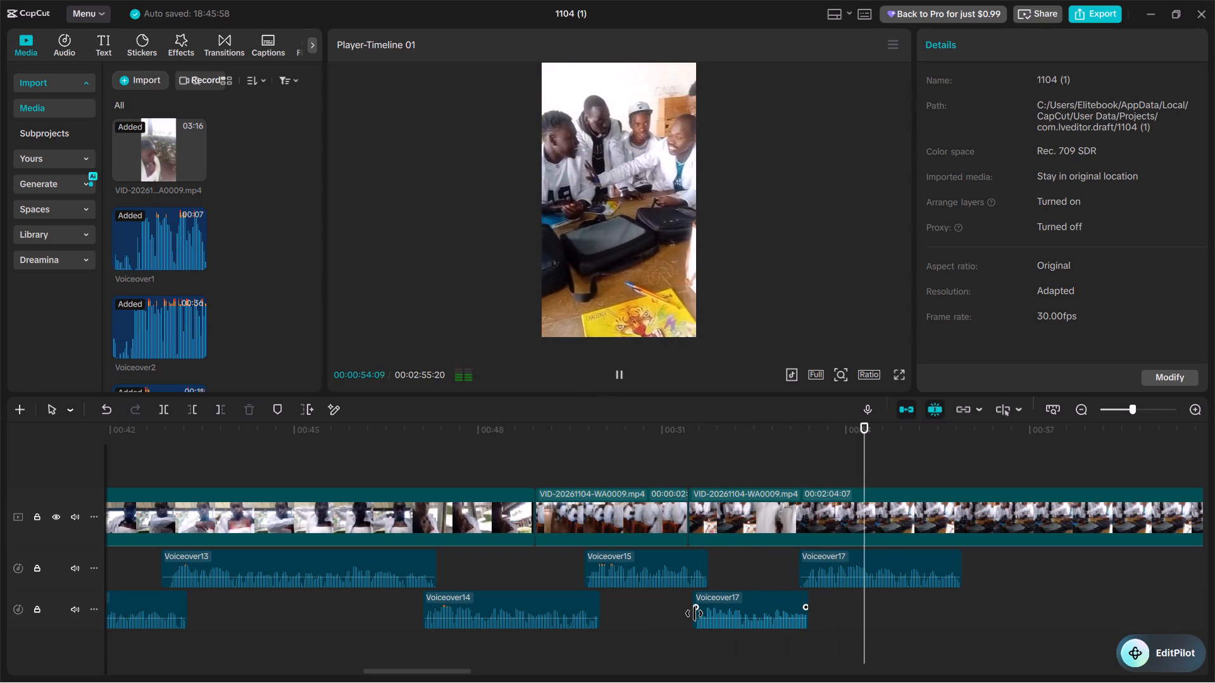
key("space")
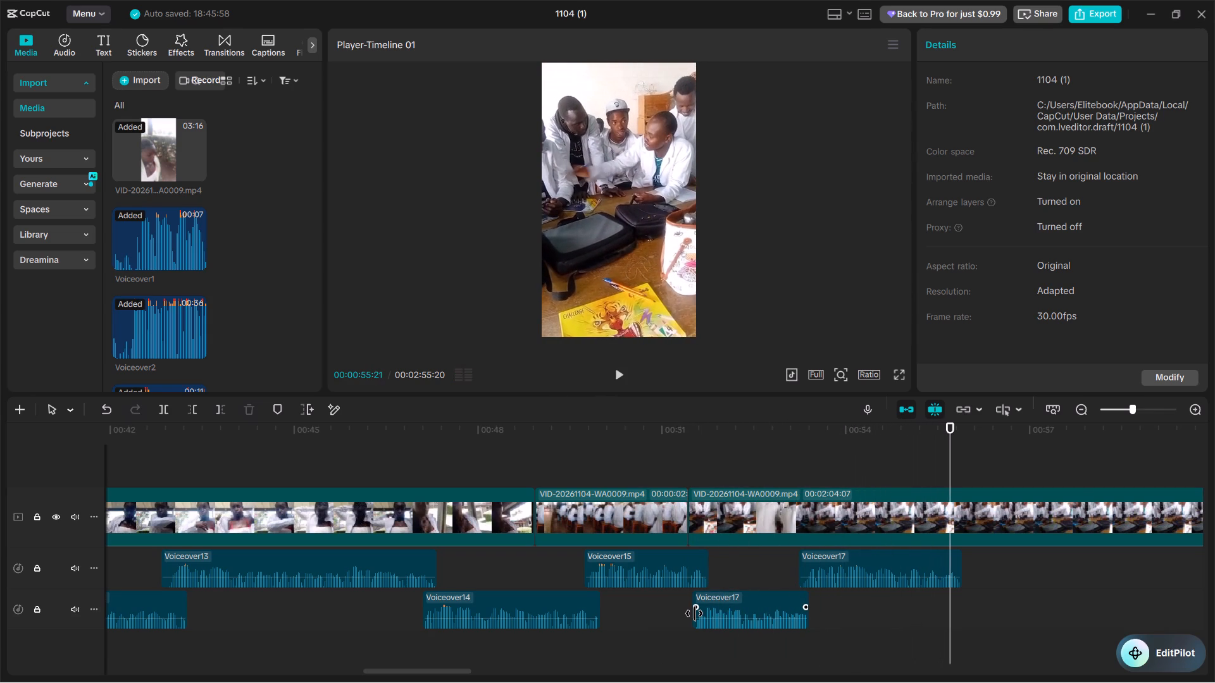
key("ctrl+b")
Remove about six seconds of classroom footage following the 00:00:55:21 split, up to the close-up of the student in a white coat.
key("space")
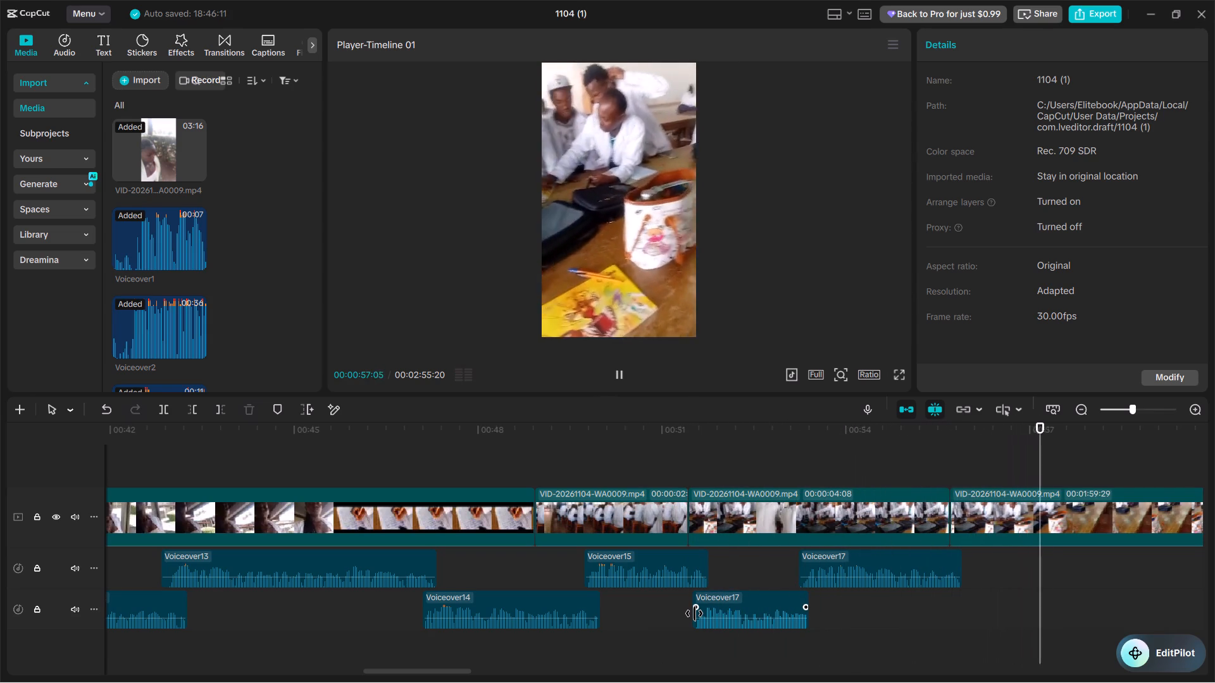
key("space")
key("space")
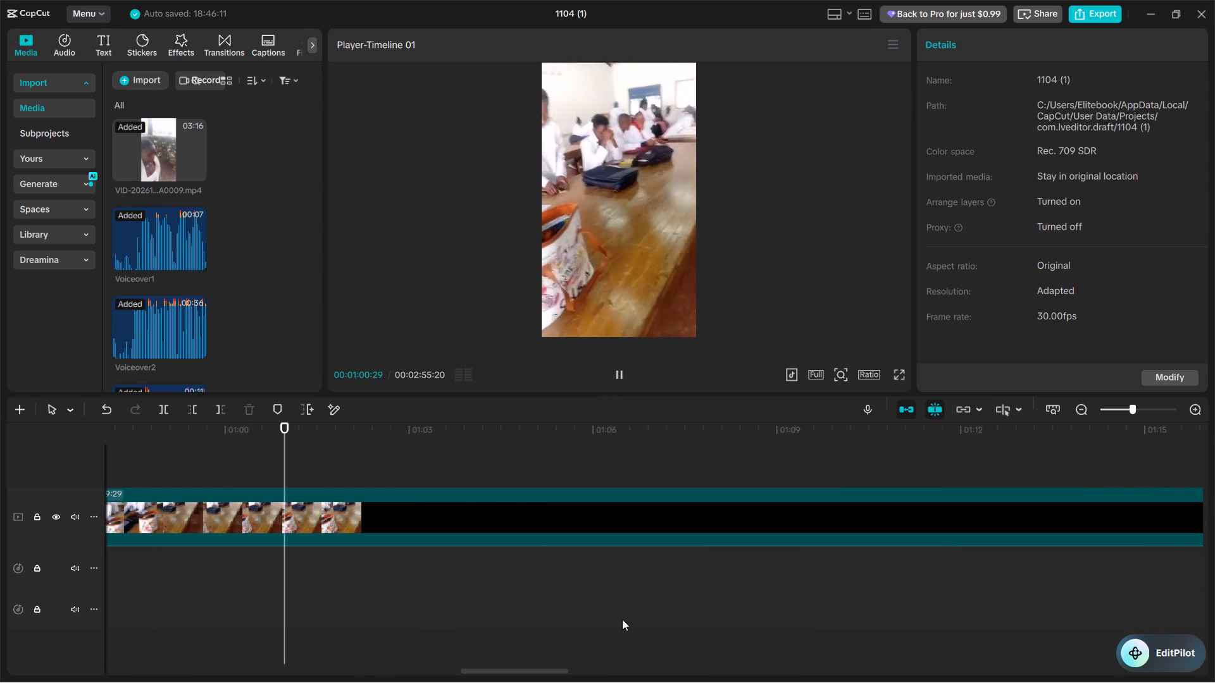
key("space")
type("q")
Review the footage after the 00:00:55:21 cut, from the white-coat close-up through to the walking shot.
scroll(554, 608, "right", 1)
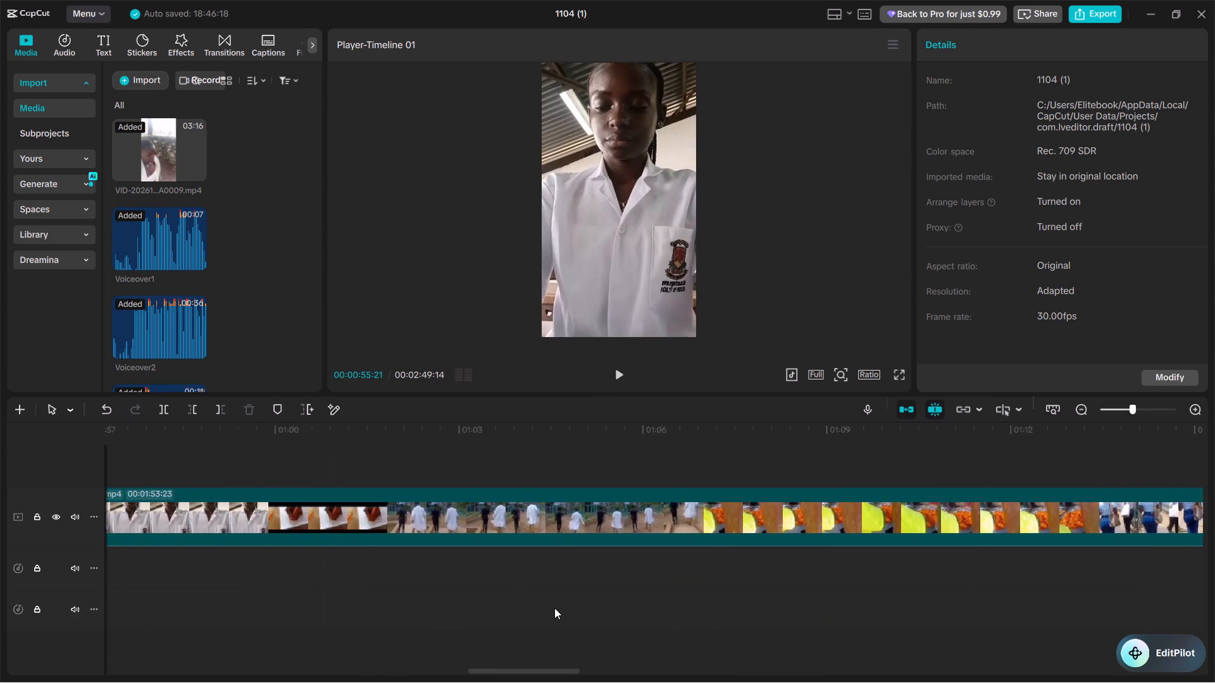
scroll(554, 608, "right", 1)
key("space")
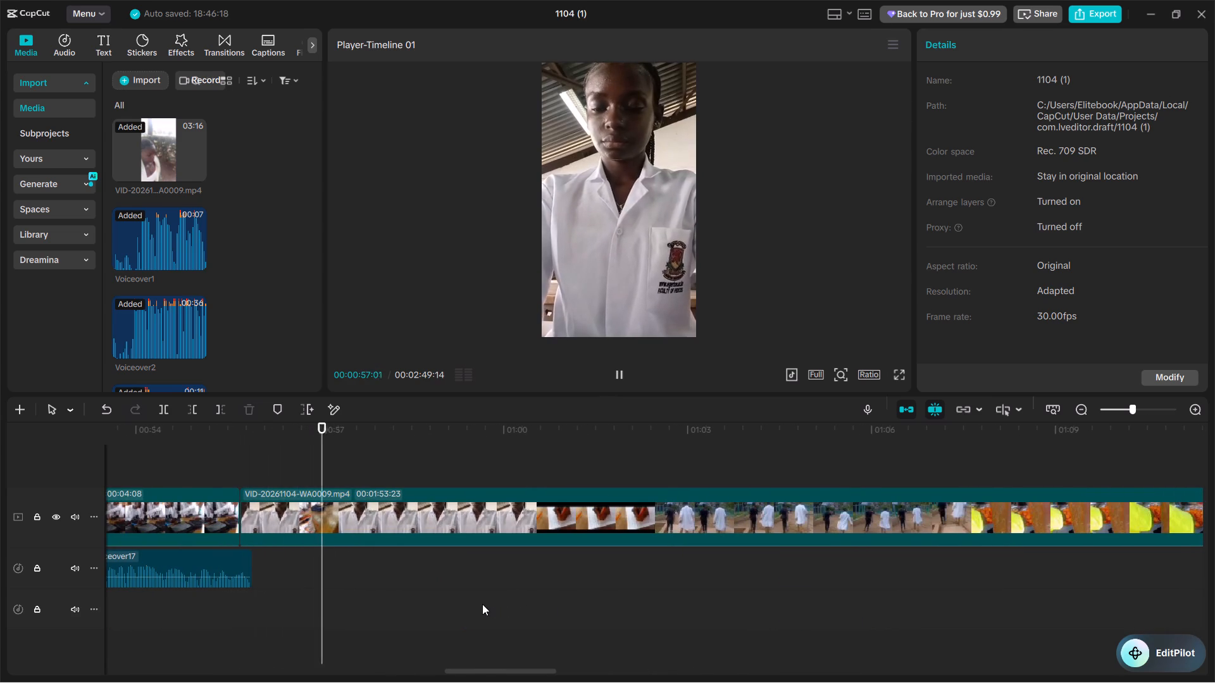
left_click(238, 599)
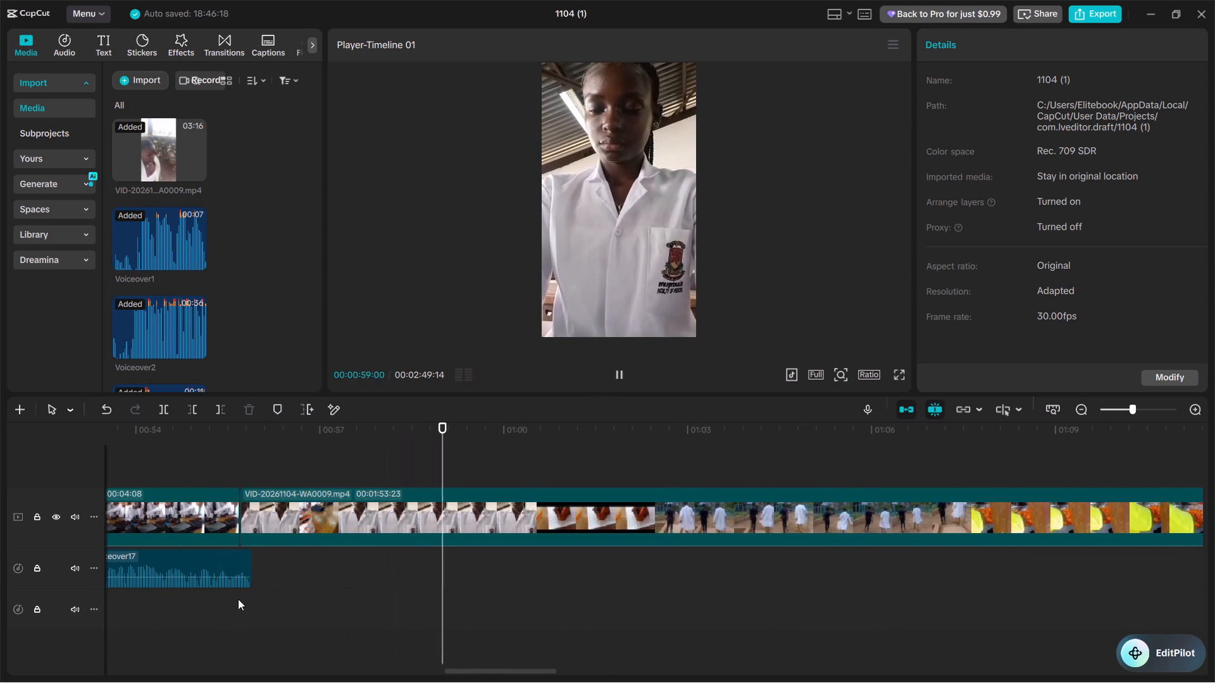
left_click(261, 603)
left_click(317, 605)
left_click(359, 604)
left_click(427, 603)
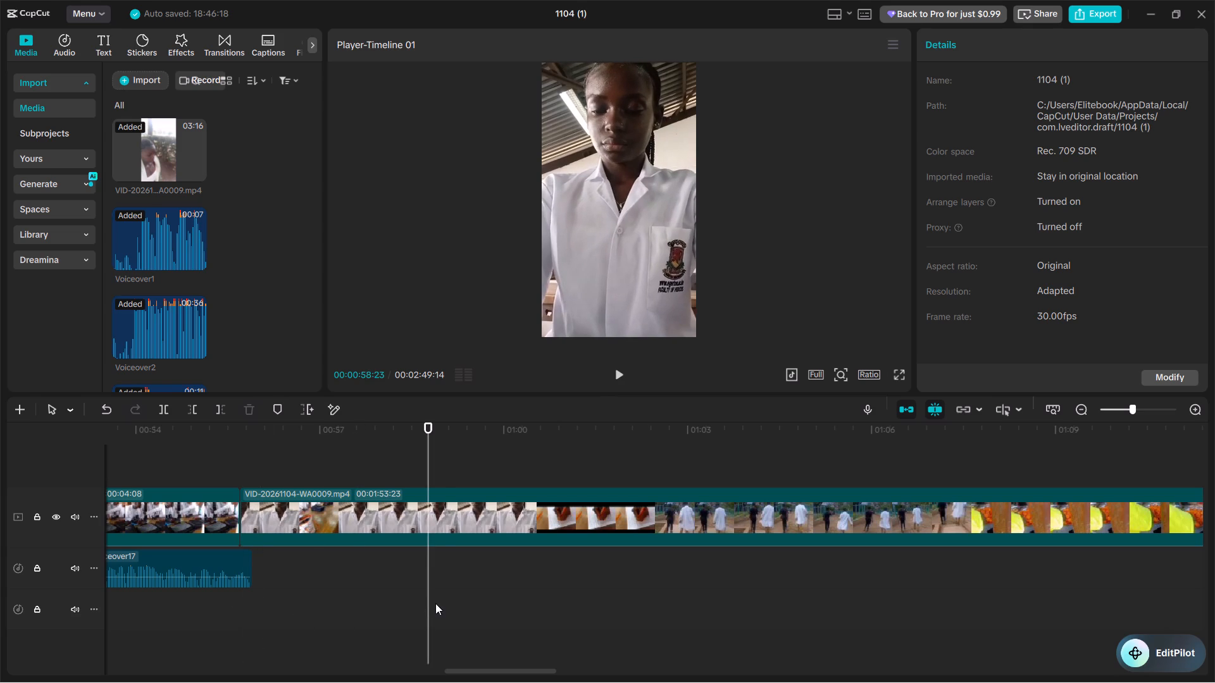
left_click(445, 607)
left_click(468, 607)
left_click(490, 603)
left_click(530, 594)
key("space")
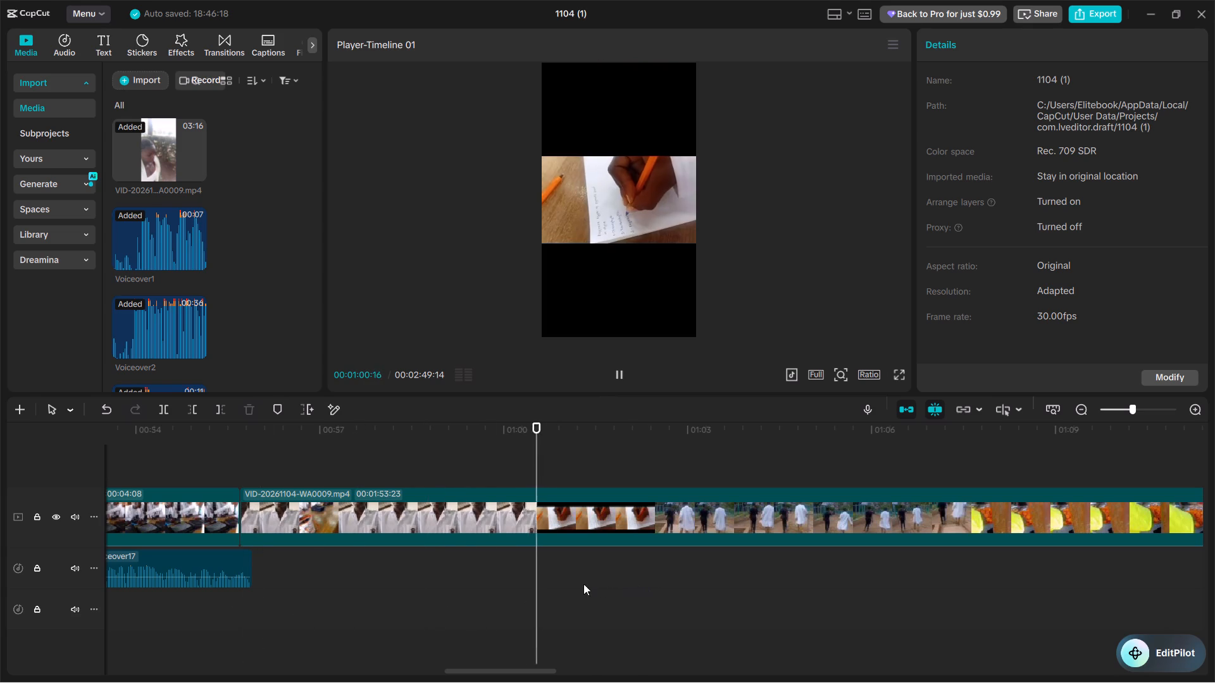
Record a new voiceover take starting at 00:00:55:21 and ending at about 00:01:13:09.
left_click(231, 609)
left_click(238, 614)
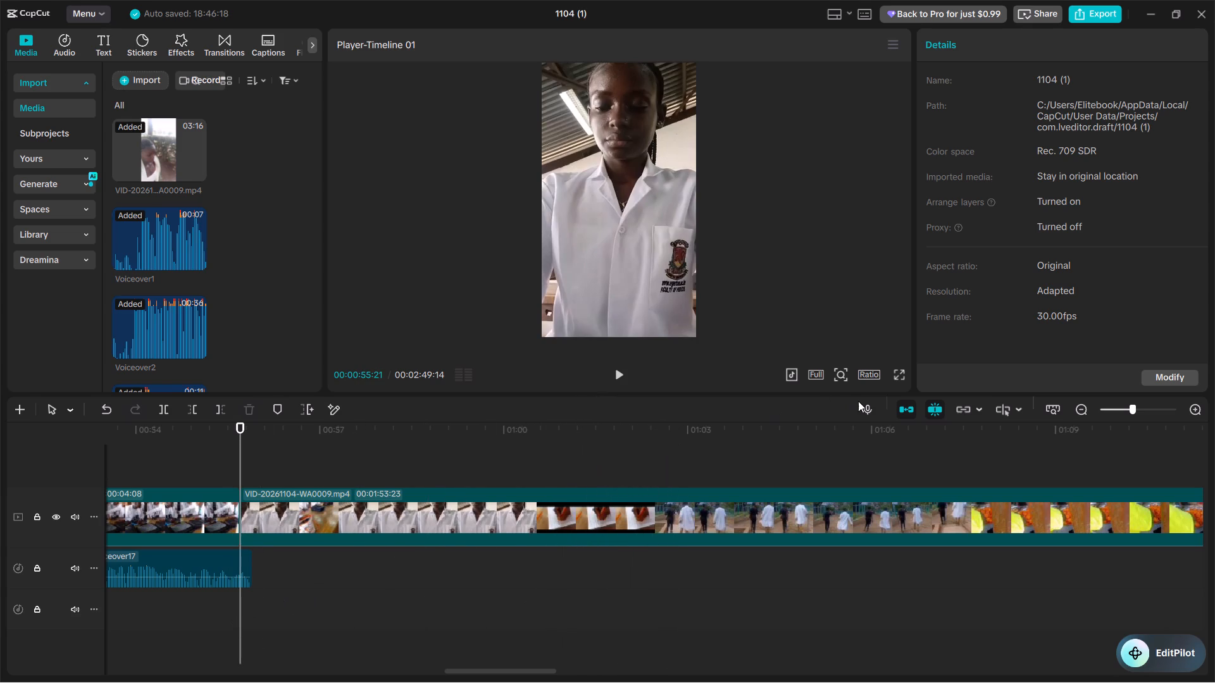
left_click(863, 429)
left_click(252, 621)
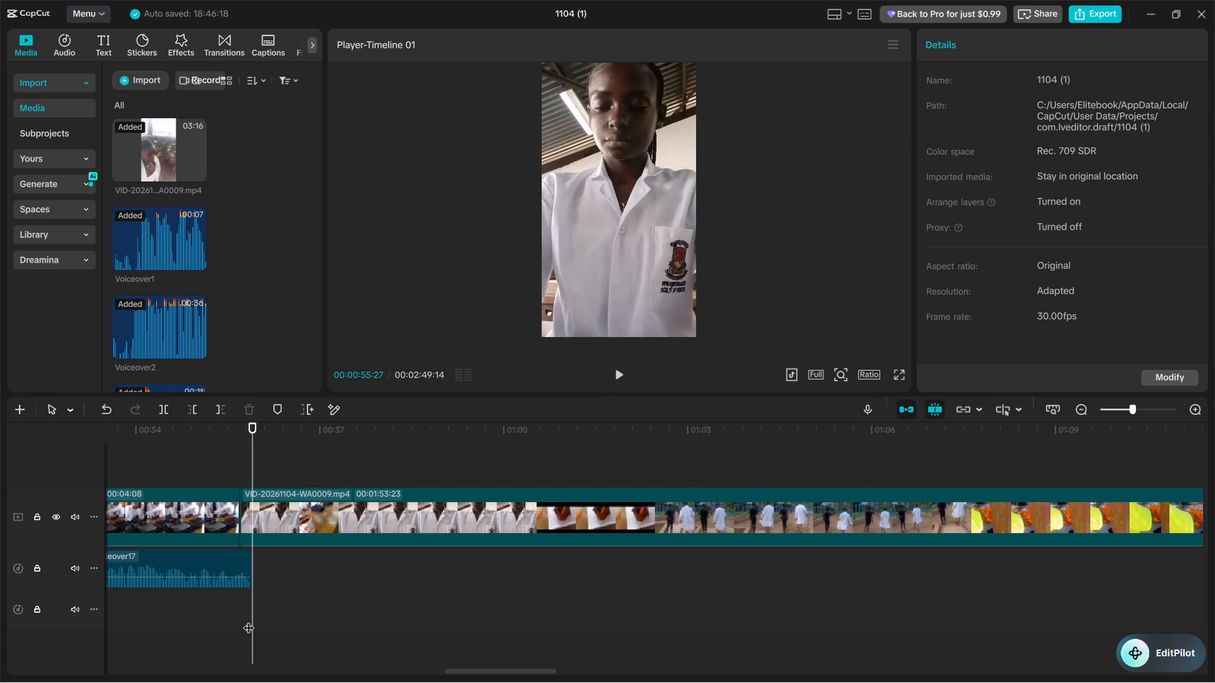
left_click(247, 618)
left_click(242, 615)
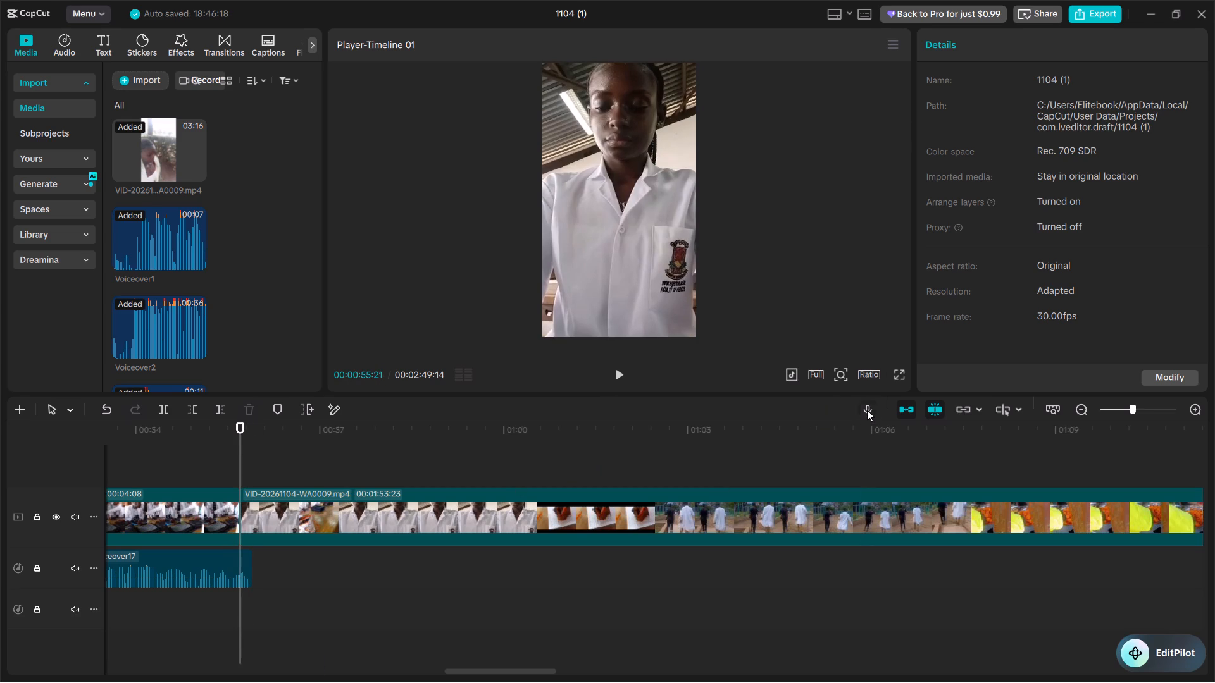
left_click(867, 410)
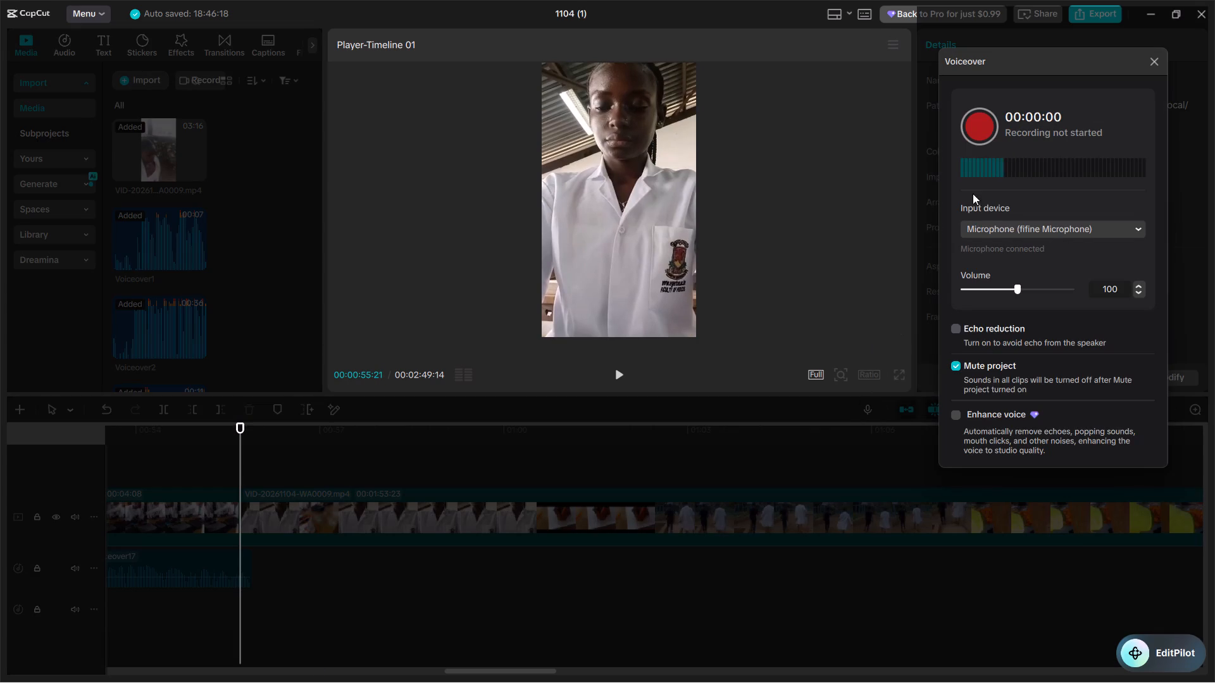
left_click(983, 137)
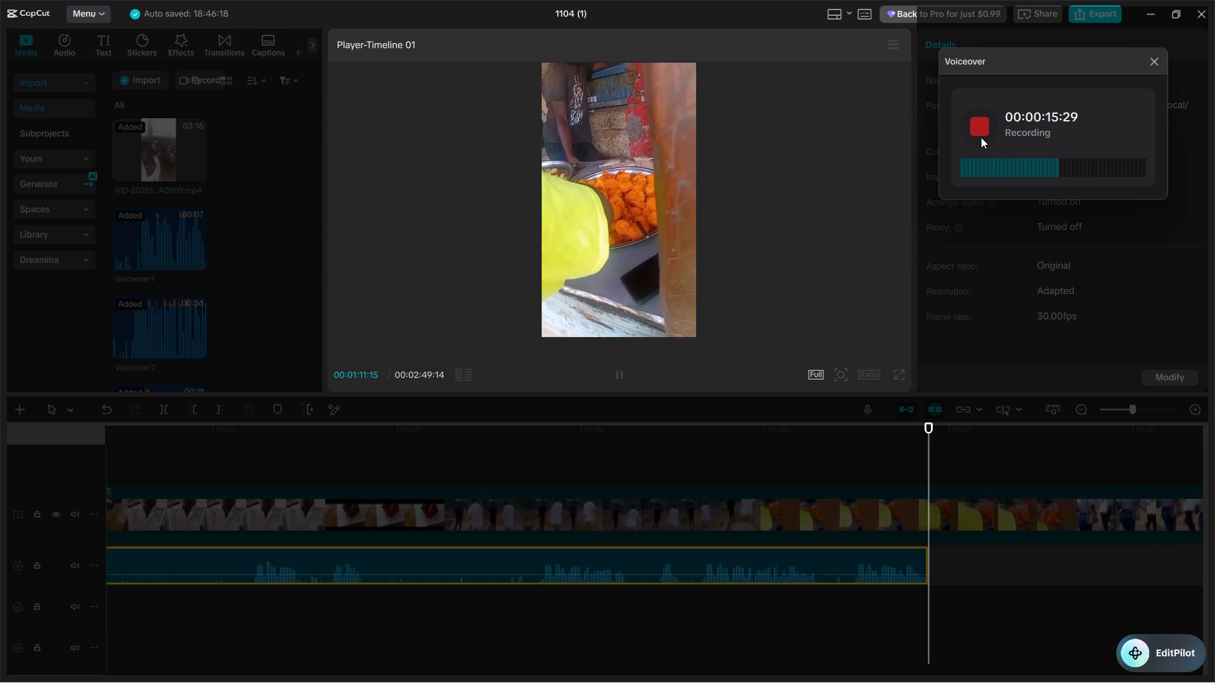
key("space")
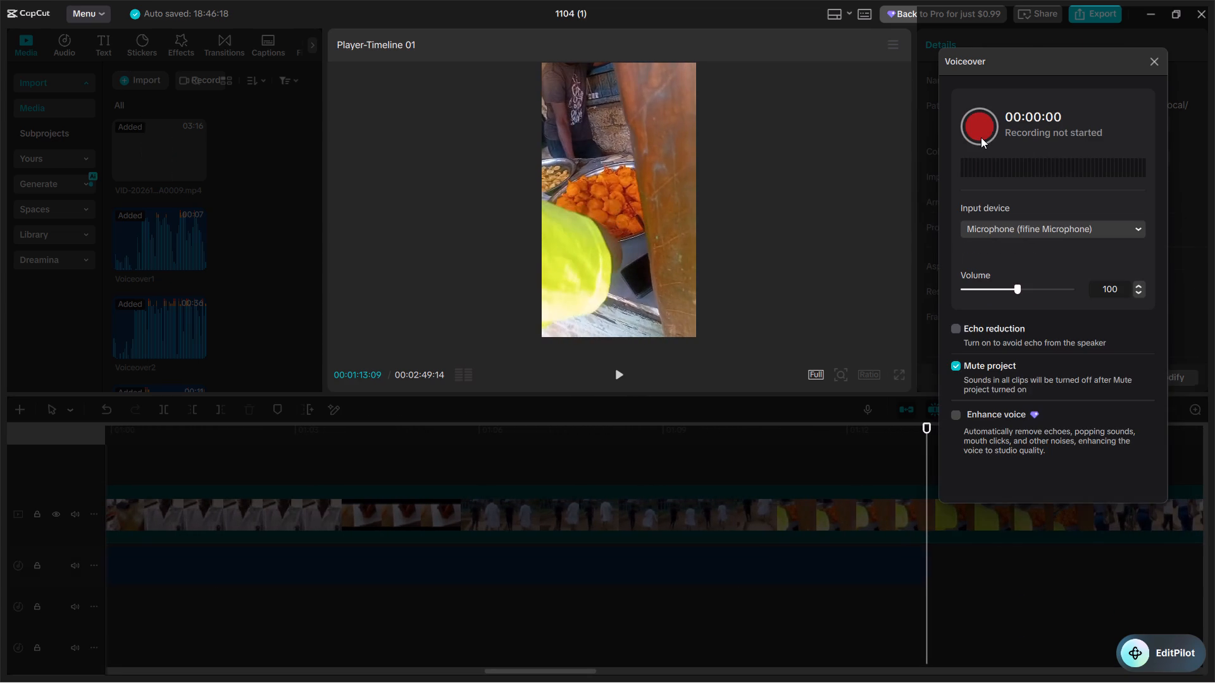
scroll(981, 137, "up", 1)
left_click(1158, 70)
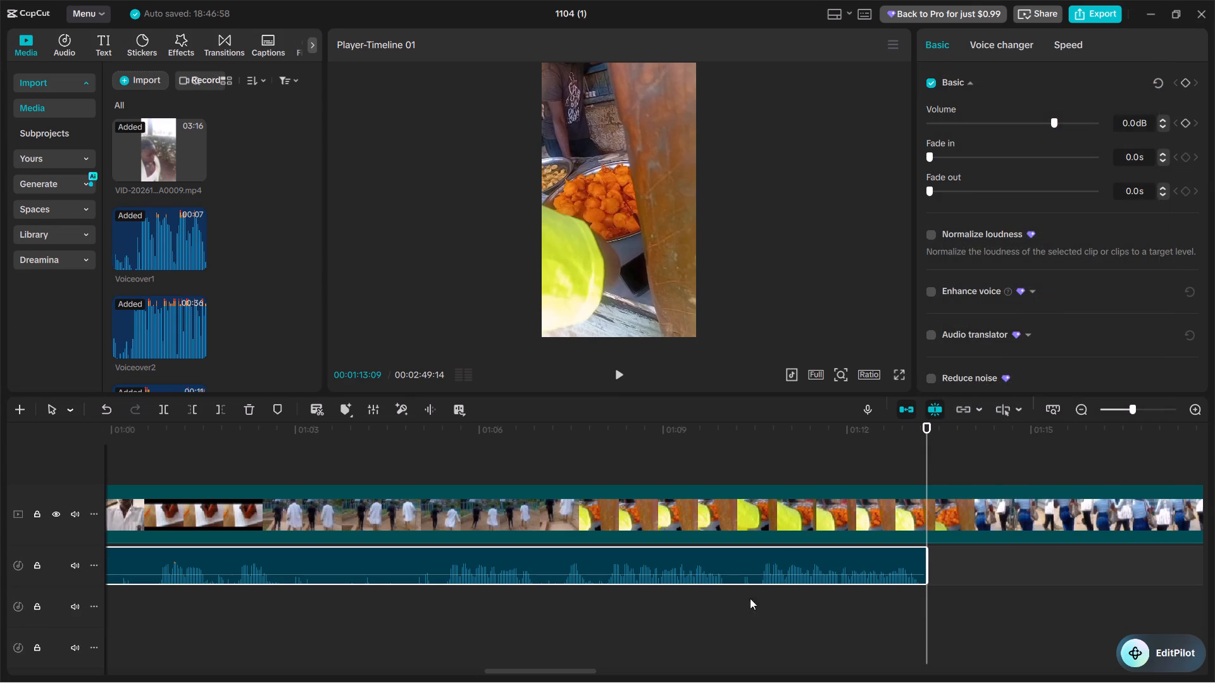
Trim away the part of Voiceover18 before 00:01:10:14, keeping only the final spoken section.
left_click(752, 590)
left_click(761, 573)
key("q")
Move Voiceover18 to the lower audio track, starting at about 00:00:55:17 over the end of Voiceover17, and play the overlap.
left_click_drag(800, 560, 447, 631)
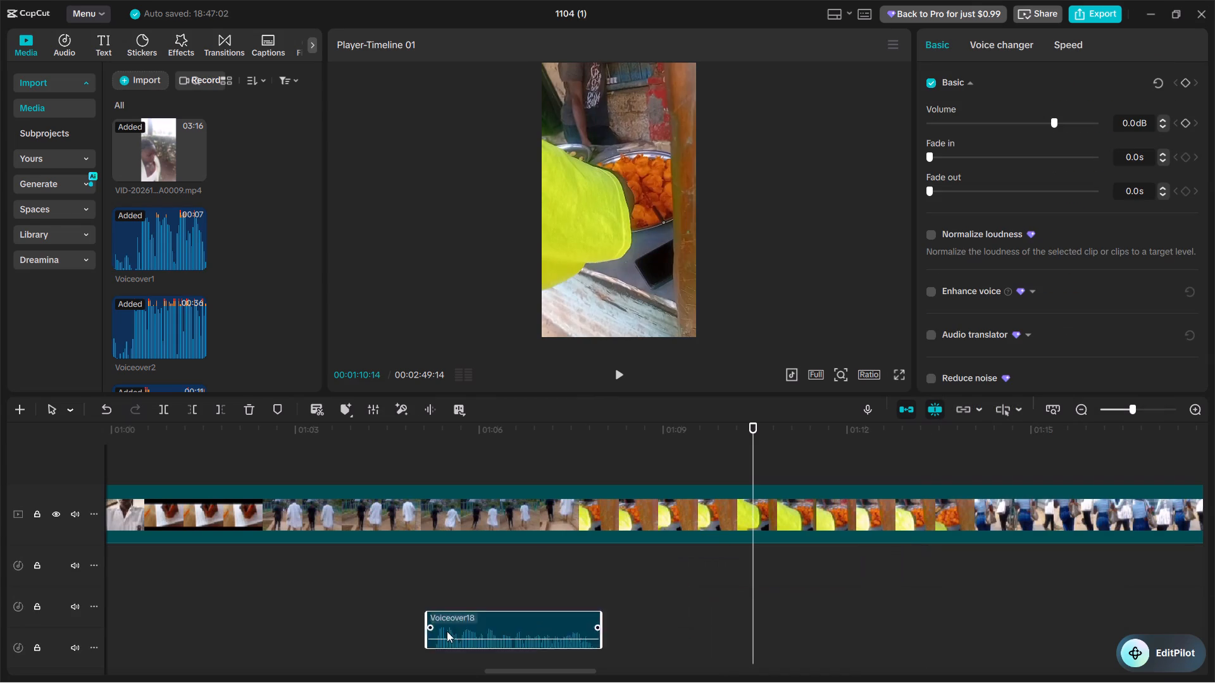
left_click_drag(447, 631, 377, 648)
scroll(368, 648, "right", 2)
left_click(292, 648)
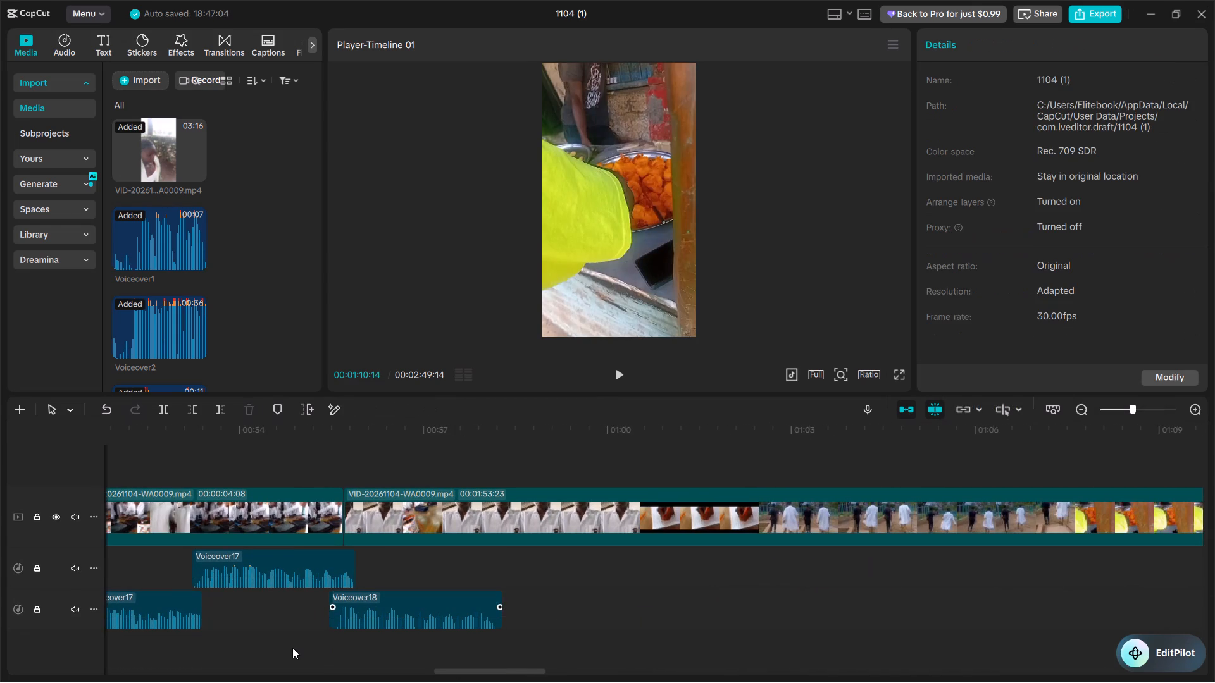
key("space")
left_click_drag(332, 601, 344, 603)
left_click_drag(344, 603, 320, 600)
left_click_drag(339, 601, 346, 605)
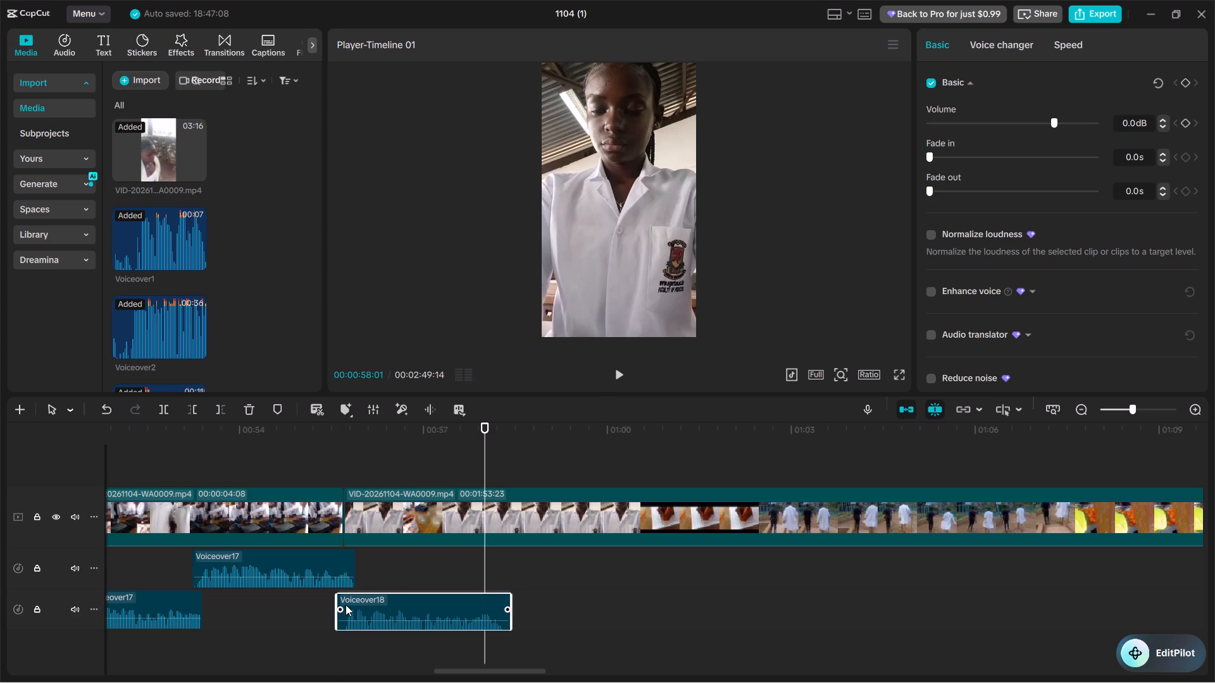
left_click_drag(346, 605, 344, 603)
left_click(329, 601)
key("space")
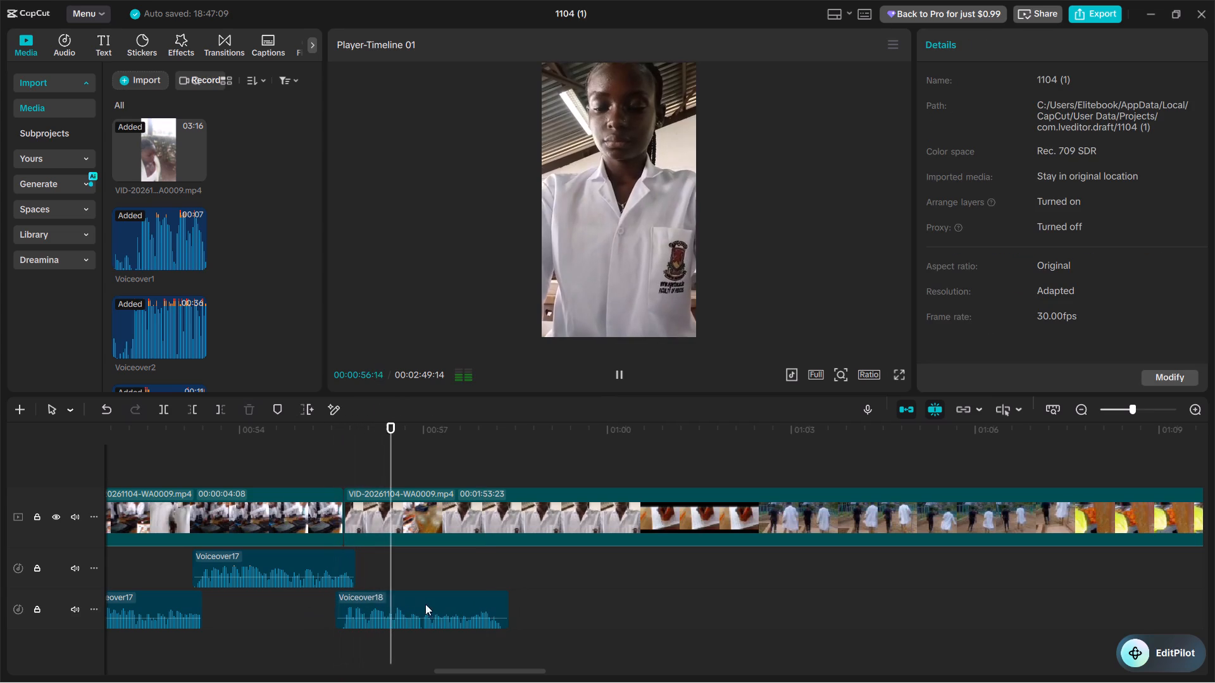
key("space")
key("ctrl+equal")
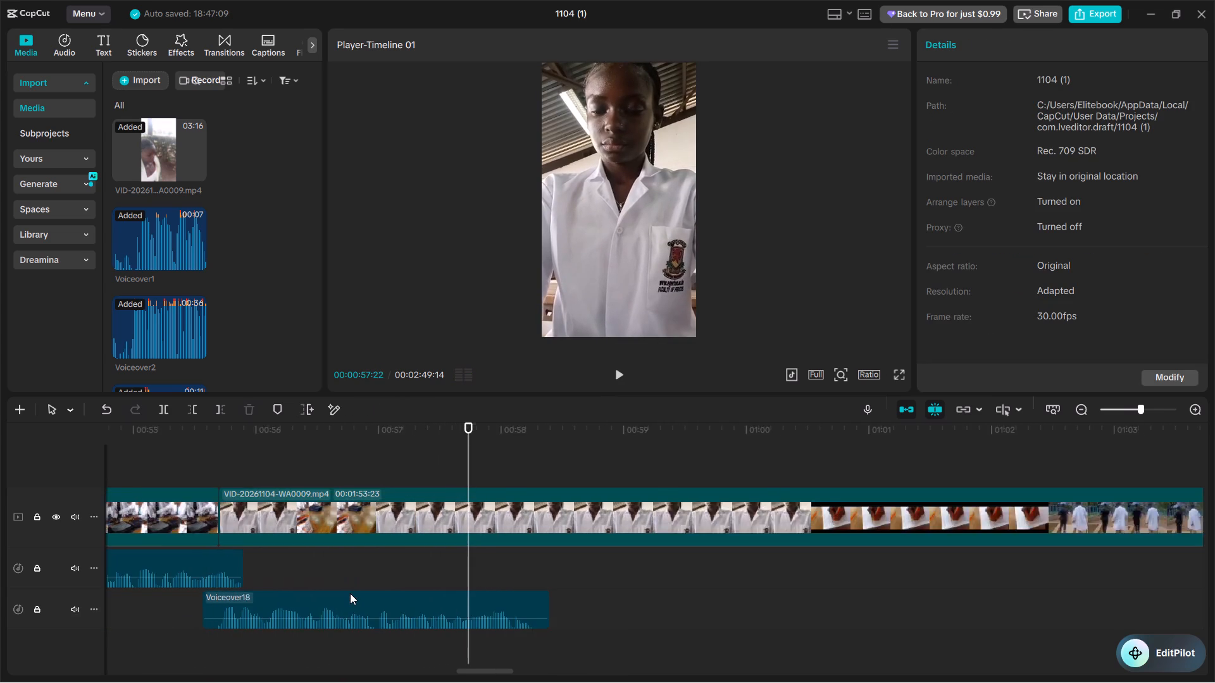
Shift Voiceover18 slightly later to start at about 00:00:55:19 and play its overlap with Voiceover17.
key("ctrl+equal")
scroll(350, 593, "right", 2)
left_click_drag(578, 602, 587, 603)
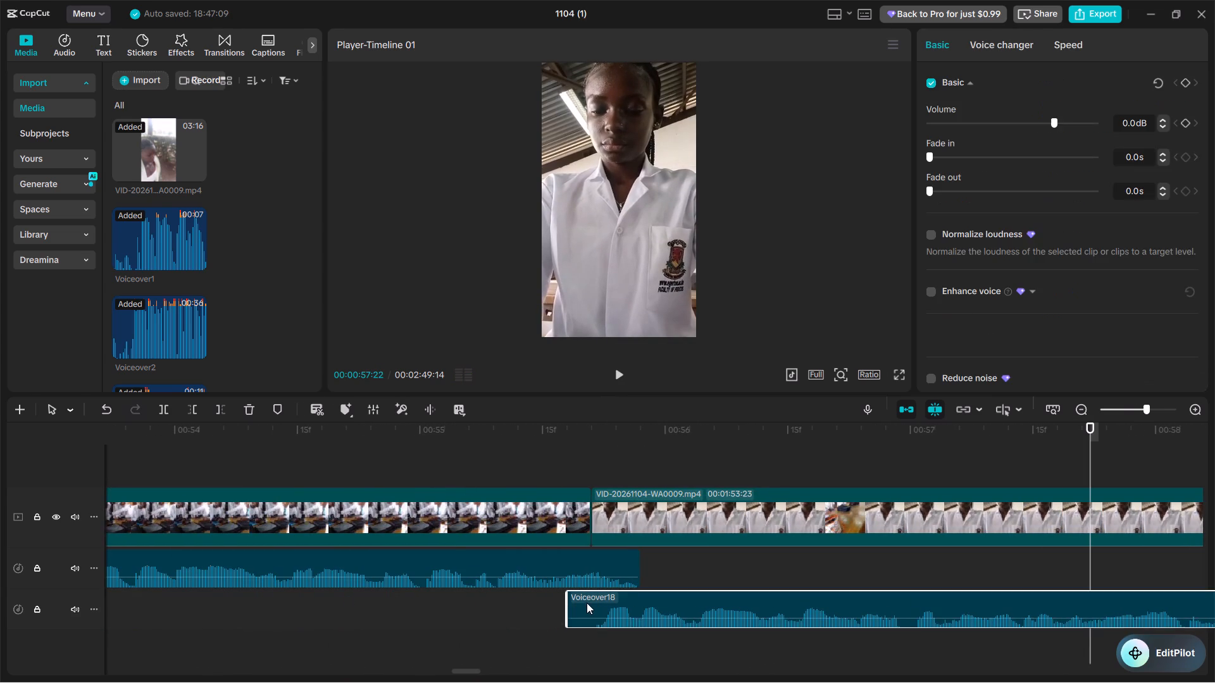
left_click_drag(587, 603, 592, 603)
left_click(502, 614)
key("space")
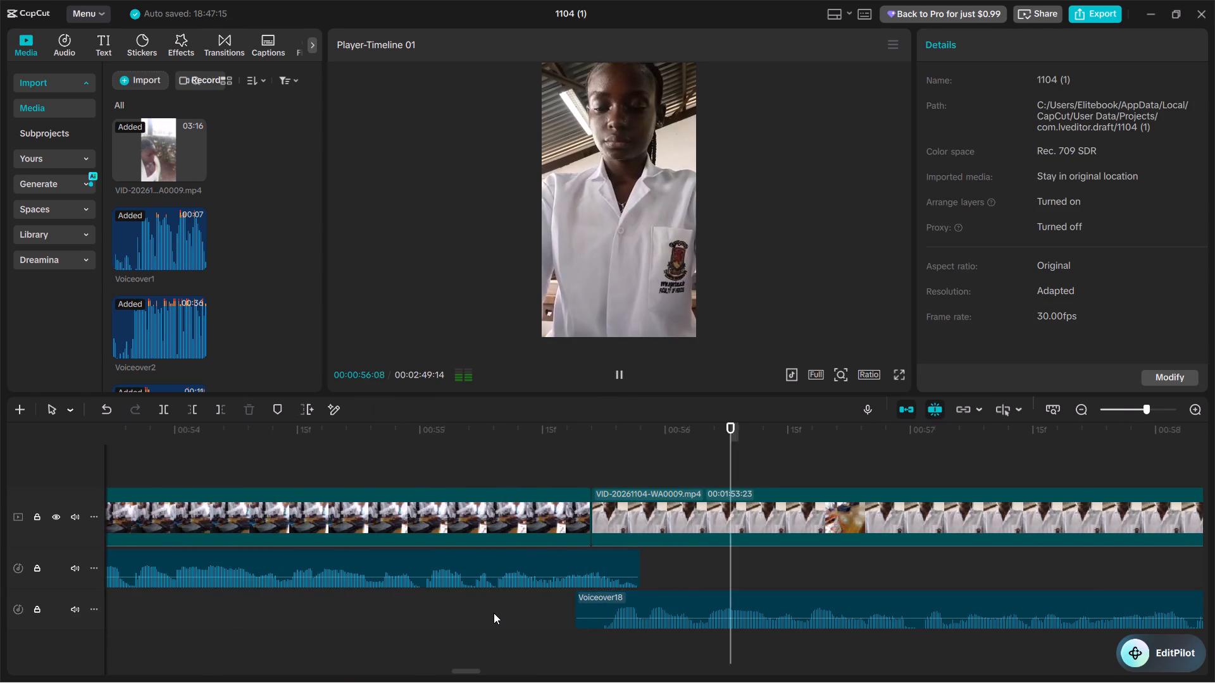
key("ctrl+minus")
key("space")
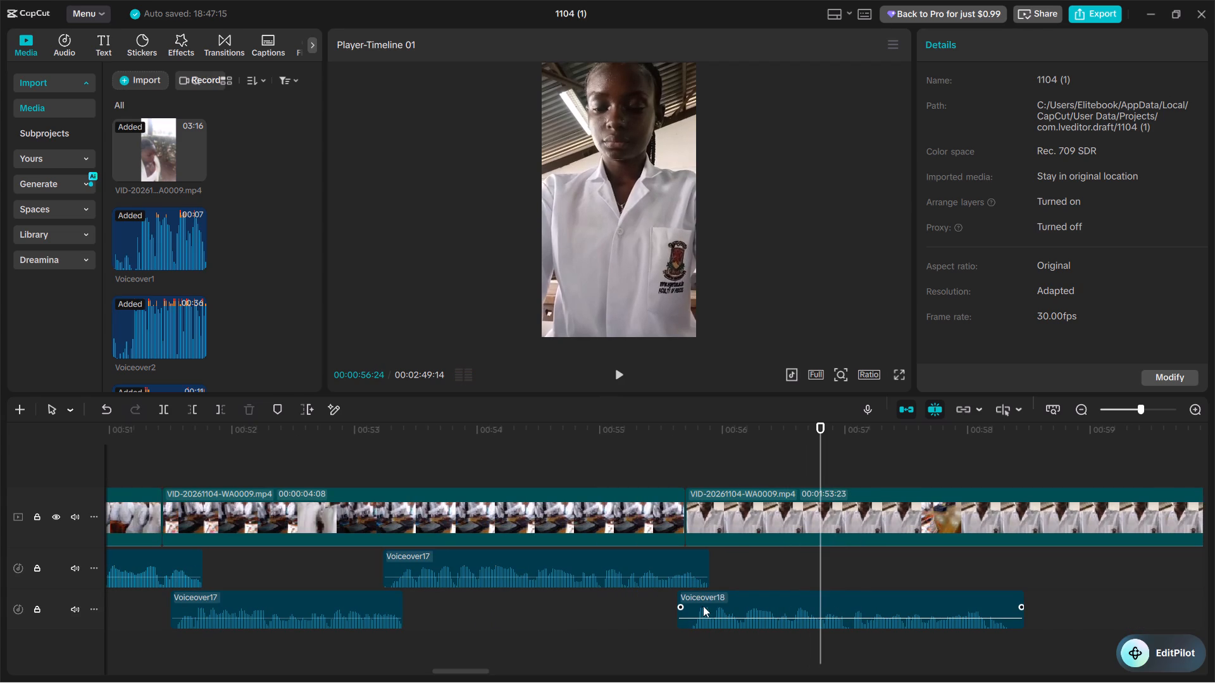
Nudge Voiceover18 slightly earlier to start at about 00:00:55:18 and play through the overlap to its end.
key("ctrl+equal")
key("ctrl+equal")
scroll(706, 601, "right", 1)
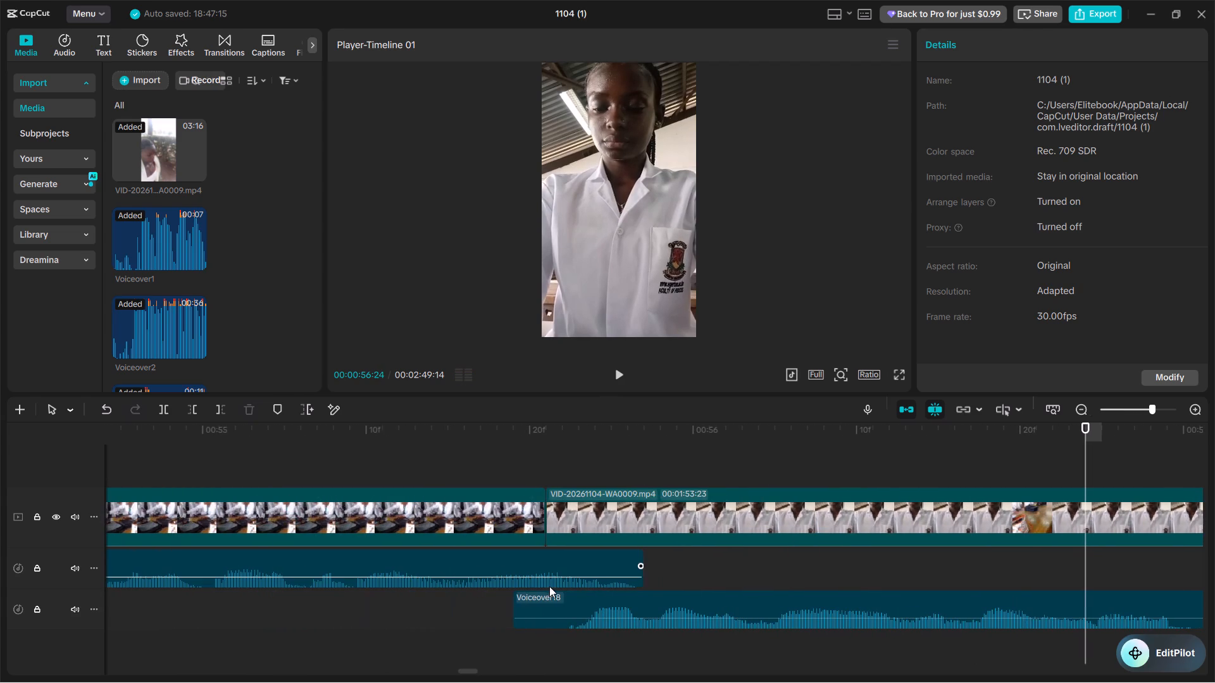
left_click_drag(559, 598, 545, 595)
left_click(330, 643)
key("space")
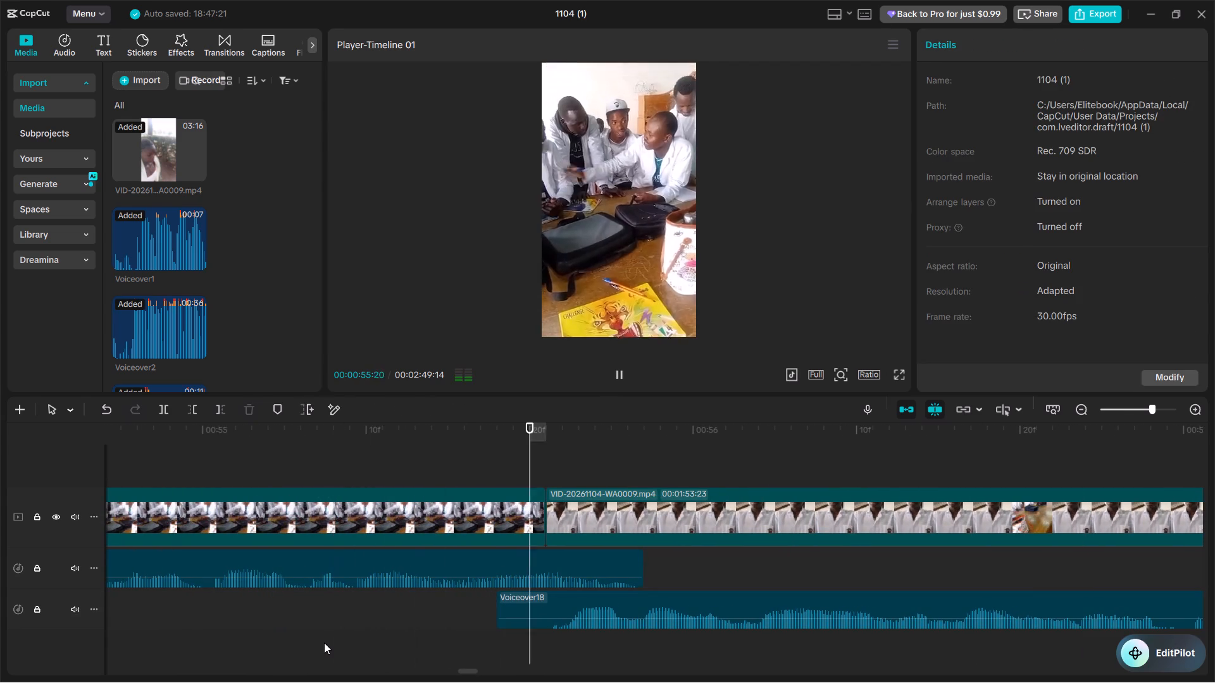
key("ctrl+minus")
key("ctrl+minus")
scroll(324, 643, "left", 1)
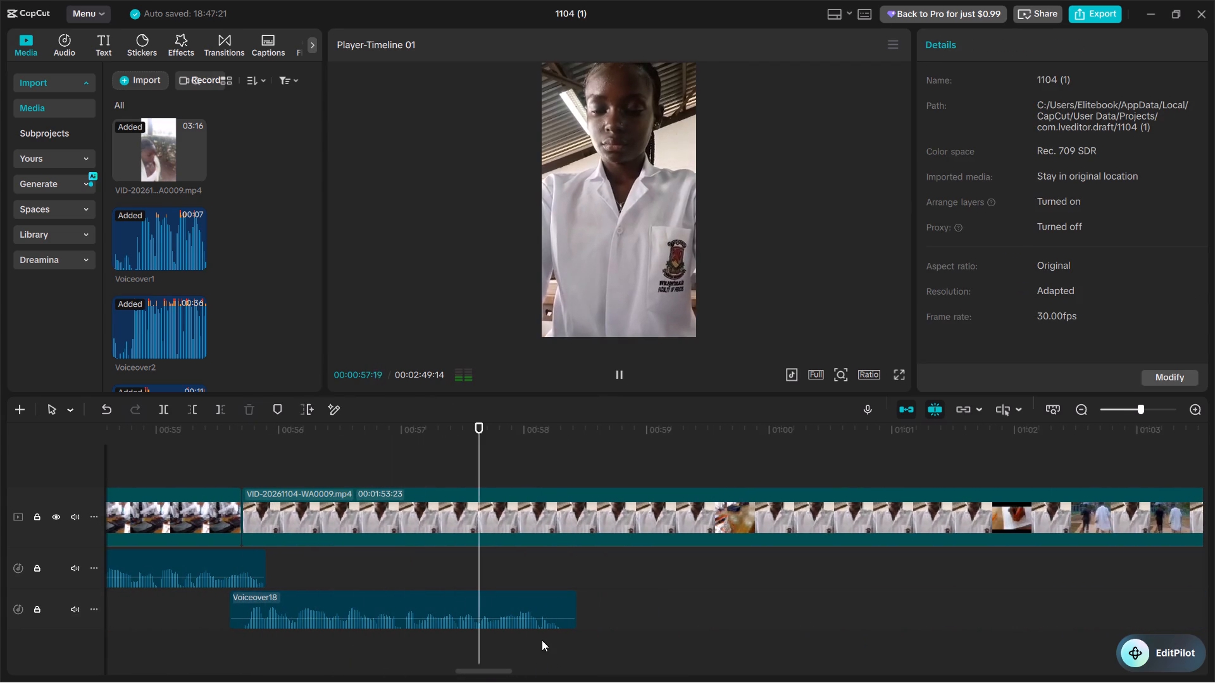
key("space")
Record a new voiceover take starting at 00:00:58:08 and ending at about 00:01:01:27.
left_click(869, 410)
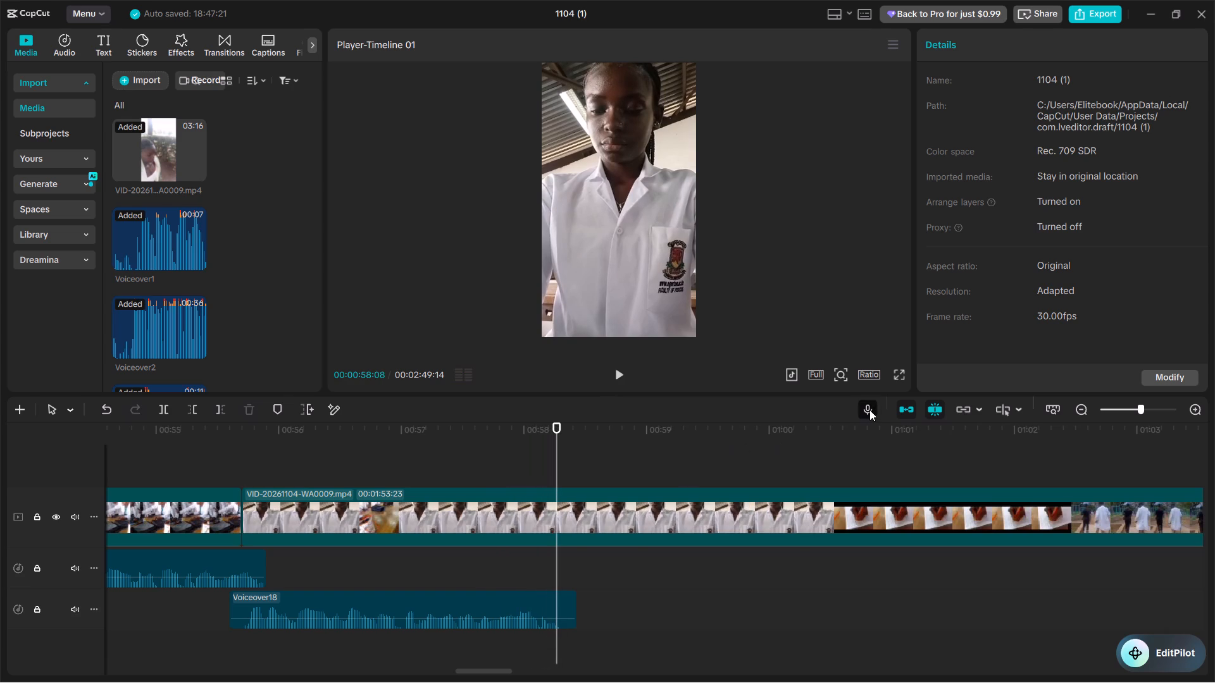
left_click(972, 116)
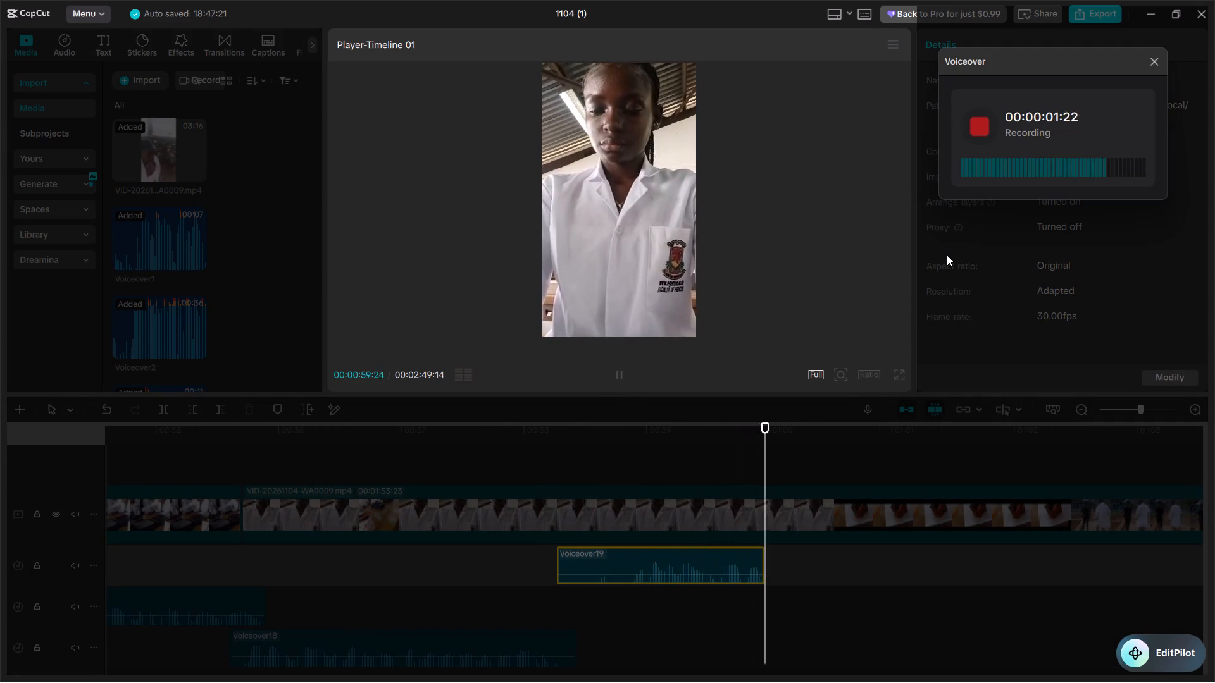
key("space")
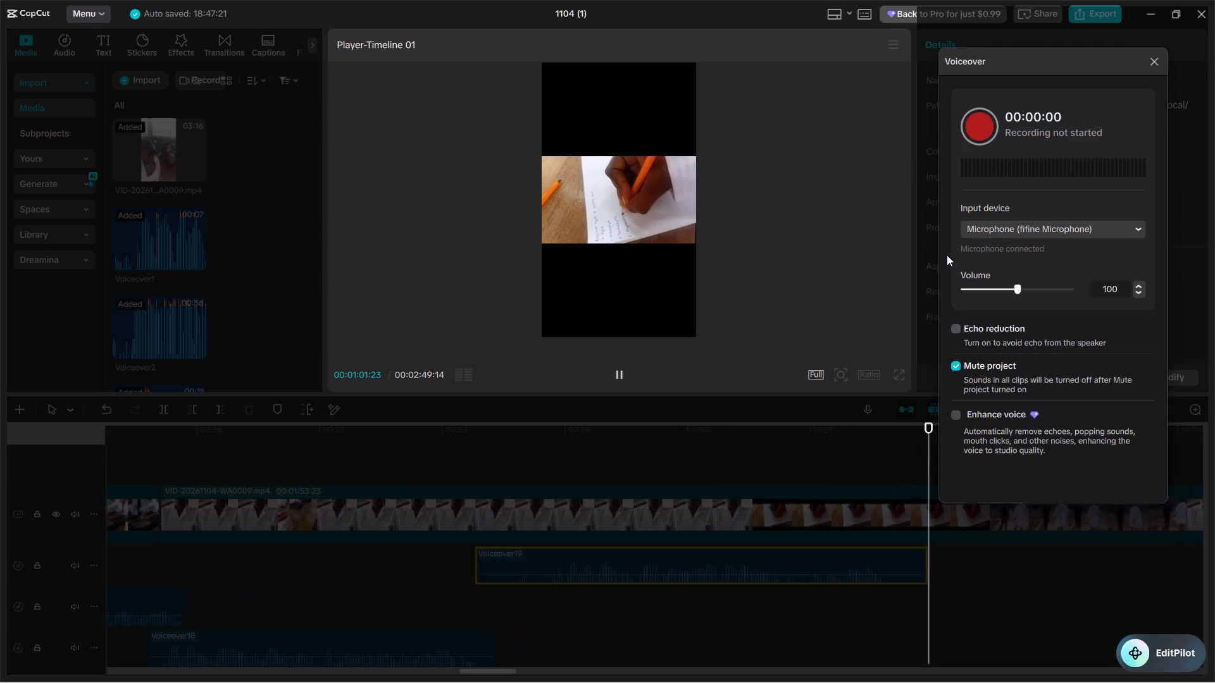
left_click(1149, 65)
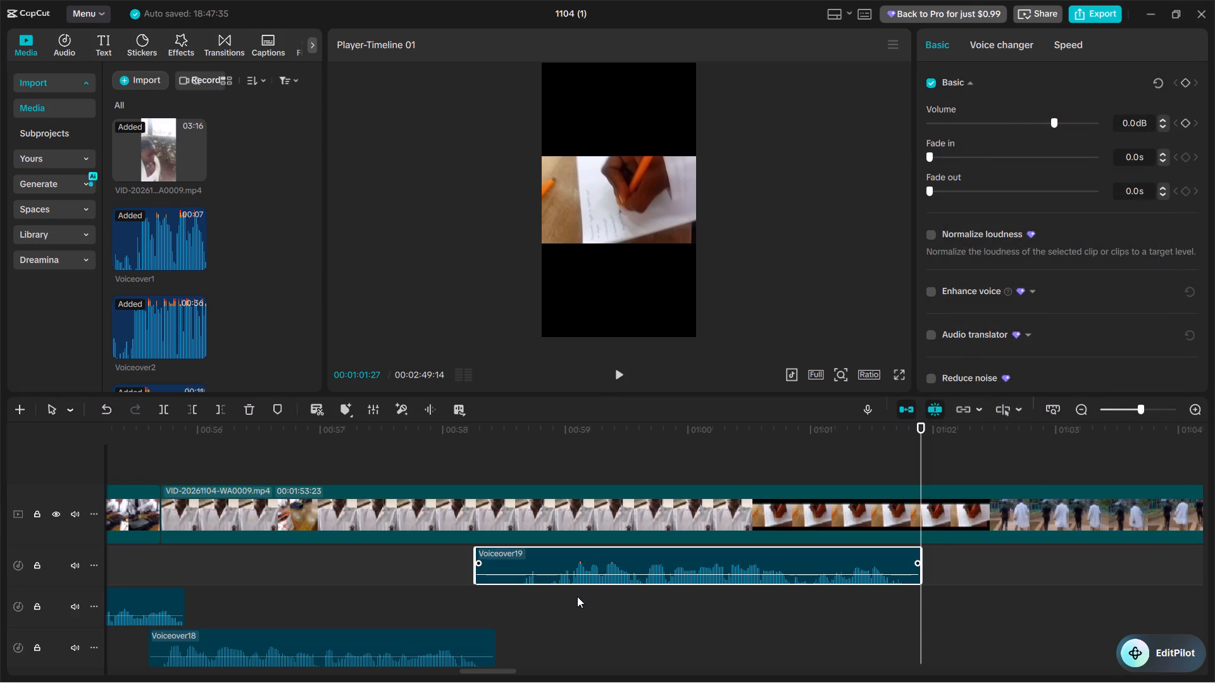
Trim away the opening of Voiceover19 before about 00:00:58:27.
left_click(551, 588)
left_click(556, 563)
key("q")
Move Voiceover19 to the upper existing audio track, starting at about 00:00:58:03 over the end of Voiceover18, and play the overlap.
left_click_drag(599, 561, 509, 581)
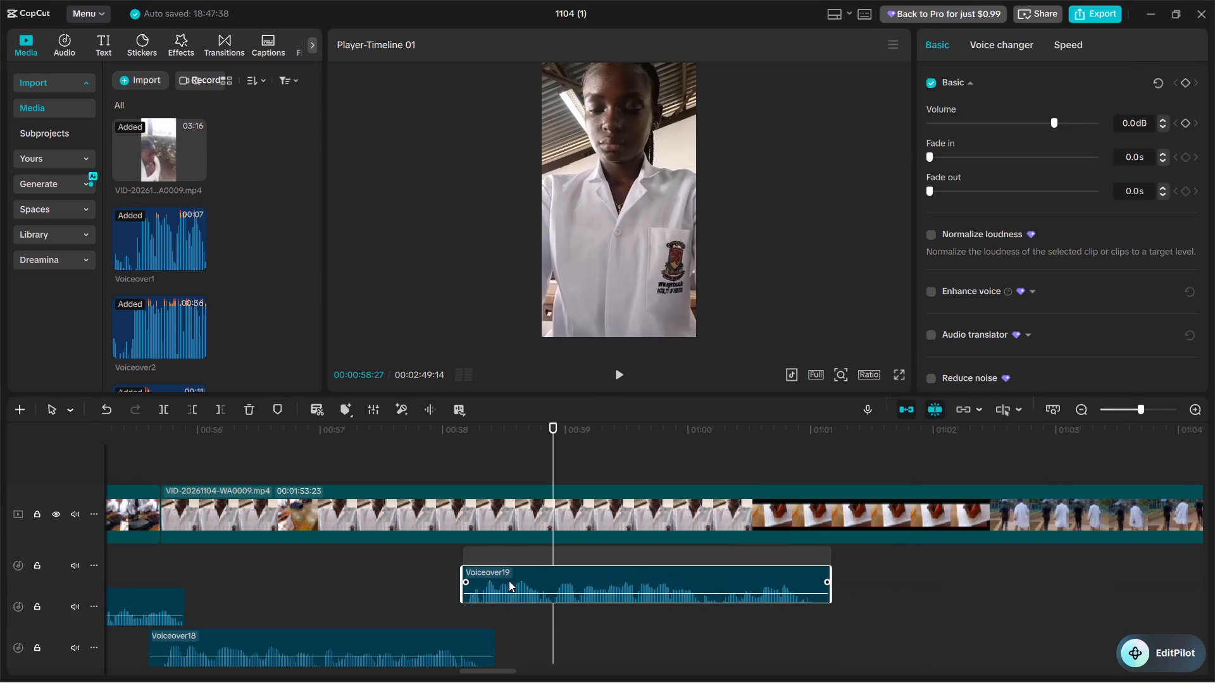
left_click_drag(509, 581, 508, 591)
left_click(335, 581)
key("space")
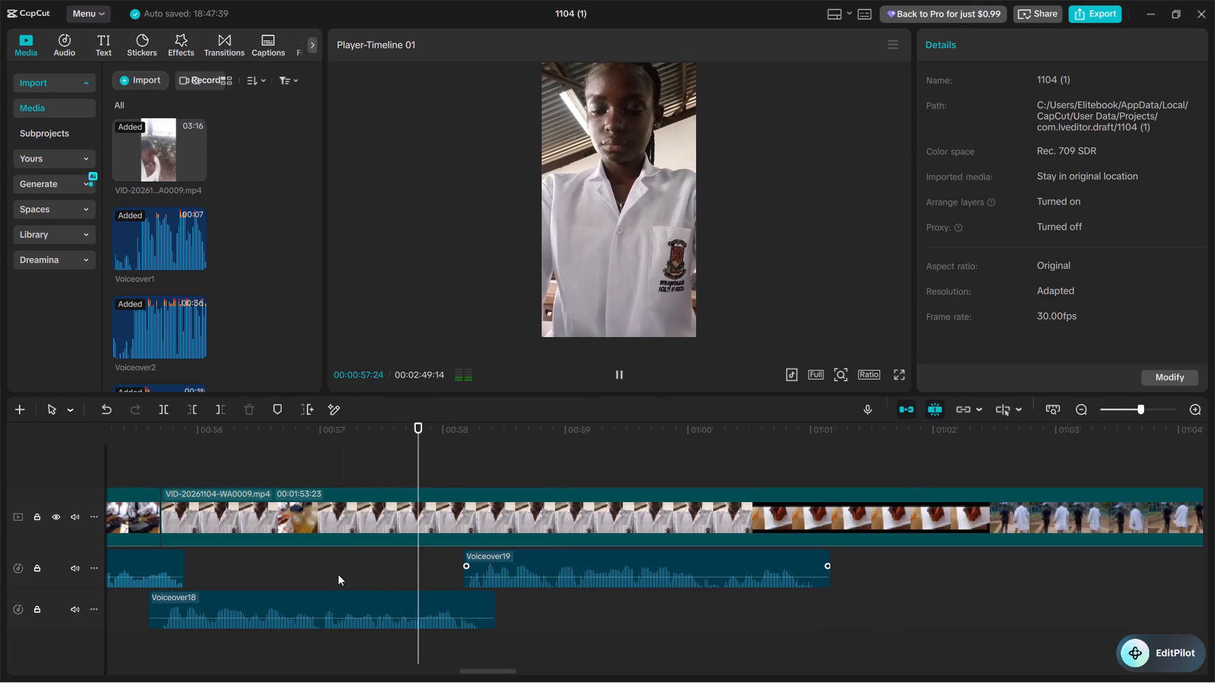
left_click_drag(508, 565, 498, 563)
left_click(381, 577)
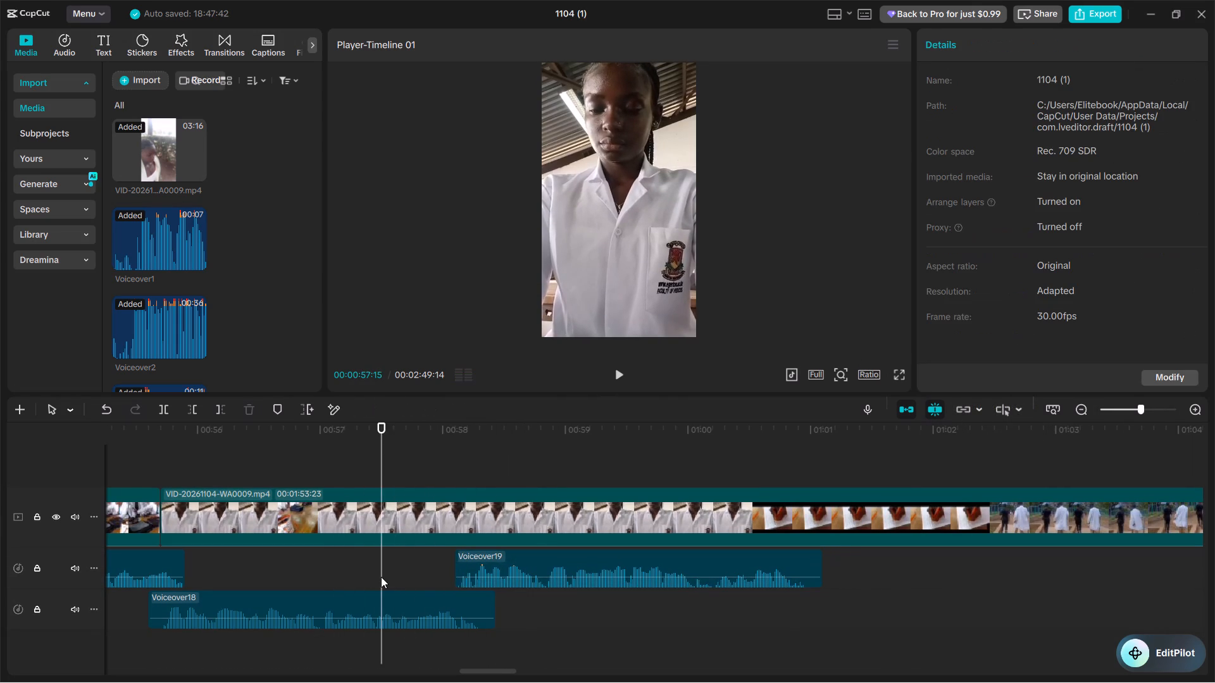
key("space")
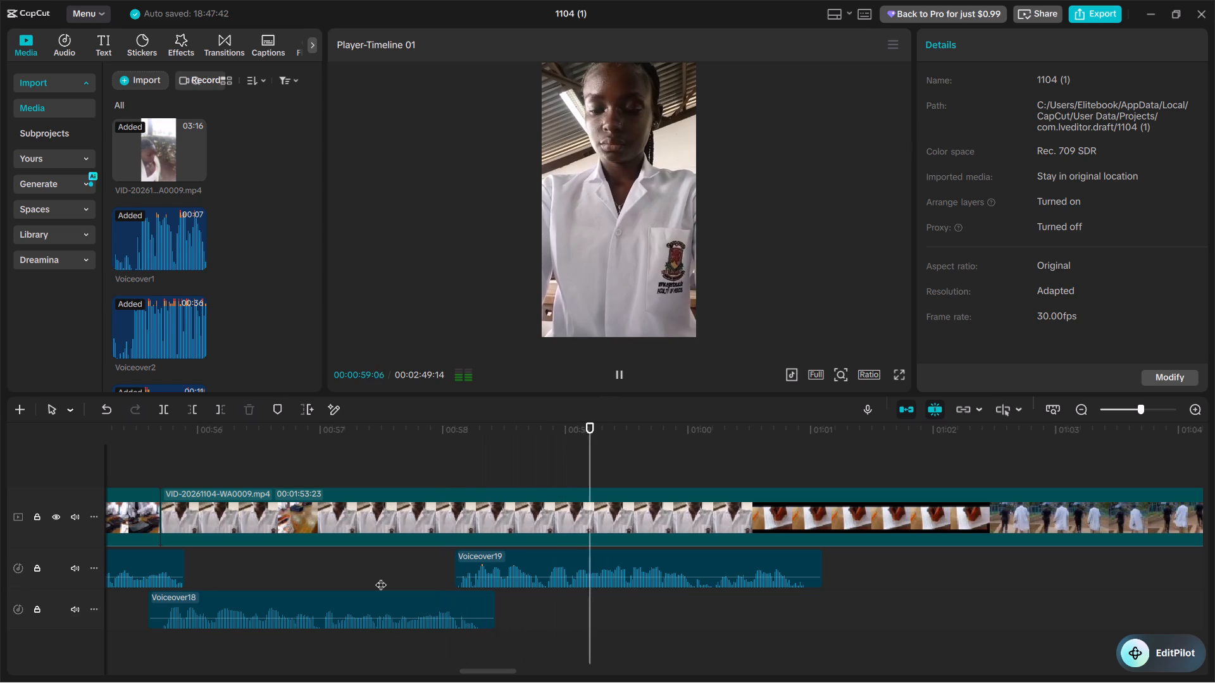
key("space")
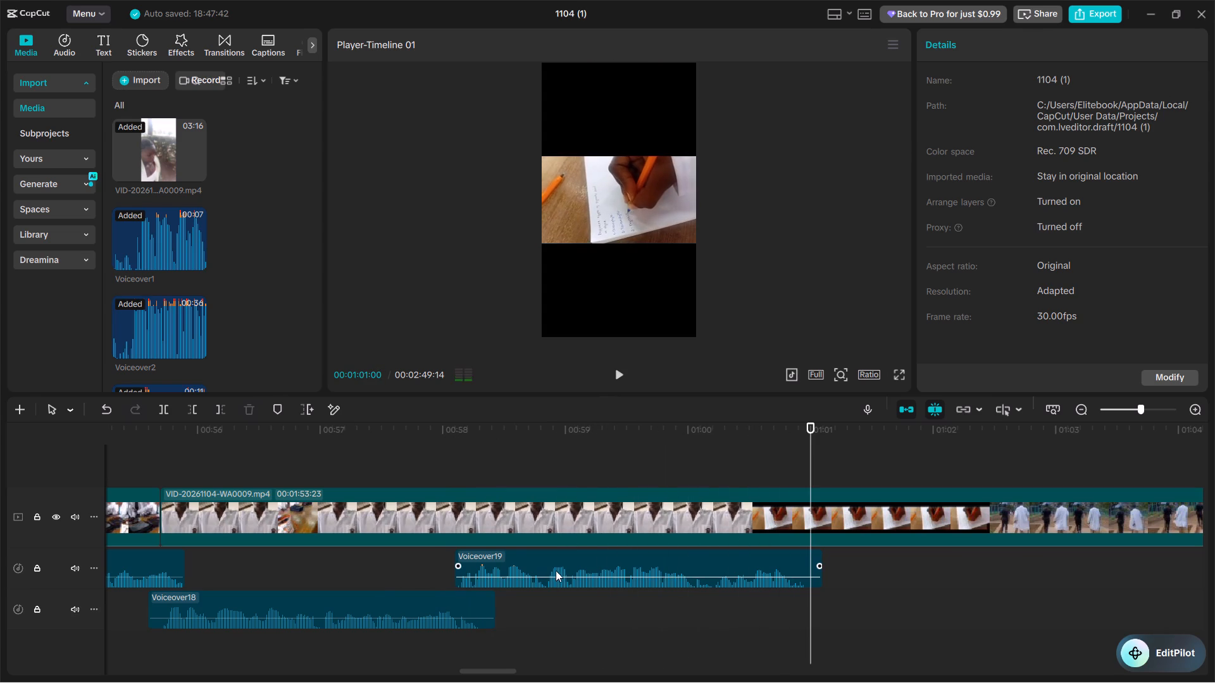
Extend the start of the footage clip after the 00:00:55:21 cut to a clip length of 00:01:54:13, and play it.
scroll(557, 570, "right", 1)
left_click(575, 517)
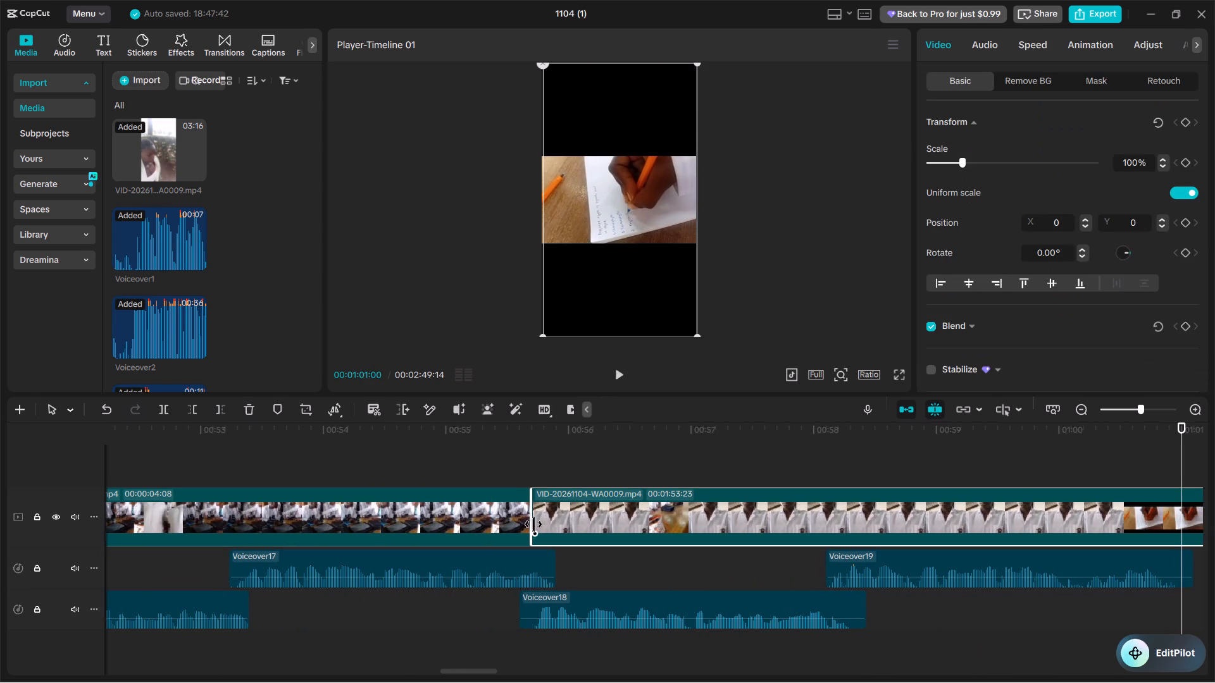
left_click_drag(533, 524, 452, 522)
left_click(520, 467)
key("space")
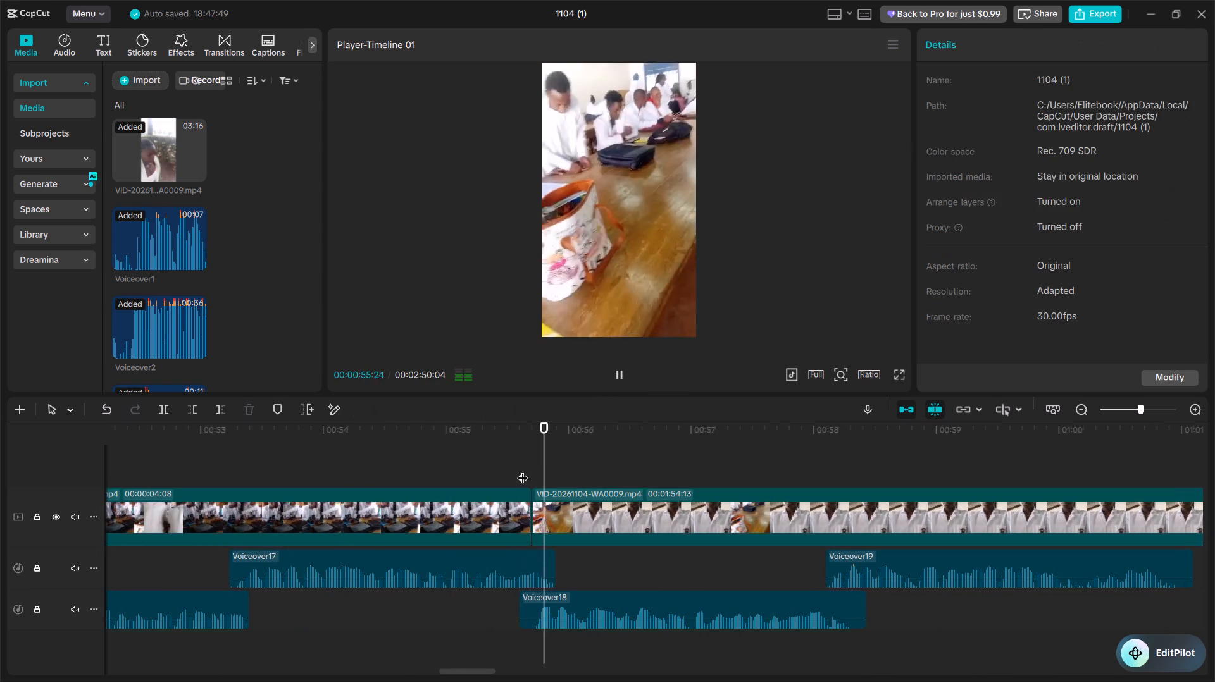
scroll(523, 480, "left", 2)
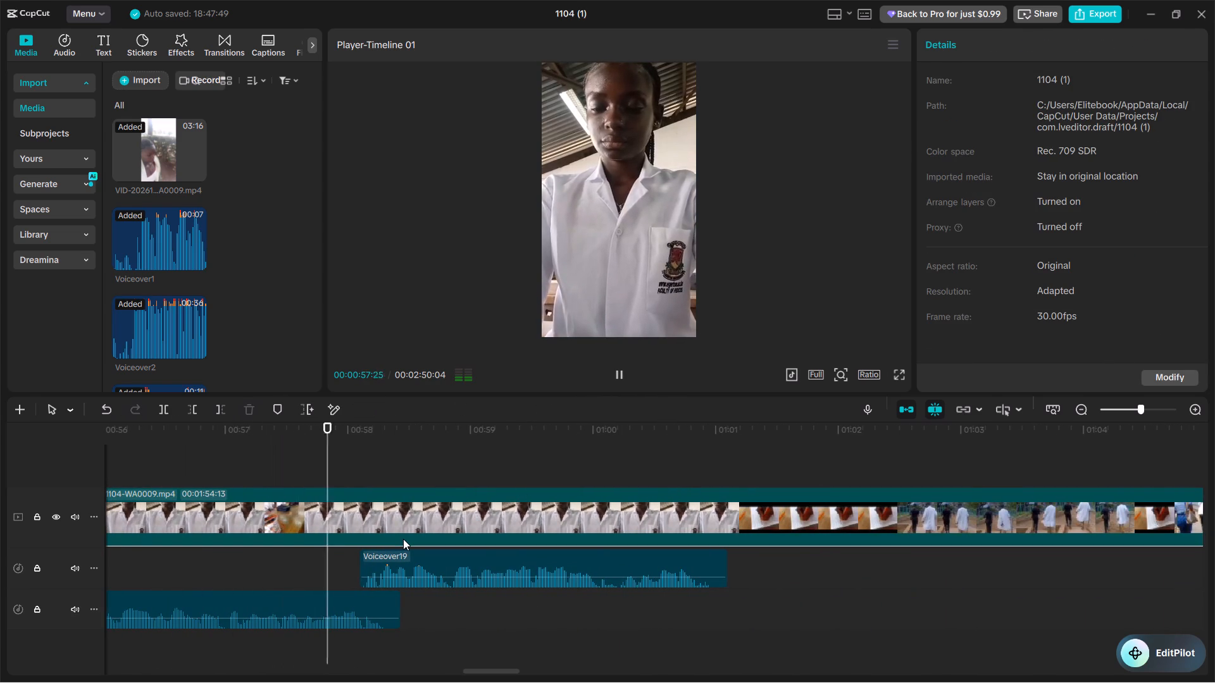
key("space")
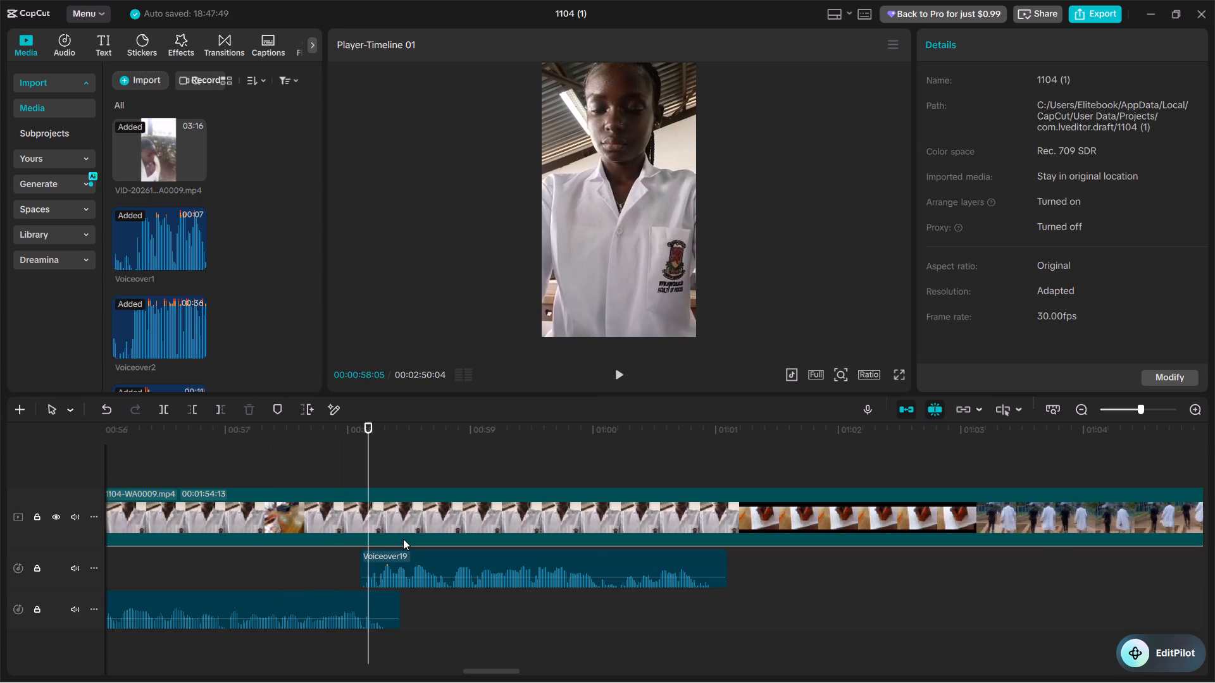
Trim the leftover classroom frames from the start of the clip after the 00:00:55:21 cut, down to a length of 00:01:54:03.
scroll(403, 539, "right", 1)
left_click(421, 476)
key("q")
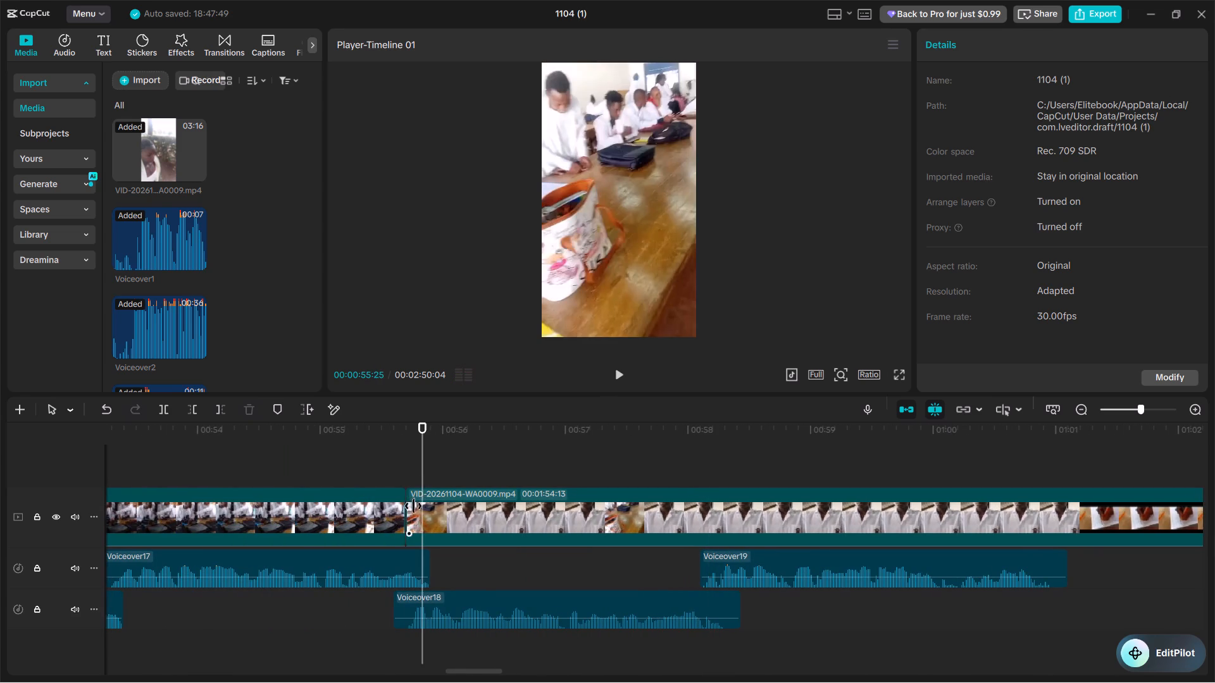
key("space")
key("space")
left_click(419, 480)
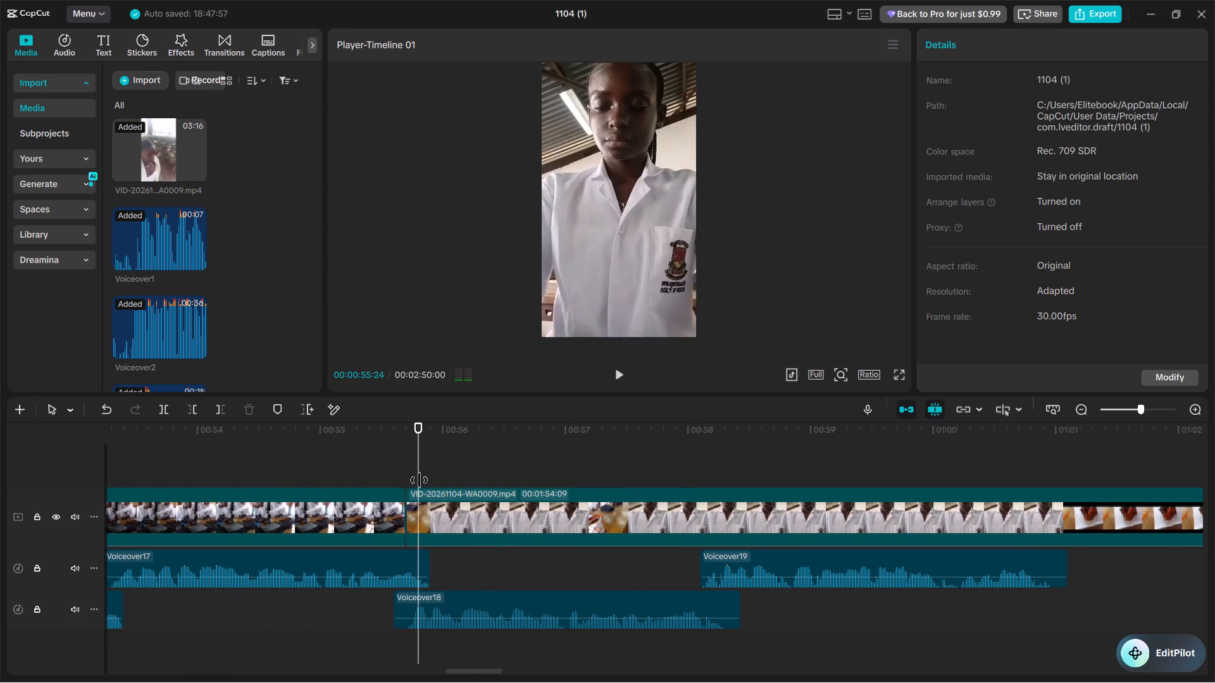
left_click(430, 476)
type("q")
key("space")
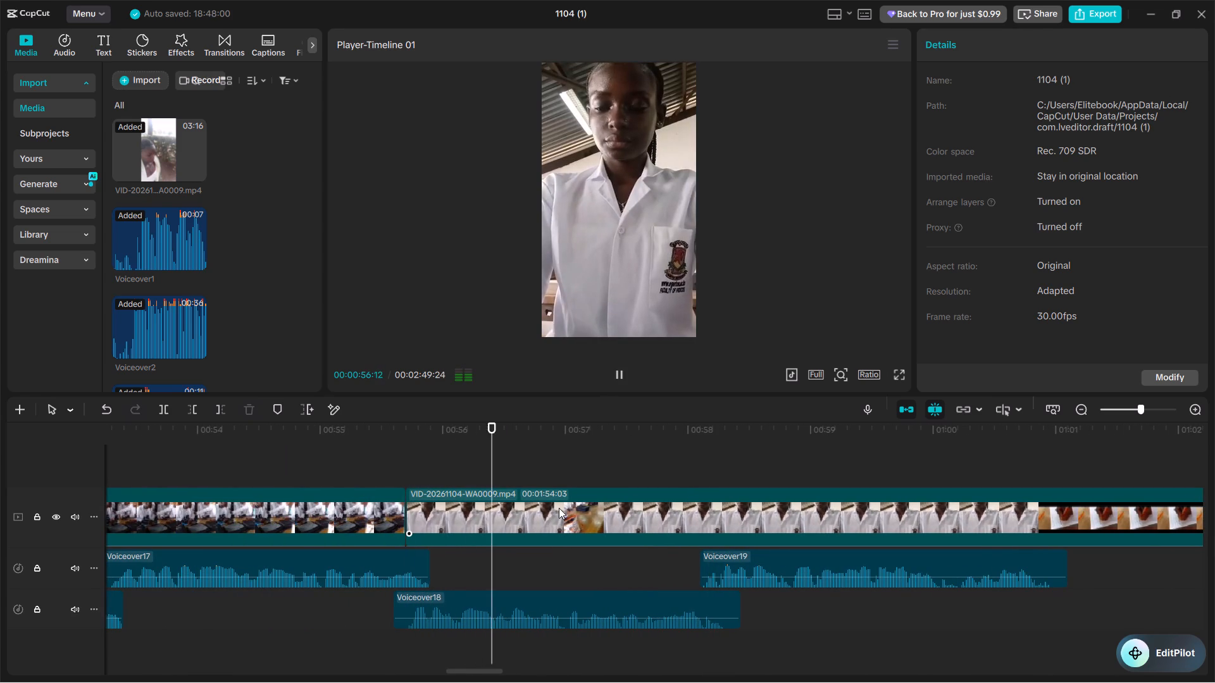
Play the white-coat close-up and split it at 00:00:57:00.
key("space")
key("space")
key("space")
key("ctrl+b")
key("space")
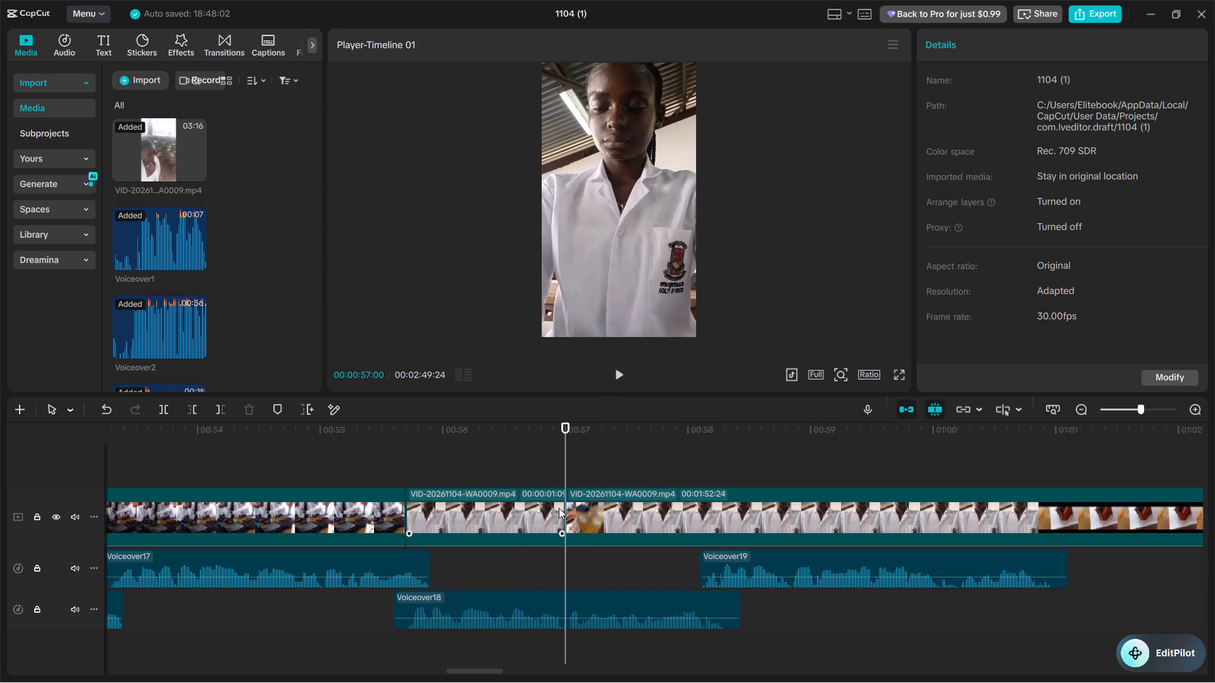
Split the footage at 00:01:00:28, near the start of the pencil-writing shot.
scroll(559, 508, "left", 1)
left_click(823, 464)
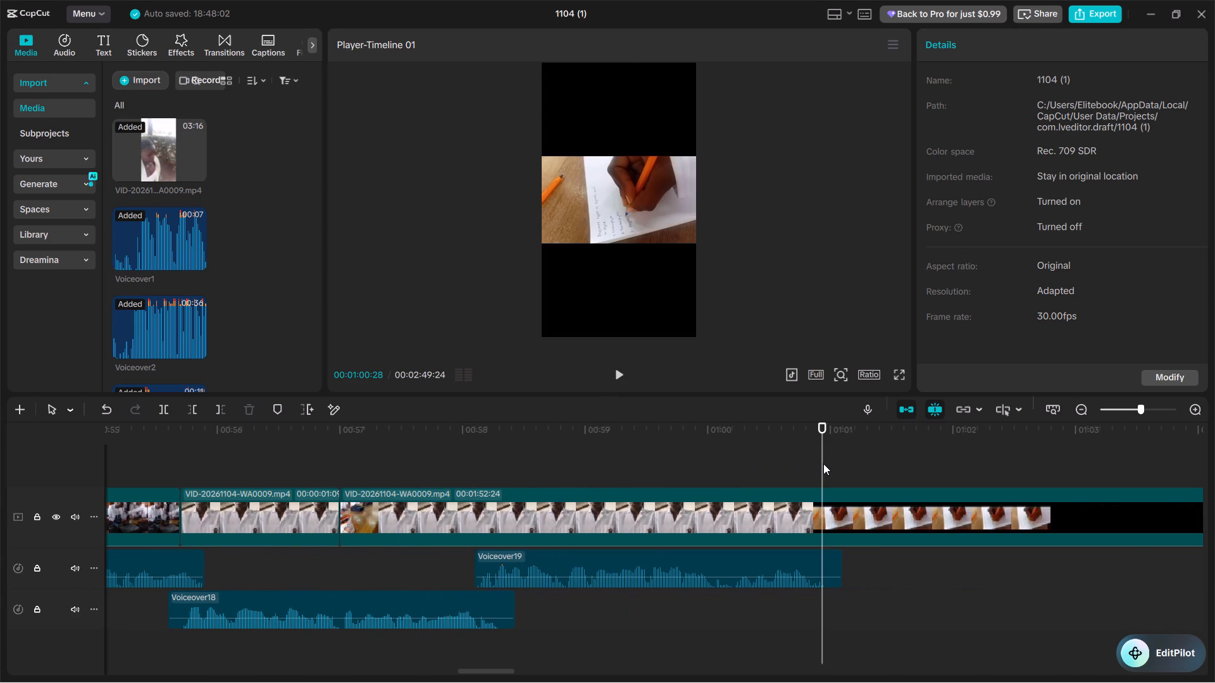
key("ctrl+b")
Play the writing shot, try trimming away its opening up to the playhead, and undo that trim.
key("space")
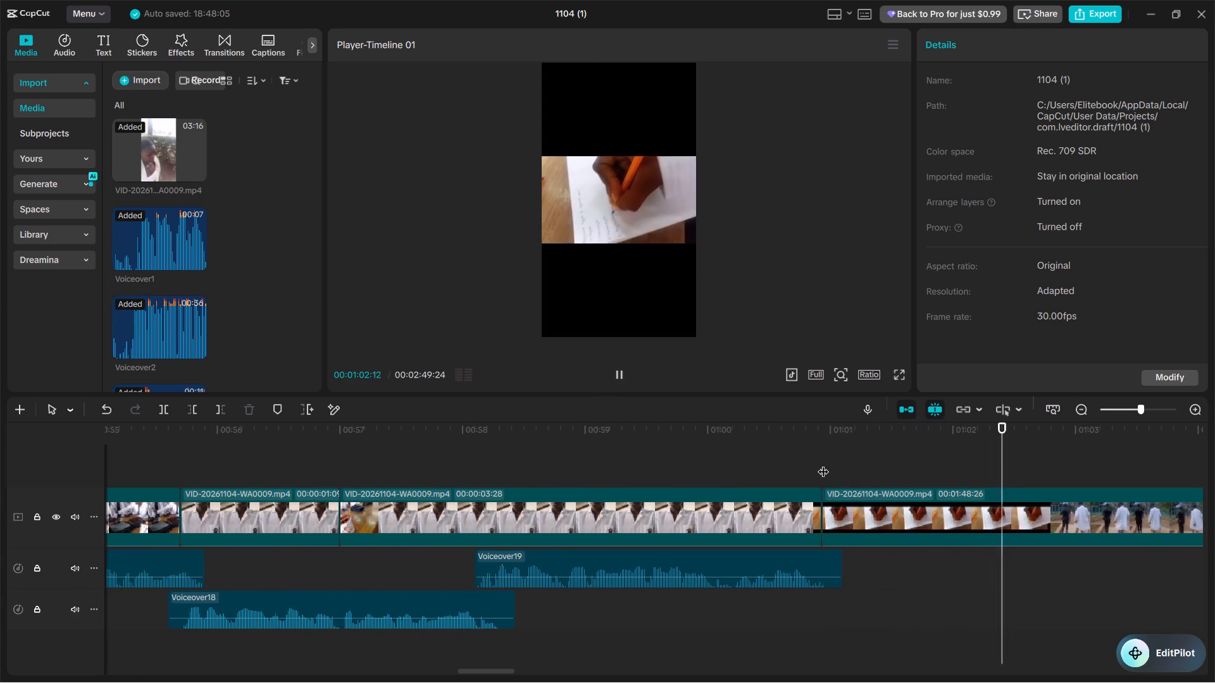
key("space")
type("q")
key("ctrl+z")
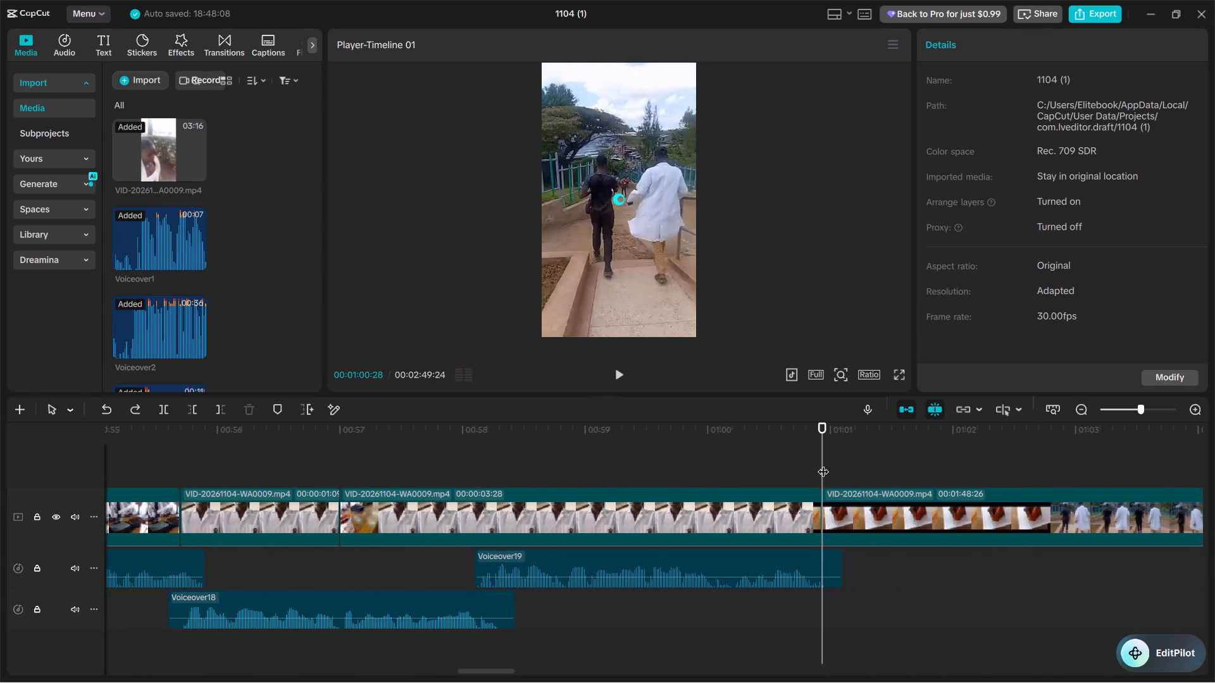
Split the footage at 00:01:02:16, move the isolated writing clip to the 00:00:57:00 cut, and play it in place.
left_click(1014, 467)
key("ctrl+b")
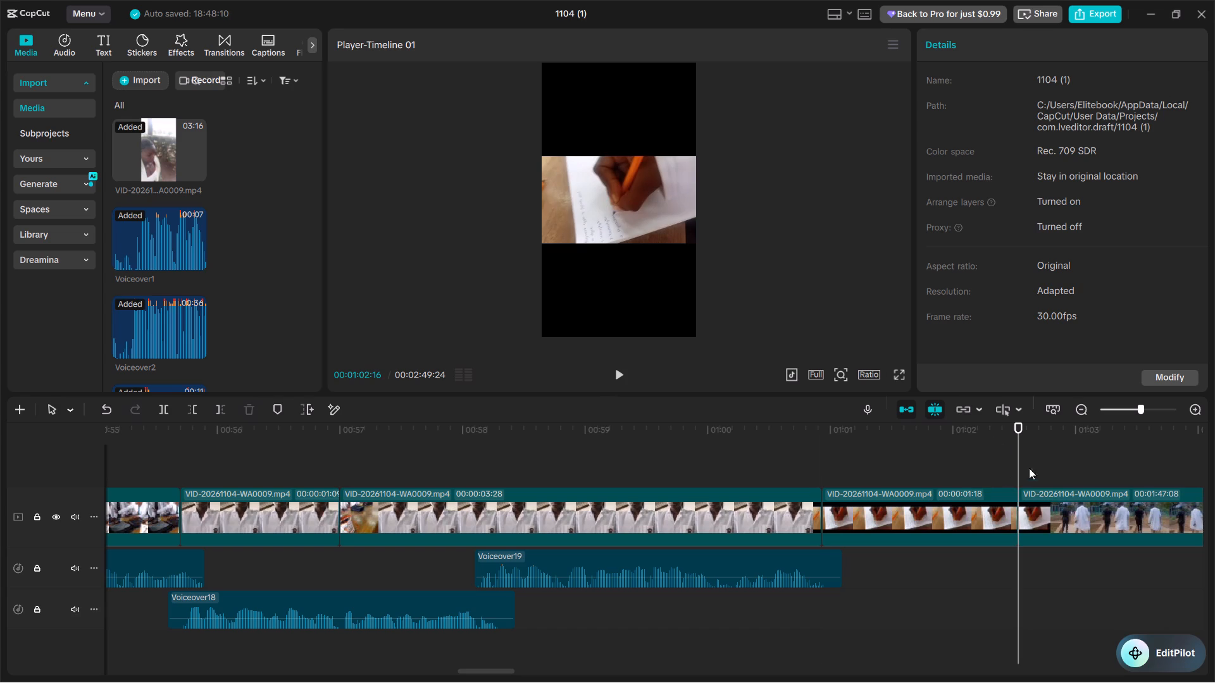
left_click_drag(930, 506, 389, 522)
left_click(286, 422)
key("space")
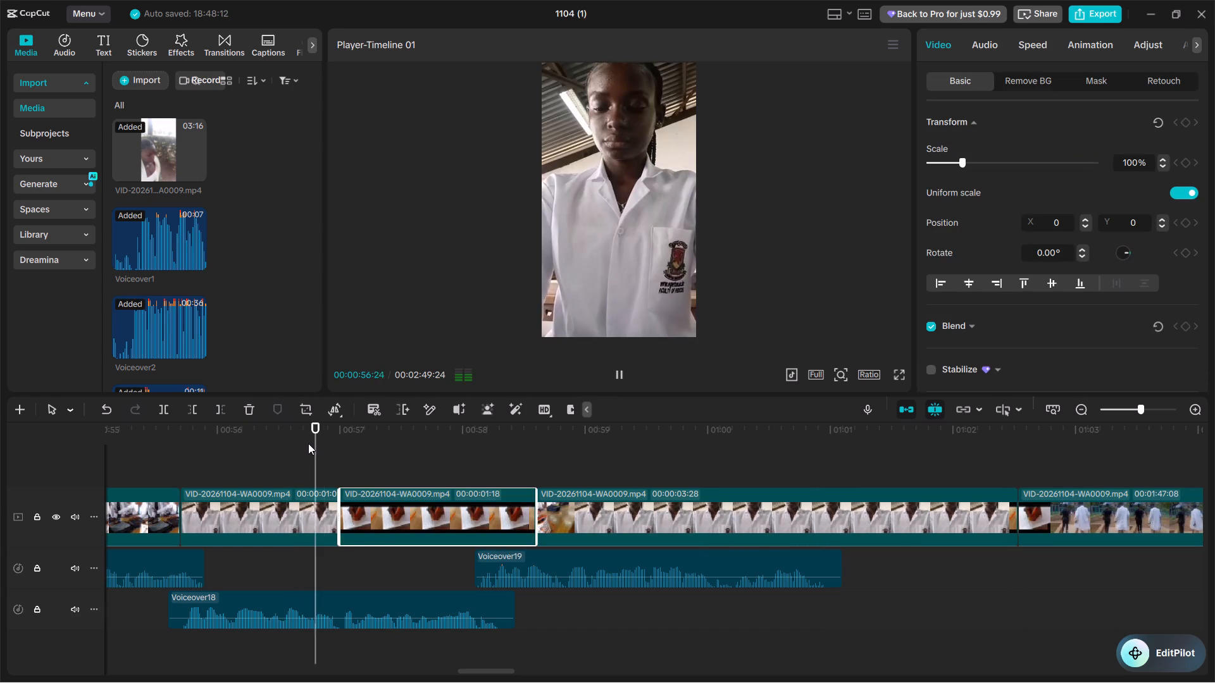
key("space")
key("space")
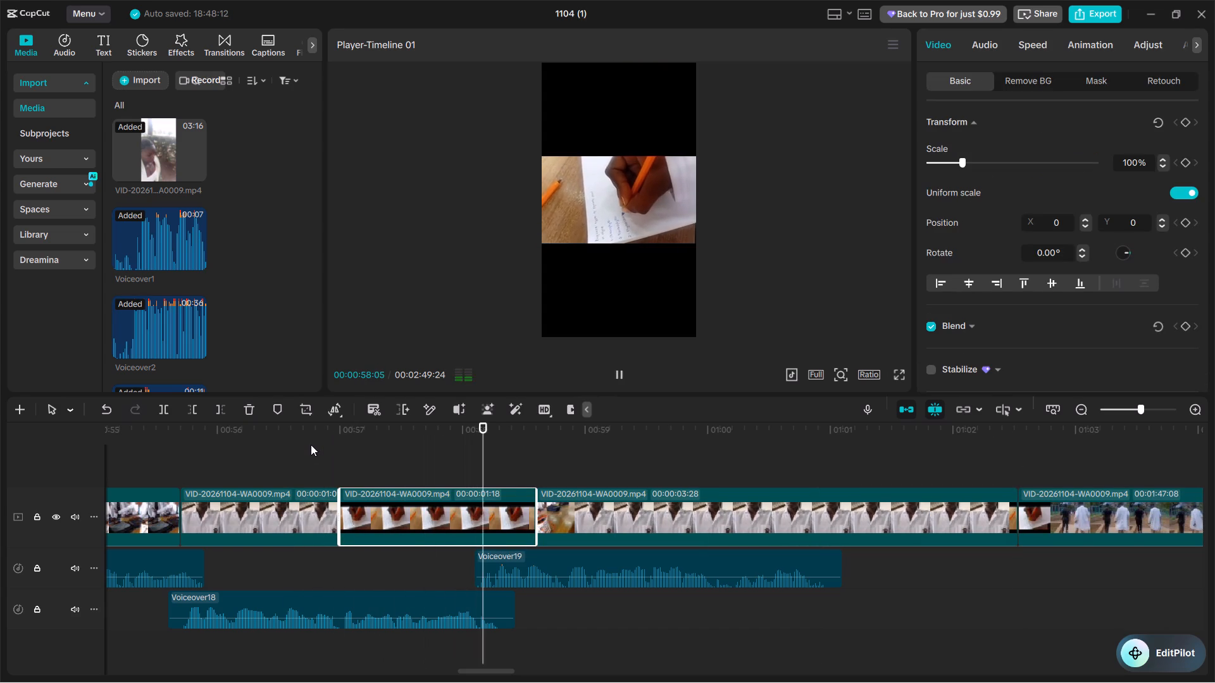
Trim the end of the inserted writing clip so it finishes at about 00:00:58:06.
key("space")
type("w")
left_click_drag(495, 511, 485, 510)
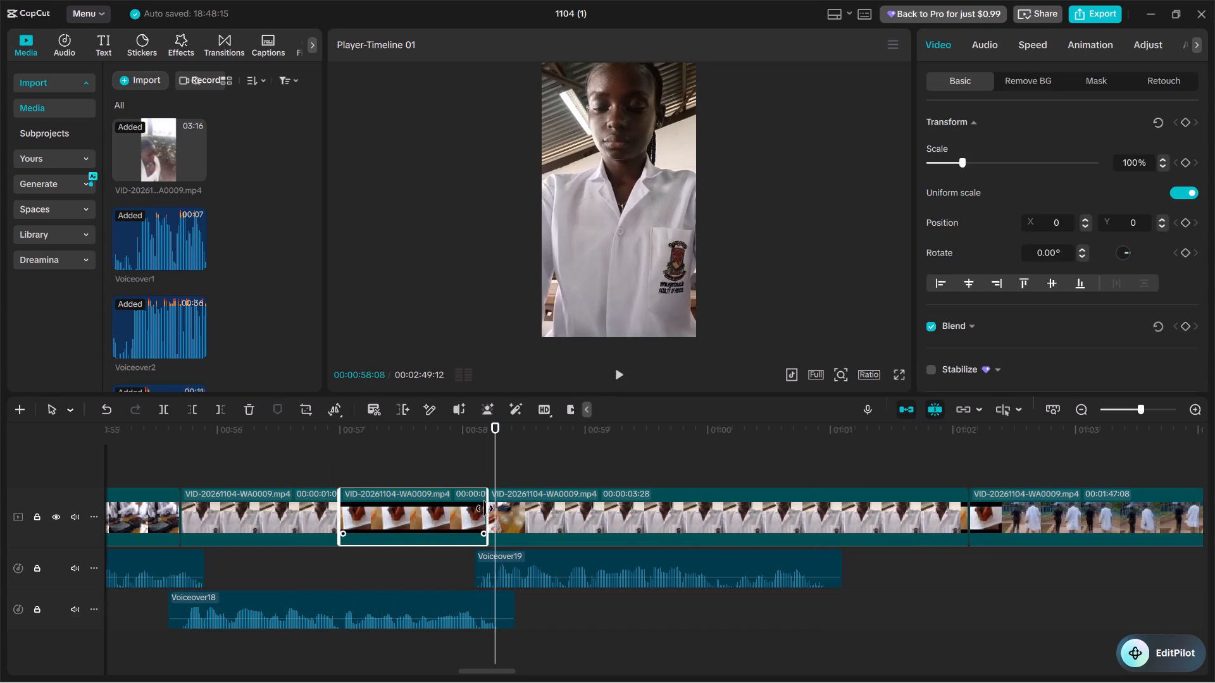
Play the sequence from about 00:00:55:21 and trim the end of the second white-coat clip to a length of 00:00:02:17.
left_click(182, 462)
key("space")
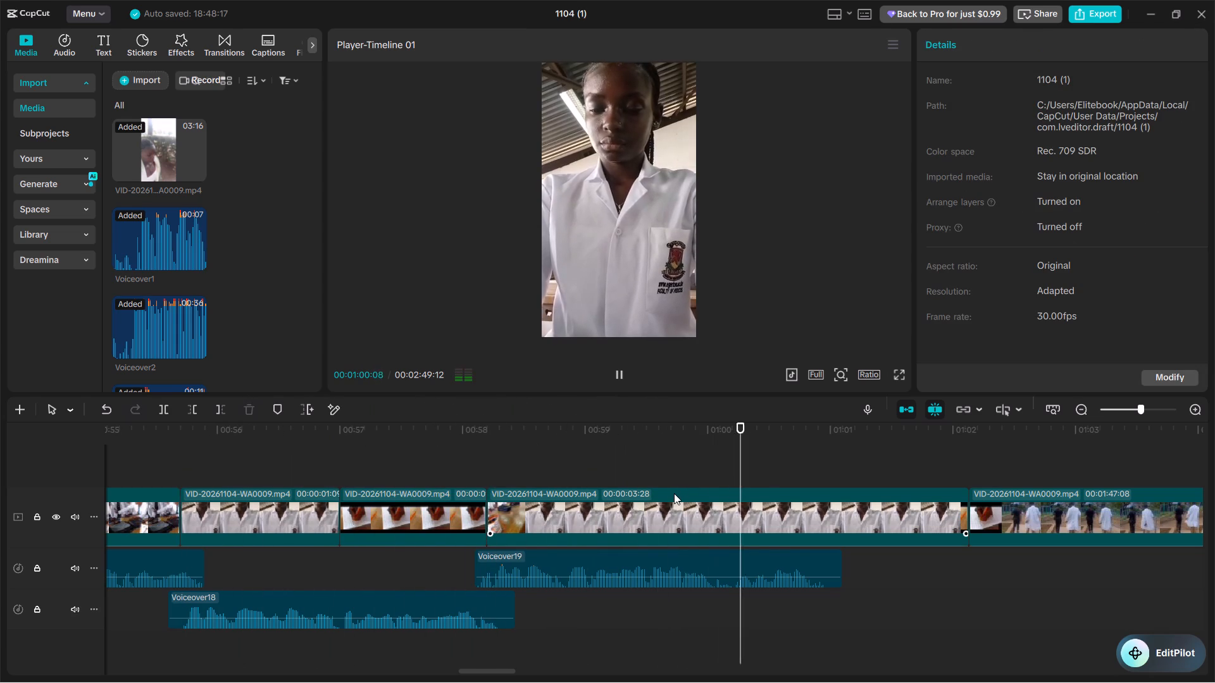
key("space")
left_click(802, 482)
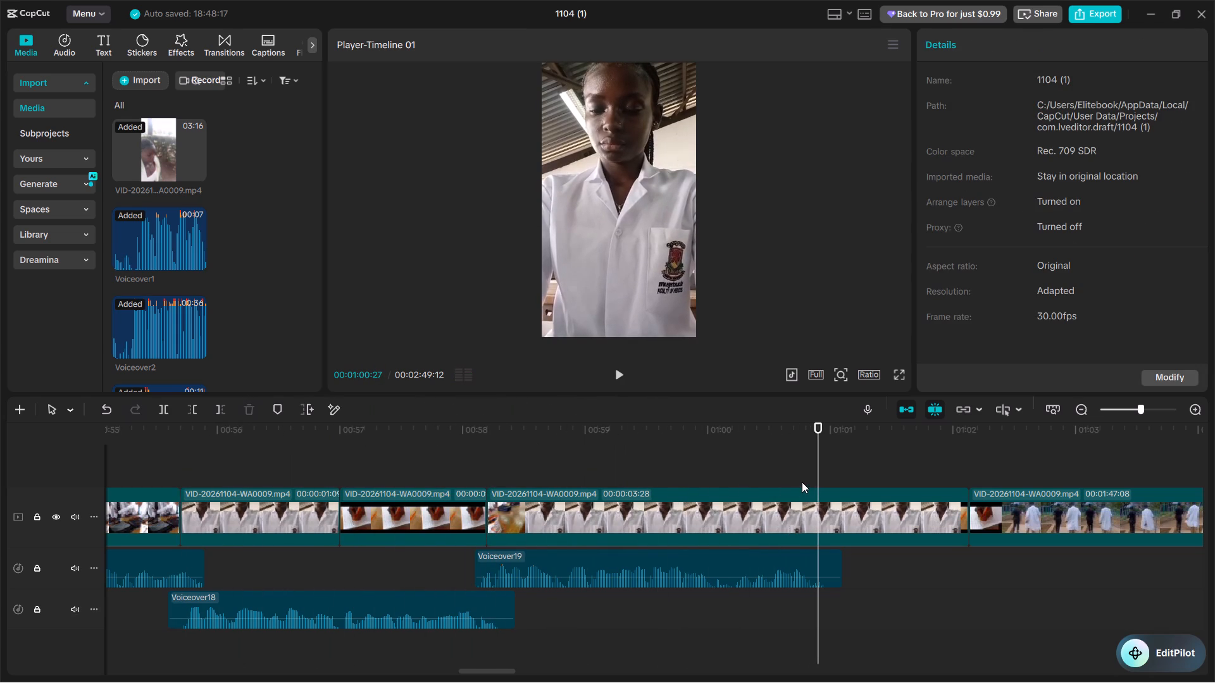
key("w")
Trim the leftover writing frames from the start of the walking clip, down to a length of 00:01:46:20.
key("space")
key("space")
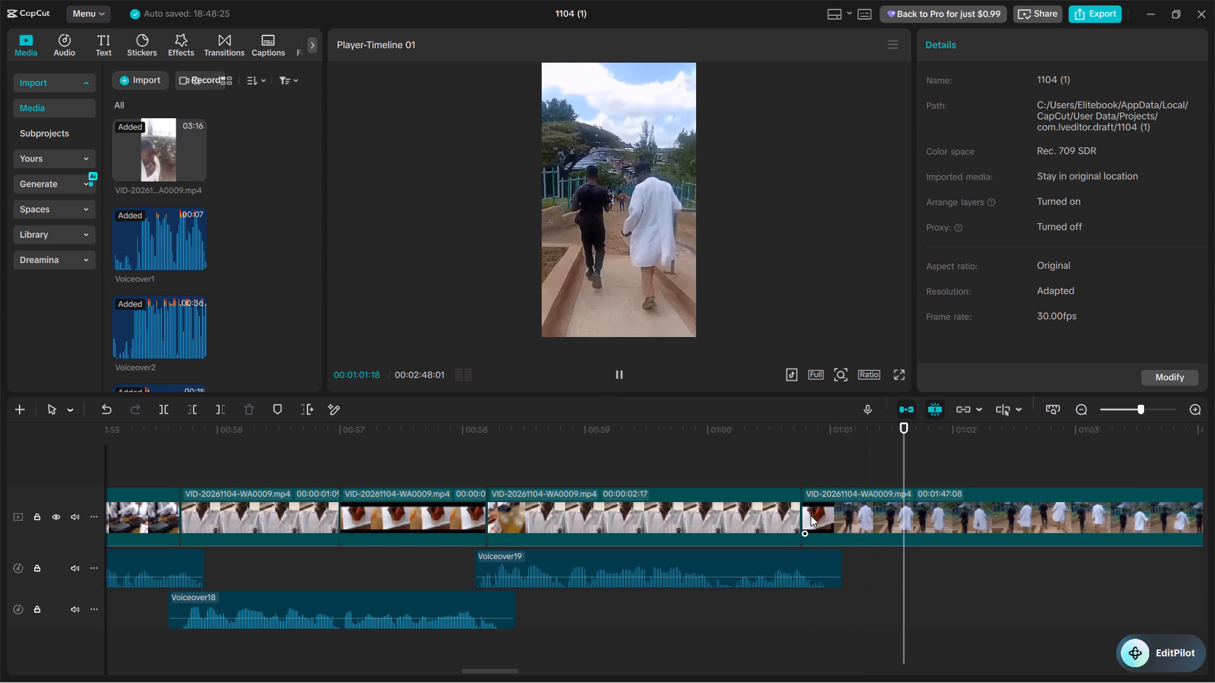
left_click(876, 469)
key("q")
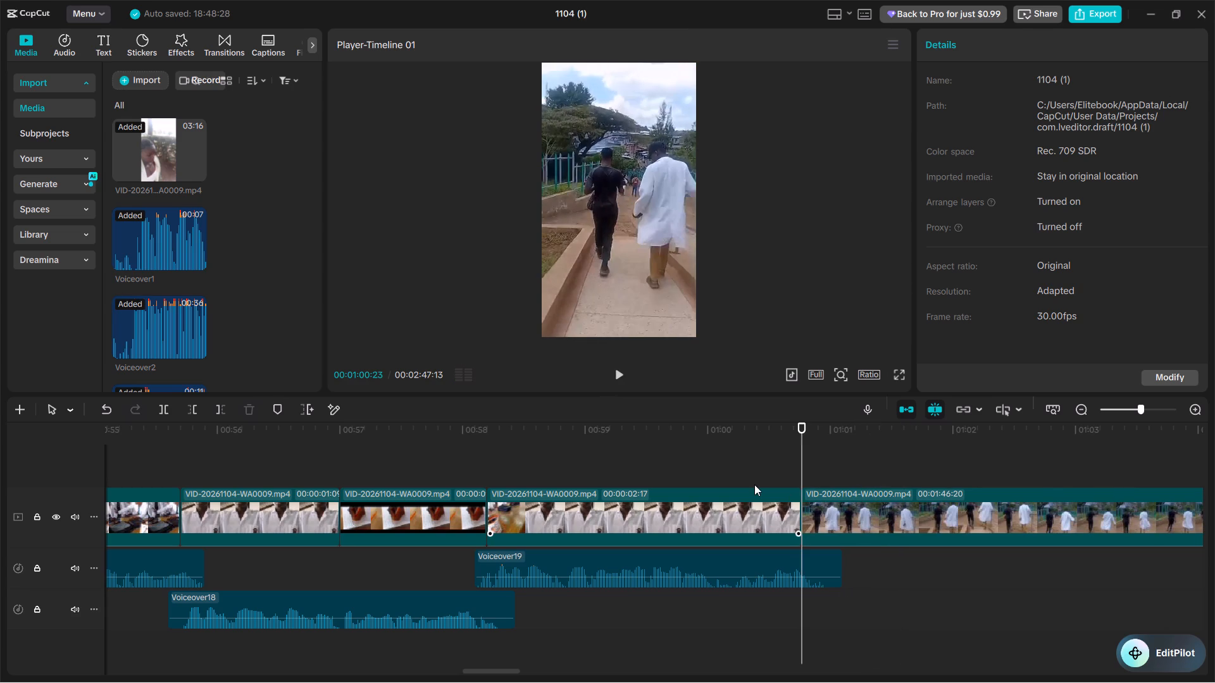
Record a new voiceover take starting at 00:01:00:23 and ending at about 00:01:02:11.
left_click(873, 410)
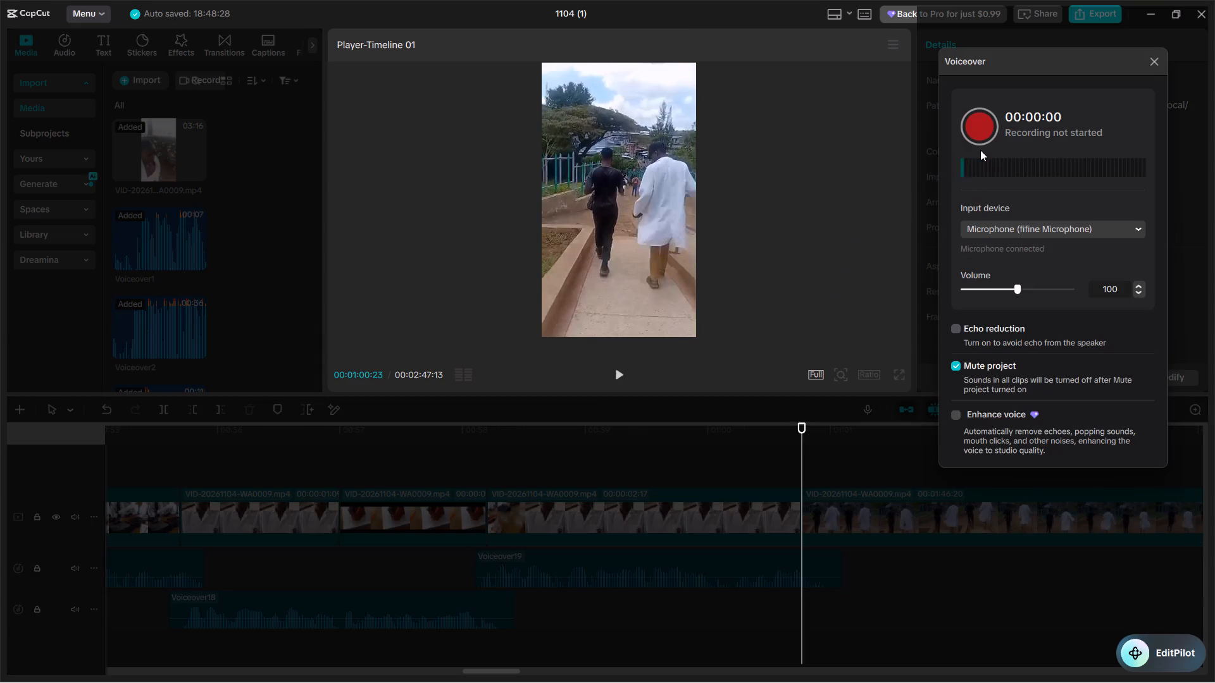
left_click(980, 140)
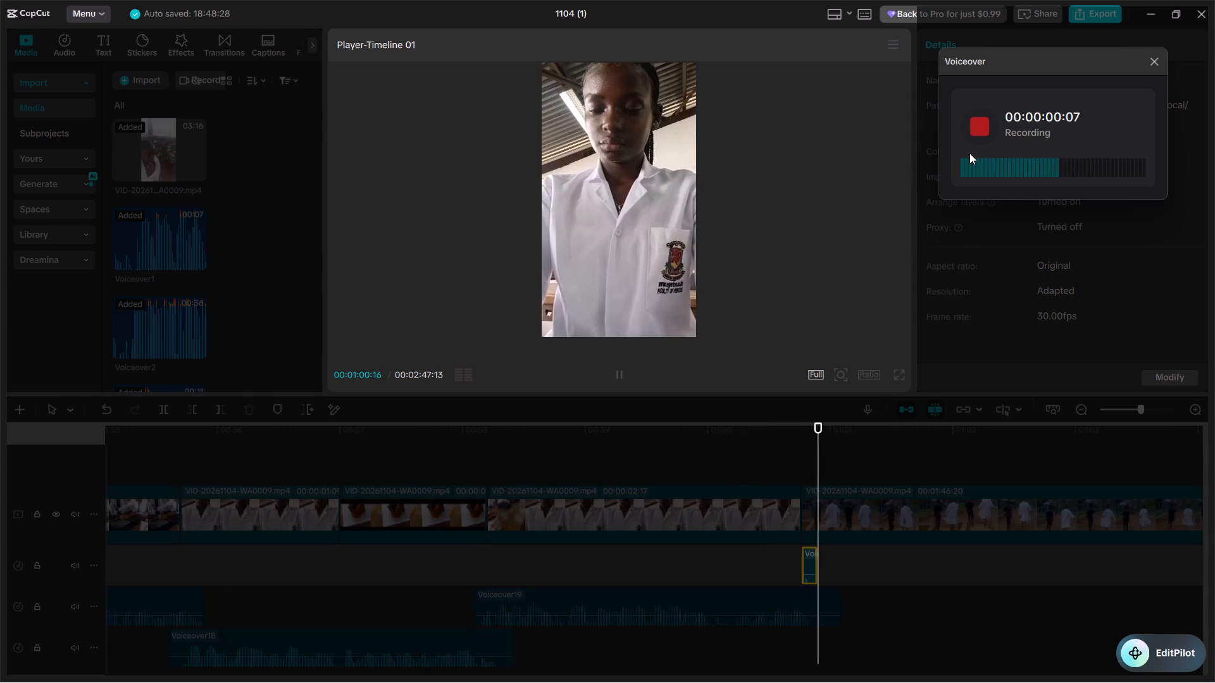
key("space")
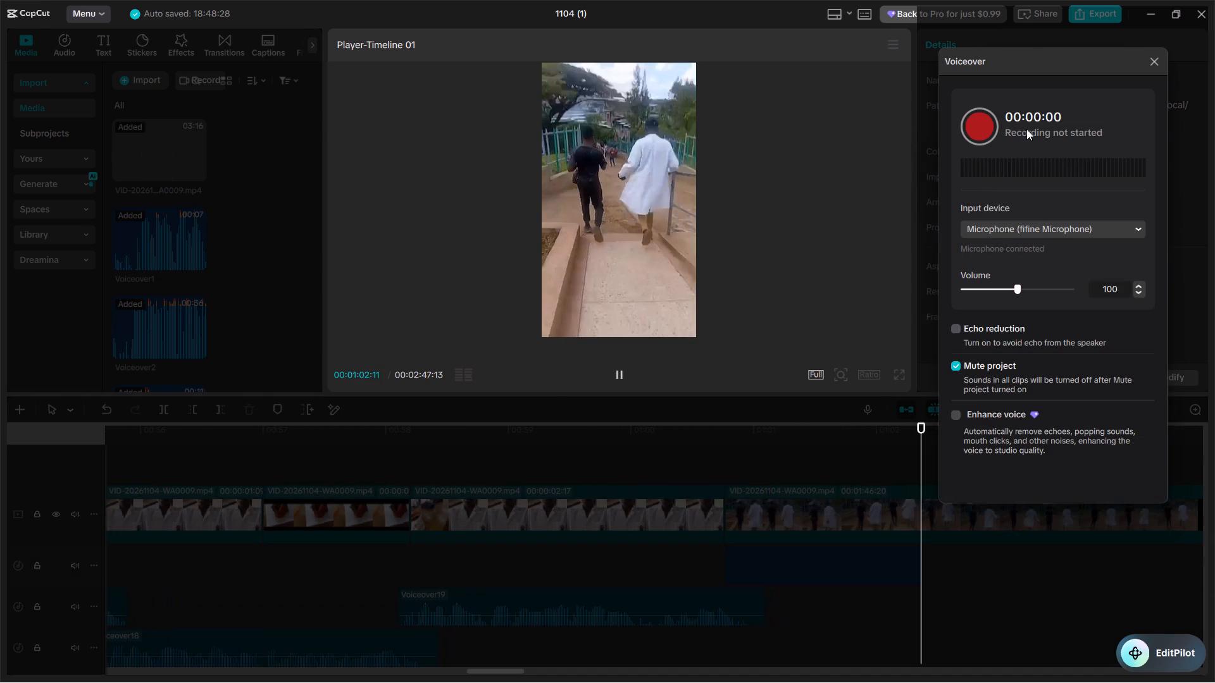
left_click(1168, 51)
left_click(1159, 63)
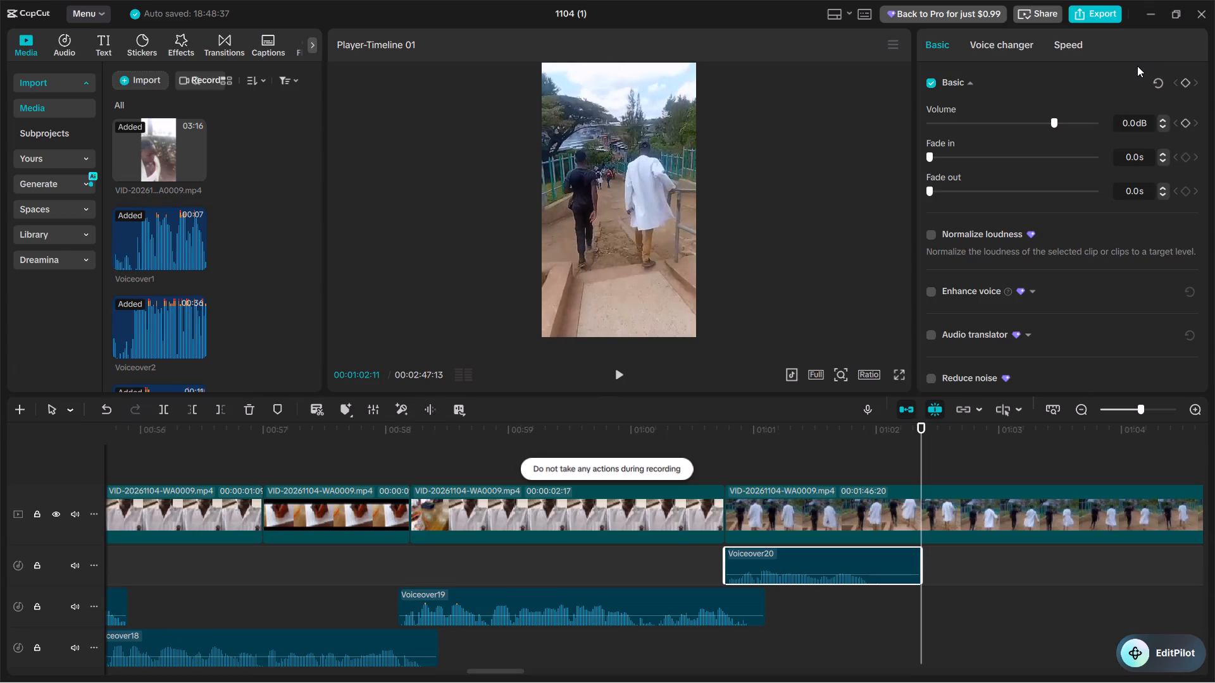
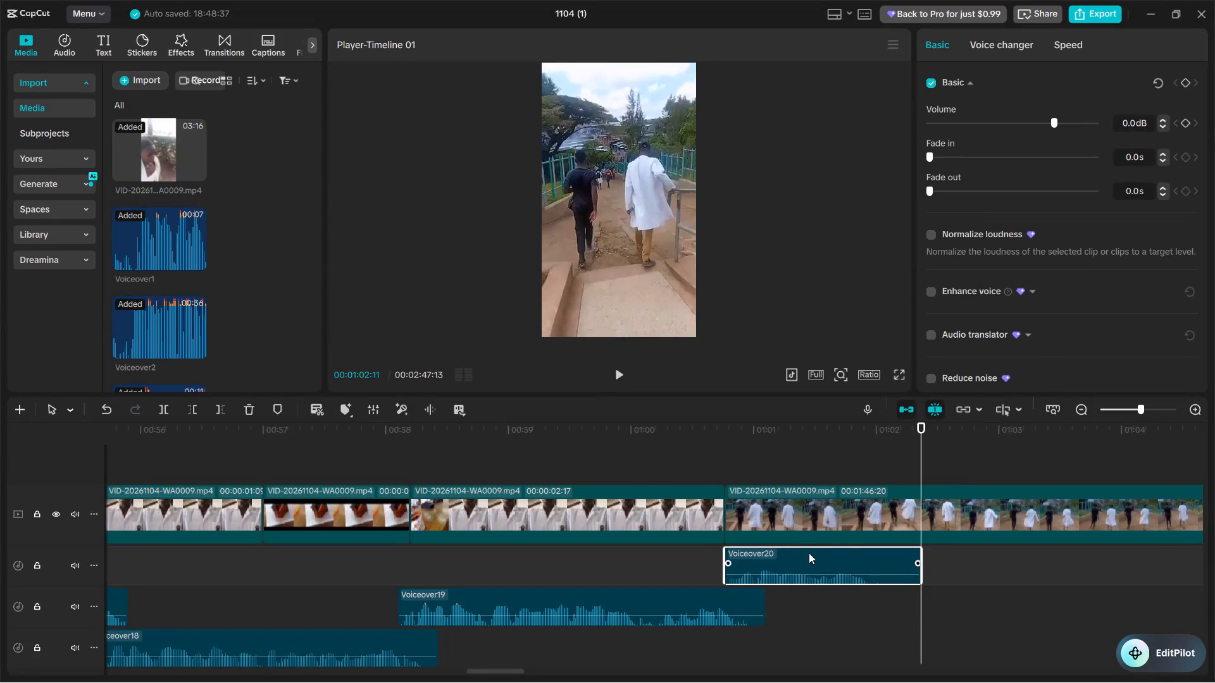
Move the newest voiceover take to the lower audio track after Voiceover18, aligned with the start of the walking clip.
left_click_drag(806, 553, 806, 624)
left_click_drag(773, 600, 778, 653)
left_click_drag(778, 602, 774, 608)
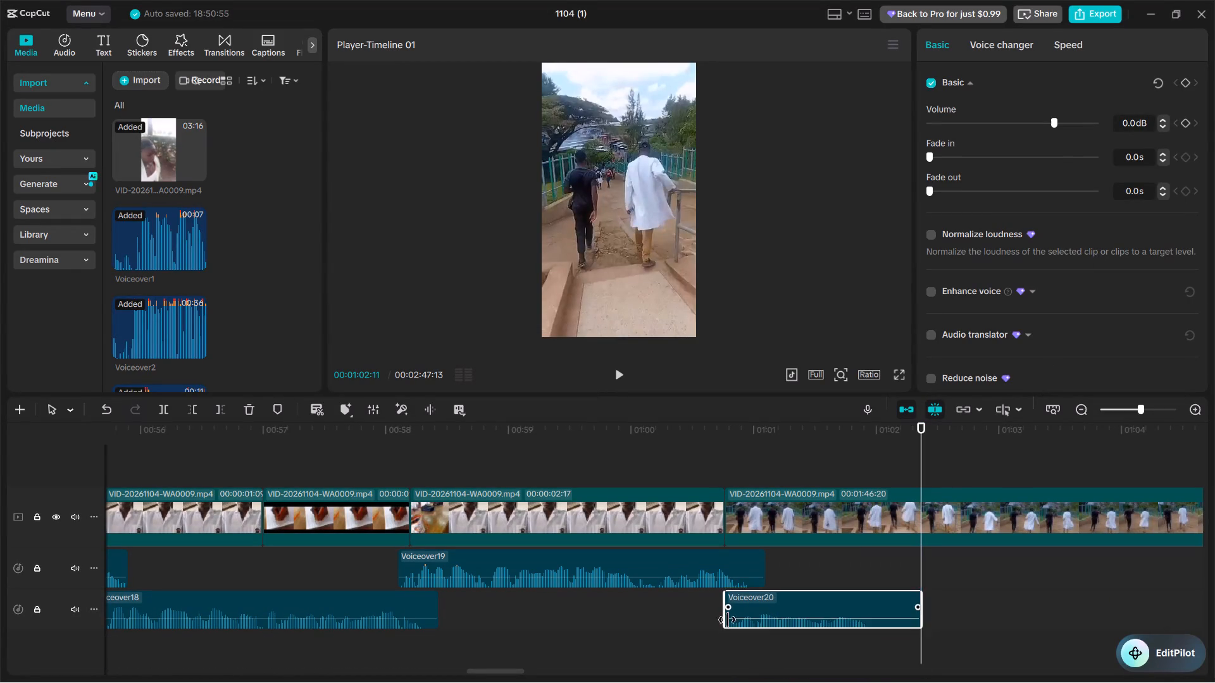
Play the whole sequence from the beginning to review the voiceover takes against the footage.
left_click(597, 613)
key("ctrl+minus")
key("ctrl+minus")
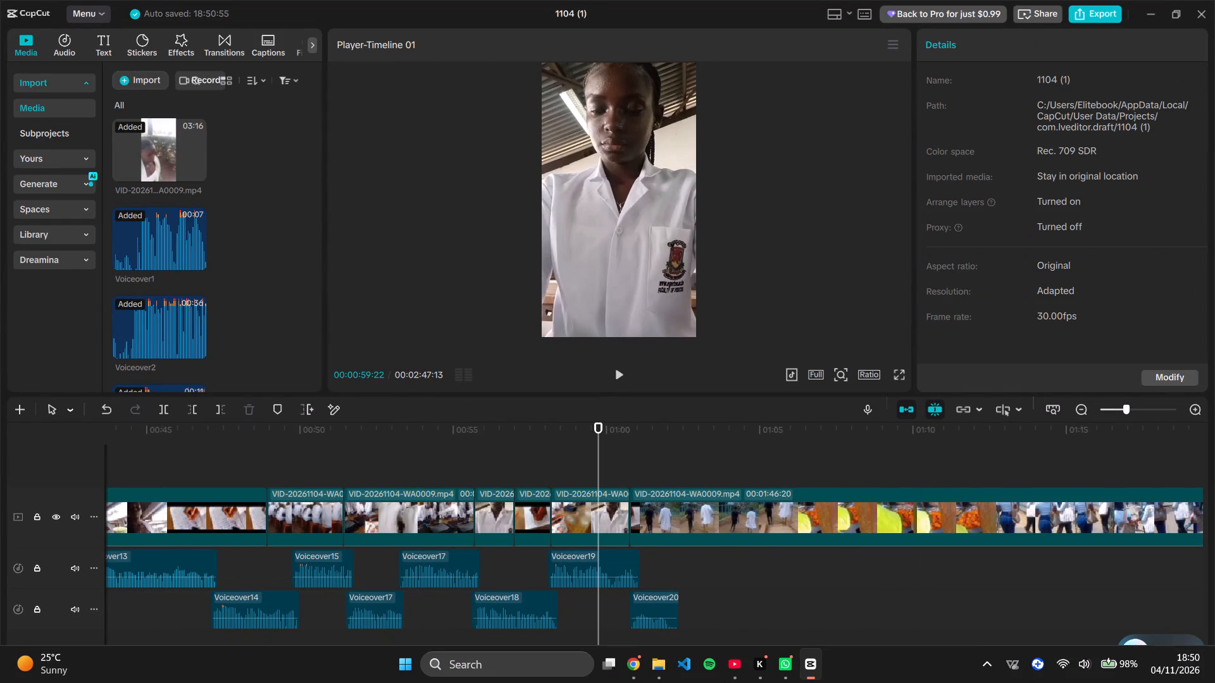
key("Home")
key("space")
key("ctrl+minus")
key("ctrl+minus")
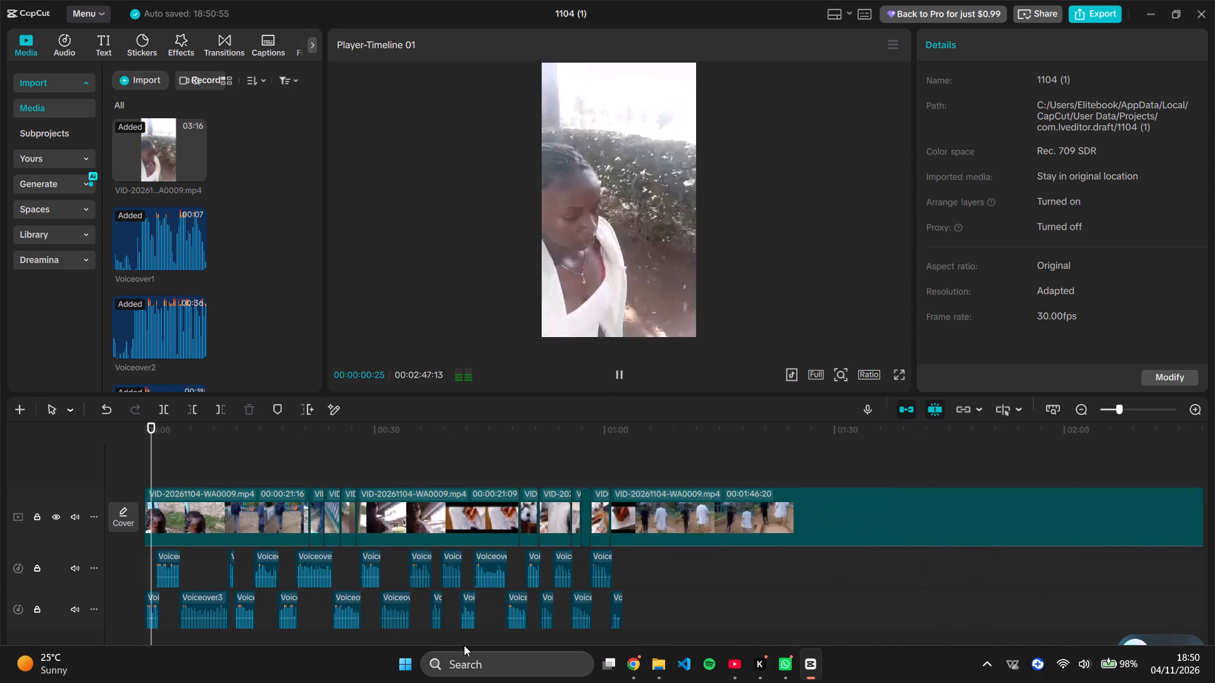
key("ctrl+minus")
key("ctrl+minus")
key("ctrl+equal")
key("ctrl+equal")
key("ctrl+equal")
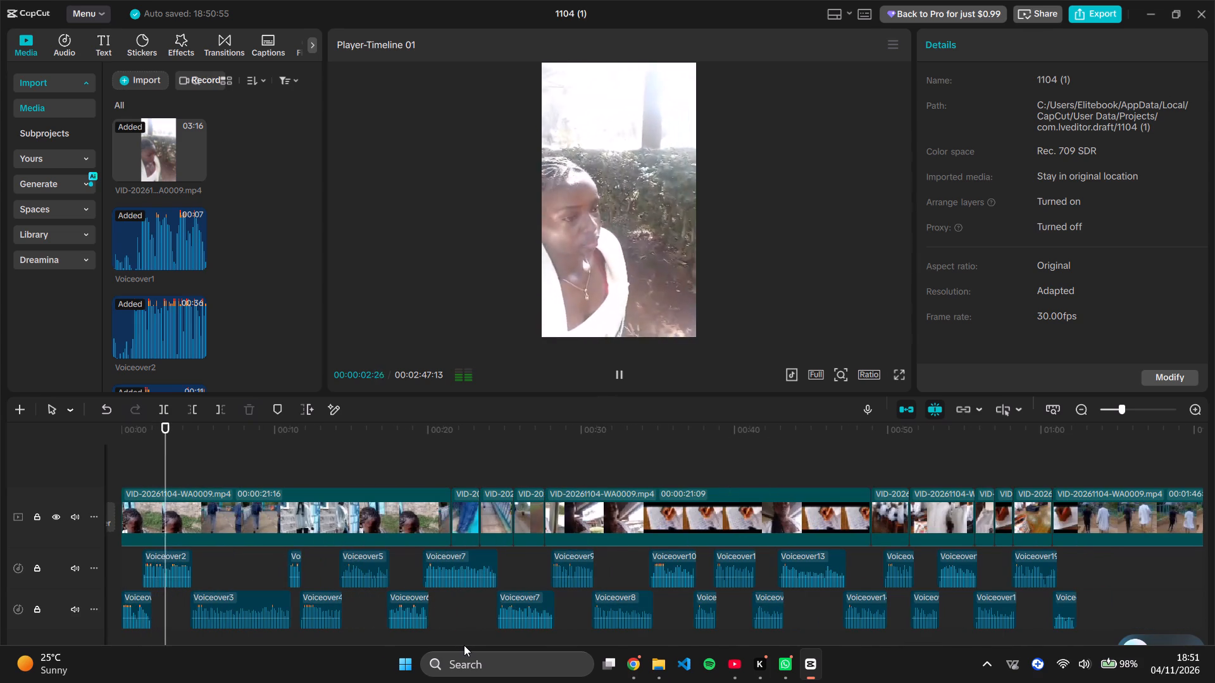
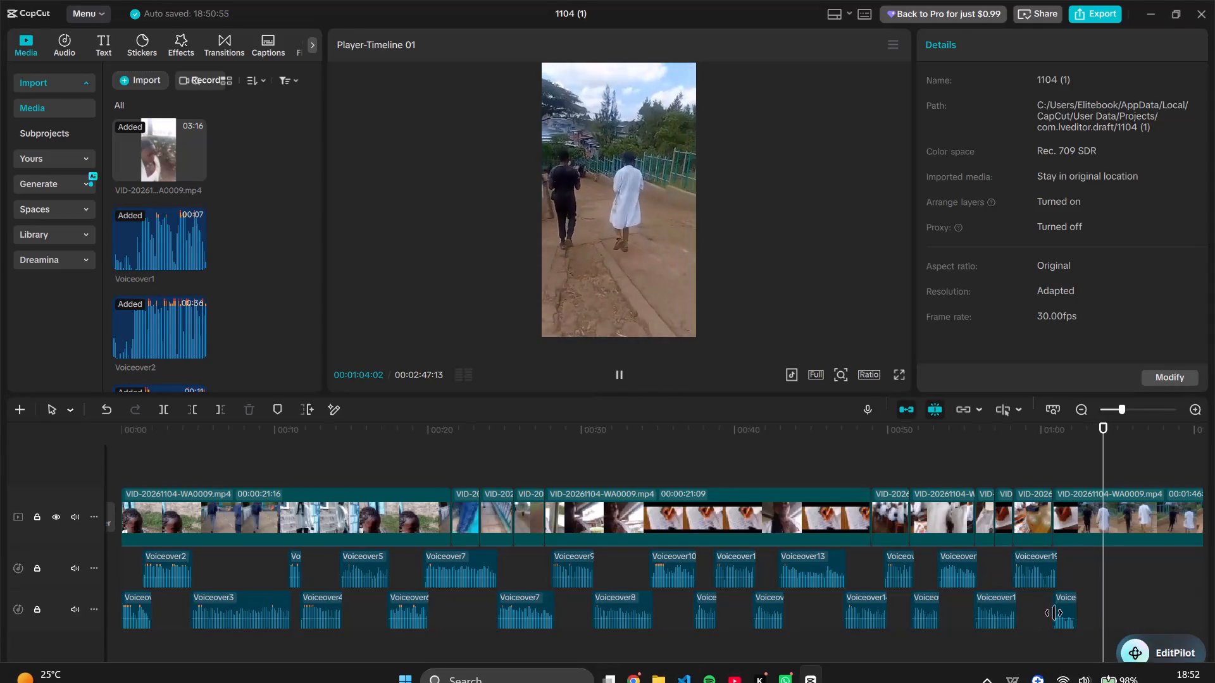
Stop playback and delete the newest voiceover take at the start of the walking clip on the lower audio track.
left_click(1055, 613)
key("space")
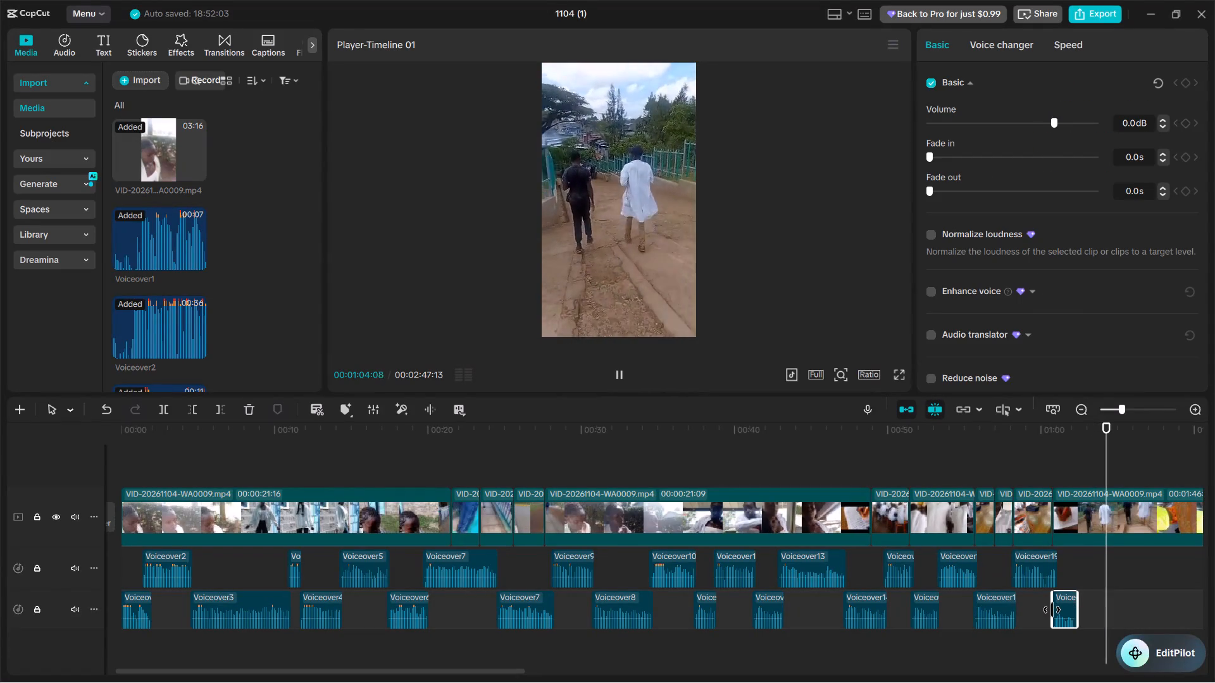
key("BackSpace")
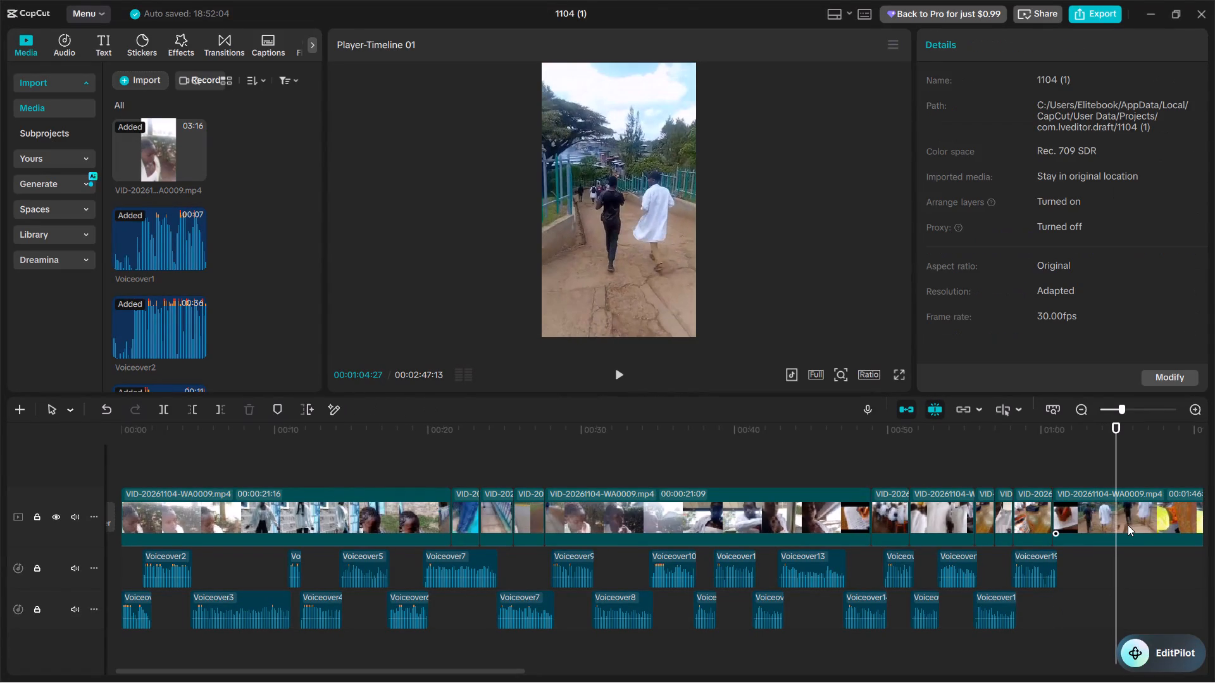
Shift Voiceover19 a few frames earlier on the upper audio track so it overlaps more of Voiceover18's end, test-playing between moves.
key("ctrl+equal")
key("ctrl+equal")
key("ctrl+equal")
key("ctrl+equal")
scroll(1128, 525, "right", 3)
scroll(576, 551, "right", 1)
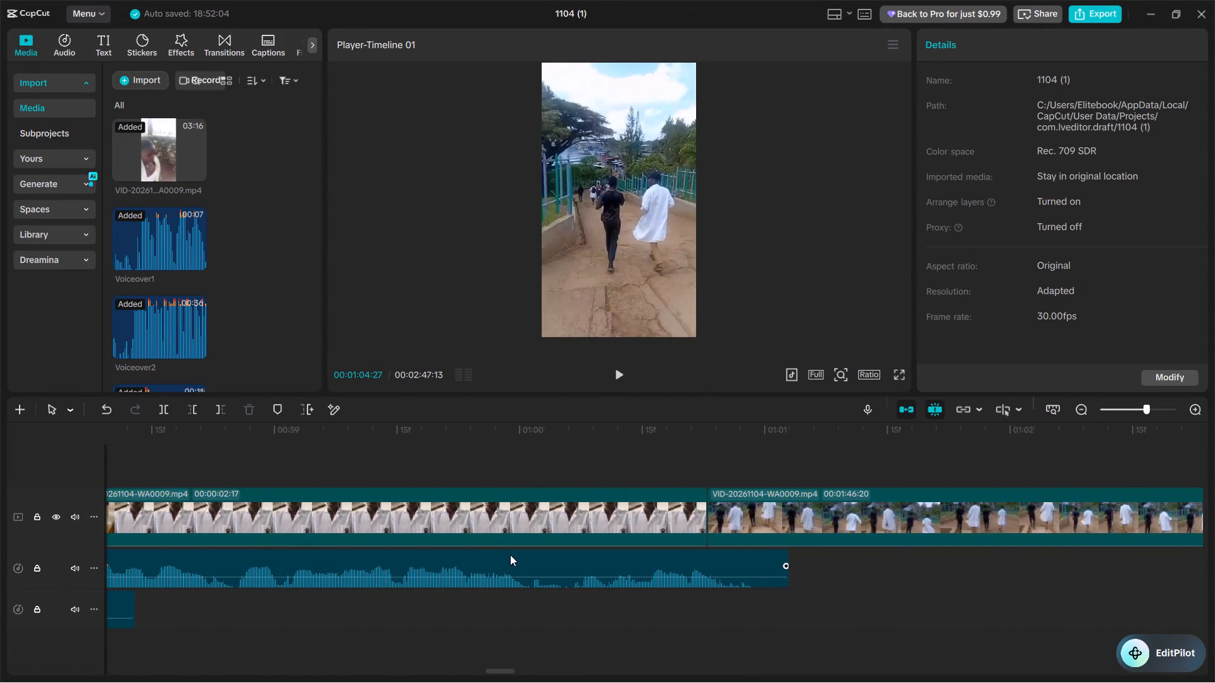
scroll(510, 555, "right", 1)
left_click(350, 644)
left_click_drag(371, 573, 362, 571)
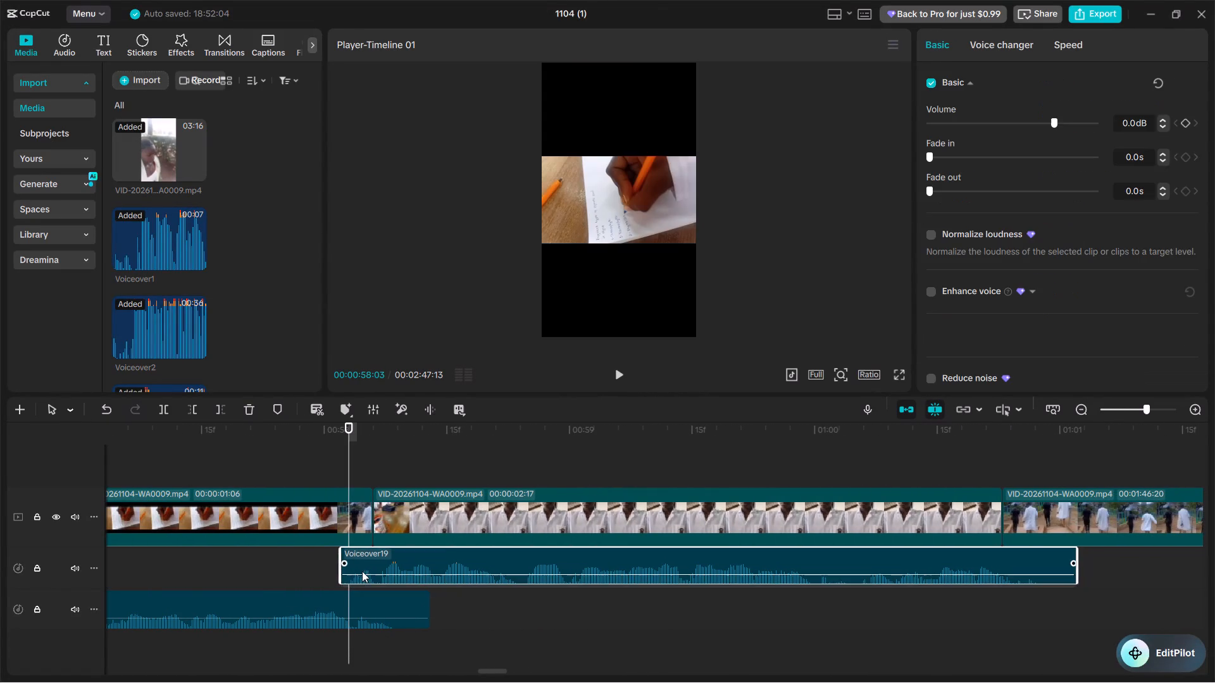
left_click_drag(362, 571, 361, 571)
left_click(213, 575)
key("space")
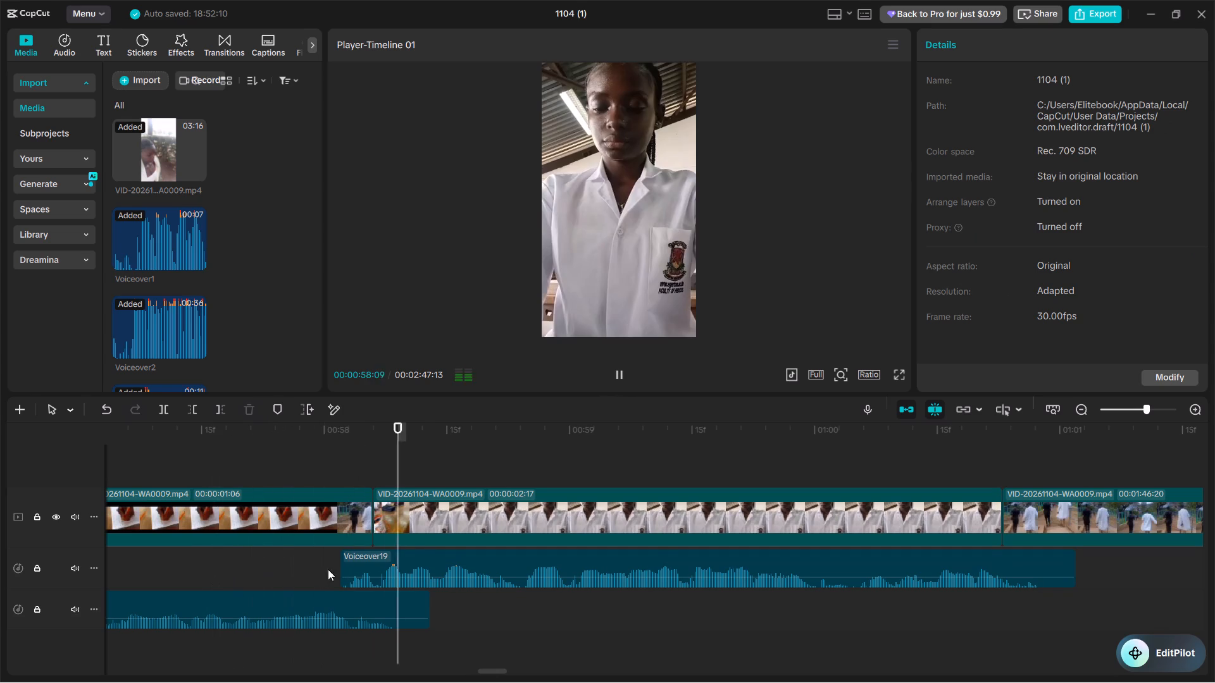
key("space")
left_click_drag(361, 568, 351, 565)
left_click(249, 568)
Play Voiceover19 from its start into the walking clip to check its timing against the footage.
key("space")
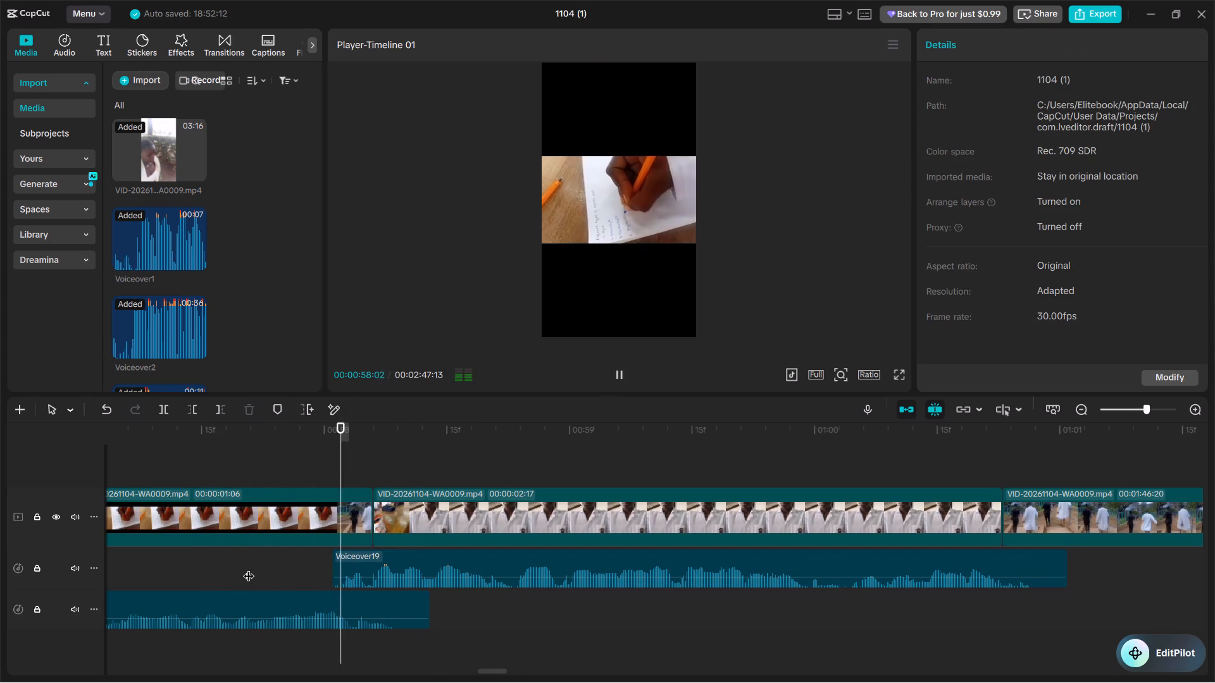
key("ctrl+minus")
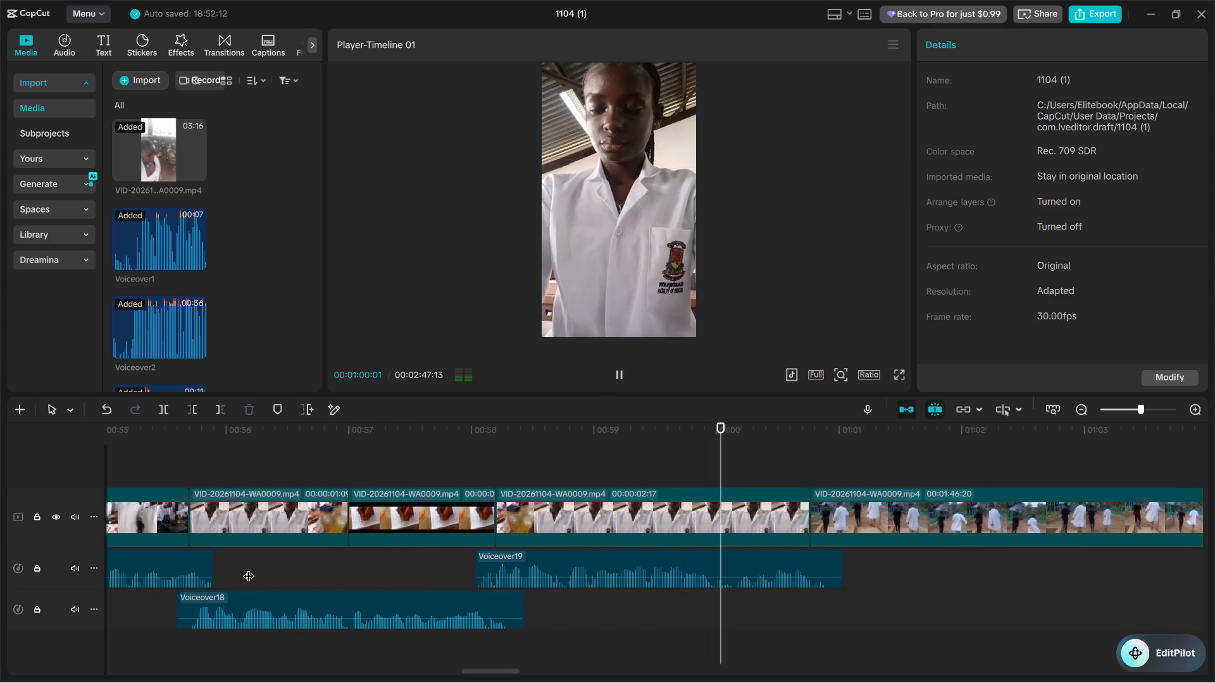
key("space")
key("space")
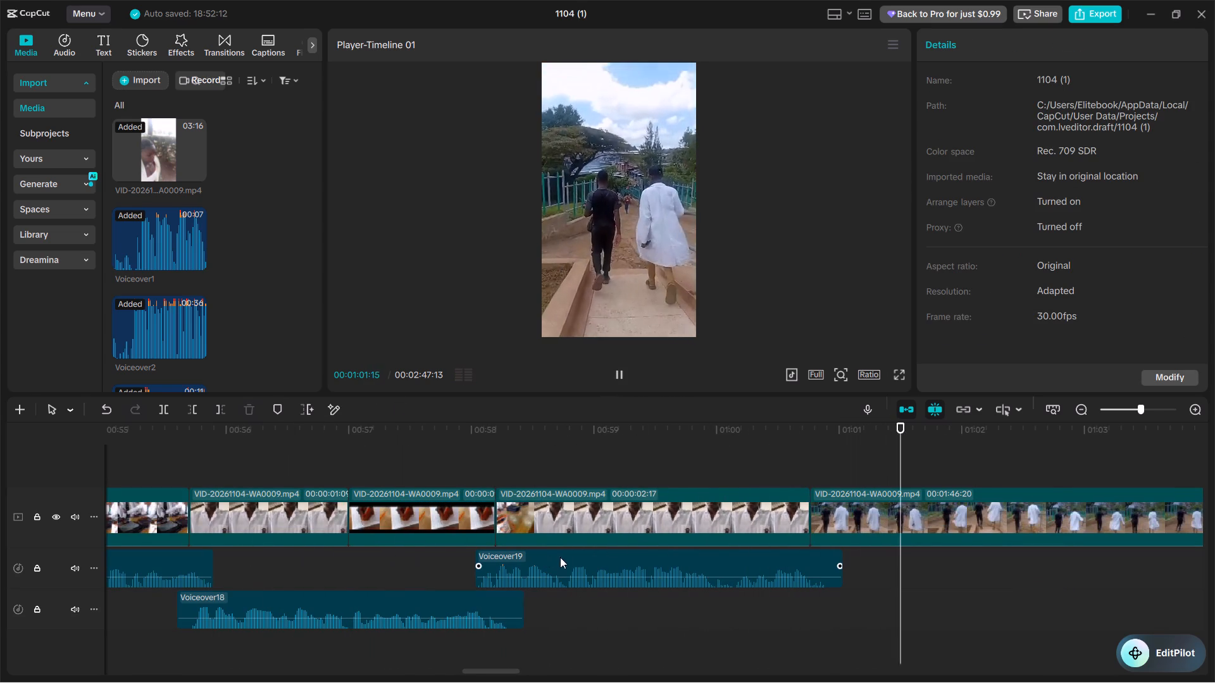
key("space")
Skim the footage after Voiceover19, from the walking clip through the food-stall scene to the start of the street scene.
scroll(806, 603, "left", 2)
key("ctrl+minus")
key("ctrl+minus")
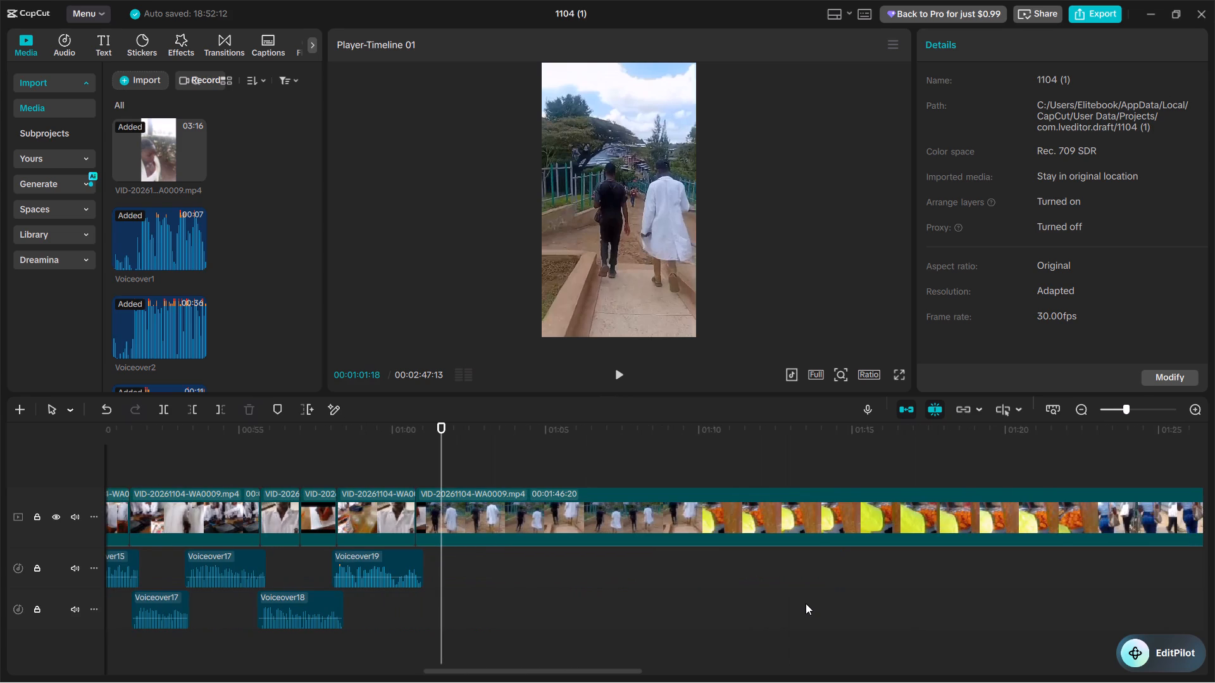
key("space")
left_click(559, 567)
key("space")
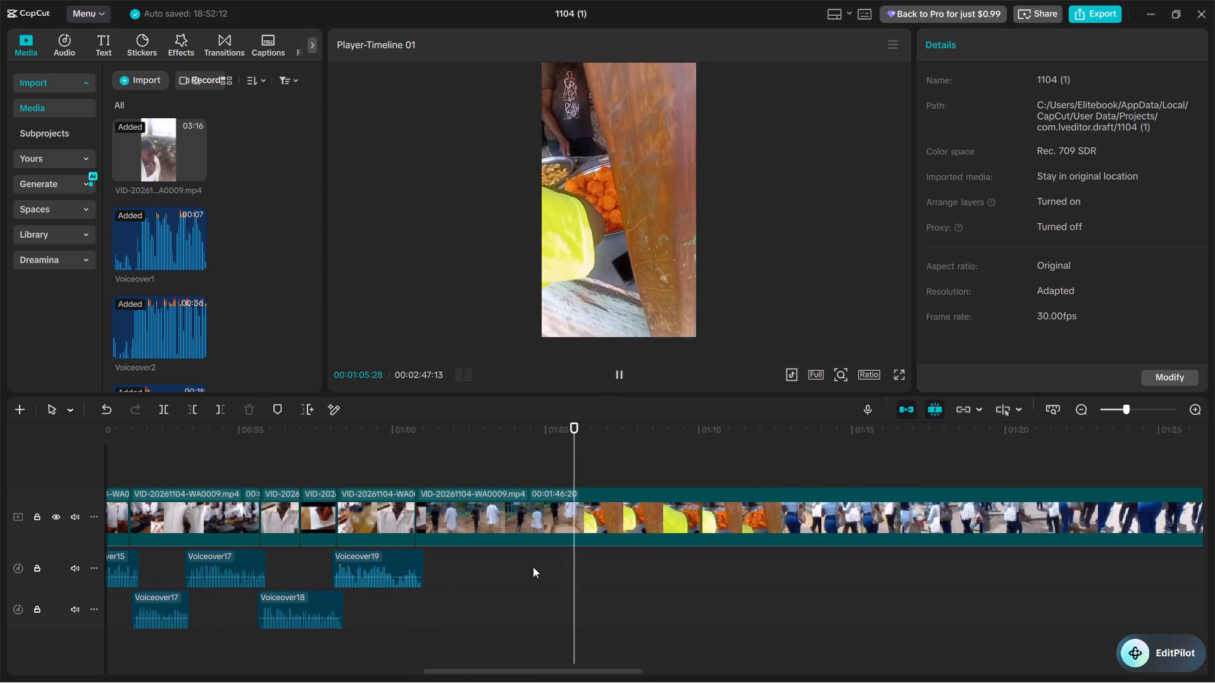
left_click(533, 567)
key("space")
left_click(563, 570)
key("space")
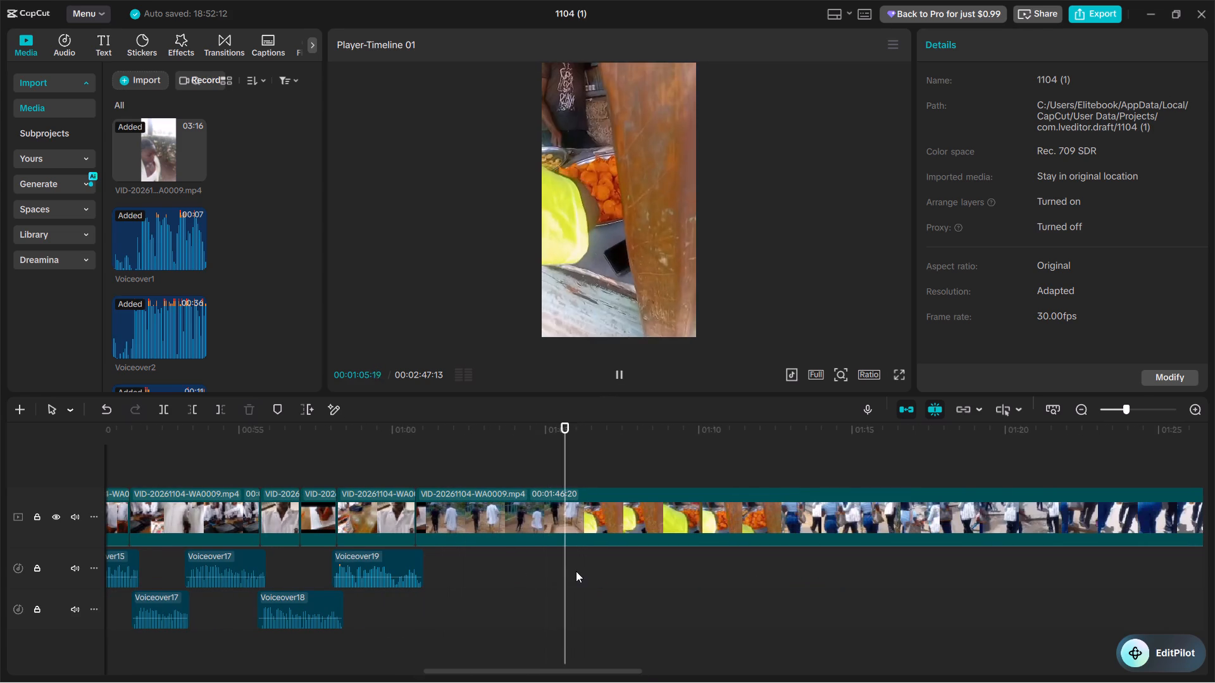
left_click(592, 570)
left_click(625, 570)
left_click(637, 567)
left_click(658, 567)
key("space")
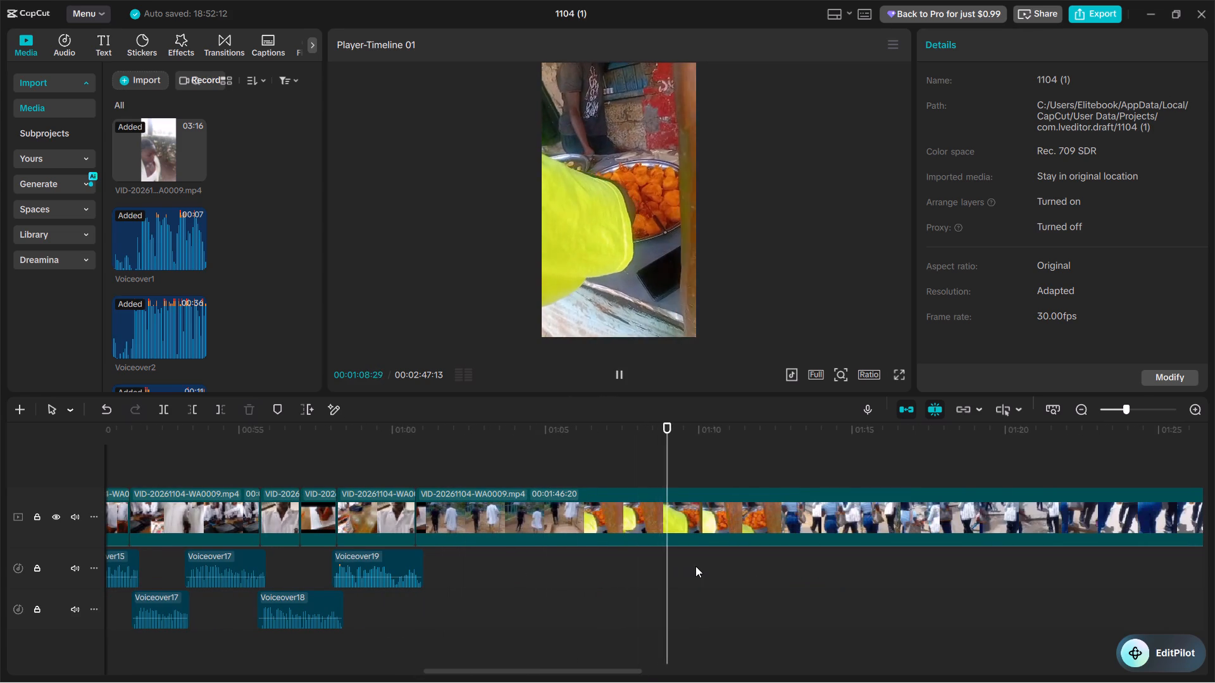
left_click(695, 566)
key("space")
left_click(749, 560)
key("space")
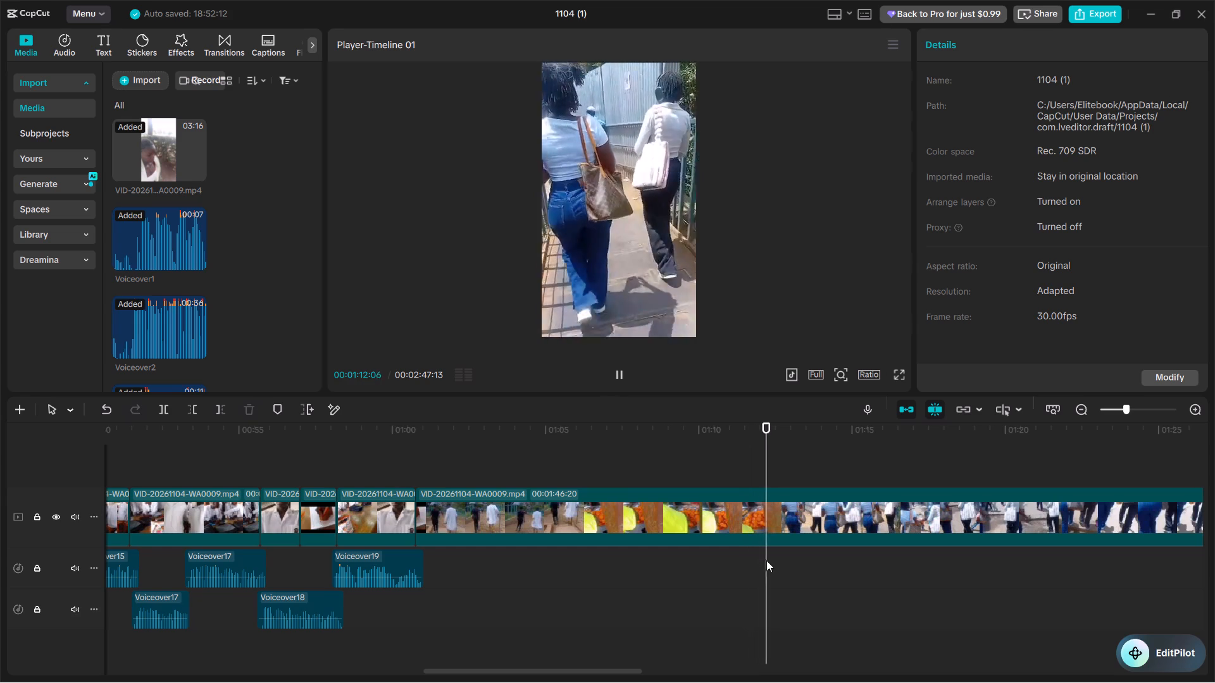
Skim the street-walking footage through to the women's arrival at the house door.
key("space")
key("space")
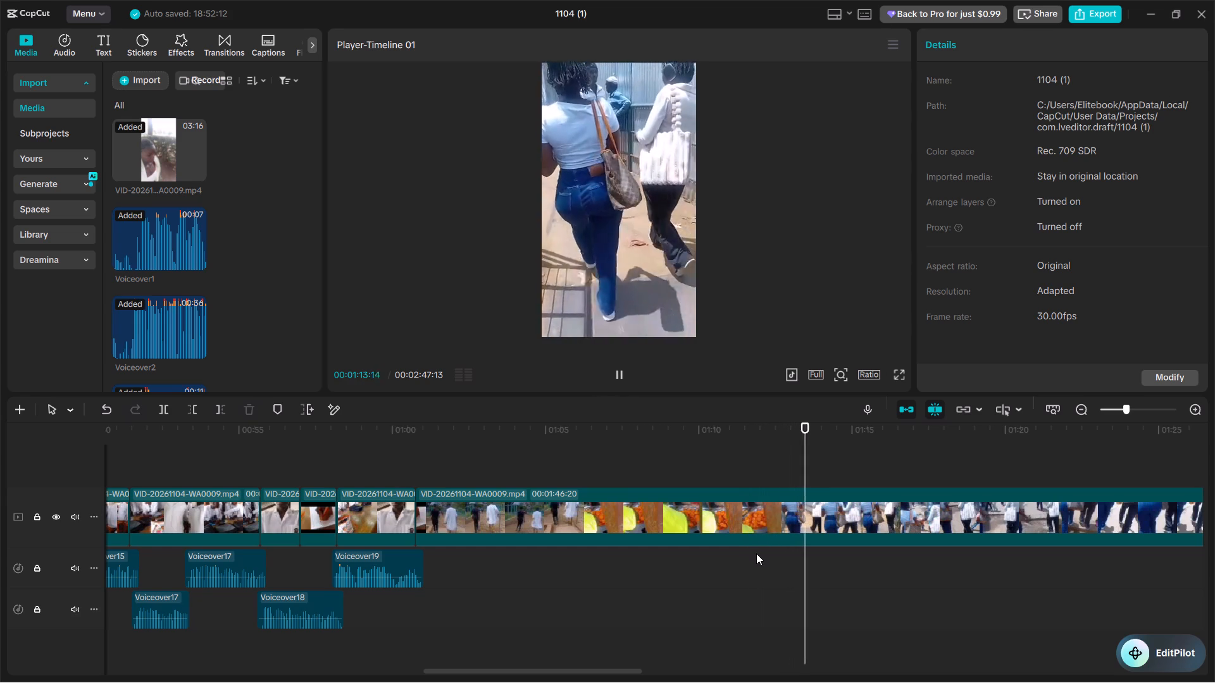
key("space")
key("space")
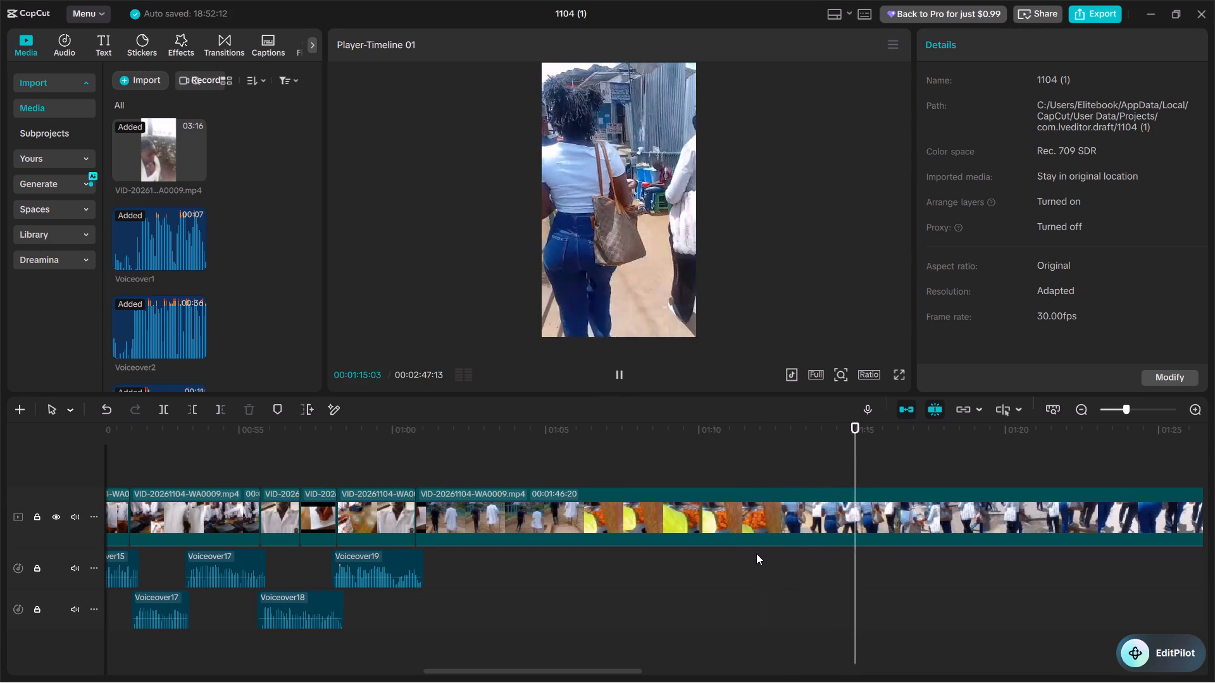
left_click(937, 557)
key("space")
left_click(1004, 563)
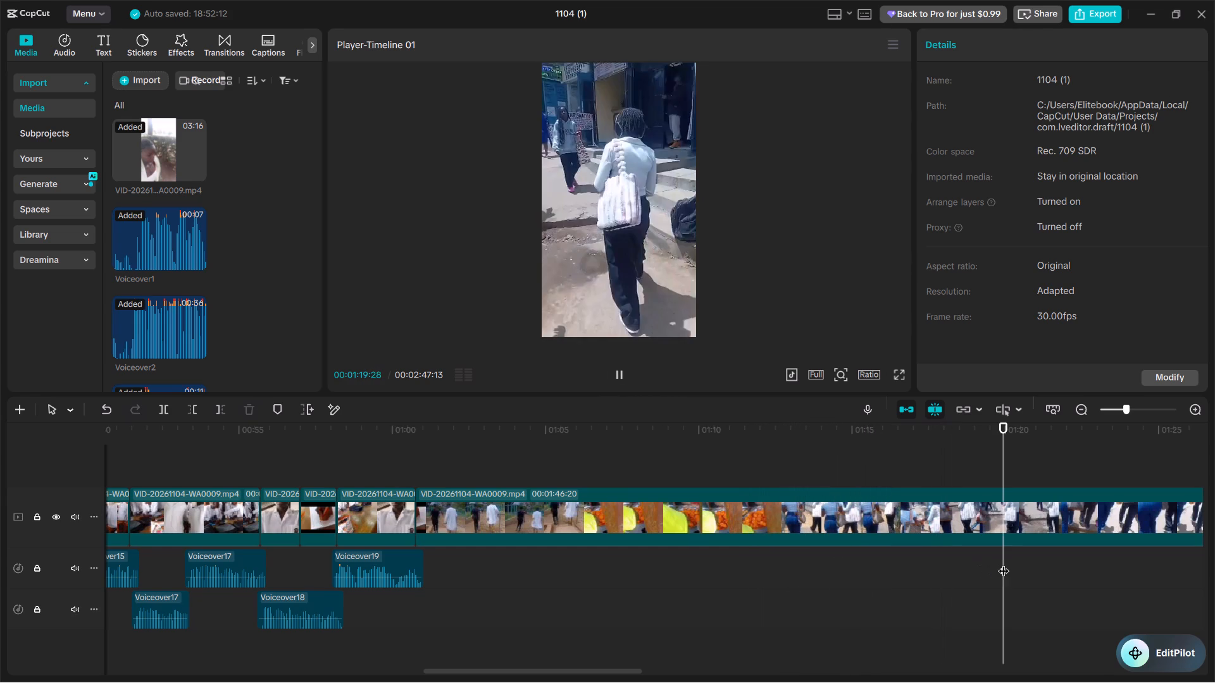
key("space")
left_click(1019, 563)
key("space")
left_click(1059, 560)
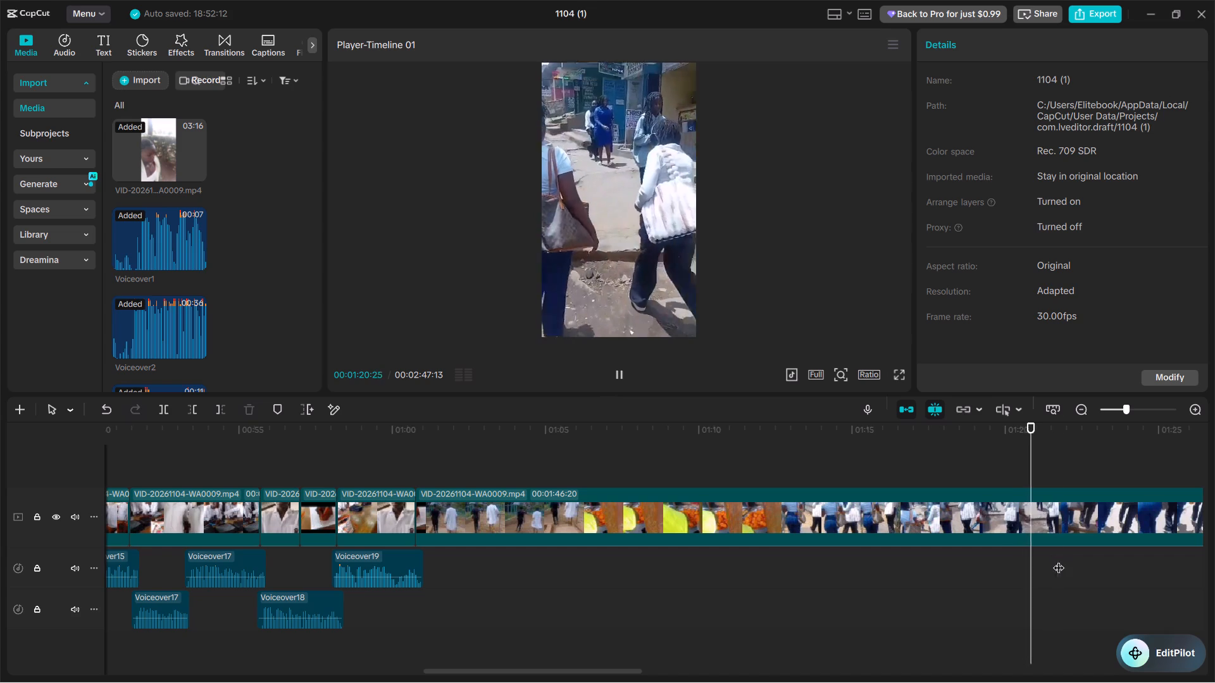
left_click(1107, 560)
left_click(1159, 563)
key("space")
left_click(1106, 560)
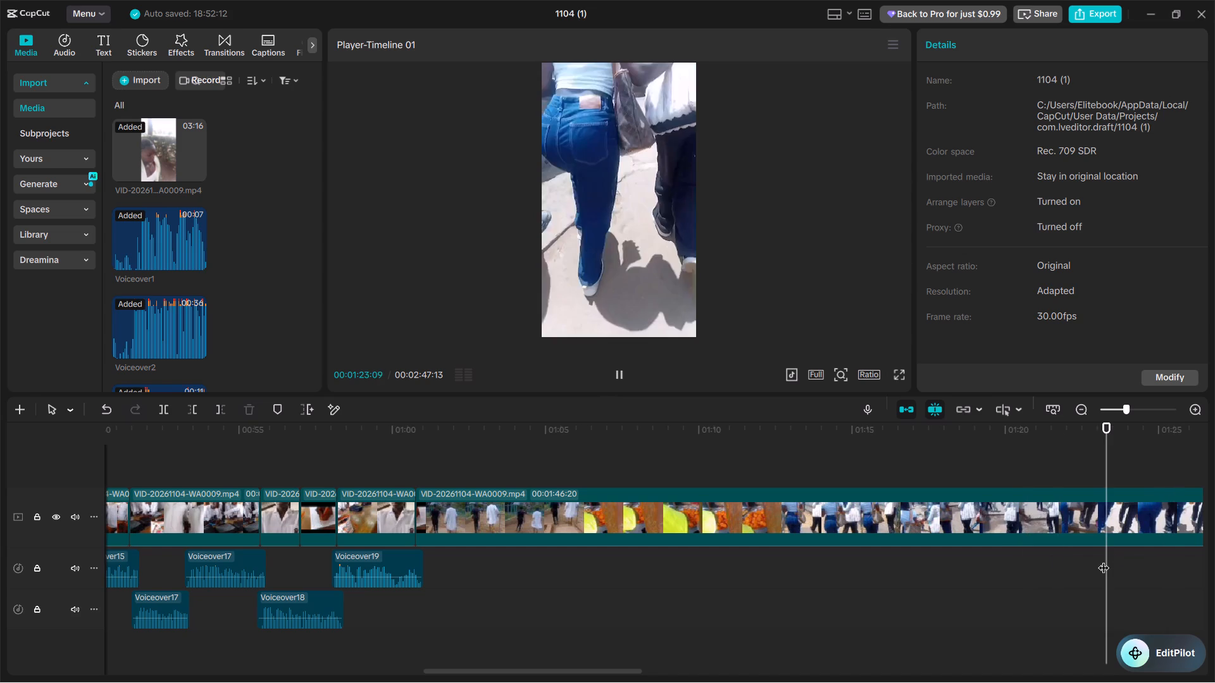
key("space")
scroll(1104, 560, "left", 1)
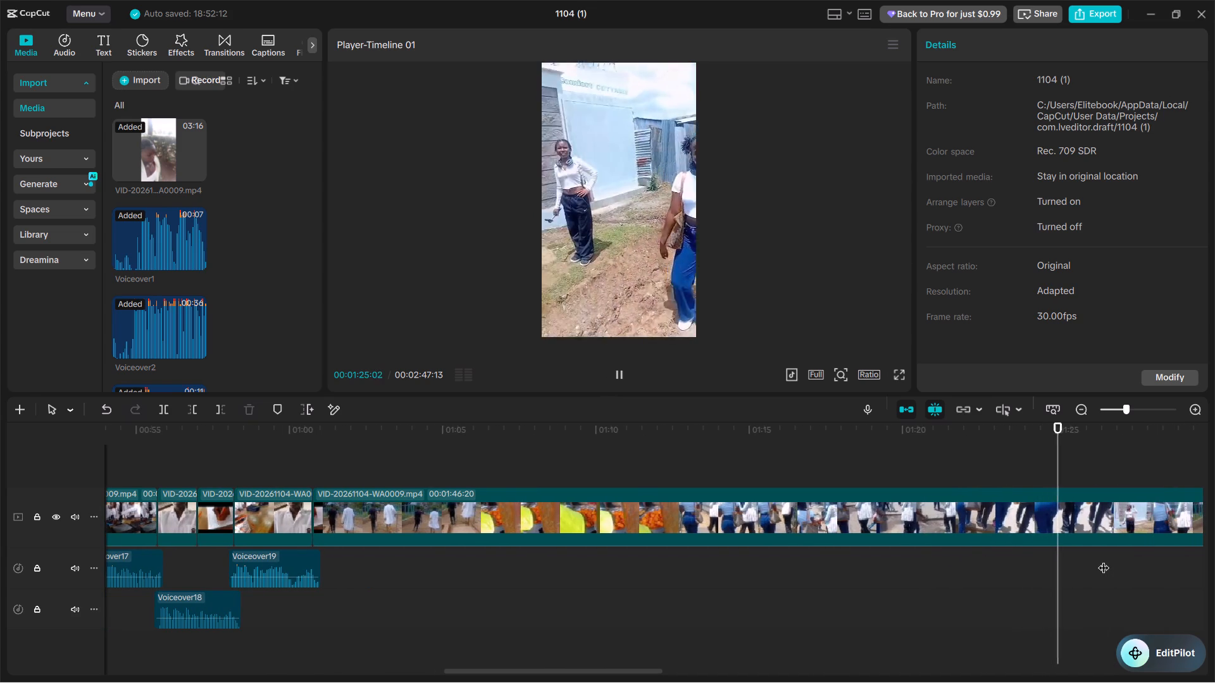
key("space")
key("space")
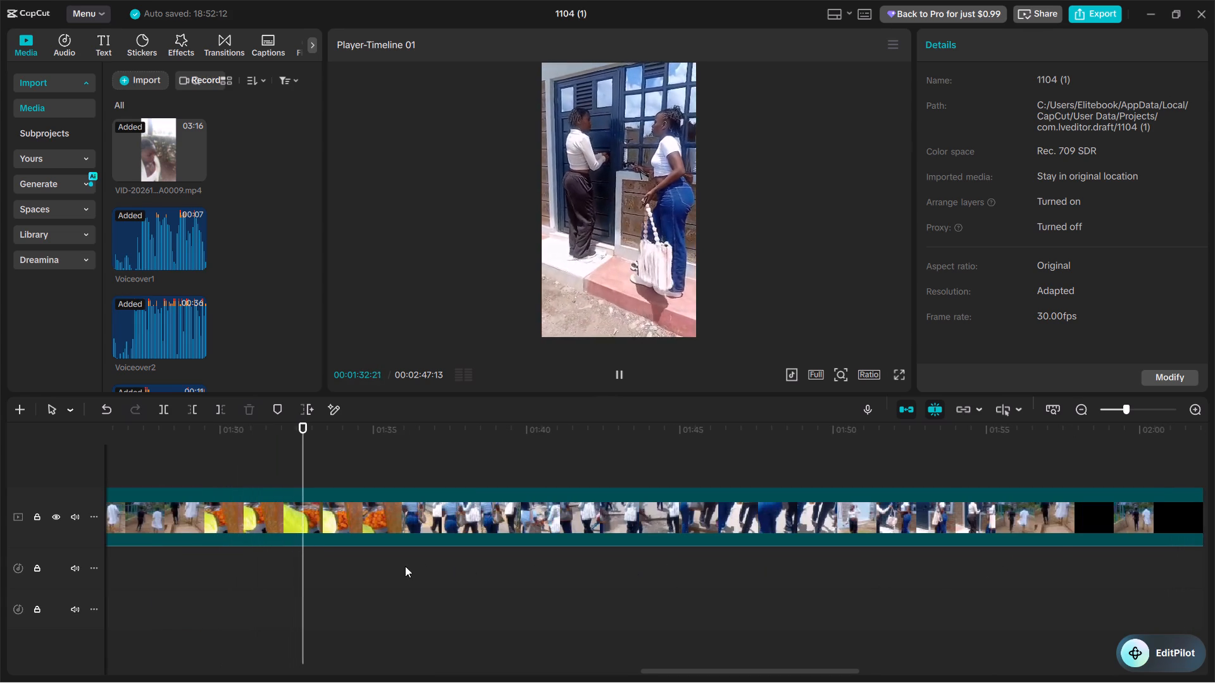
Preview the indoor bedroom footage and recheck the street-walking scene before it.
left_click(419, 574)
key("space")
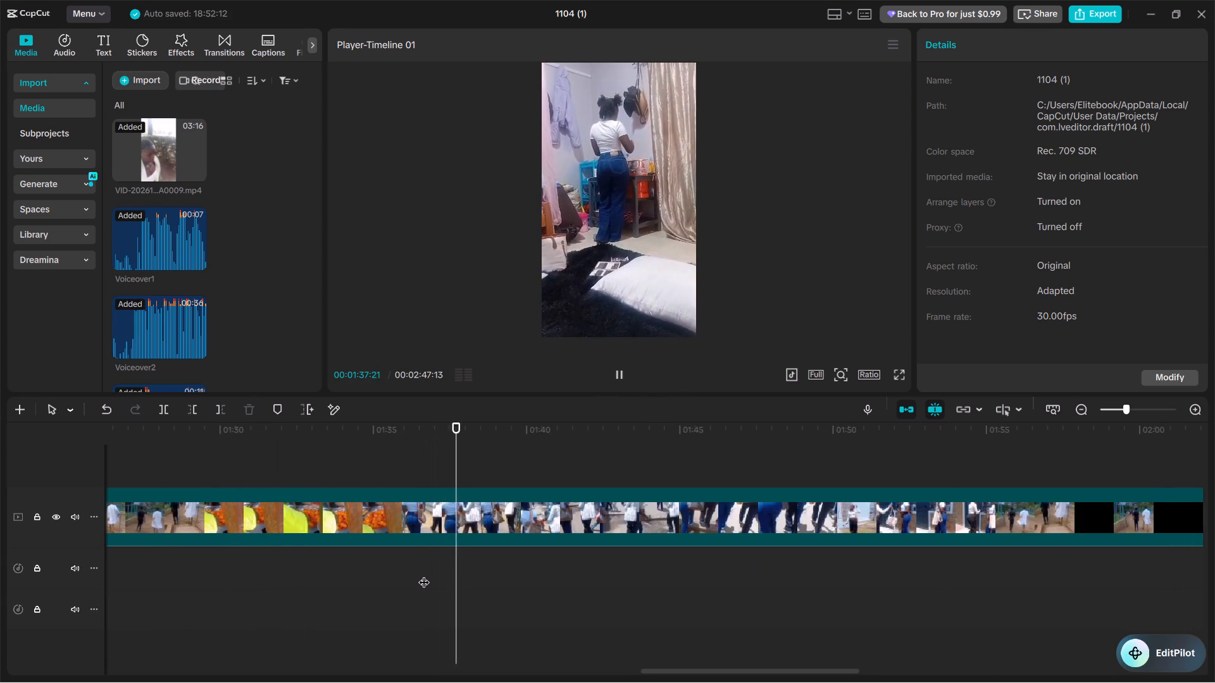
key("space")
scroll(421, 577, "right", 3)
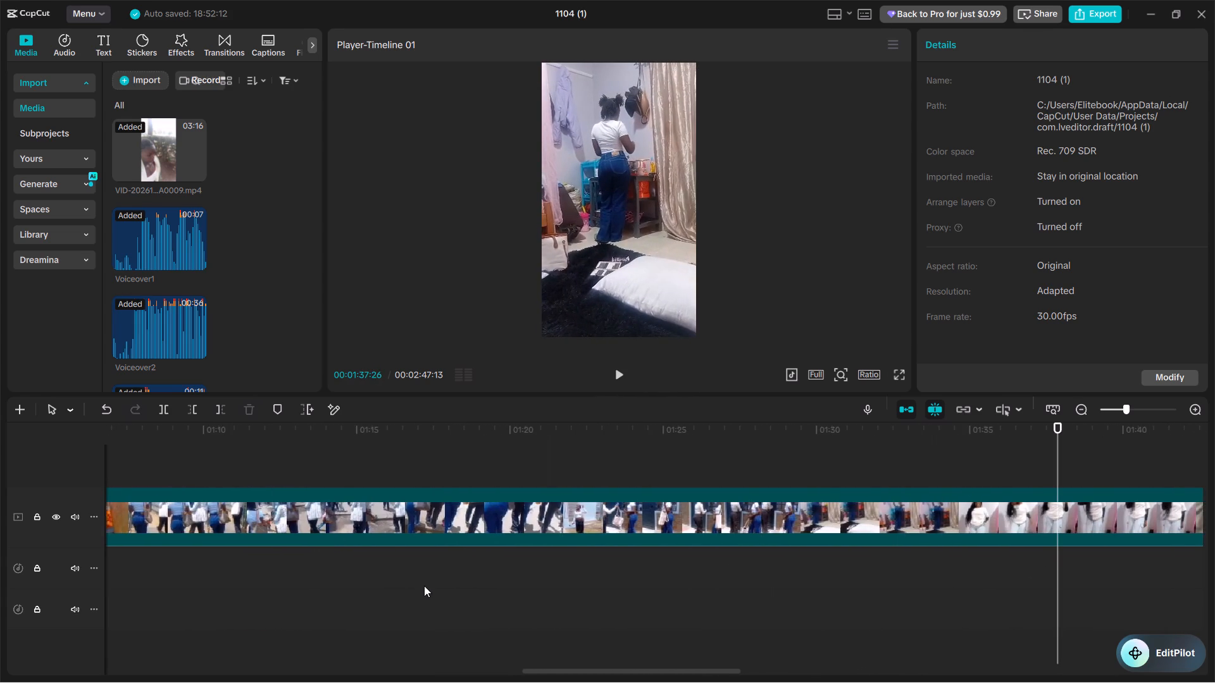
left_click(395, 600)
key("space")
scroll(360, 600, "right", 1)
Record a new voiceover take from the start of the walking clip at 00:01:00:23.
left_click(338, 597)
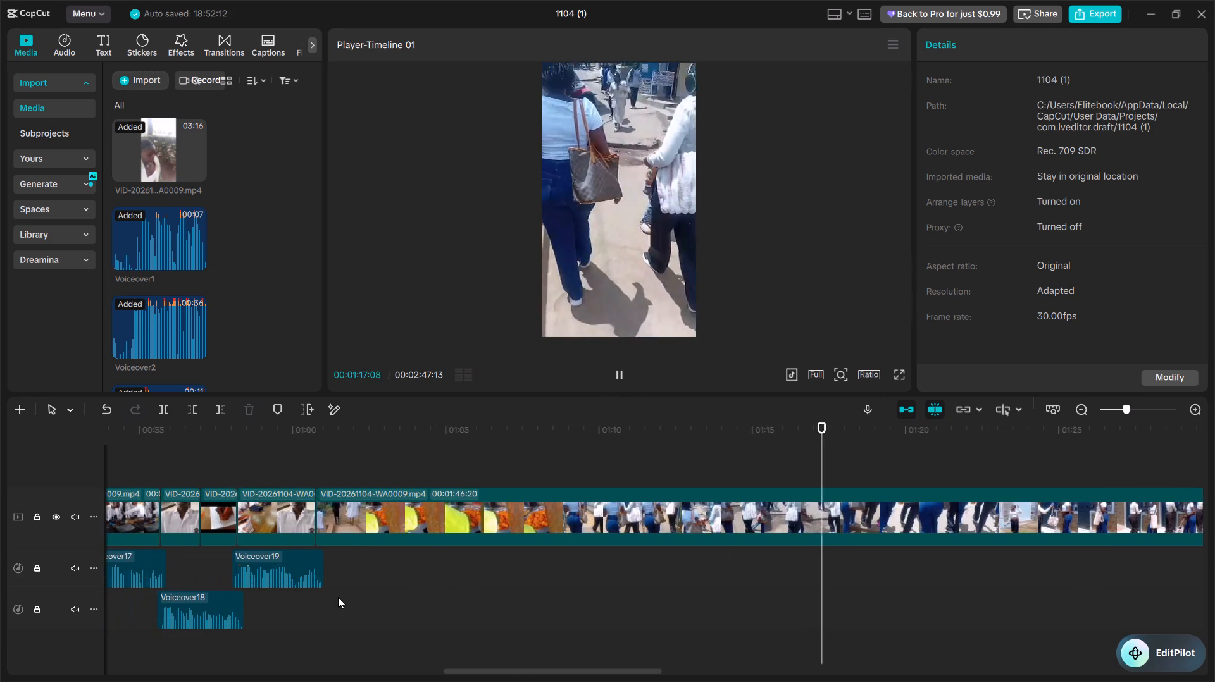
left_click(321, 603)
left_click(315, 602)
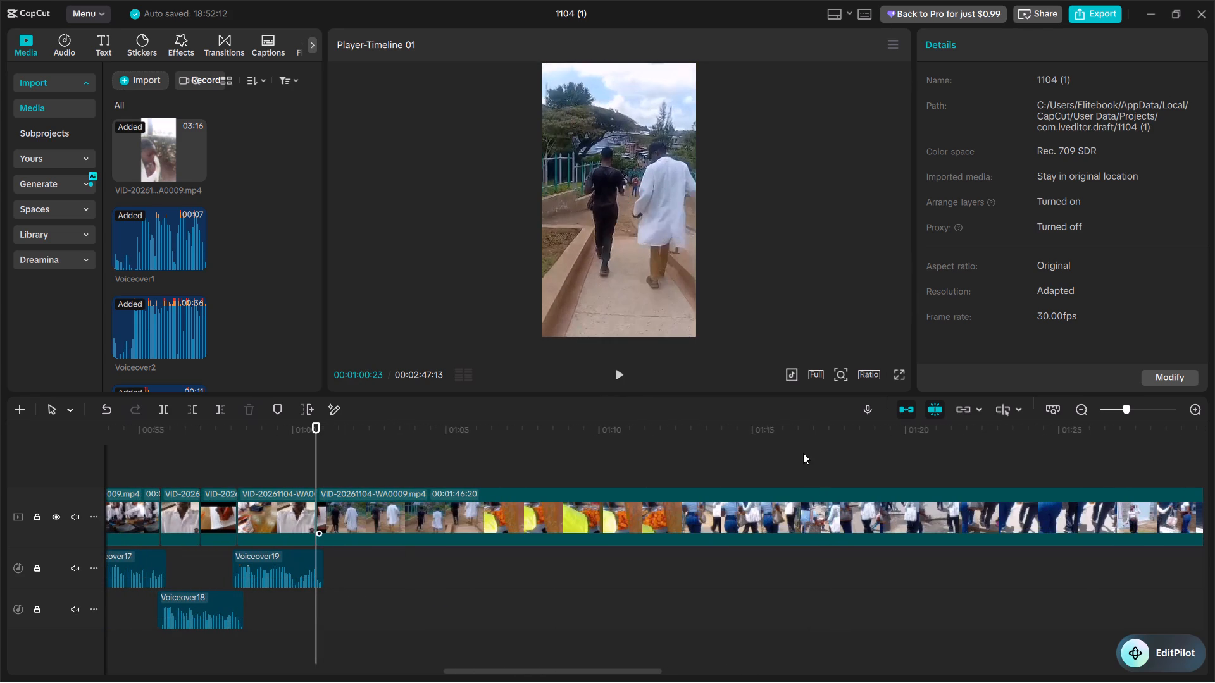
left_click(856, 404)
left_click(863, 406)
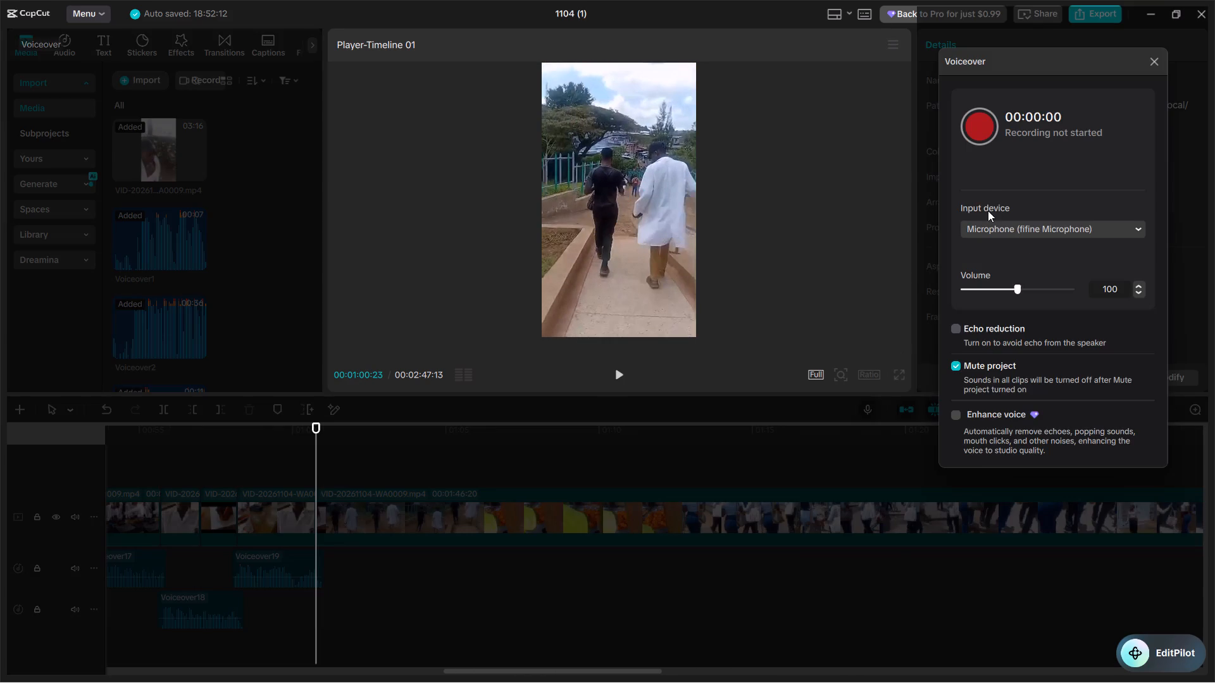
left_click(976, 138)
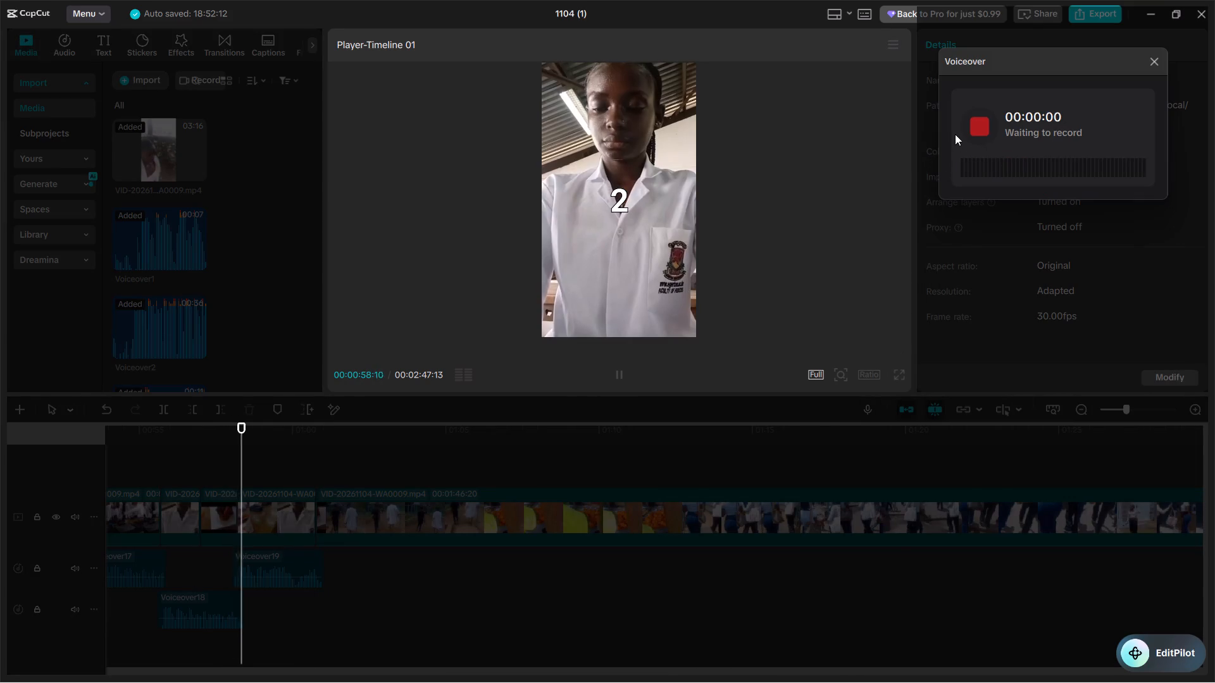
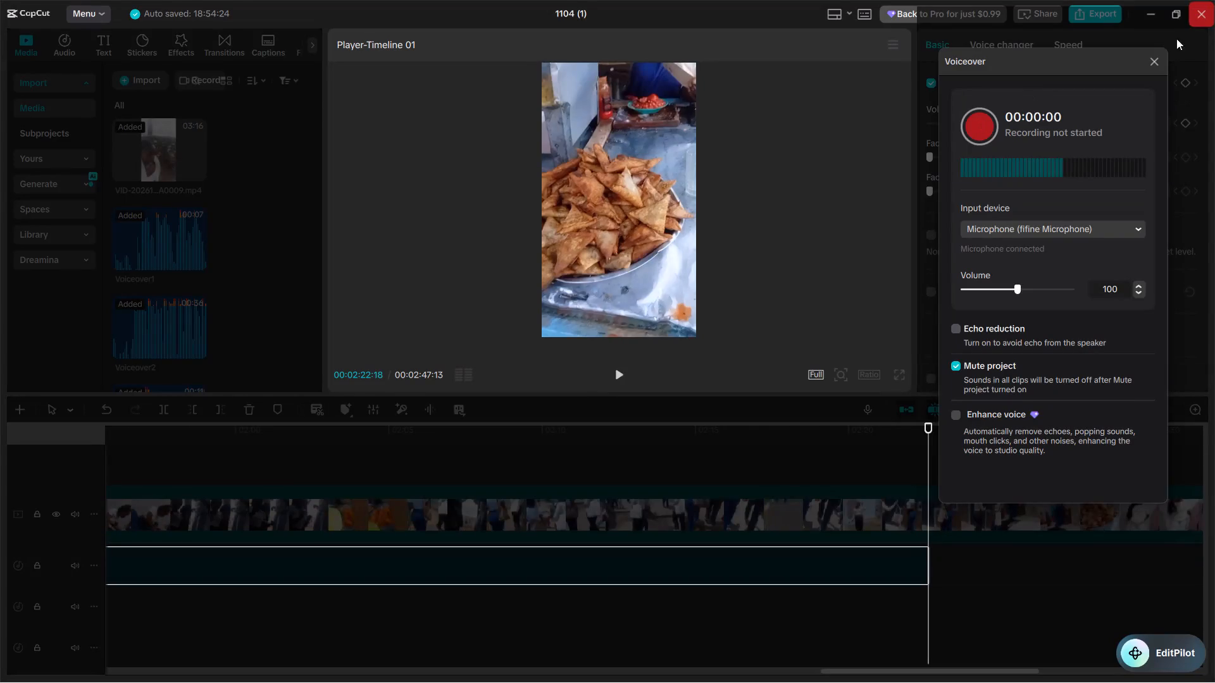
Delete the Voiceover21 take from the timeline.
left_click(1164, 58)
left_click(1151, 70)
key("BackSpace")
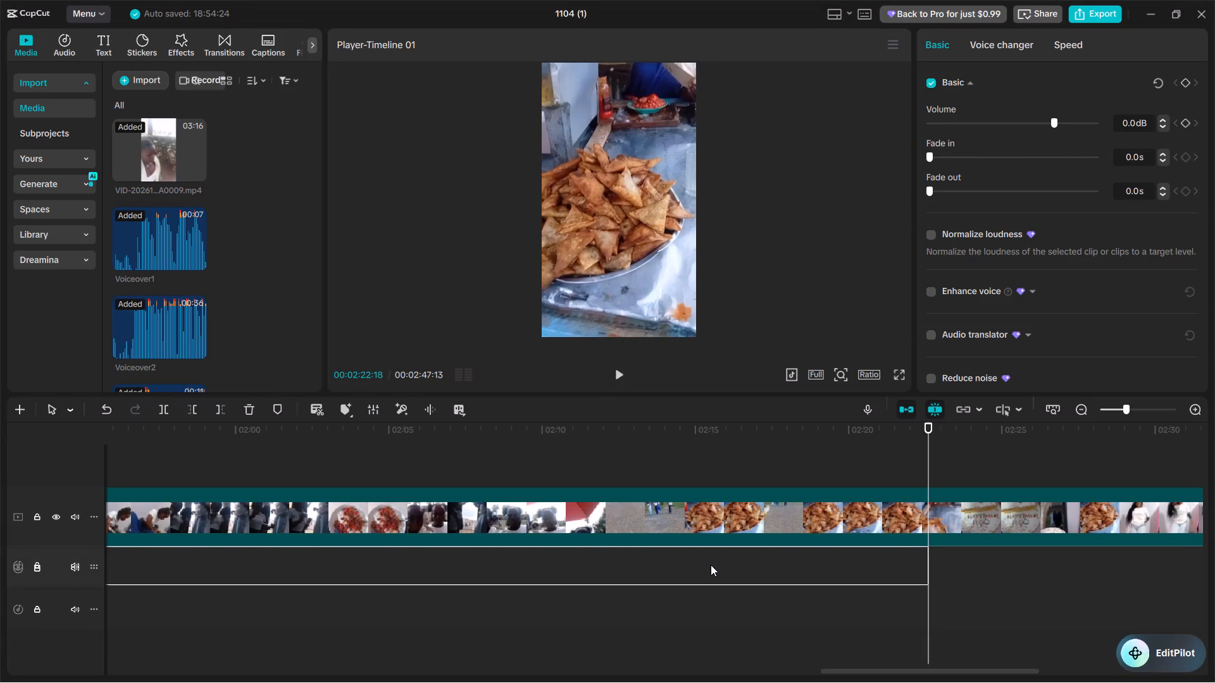
key("ctrl+z")
key("BackSpace")
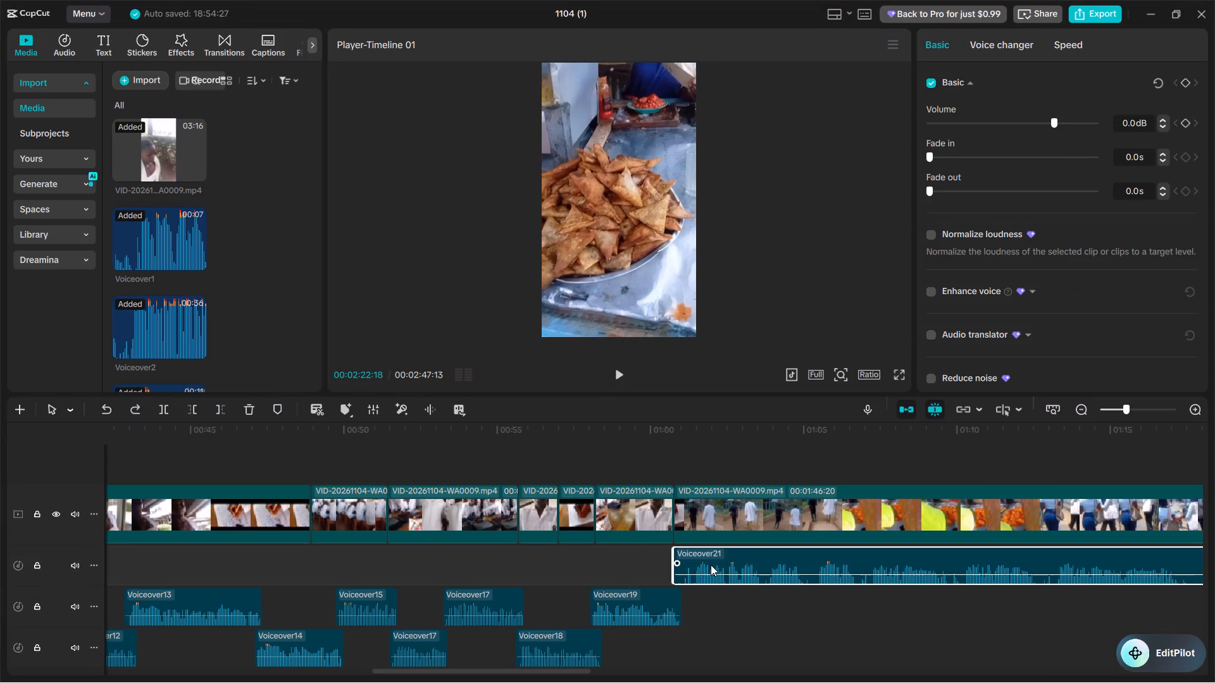
Record a replacement voiceover take of about 6 seconds from the start of the walking clip at 00:01:00:23.
left_click(673, 611)
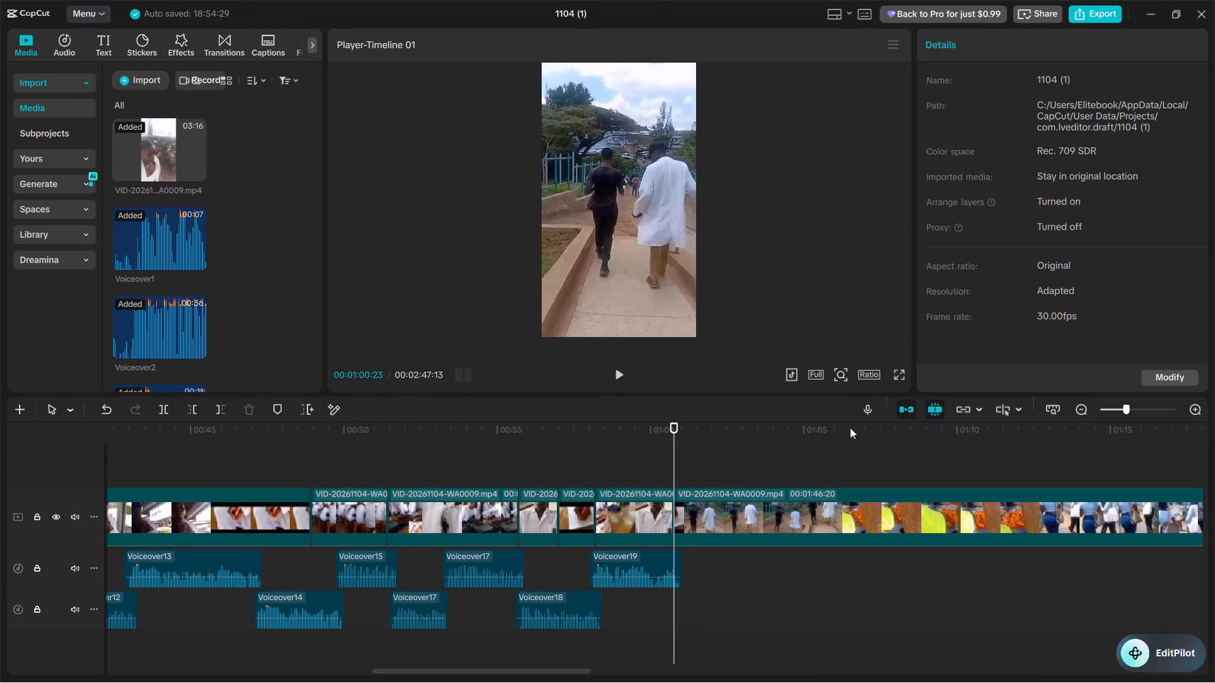
left_click(859, 407)
left_click(980, 121)
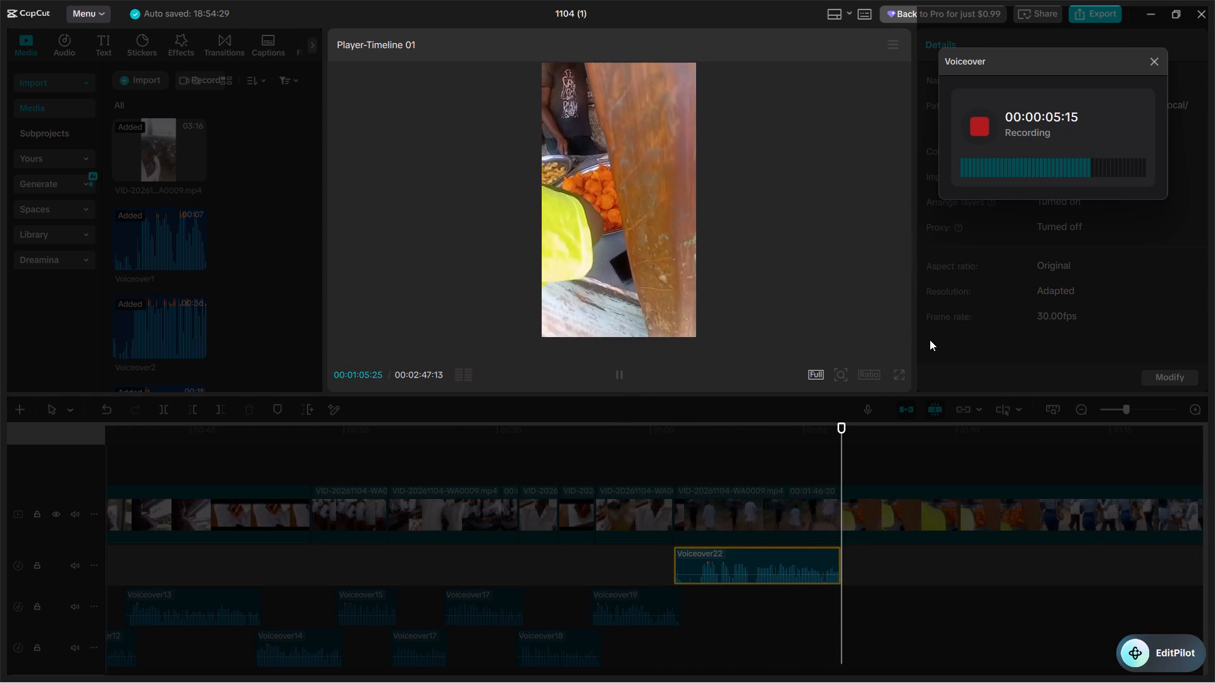
key("space")
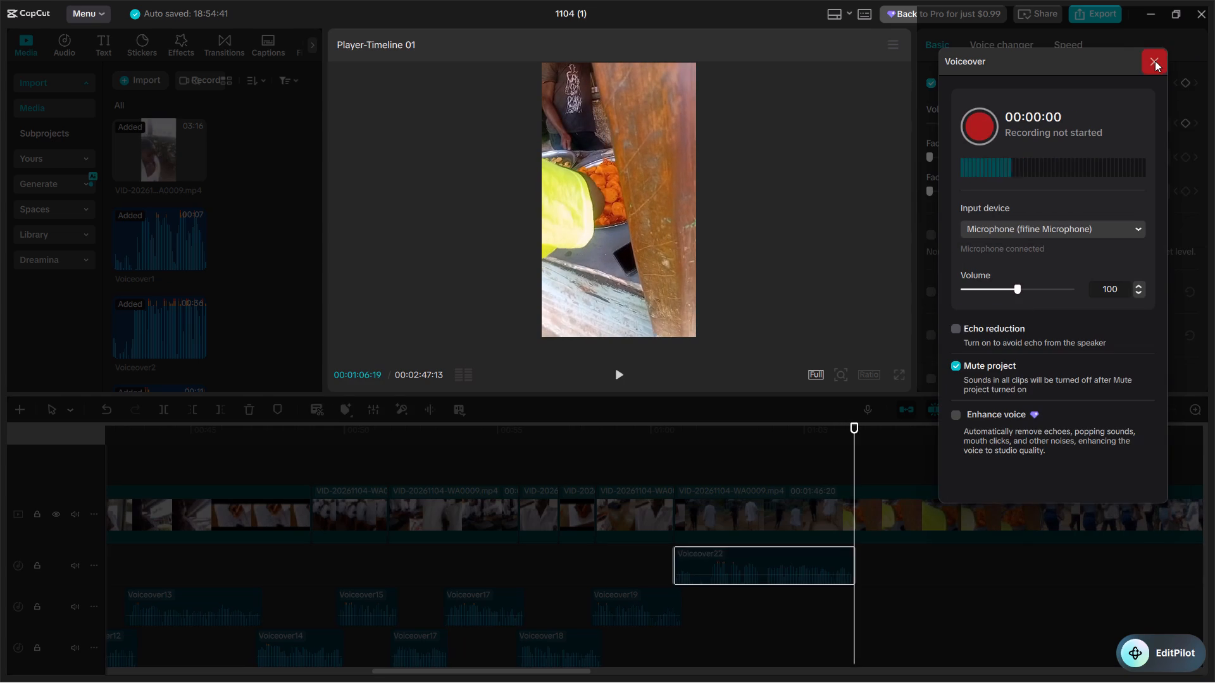
left_click(1155, 61)
Trim about the first 3 seconds off Voiceover22, move it to slightly overlap the end of Voiceover19, and play the join.
left_click(762, 585)
left_click(772, 569)
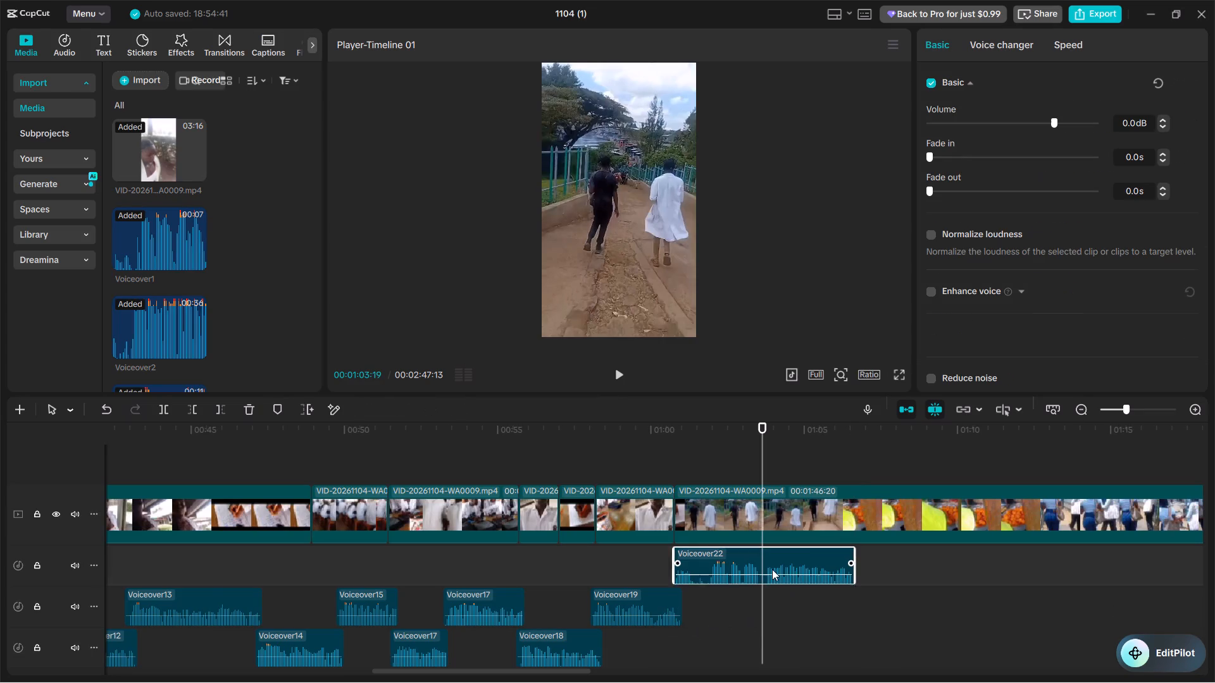
key("q")
left_click_drag(784, 554, 690, 627)
left_click(656, 637)
key("space")
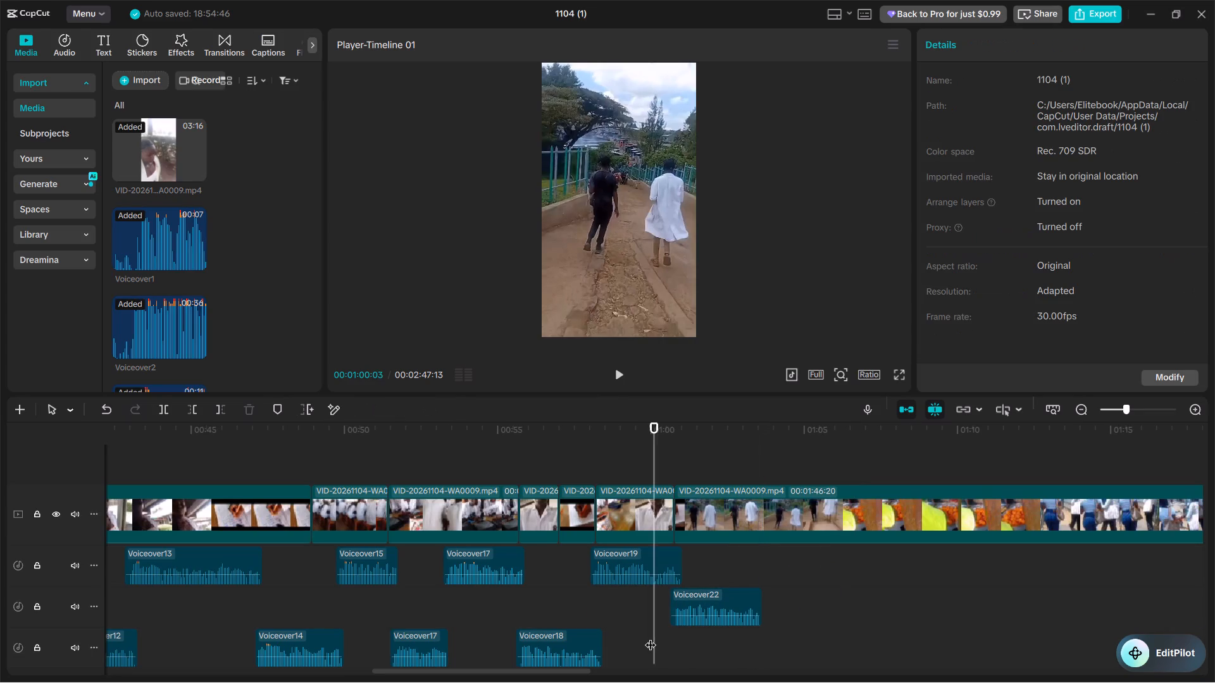
key("ctrl+equal")
key("ctrl+equal")
key("ctrl+equal")
key("space")
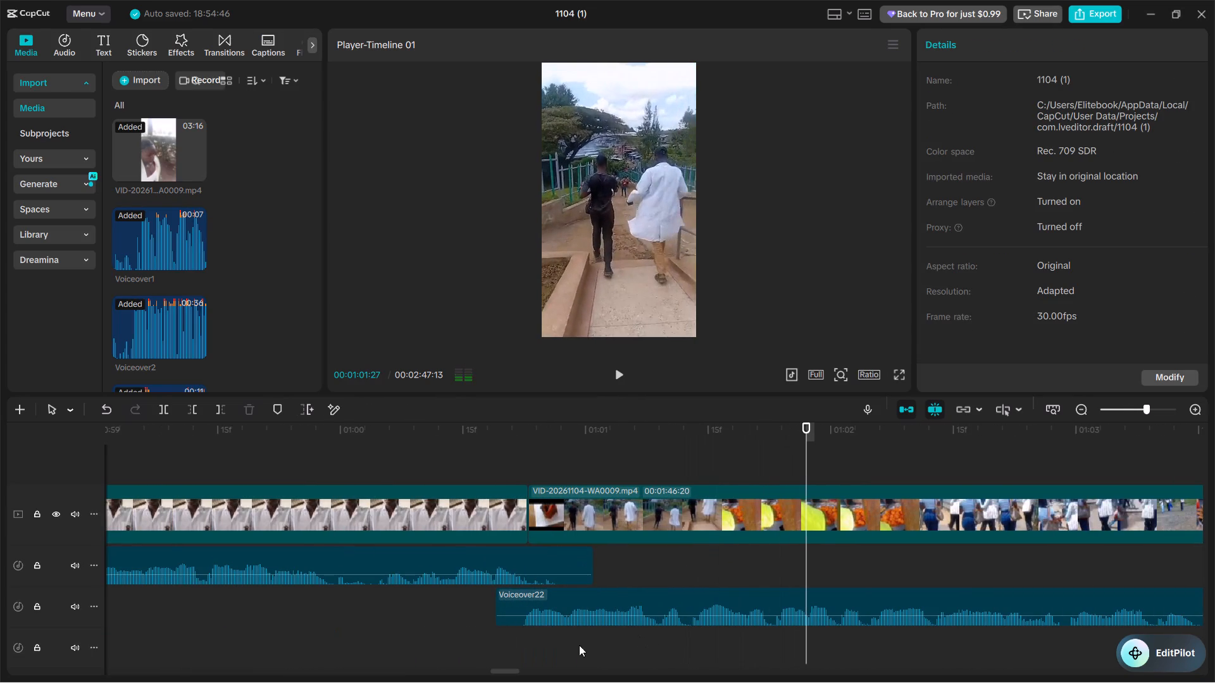
Put Voiceover22 on the lower voiceover track, nudge it about two frames earlier against Voiceover19, and play it through.
left_click_drag(523, 600, 522, 660)
left_click(280, 661)
key("space")
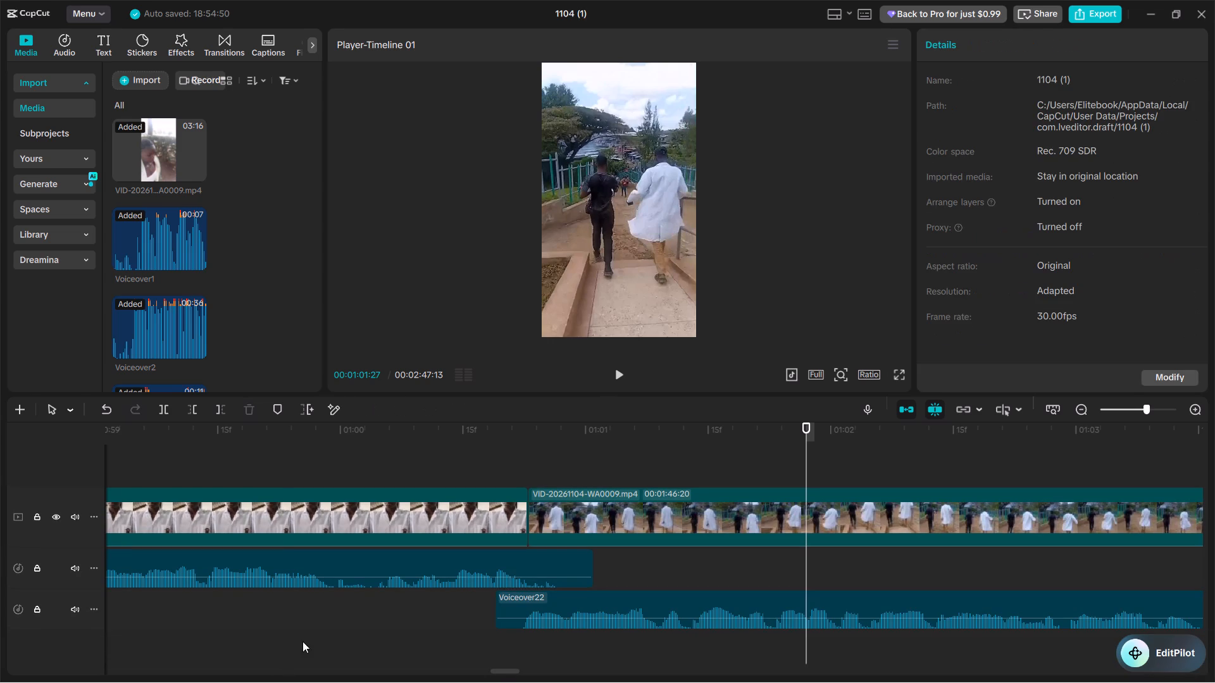
left_click(501, 591)
left_click_drag(508, 596, 497, 597)
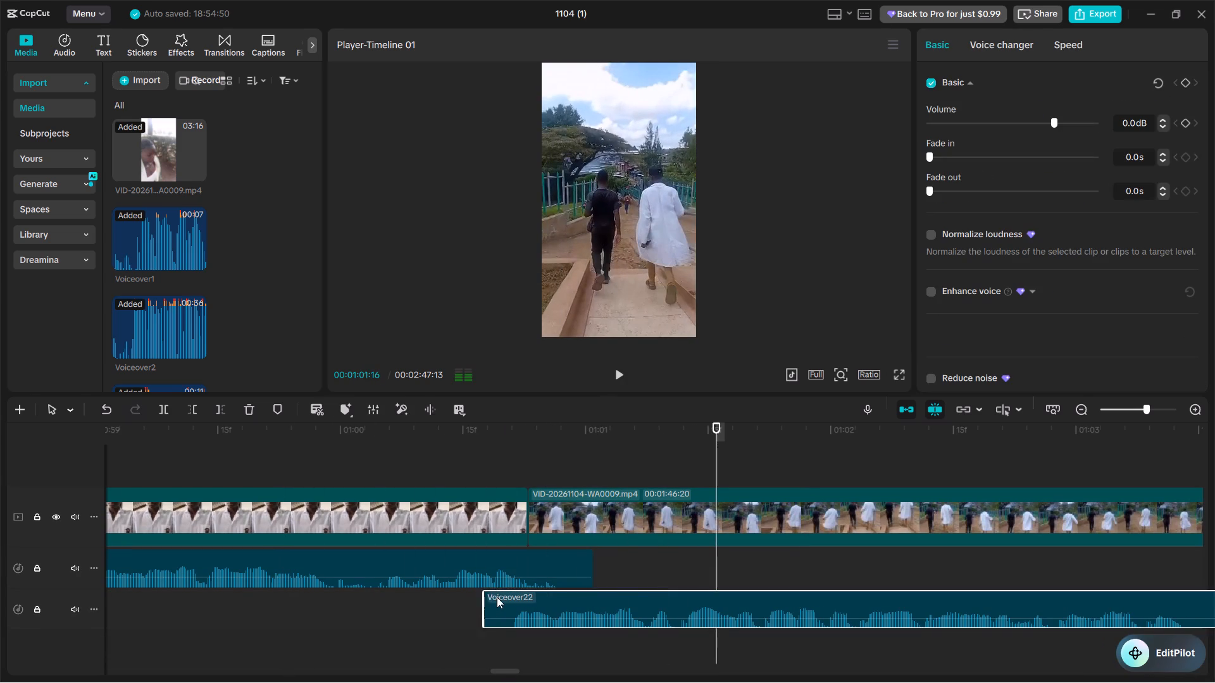
left_click_drag(497, 597, 494, 596)
left_click(398, 606)
key("space")
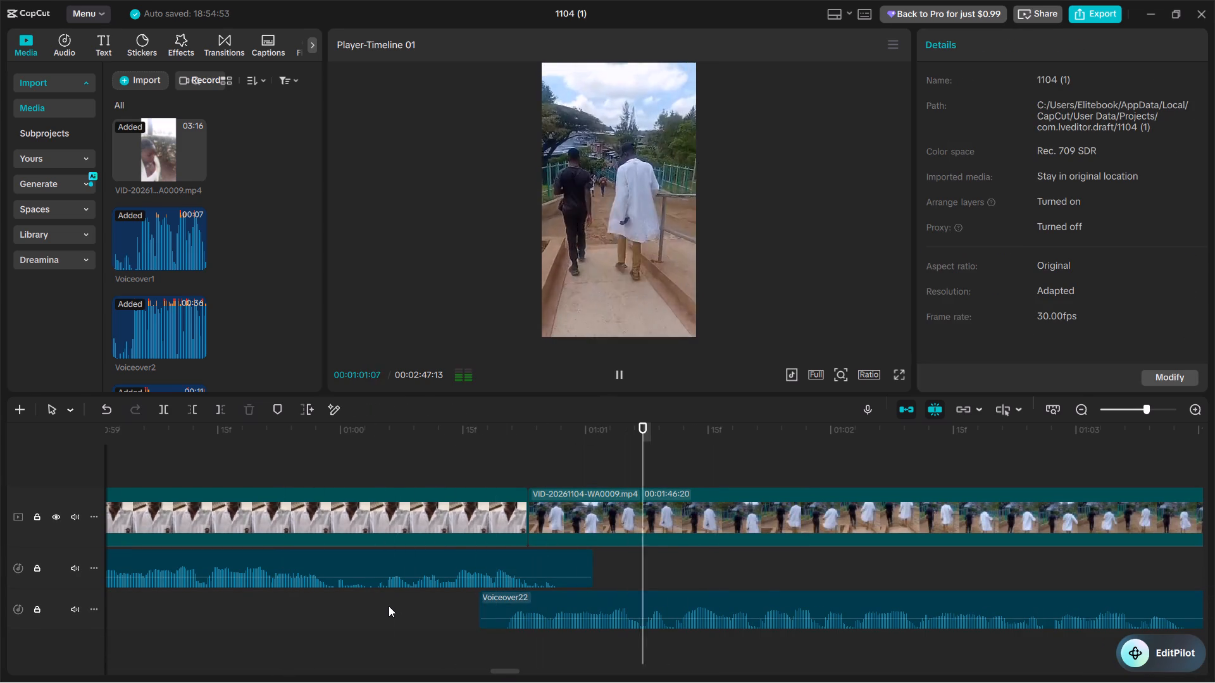
key("ctrl+minus")
key("ctrl+minus")
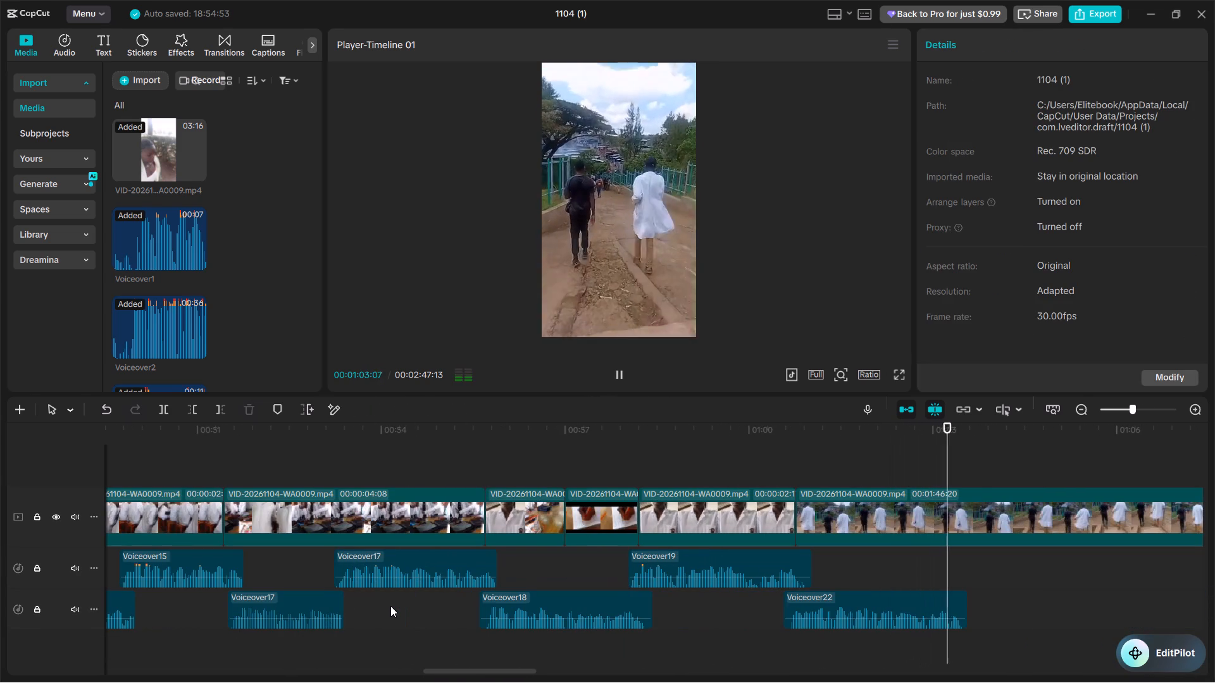
key("space")
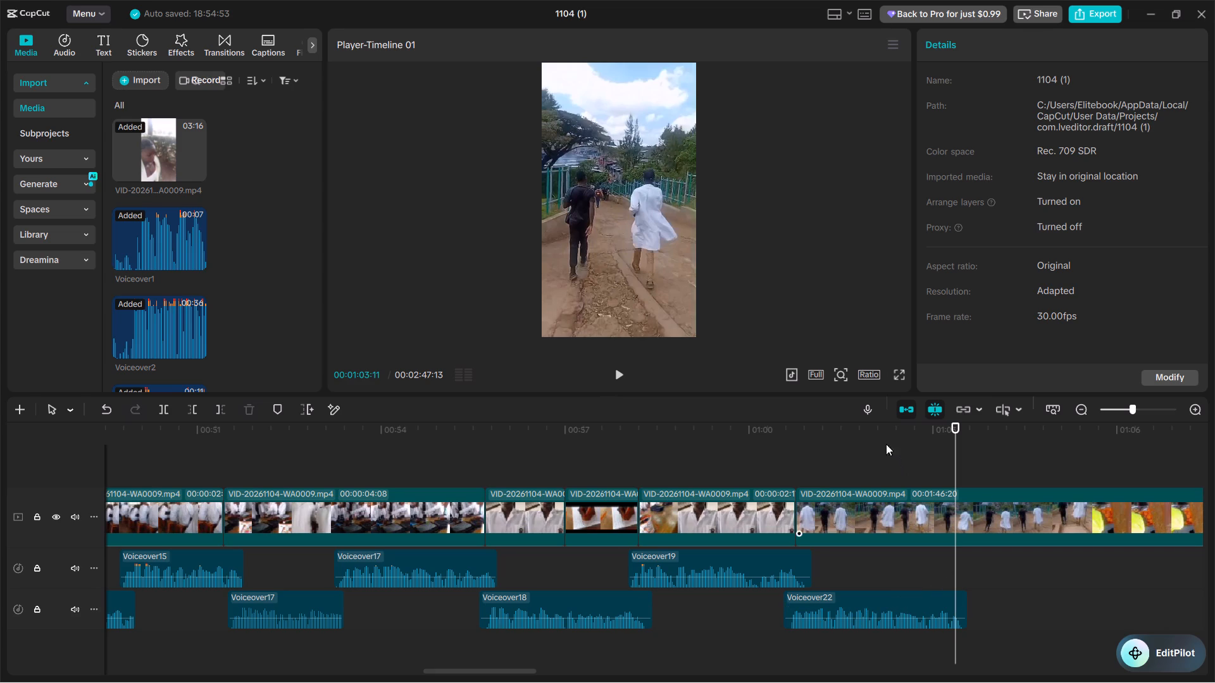
Record a new voiceover take starting at 00:01:03:11, near the end of Voiceover22, and stop it at about 00:01:27.
left_click(876, 409)
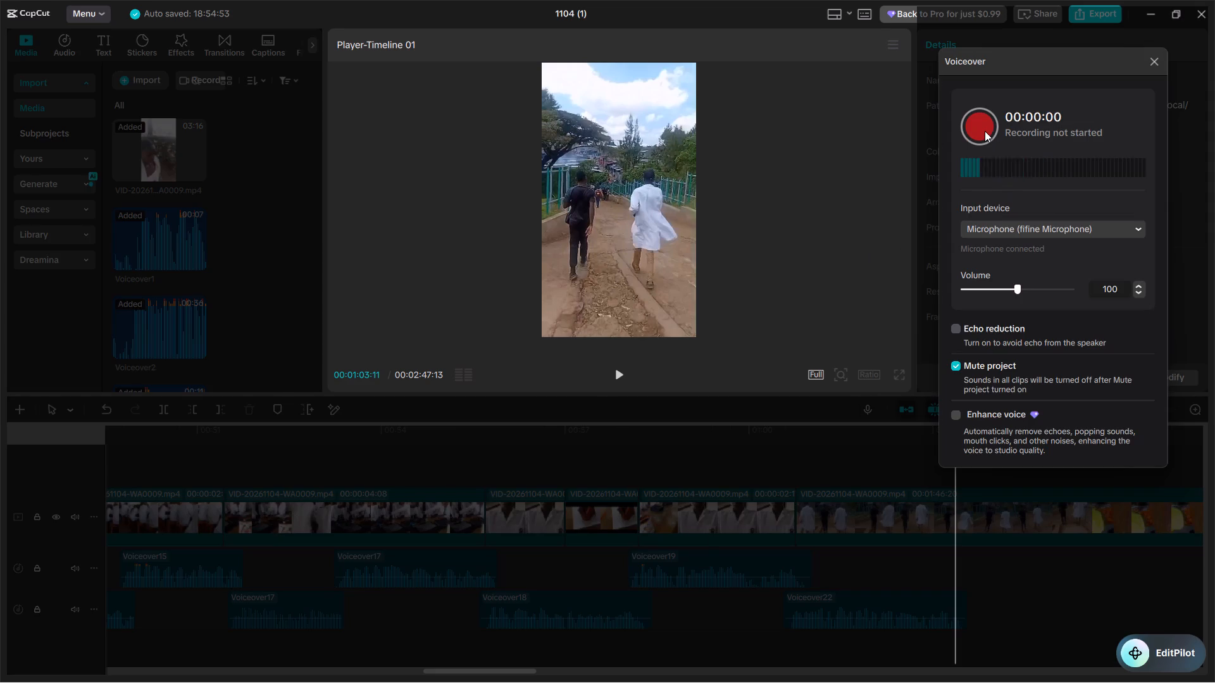
left_click(985, 131)
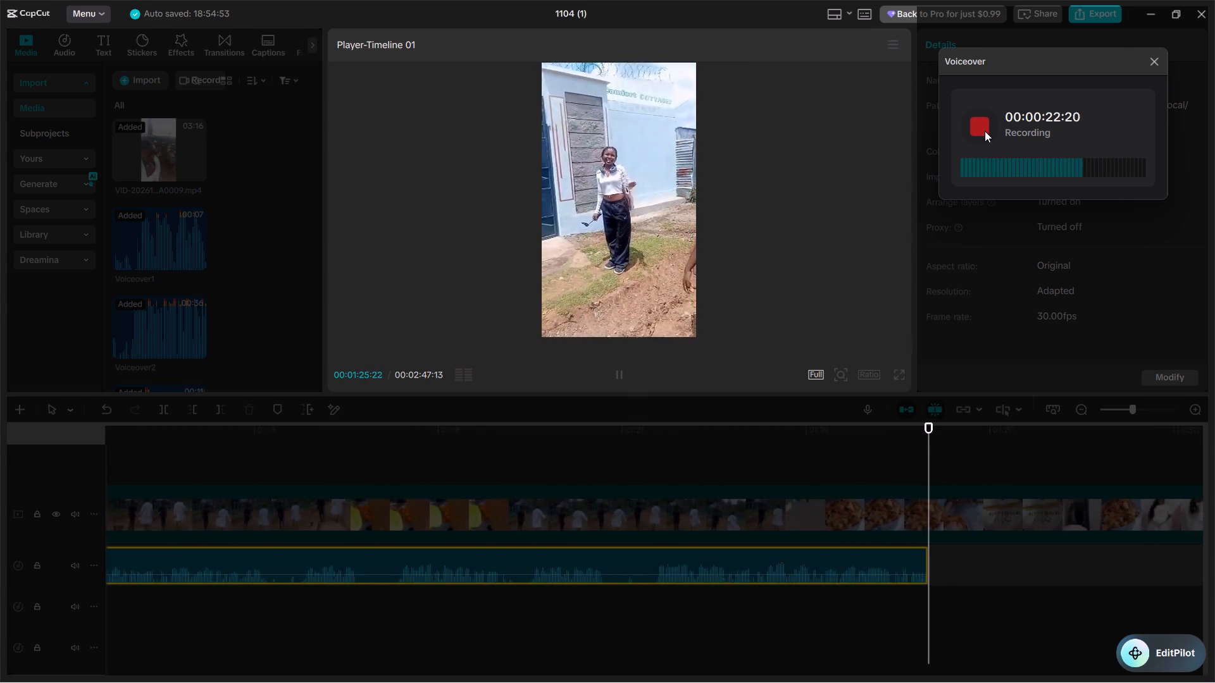
key("space")
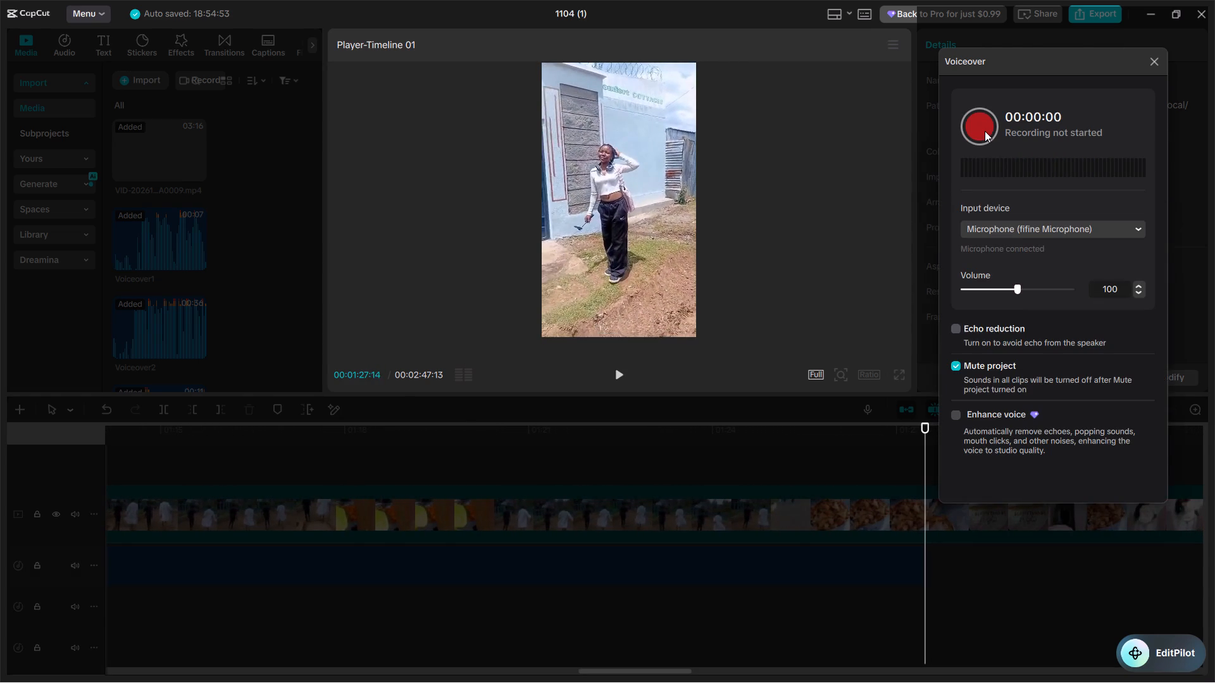
left_click(1156, 71)
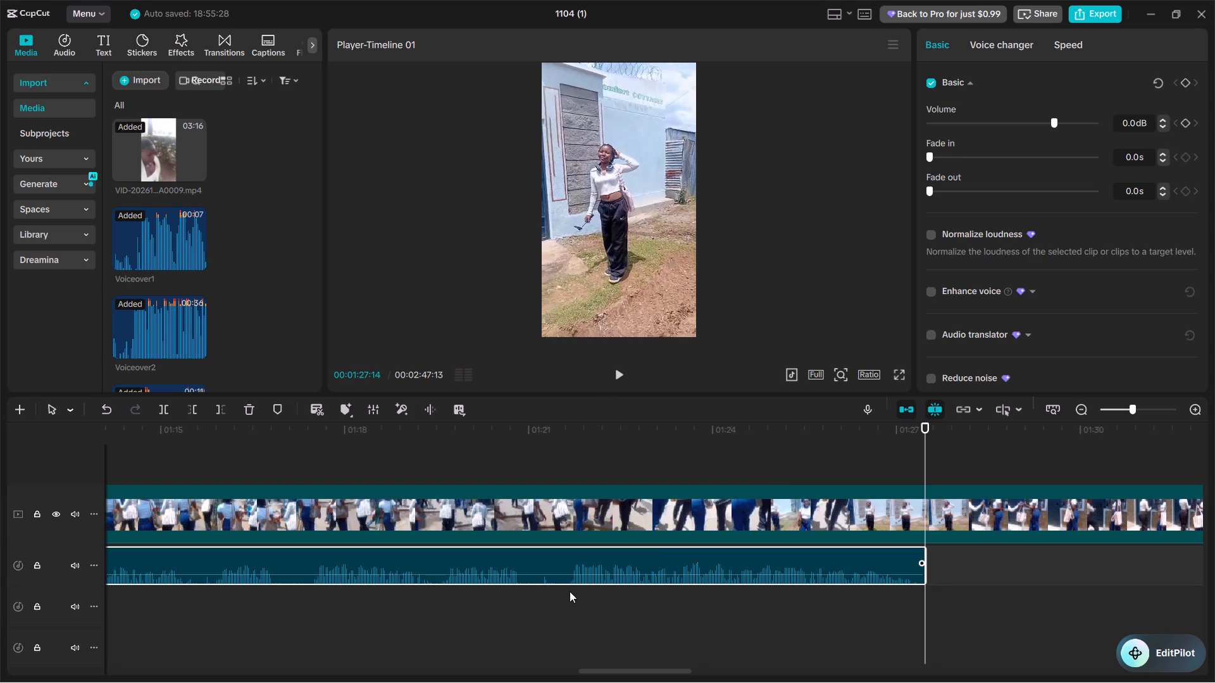
Trim Voiceover23's beginning up to 00:01:21:17 and move the remainder back to slightly overlap the end of Voiceover22.
left_click(568, 591)
left_click(566, 582)
key("q")
left_click_drag(595, 566, 446, 589)
scroll(483, 589, "right", 2)
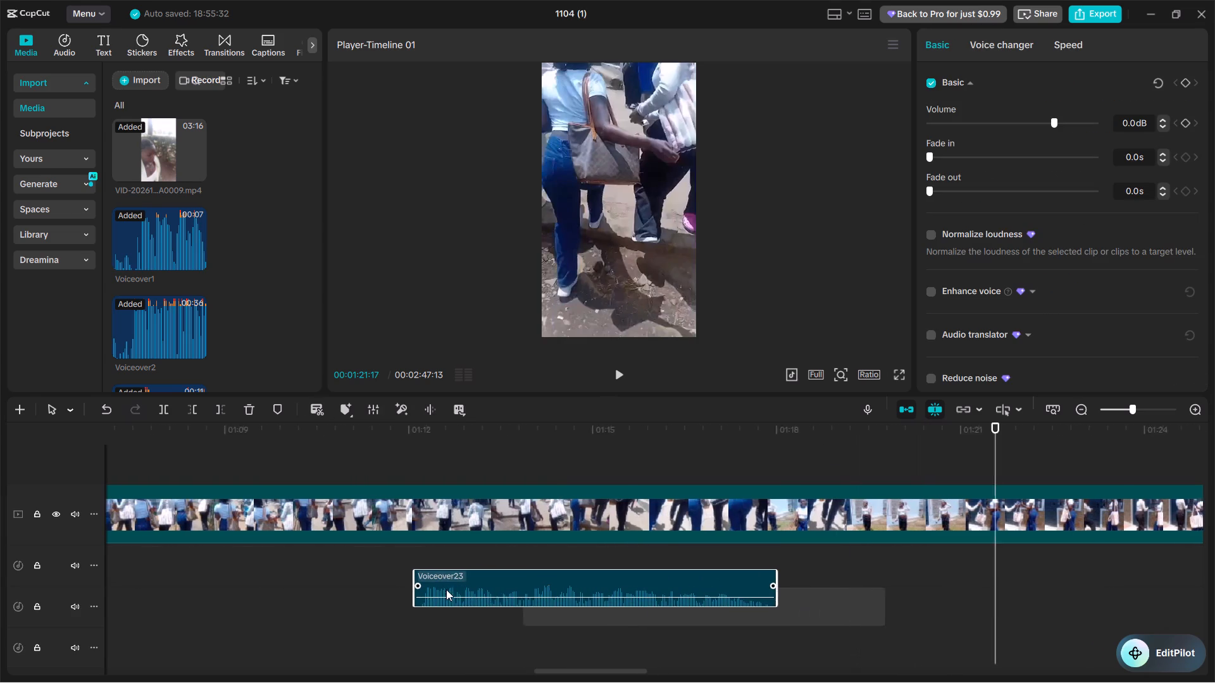
scroll(446, 589, "right", 1)
left_click_drag(446, 589, 357, 613)
scroll(342, 648, "right", 1)
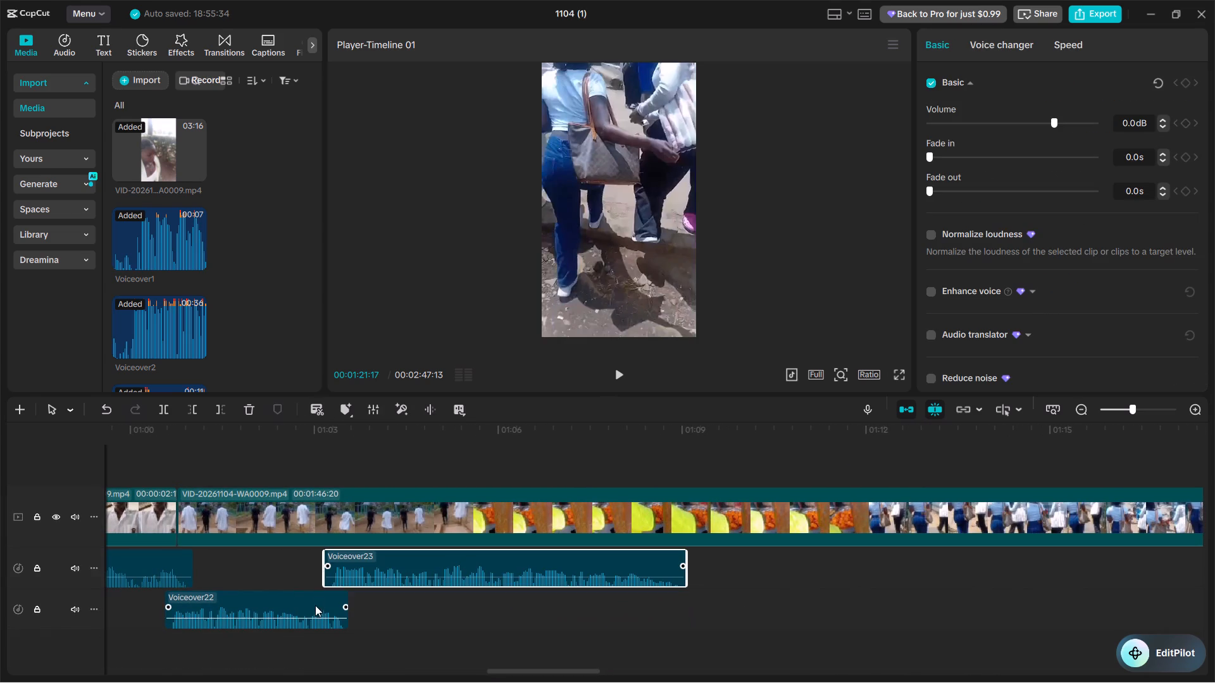
Listen to Voiceover23 and trim off its end after 00:01:06:10.
left_click(304, 579)
key("space")
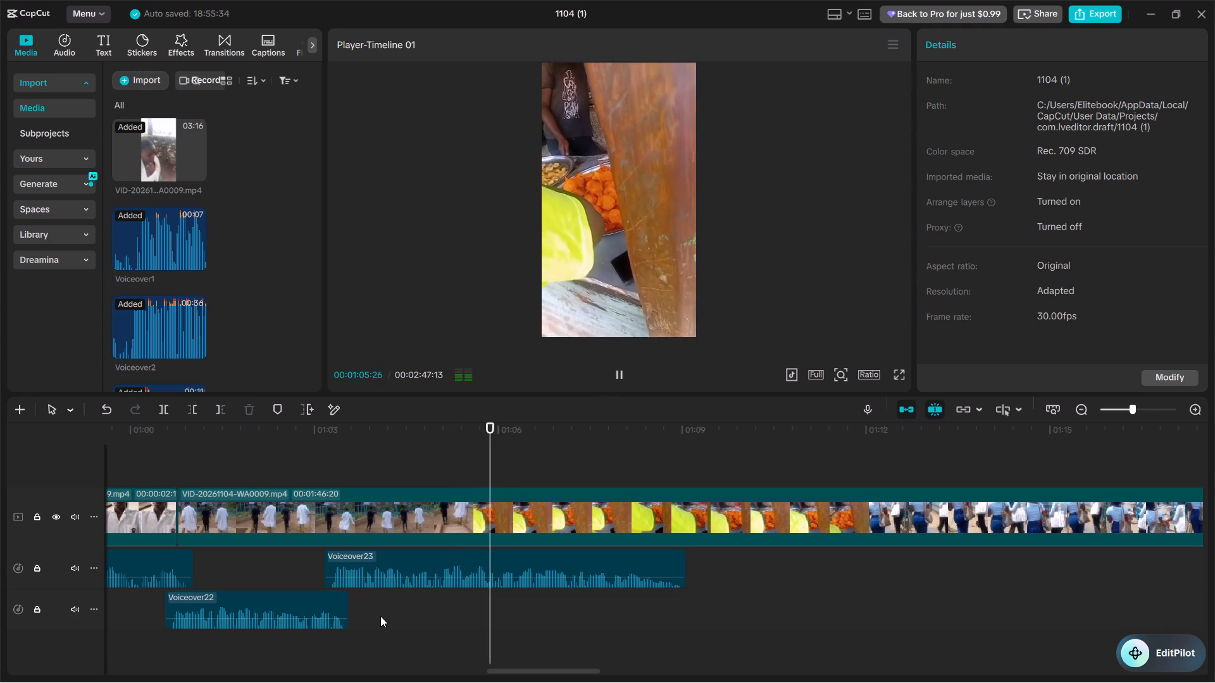
left_click(442, 577)
key("space")
key("space")
key("space")
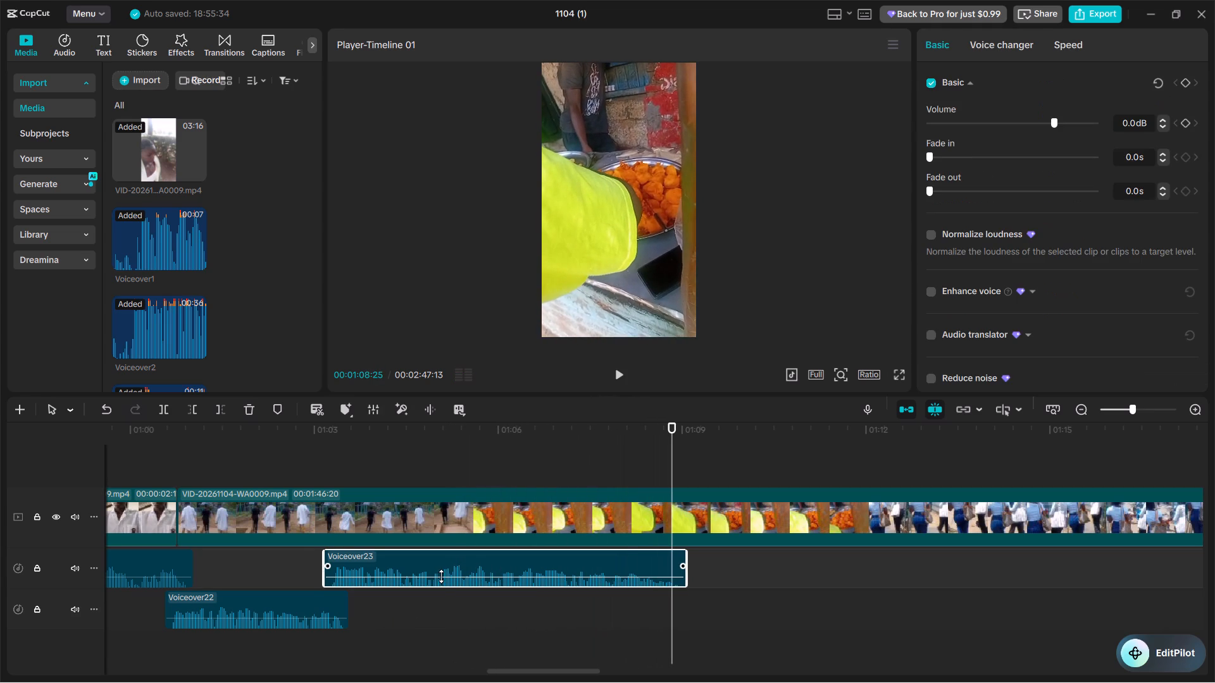
key("BackSpace")
key("ctrl+z")
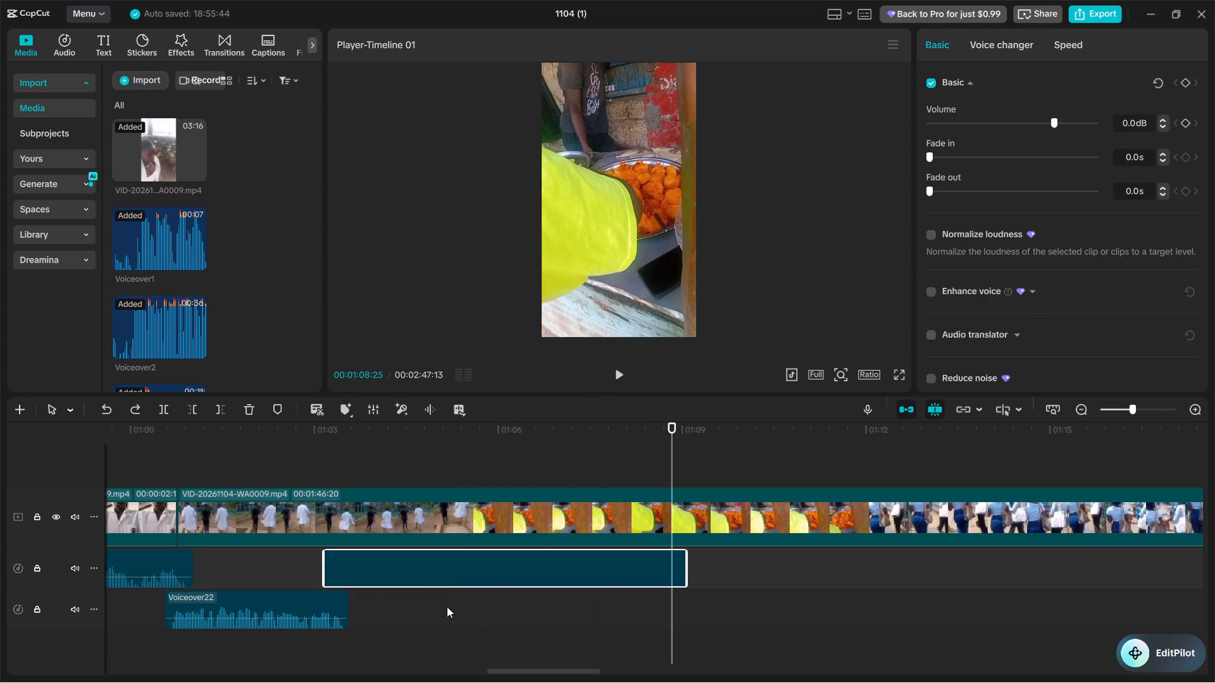
left_click(447, 606)
key("space")
key("space")
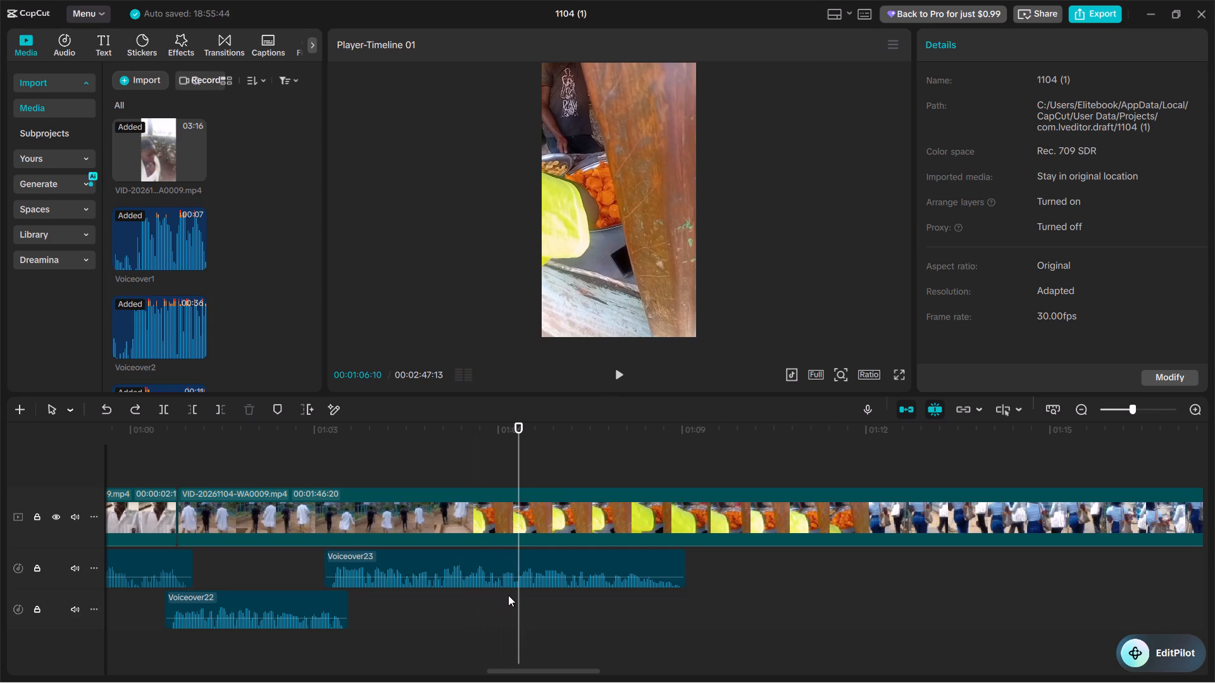
left_click(518, 578)
key("w")
Record a new voiceover take of about 3.5 seconds starting at 00:01:06:03, just before Voiceover23 ends.
left_click(505, 598)
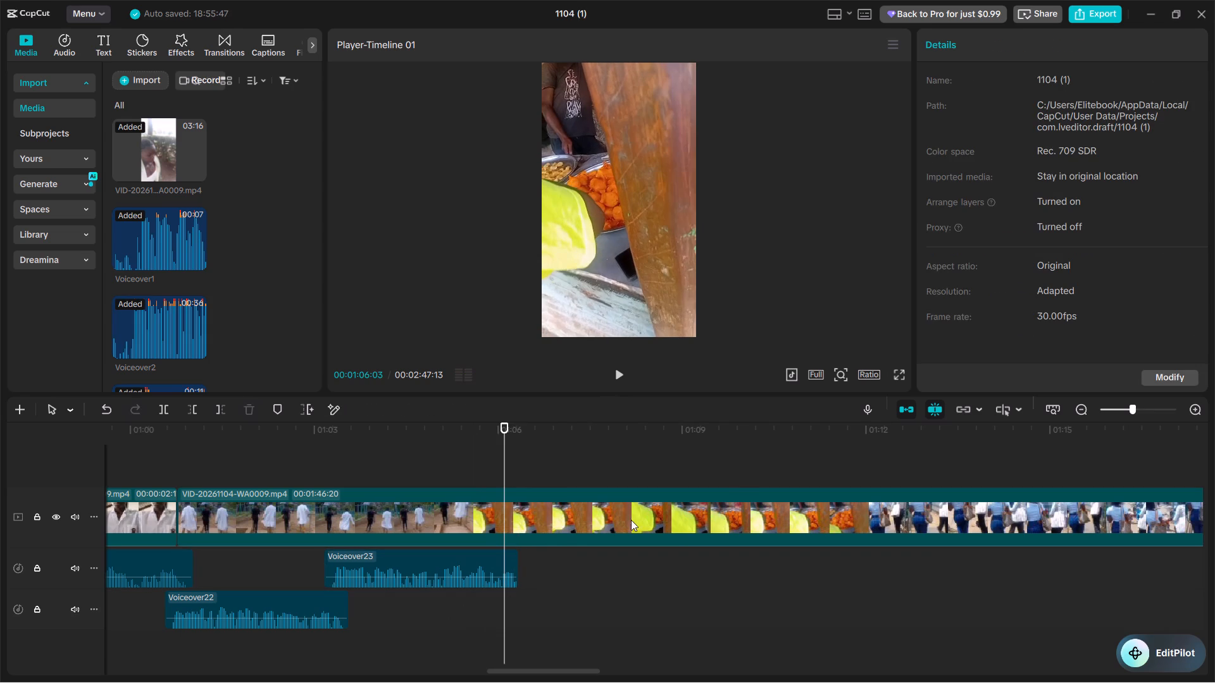
left_click(868, 415)
left_click(997, 130)
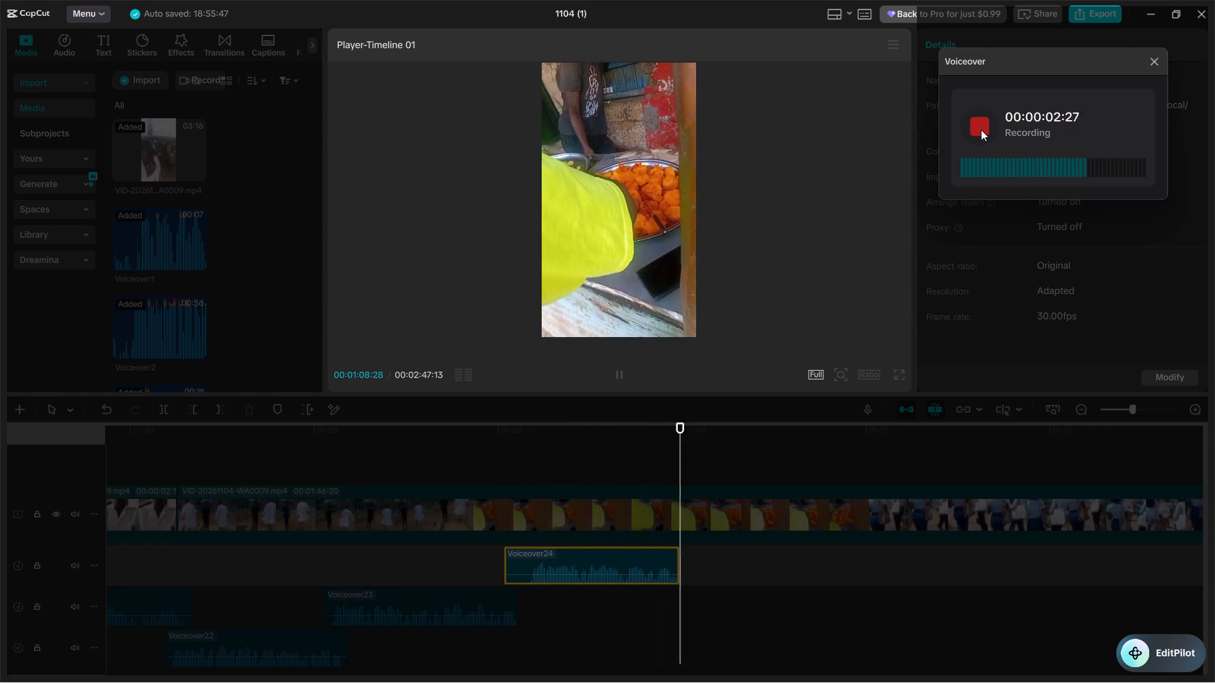
key("space")
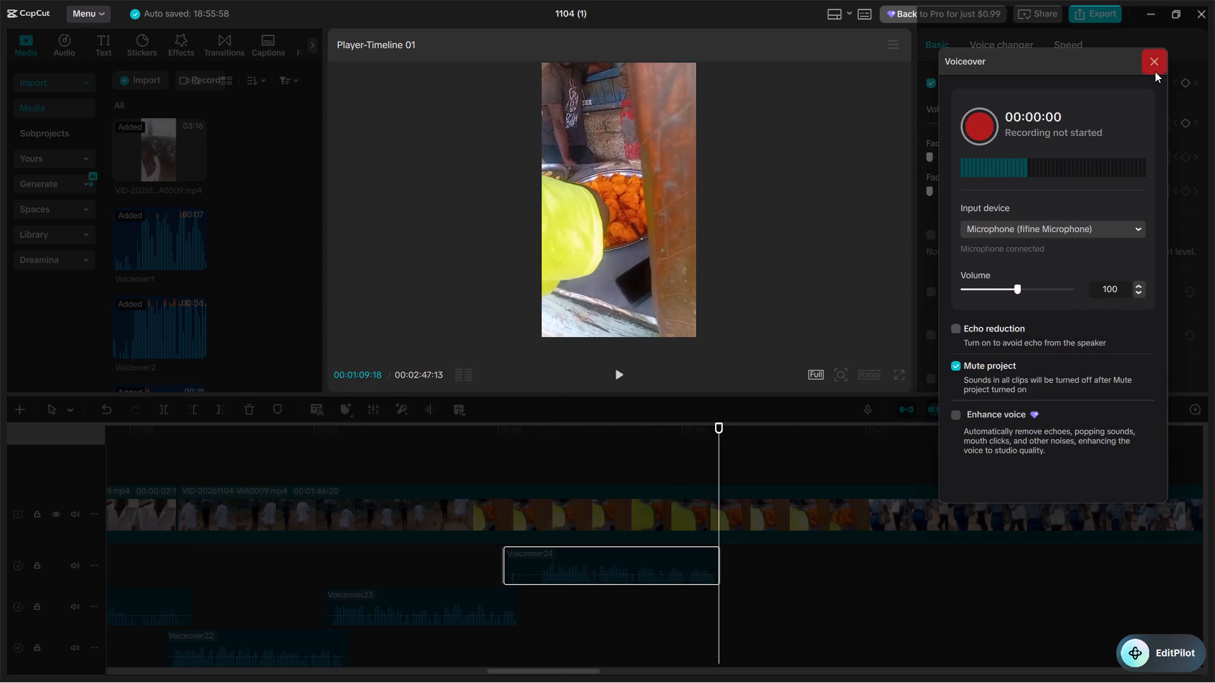
left_click(1155, 71)
Trim Voiceover24's beginning up to 00:01:06:18 and move it to the track below, slightly overlapping the end of Voiceover23.
left_click(535, 586)
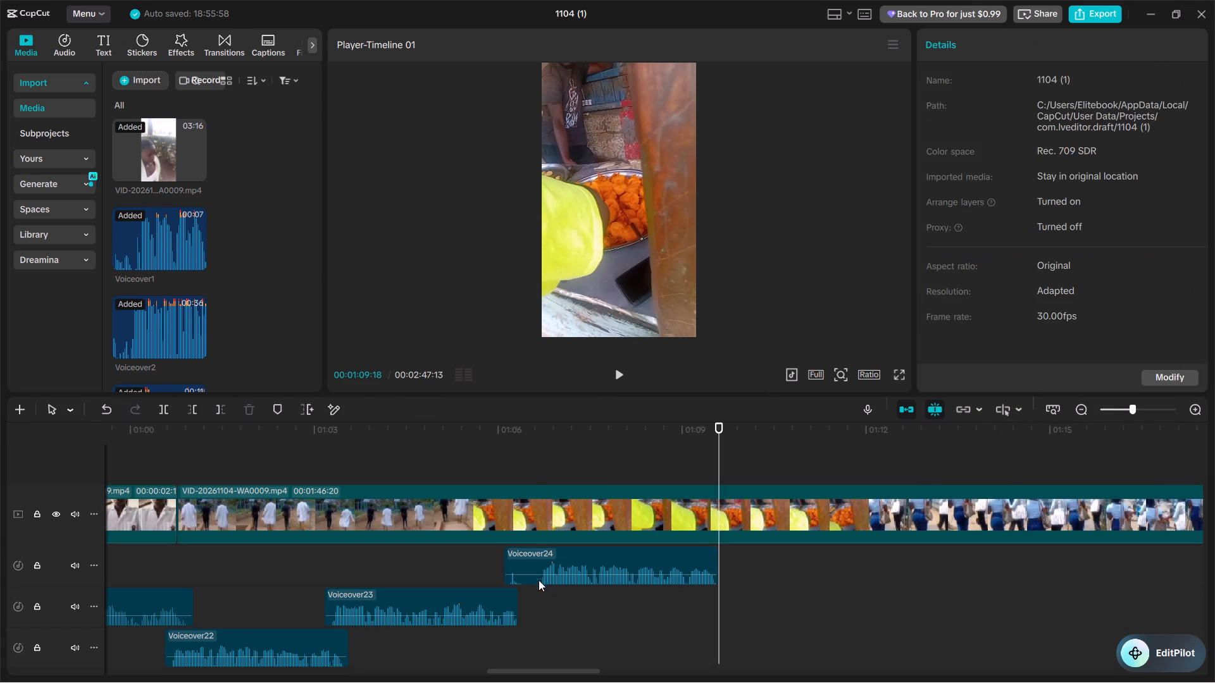
left_click(540, 574)
key("q")
left_click_drag(563, 563, 537, 631)
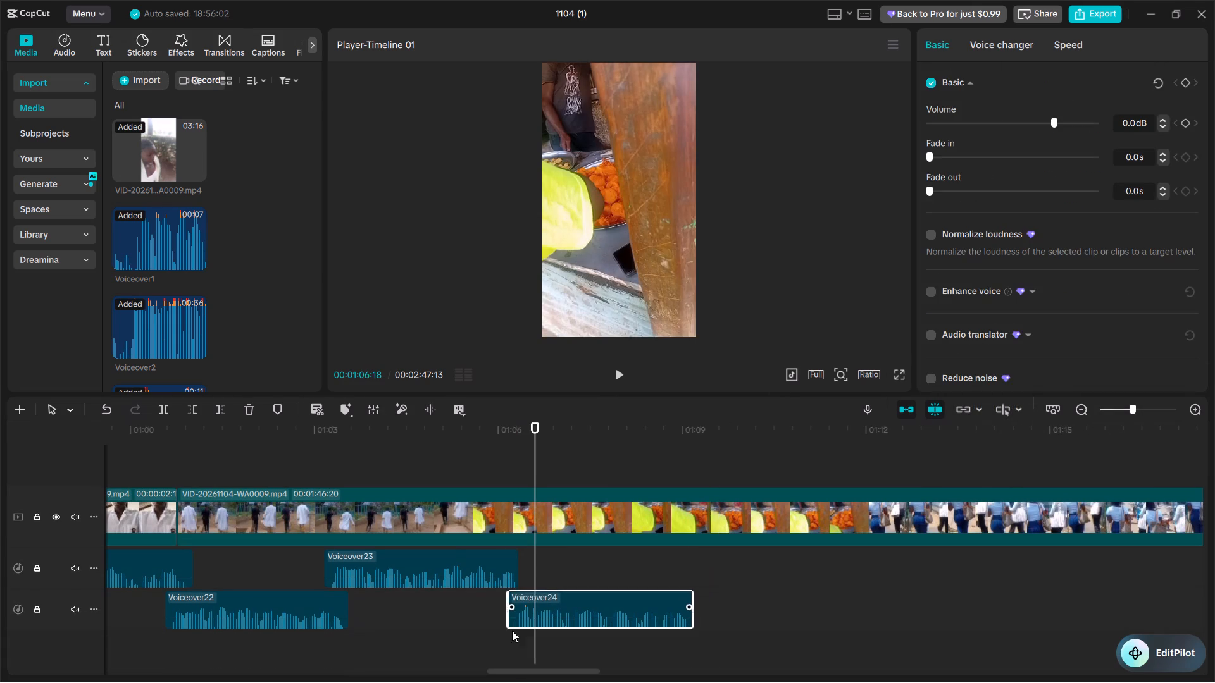
Play back the joins around Voiceover22, Voiceover23 and Voiceover24 to check their timing.
left_click(469, 632)
key("space")
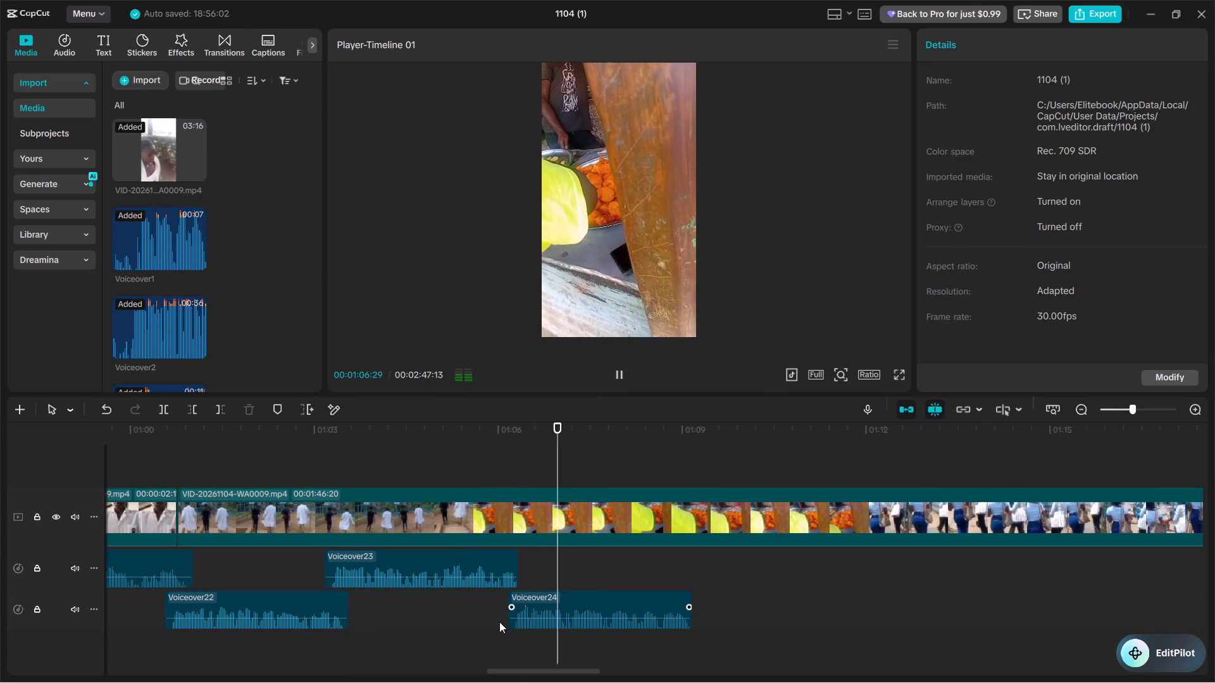
left_click(482, 618)
key("space")
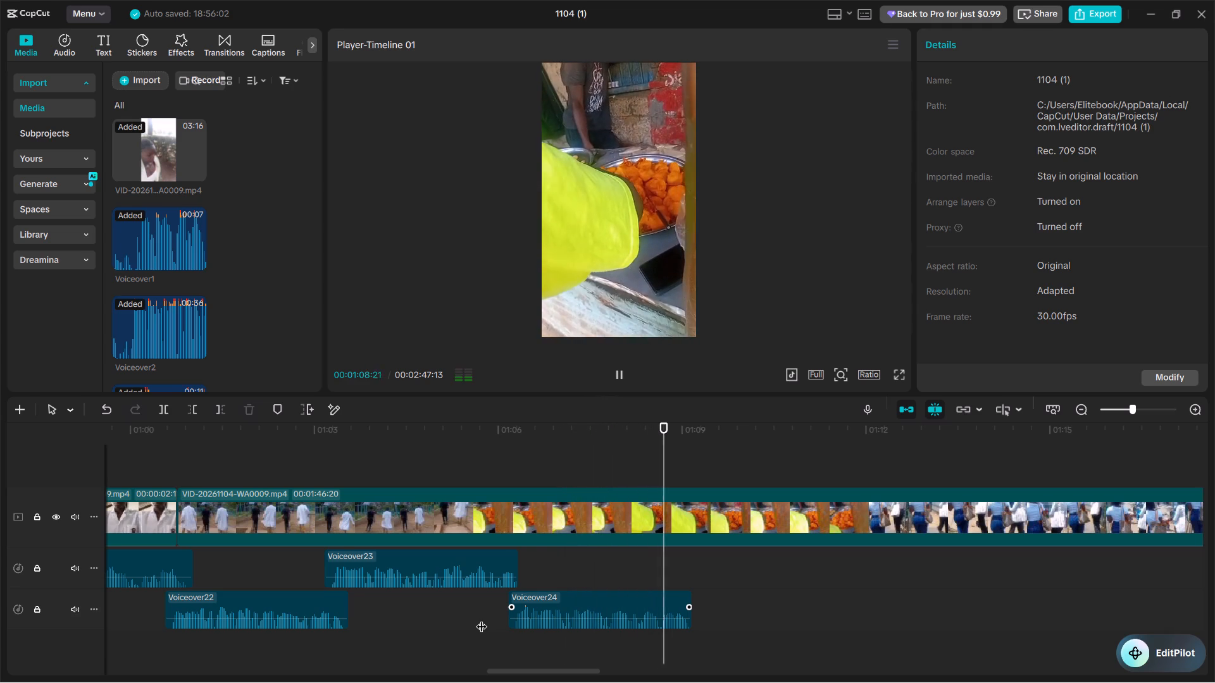
key("space")
left_click(232, 585)
key("space")
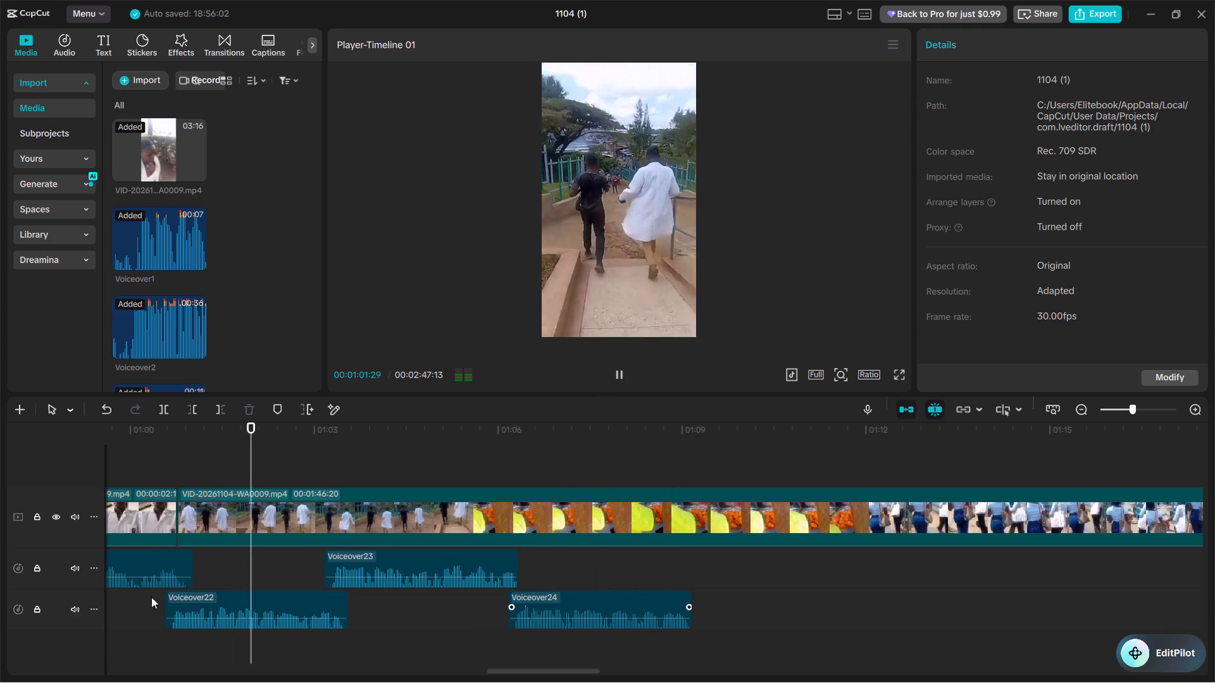
left_click(151, 613)
key("space")
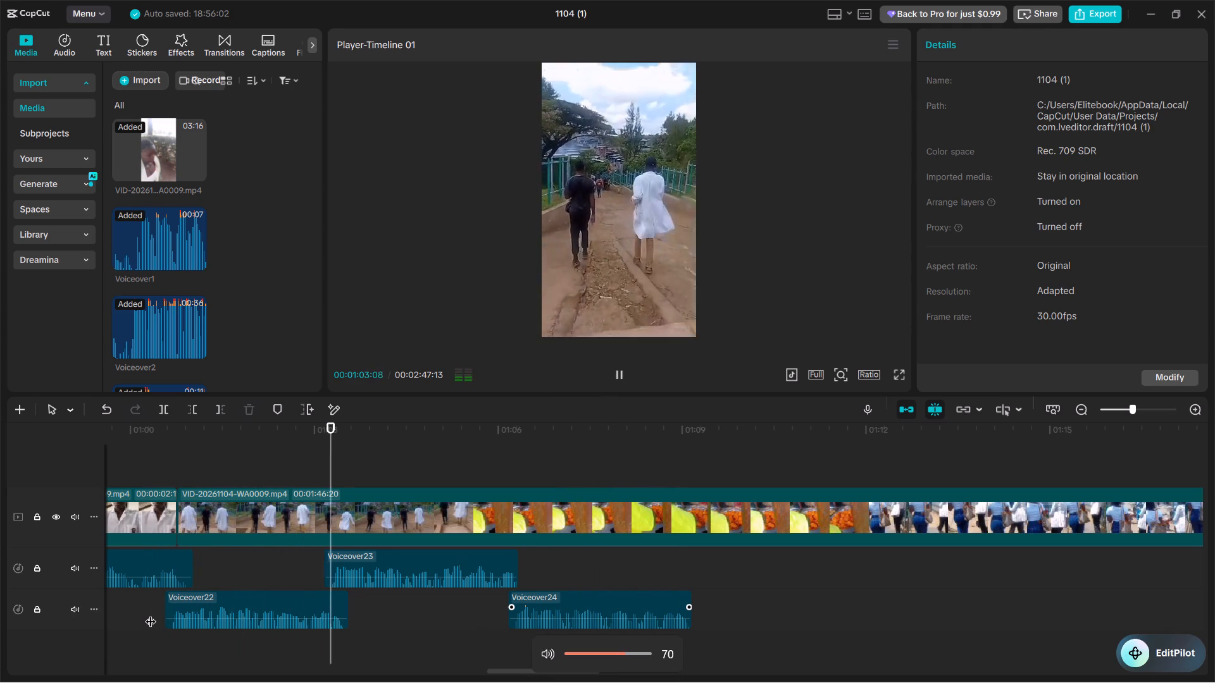
key("space")
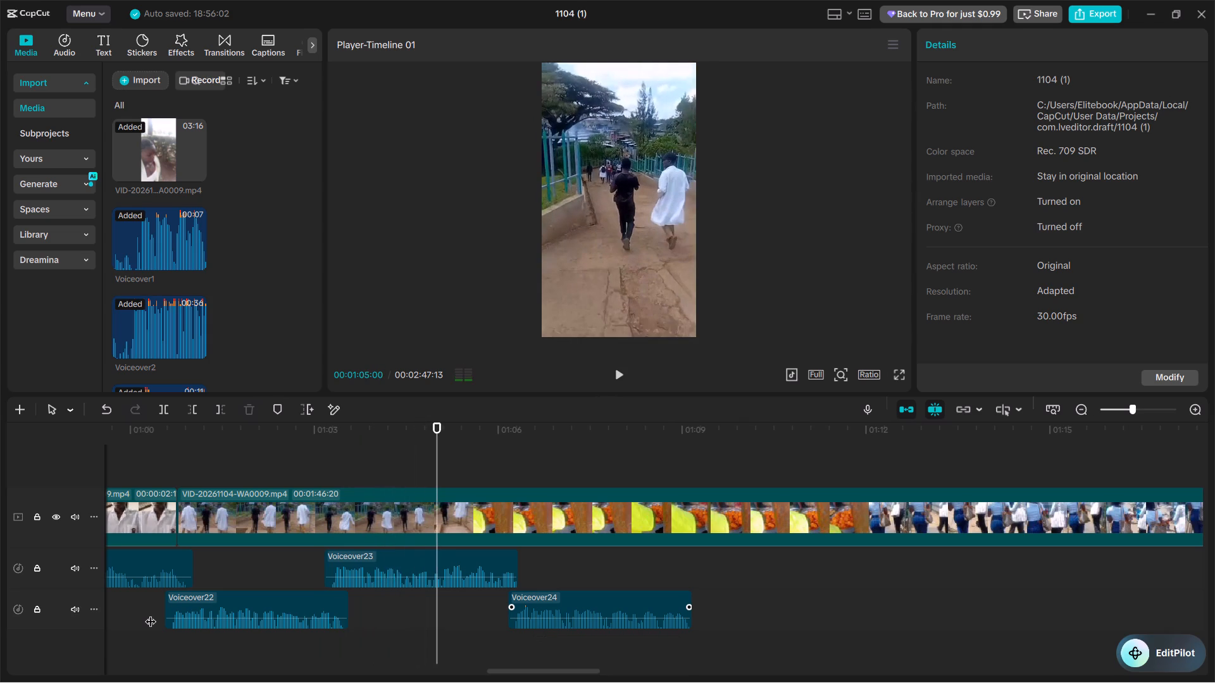
Shift Voiceover23 and Voiceover24 together about 0.1 seconds earlier and replay the transition from Voiceover22.
left_click_drag(523, 577, 502, 610)
left_click_drag(449, 564, 448, 564)
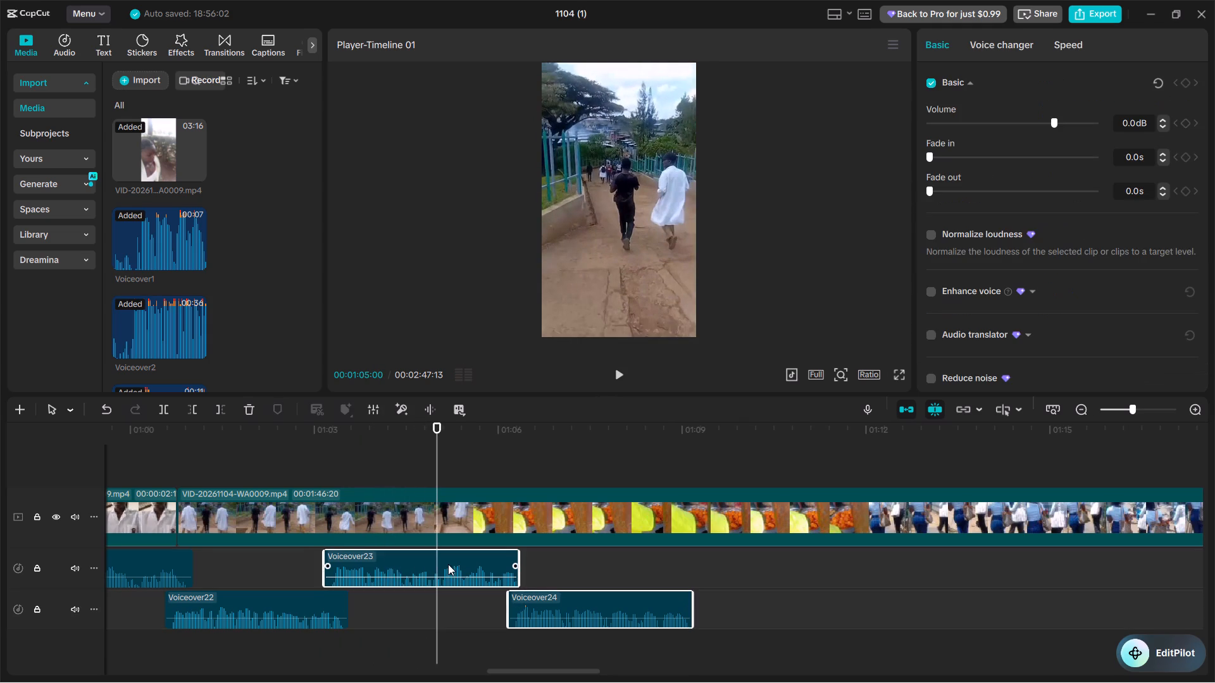
left_click_drag(448, 564, 443, 564)
left_click(271, 569)
key("space")
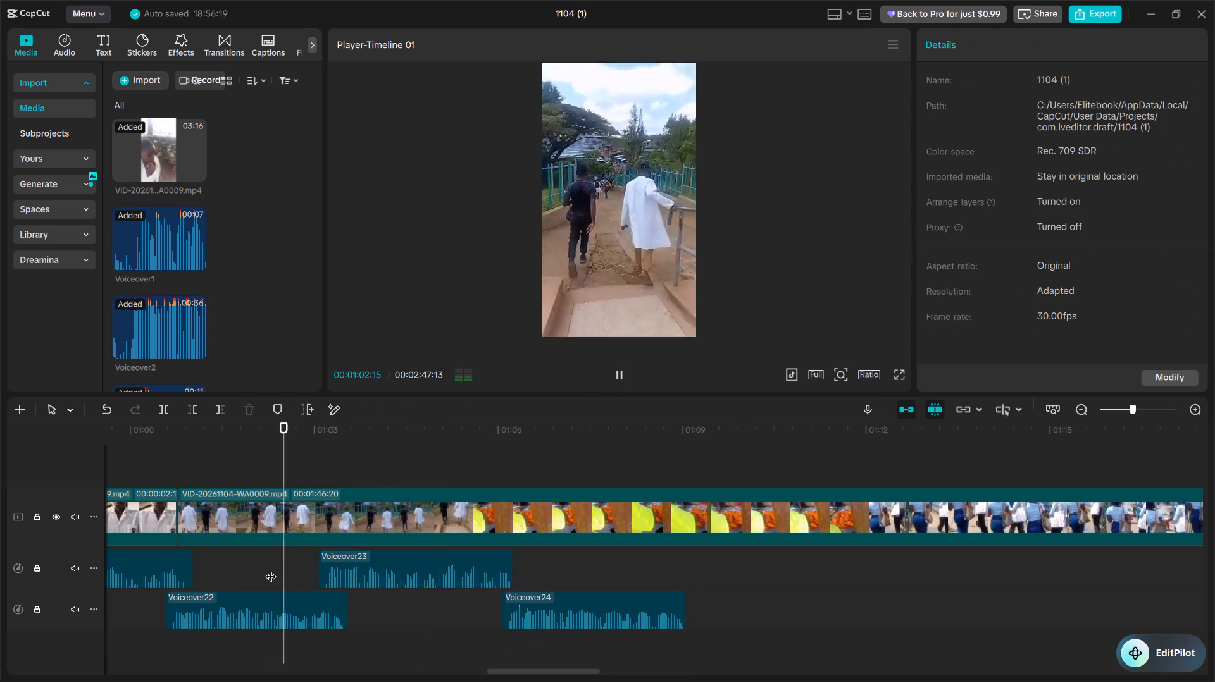
Stop playback and undo the last joint shift of Voiceover23 and Voiceover24.
key("space")
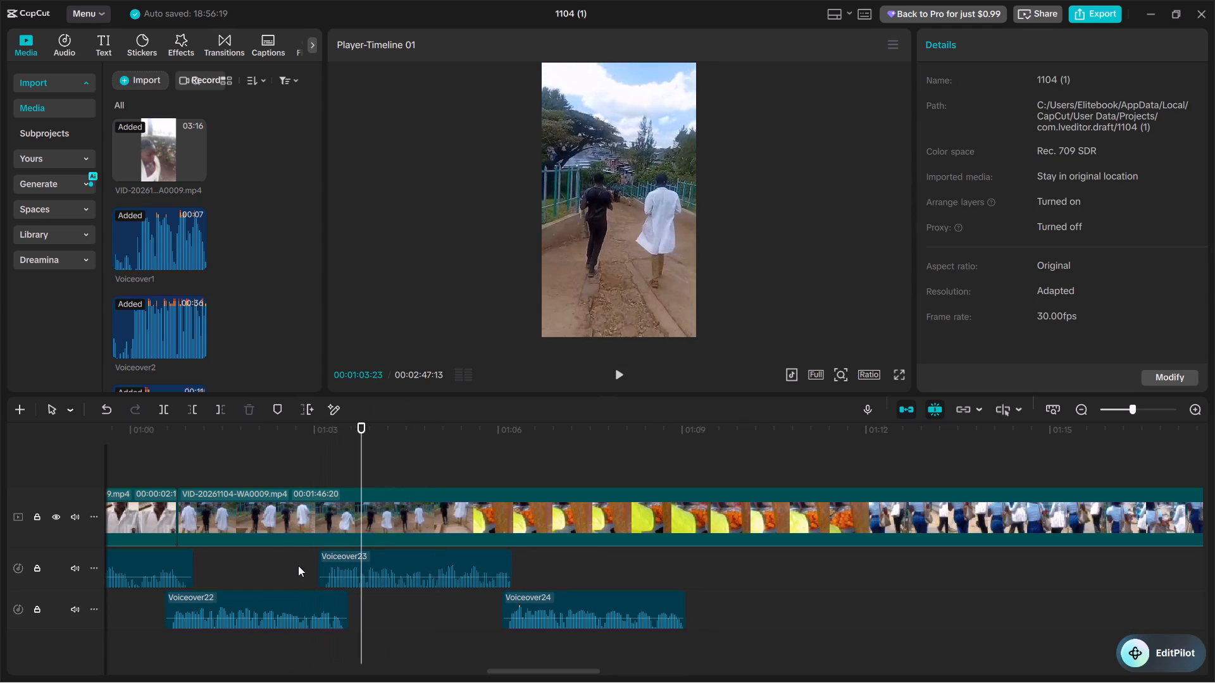
key("ctrl+z")
left_click(332, 472)
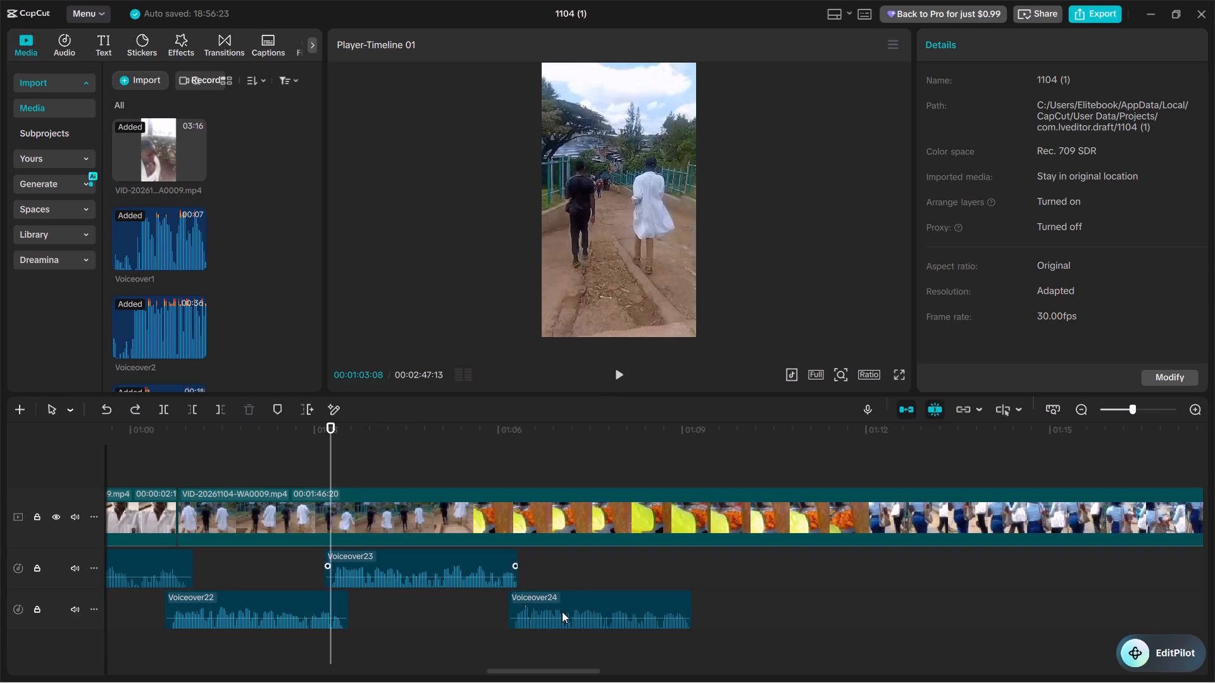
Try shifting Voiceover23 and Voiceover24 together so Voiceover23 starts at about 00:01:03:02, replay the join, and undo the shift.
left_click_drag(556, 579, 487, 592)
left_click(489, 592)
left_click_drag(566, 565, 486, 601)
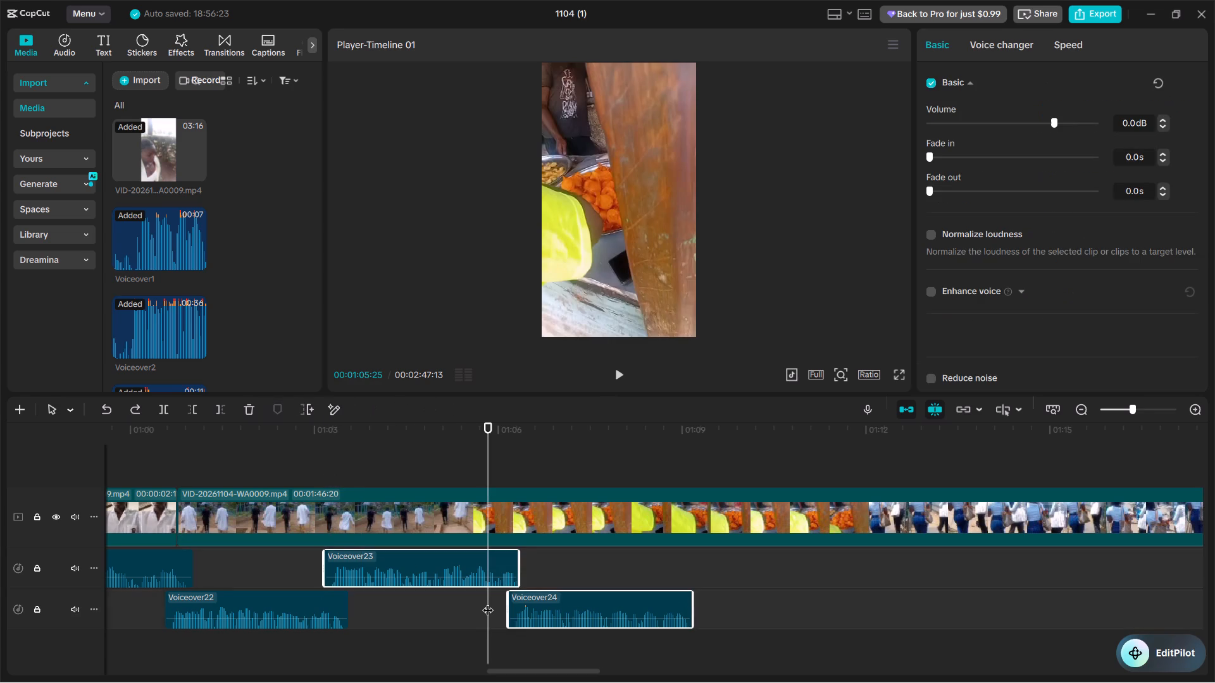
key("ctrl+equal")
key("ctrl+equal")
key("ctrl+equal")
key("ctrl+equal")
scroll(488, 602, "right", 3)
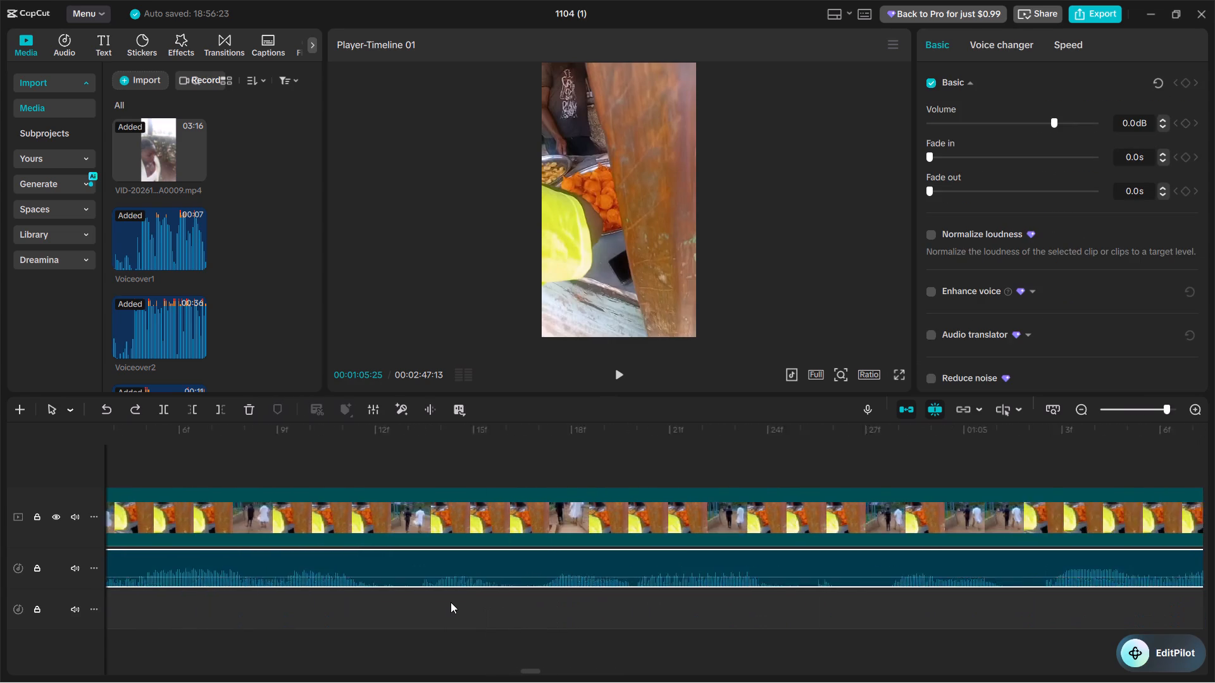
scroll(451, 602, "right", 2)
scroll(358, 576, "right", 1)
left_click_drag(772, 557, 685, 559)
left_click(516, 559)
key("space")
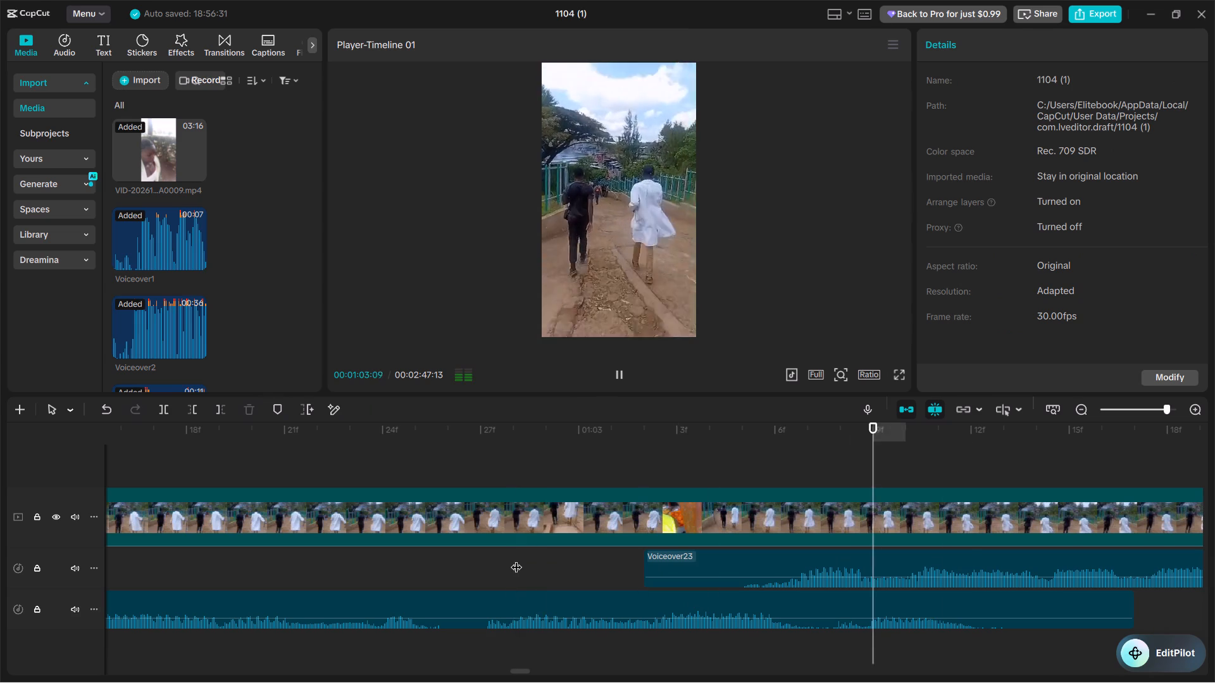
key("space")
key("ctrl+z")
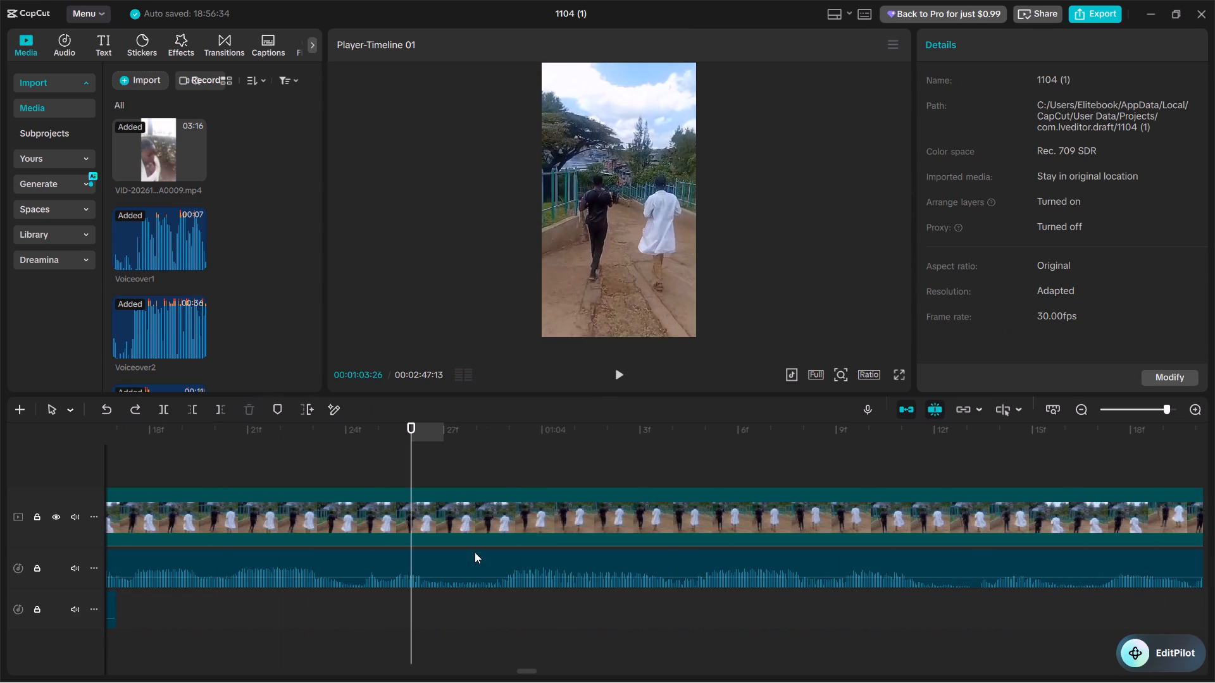
Fine-tune Voiceover23 to start at about 00:01:03:04, overlapping the end of Voiceover22, and replay the join.
scroll(475, 552, "right", 2)
left_click_drag(588, 565, 533, 567)
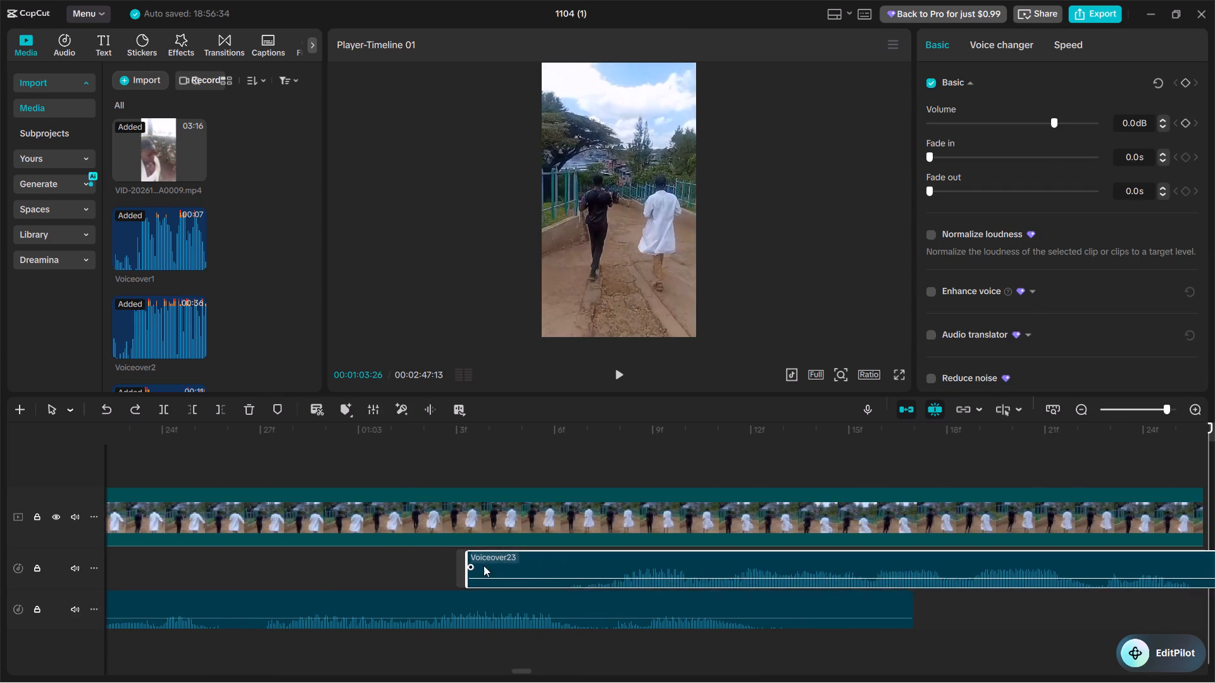
left_click(319, 564)
key("space")
key("space")
left_click_drag(524, 559, 549, 564)
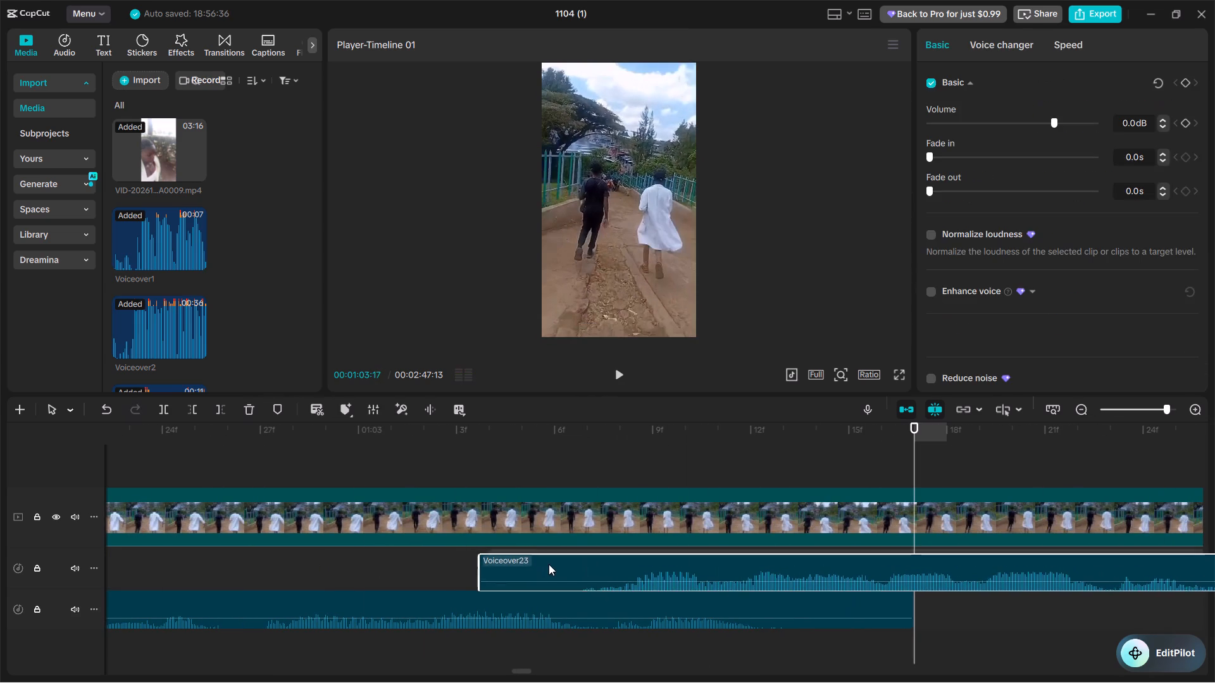
left_click_drag(549, 564, 548, 563)
left_click(213, 562)
key("space")
scroll(213, 562, "left", 2)
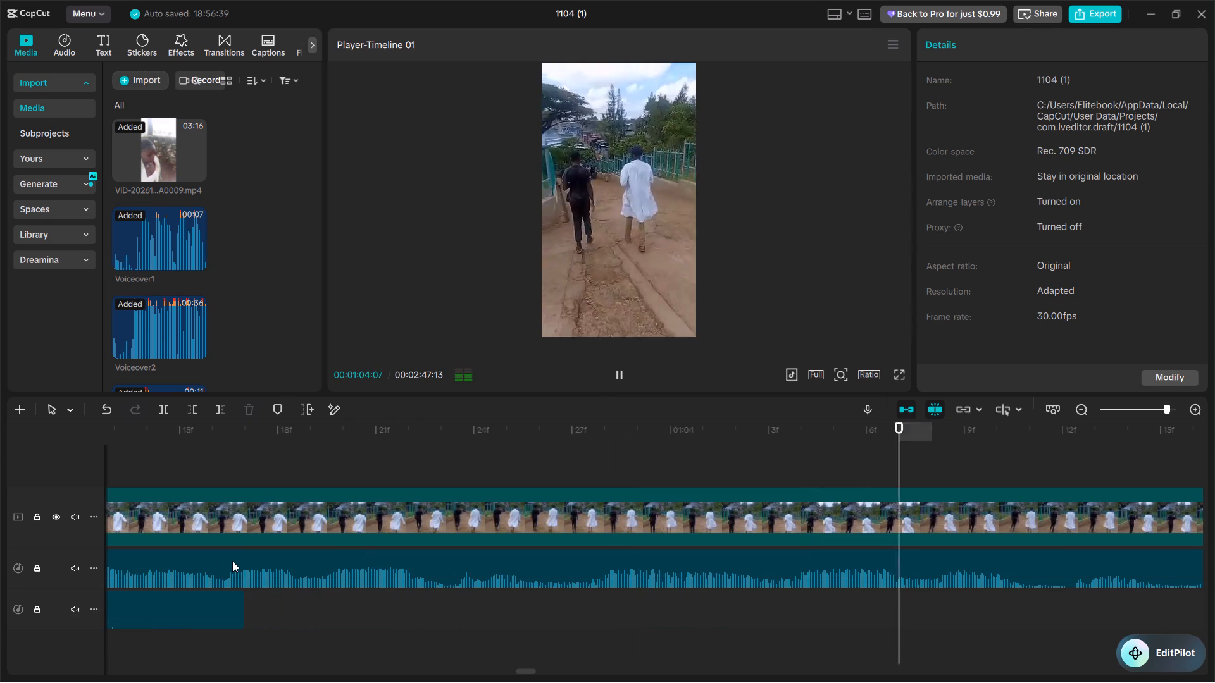
key("space")
Move Voiceover24 slightly earlier to start at about 00:01:06:03, overlapping the end of Voiceover23, and replay the join.
key("ctrl+minus")
key("ctrl+minus")
key("space")
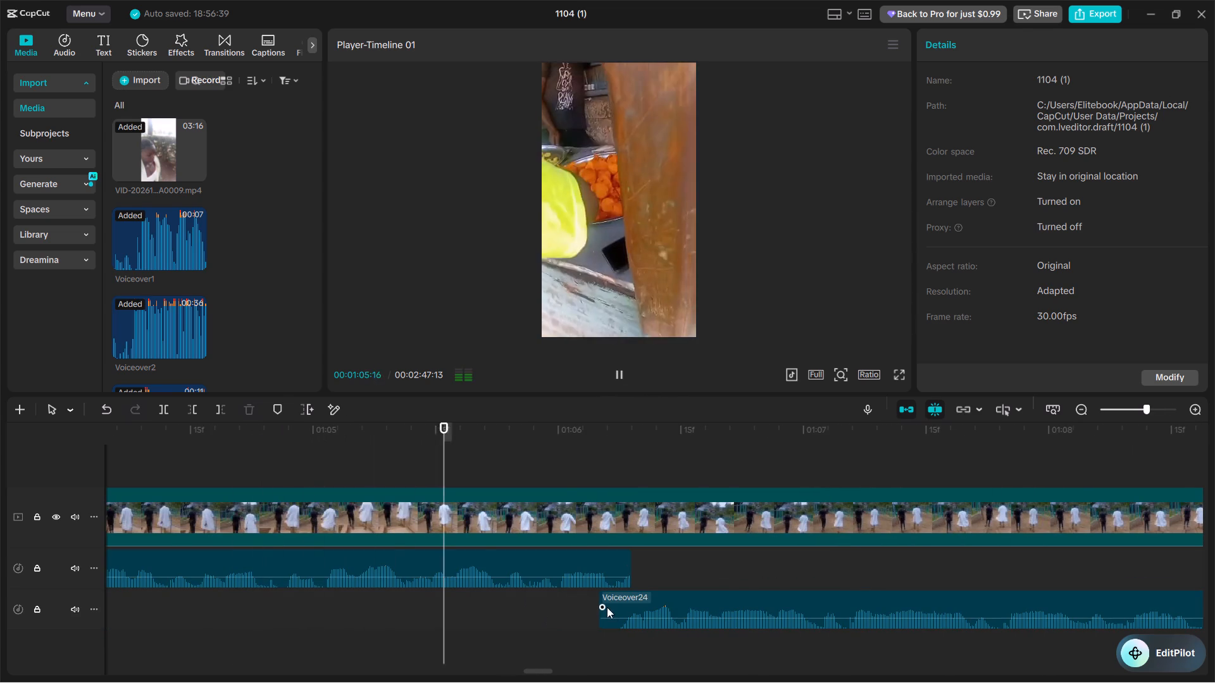
left_click_drag(615, 610, 592, 610)
key("space")
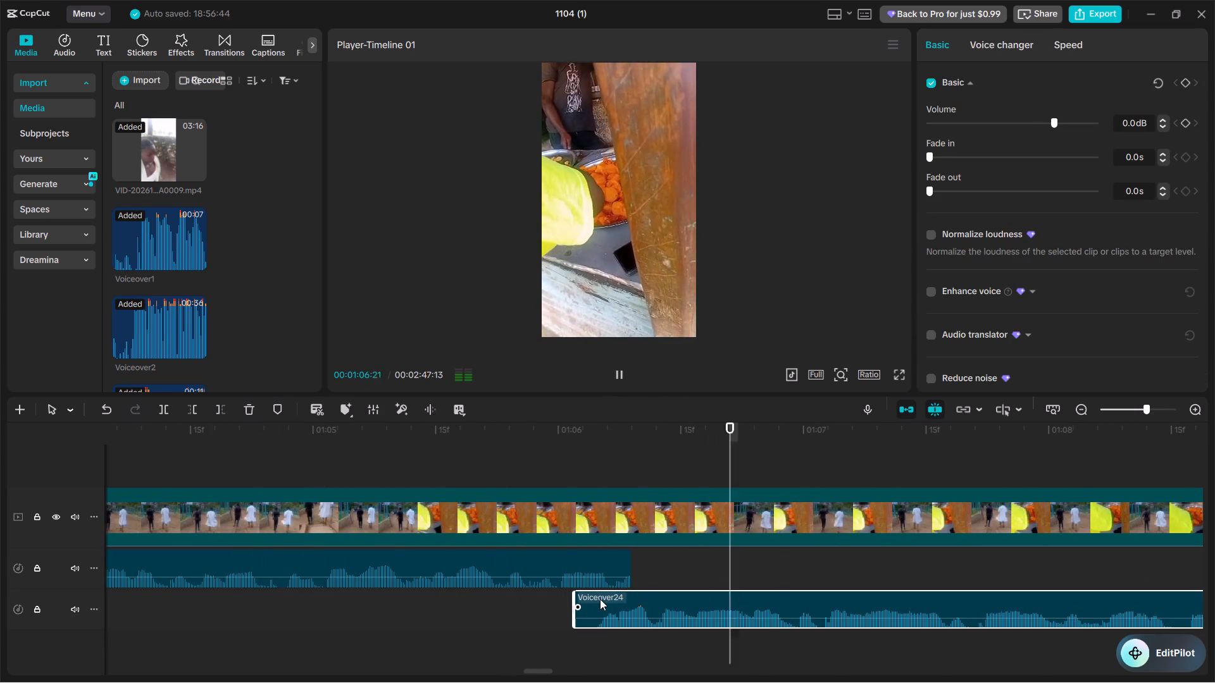
left_click(387, 615)
key("space")
key("space")
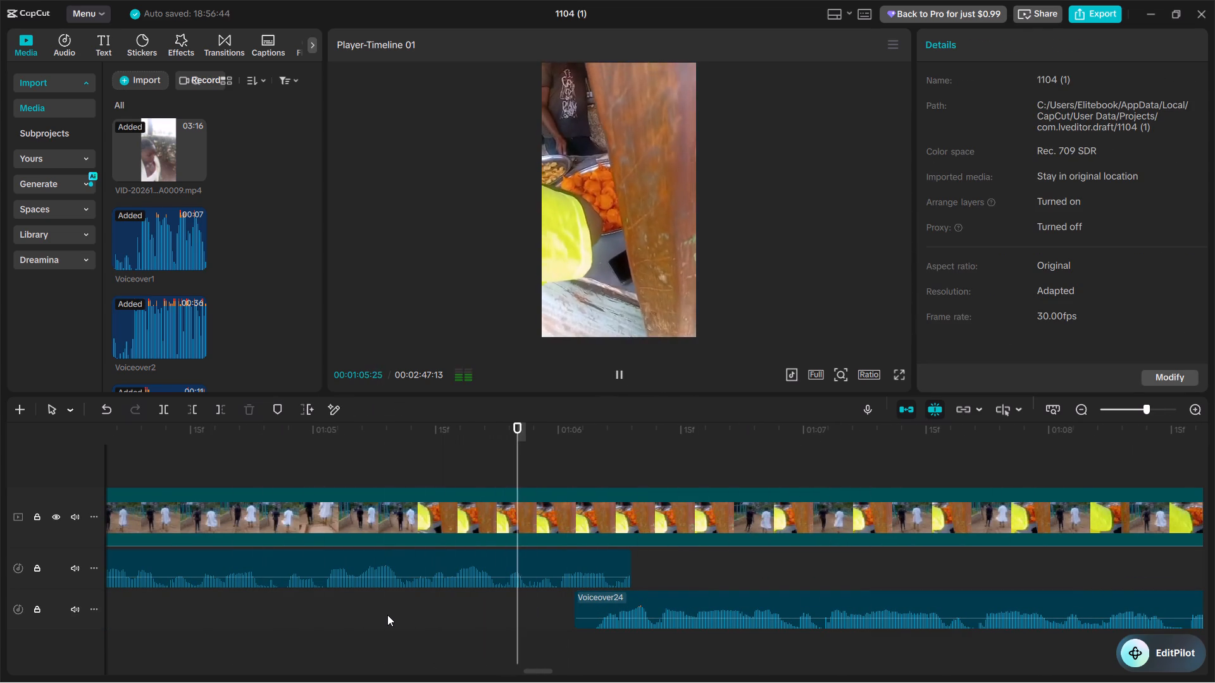
key("space")
left_click(595, 596)
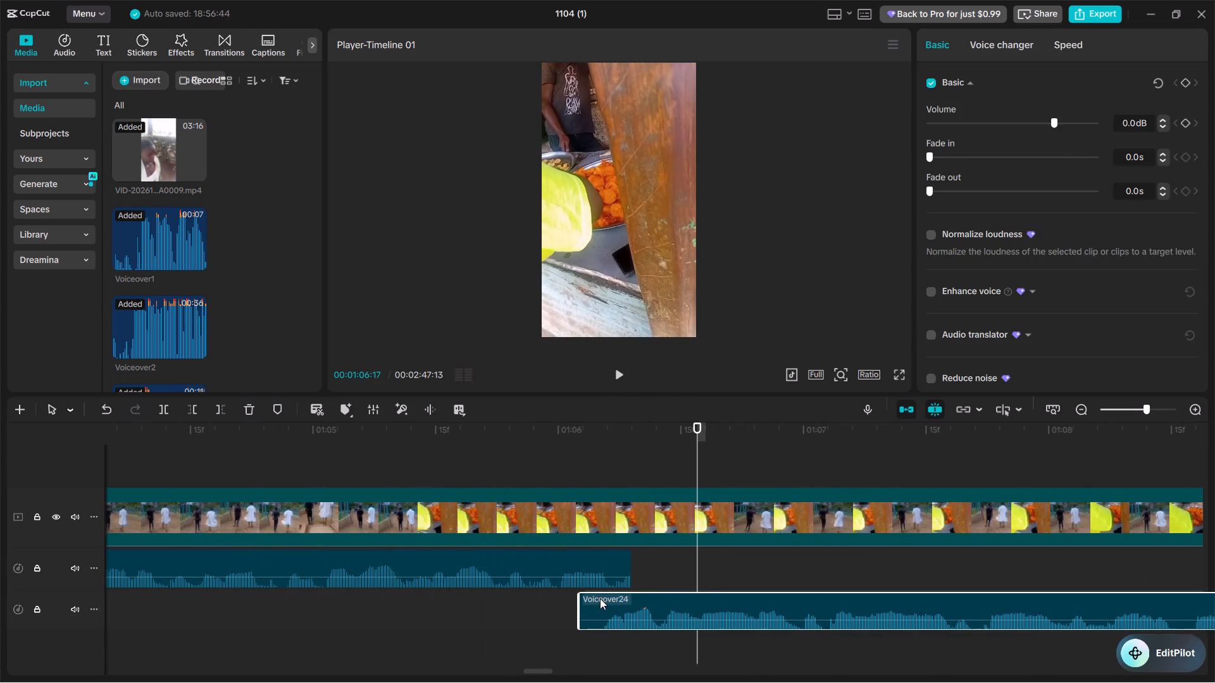
left_click(473, 620)
key("space")
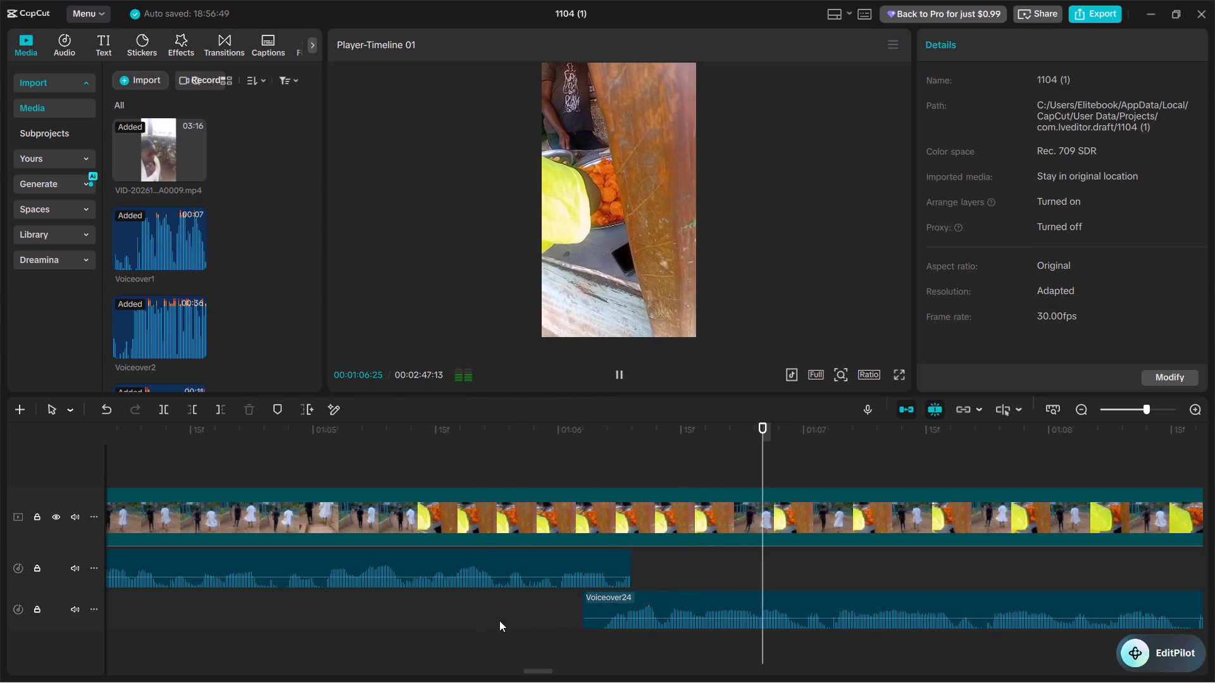
key("space")
Nudge Voiceover24 one frame later to start at about 00:01:06:04 and play it through.
key("ctrl+equal")
key("ctrl+equal")
key("ctrl+equal")
scroll(501, 620, "right", 3)
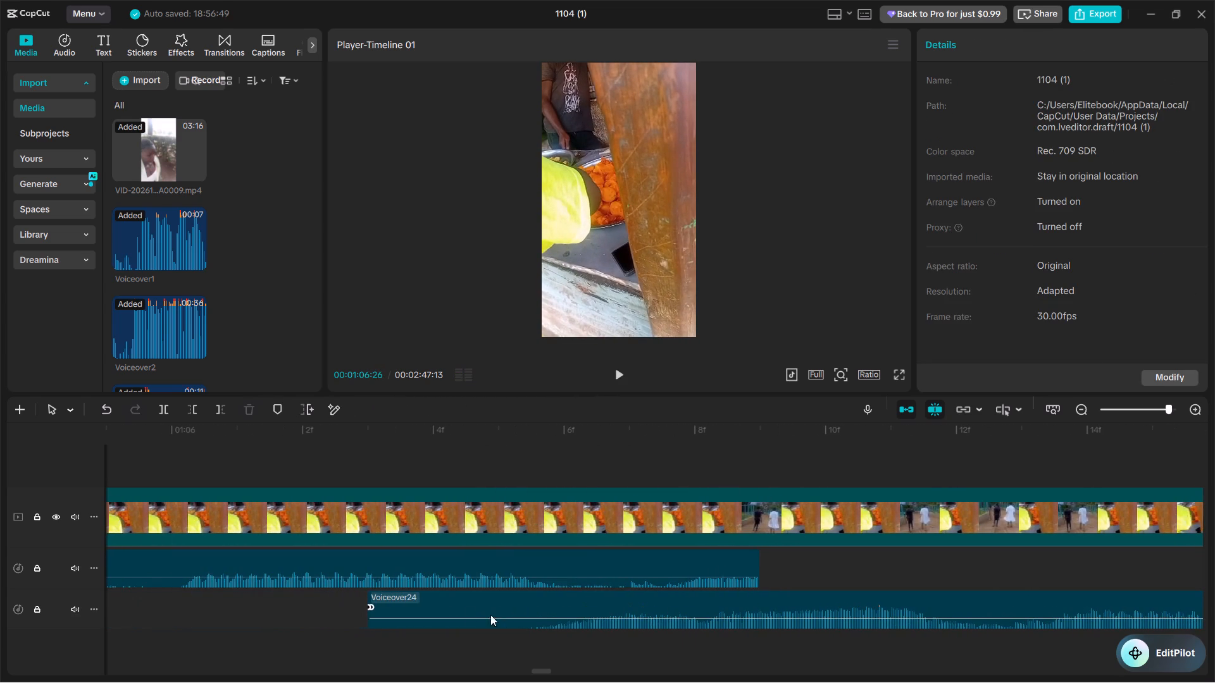
left_click_drag(483, 607, 534, 606)
left_click(276, 615)
key("space")
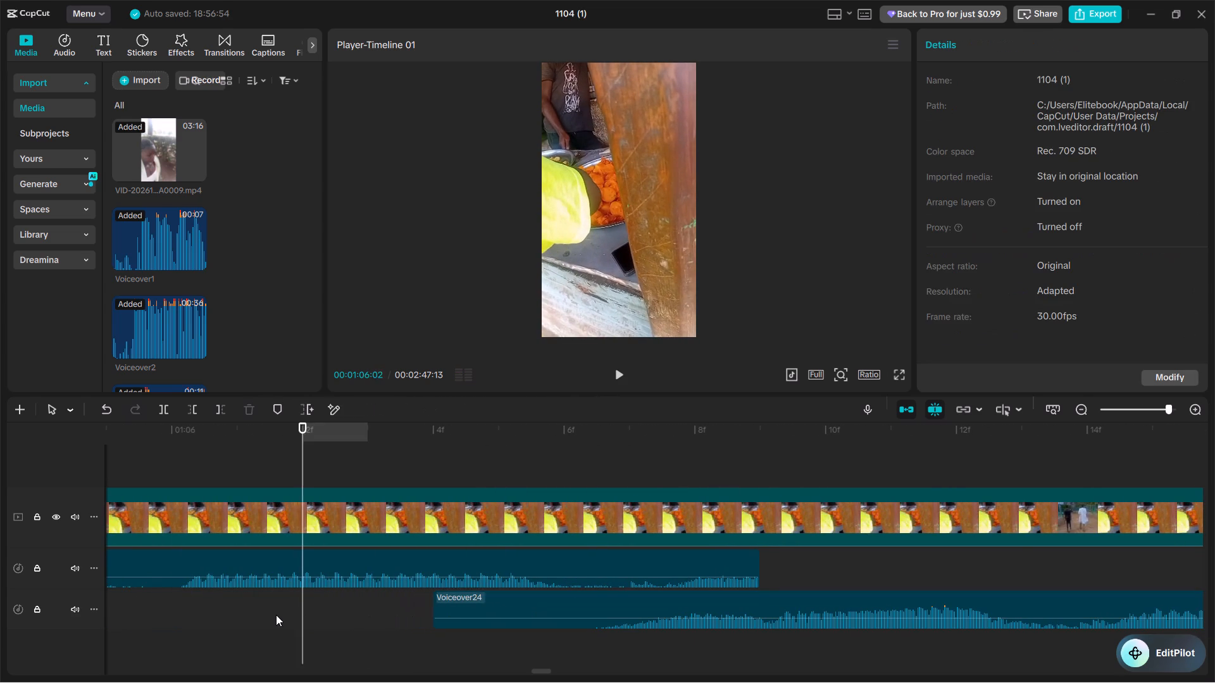
key("ctrl+minus")
key("ctrl+minus")
key("ctrl+minus")
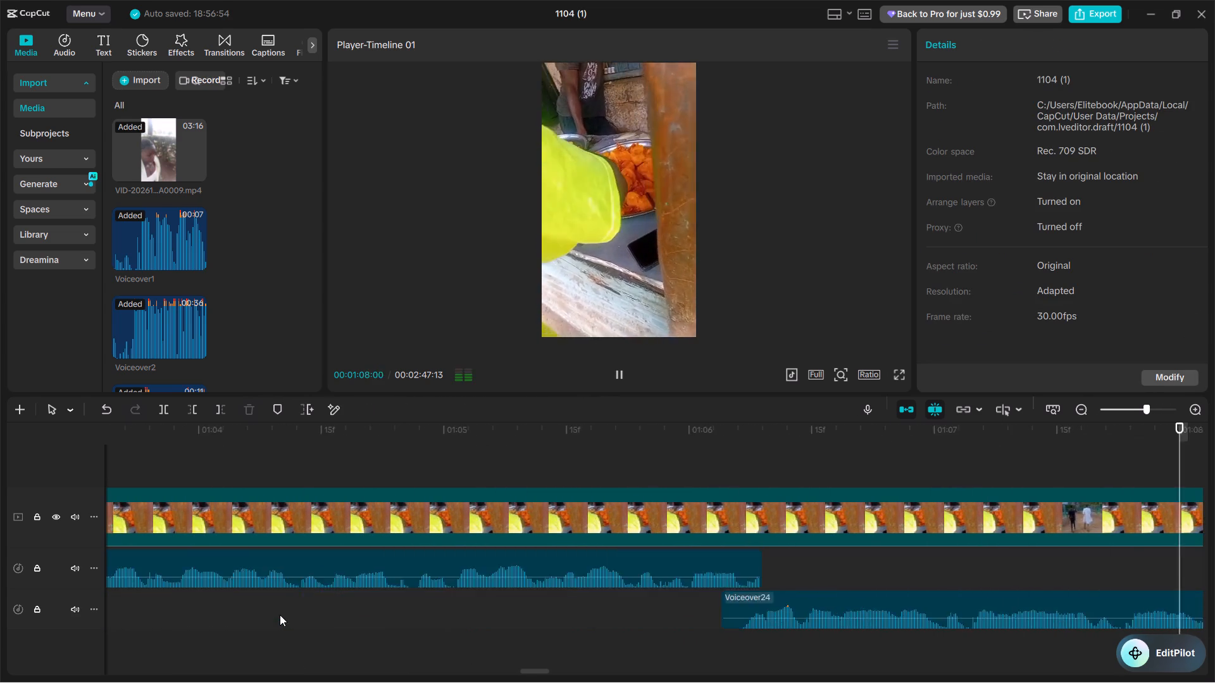
scroll(280, 615, "left", 1)
key("space")
Trim Voiceover24's end to 00:01:09:02.
left_click(221, 569)
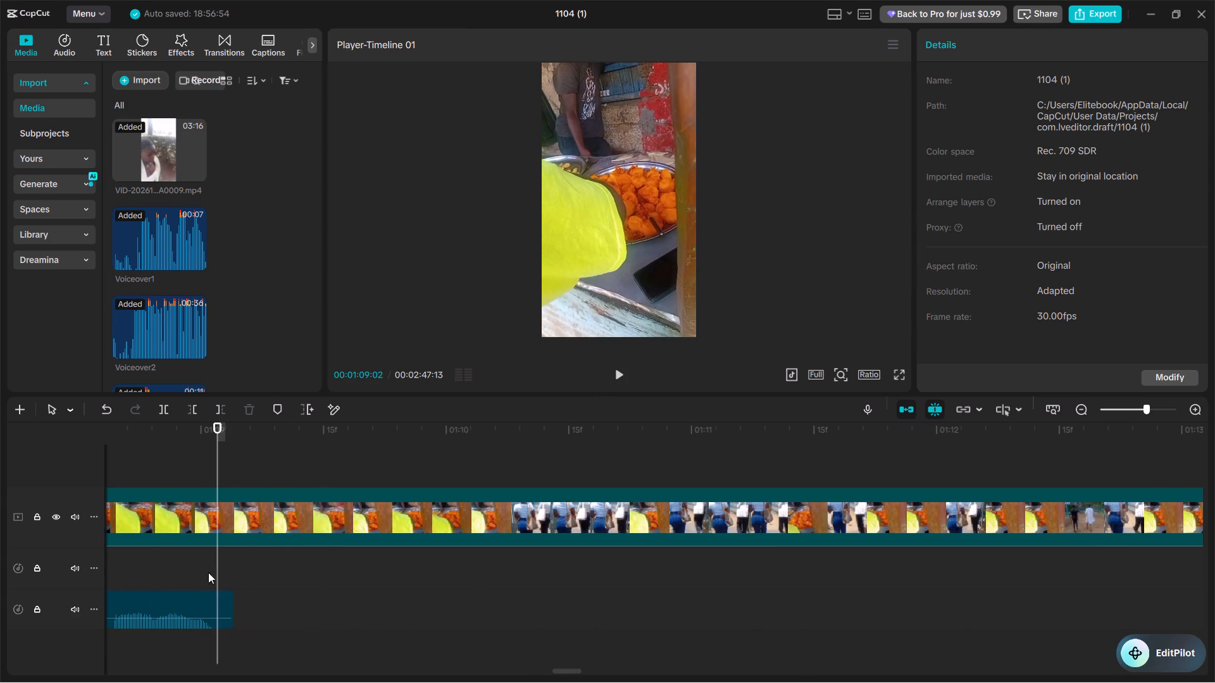
left_click(217, 622)
key("w")
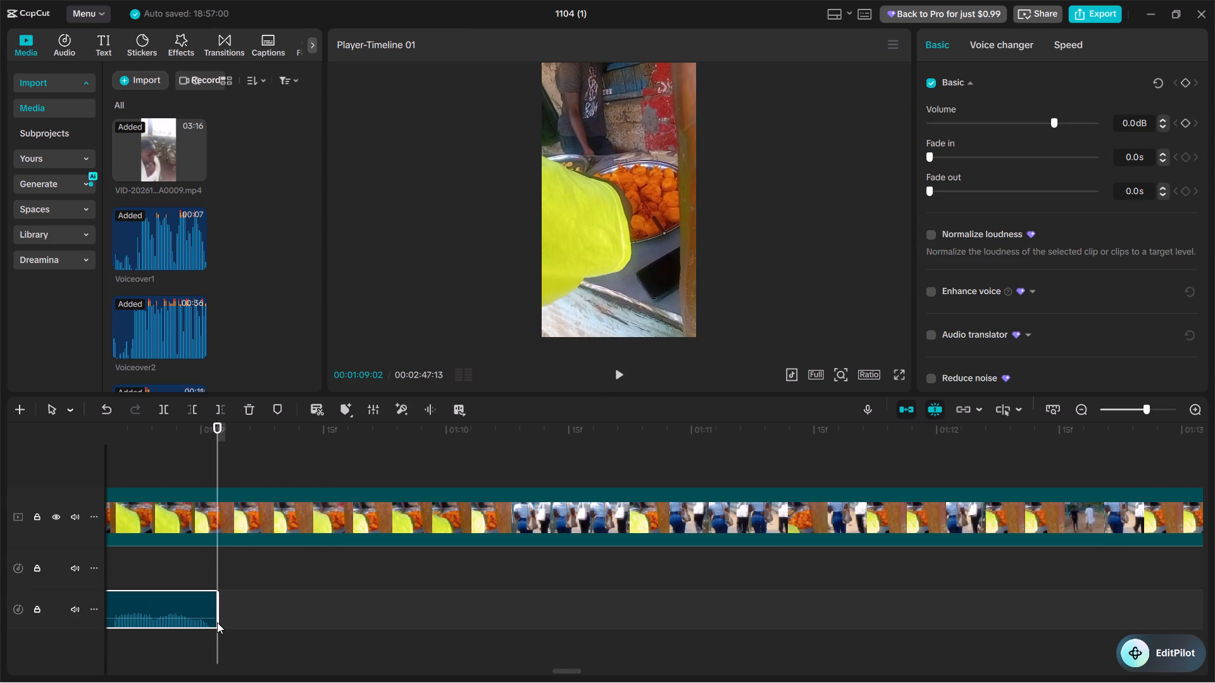
Play back the walking footage over Voiceover22 and split the video at 00:01:02:07.
key("ctrl+minus")
key("ctrl+minus")
scroll(217, 622, "right", 1)
left_click(206, 570)
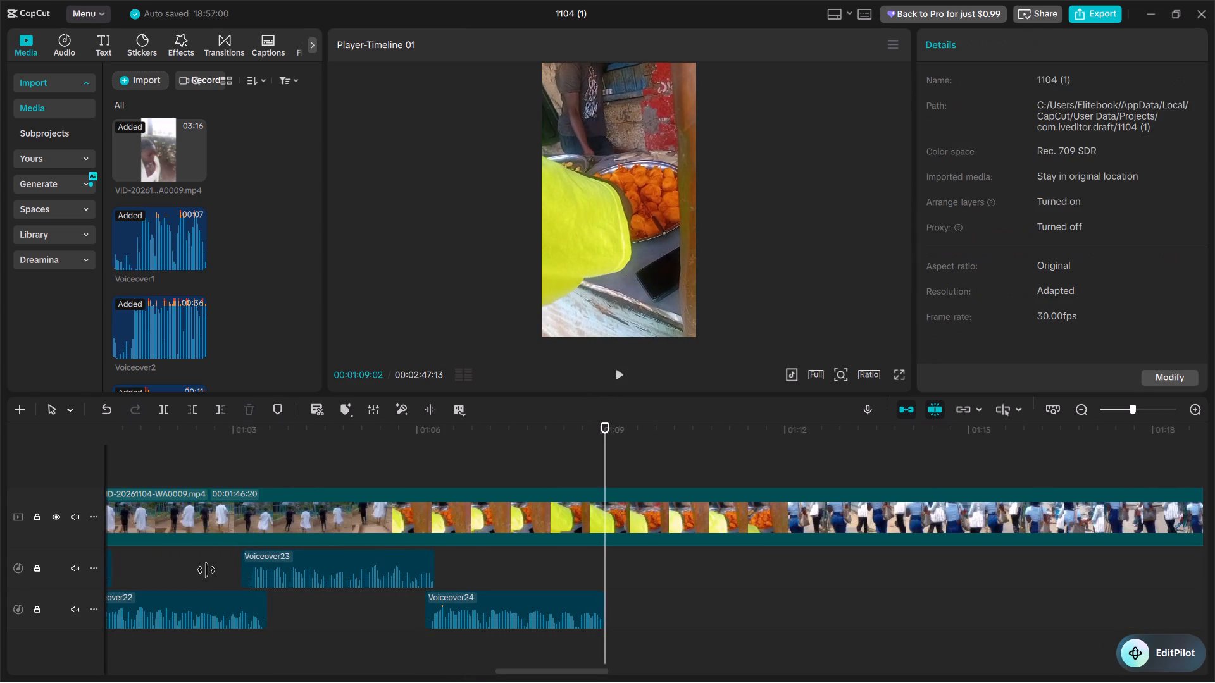
key("space")
scroll(204, 570, "right", 1)
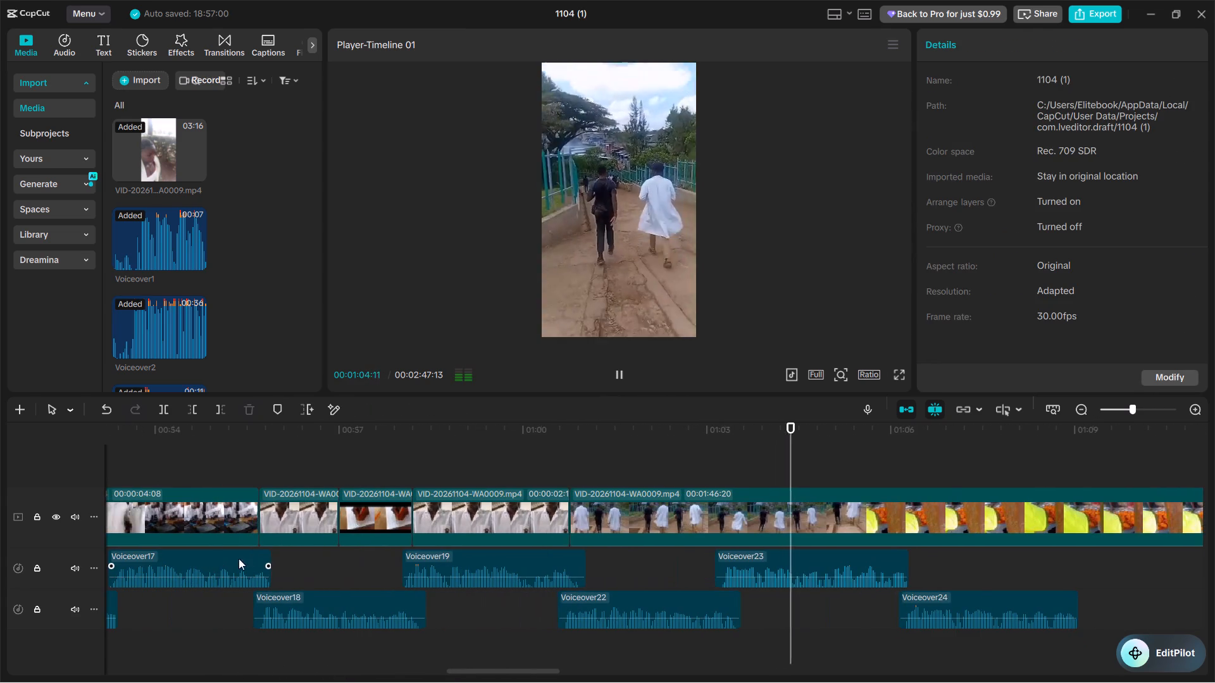
left_click(581, 455)
key("space")
key("space")
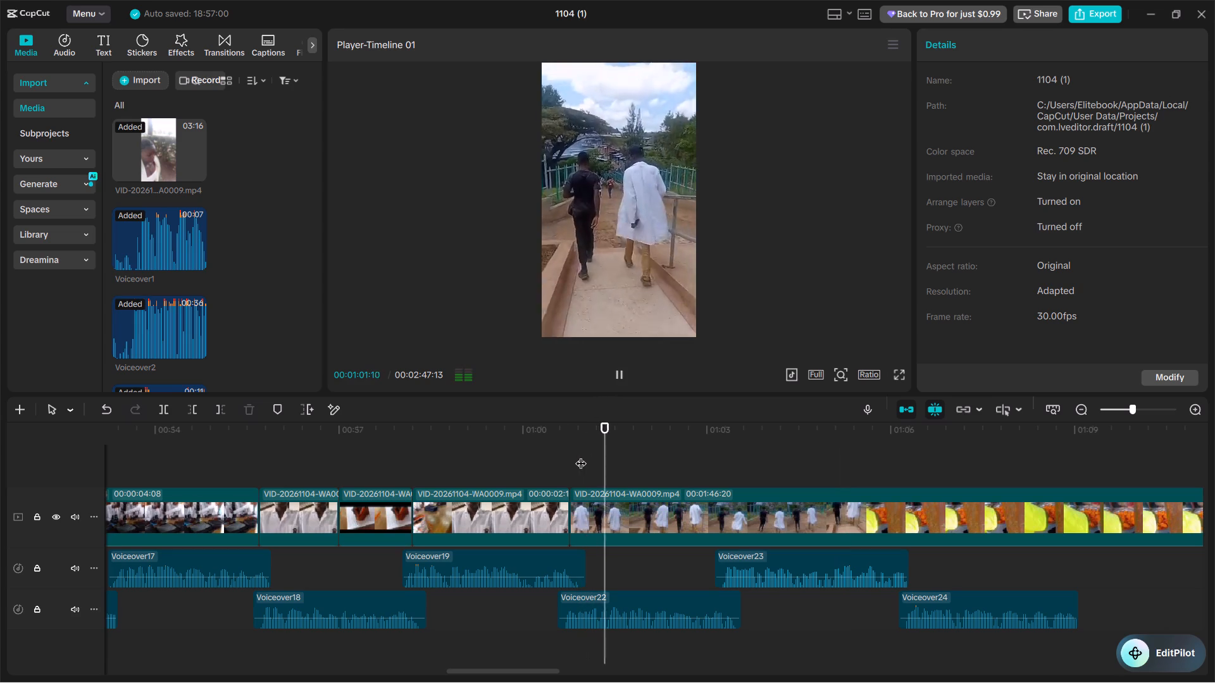
key("space")
key("ctrl+b")
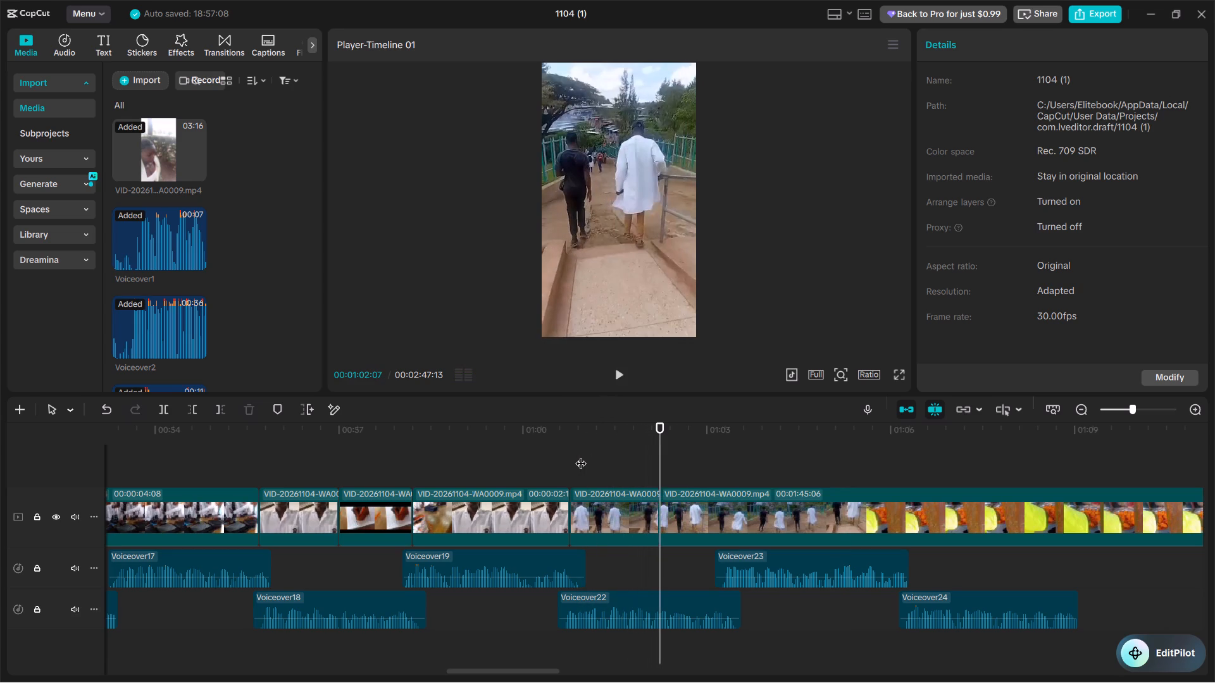
Remove about 3.3 seconds of walking footage after the 00:01:02:07 cut, up to the start of the food footage.
key("space")
scroll(581, 455, "left", 1)
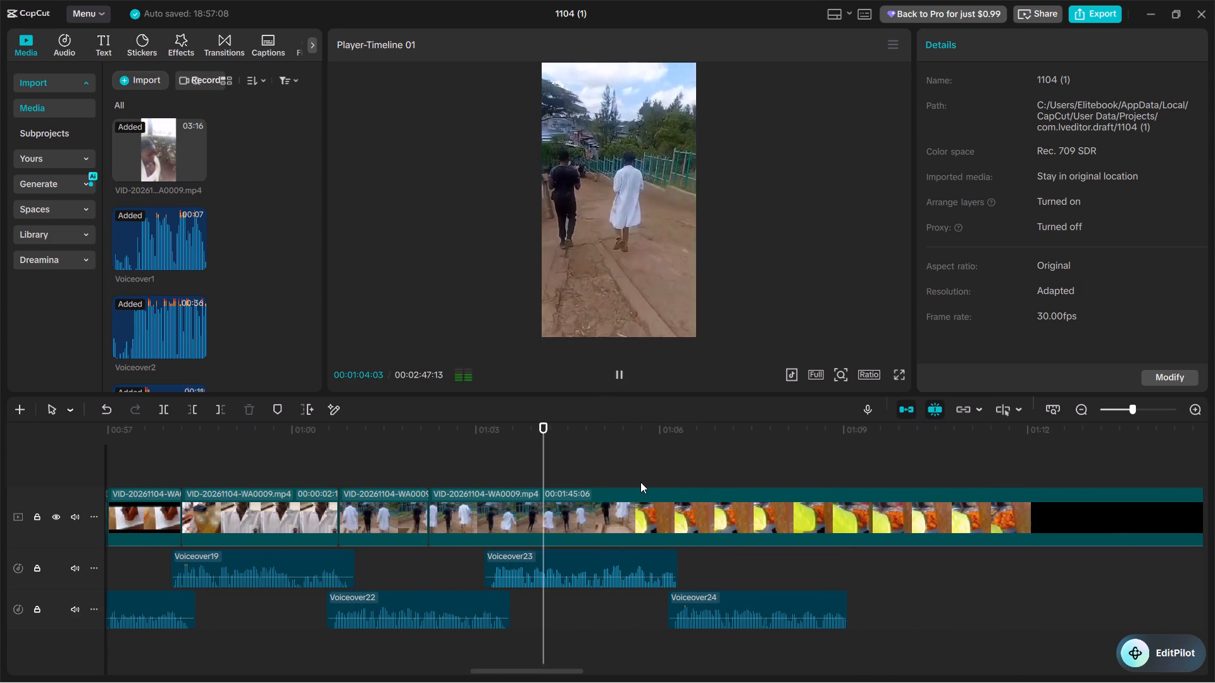
key("space")
type("q")
Split the video at 00:01:08:15 and 00:01:11:02, and move the cut street segment directly before the food clip.
left_click(792, 472)
key("space")
key("space")
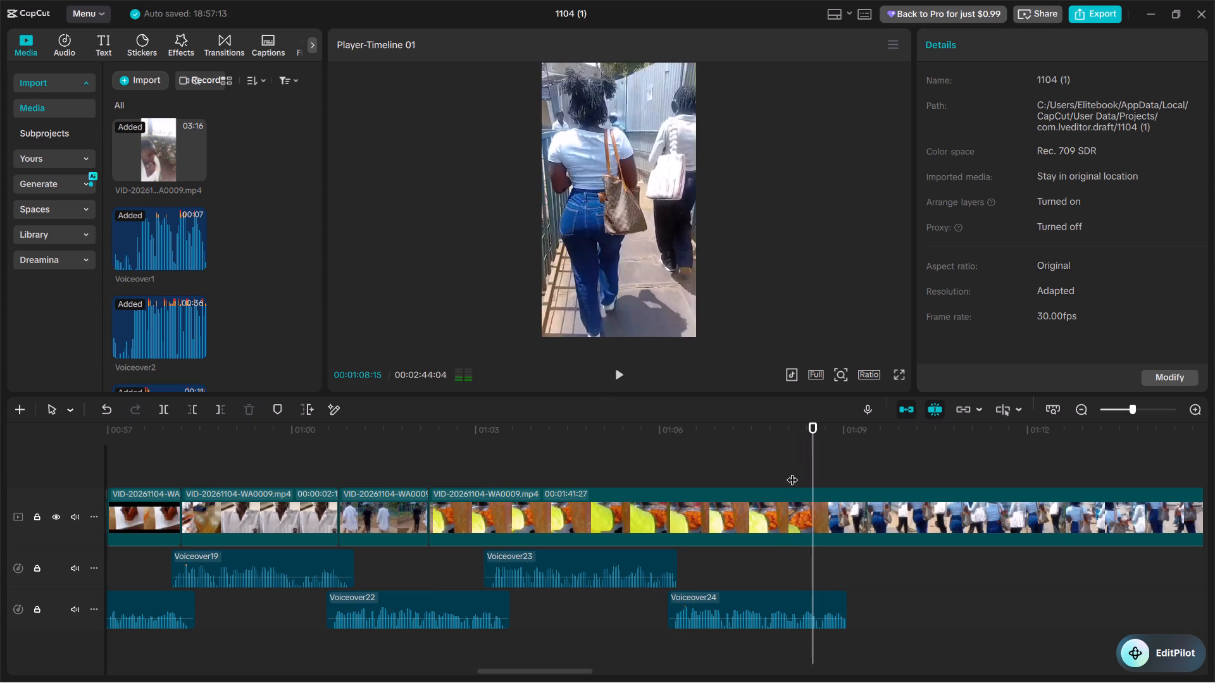
key("ctrl+b")
key("space")
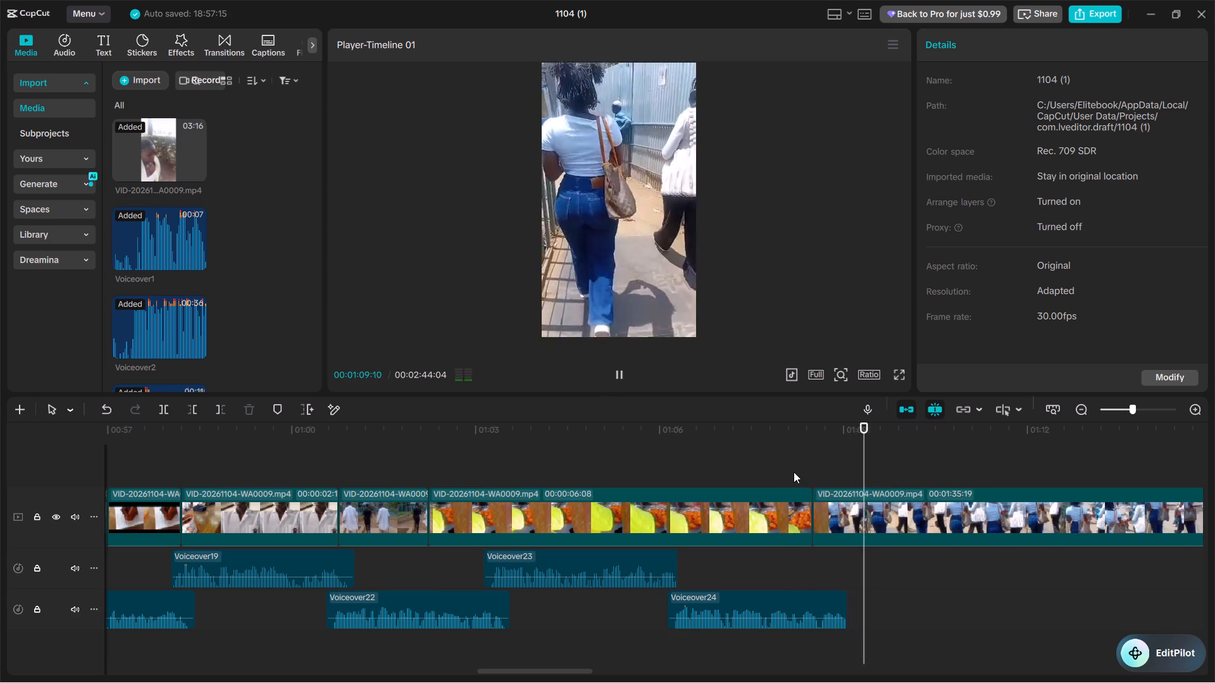
key("space")
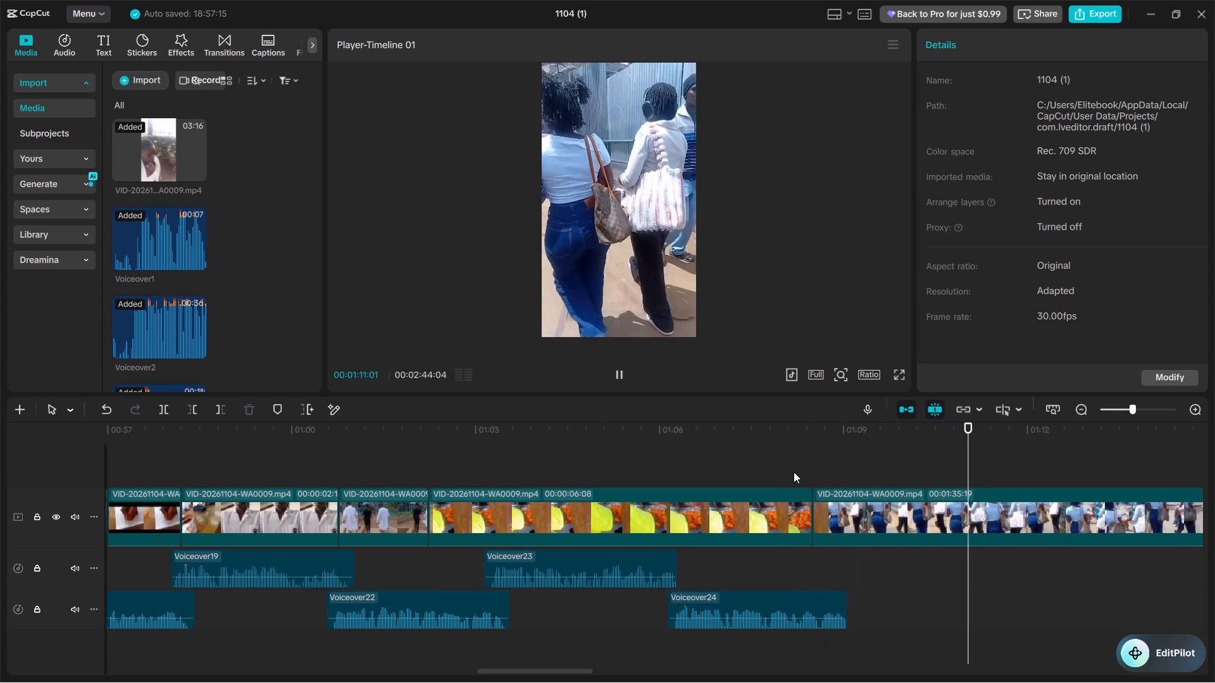
key("ctrl+b")
left_click_drag(866, 512, 483, 545)
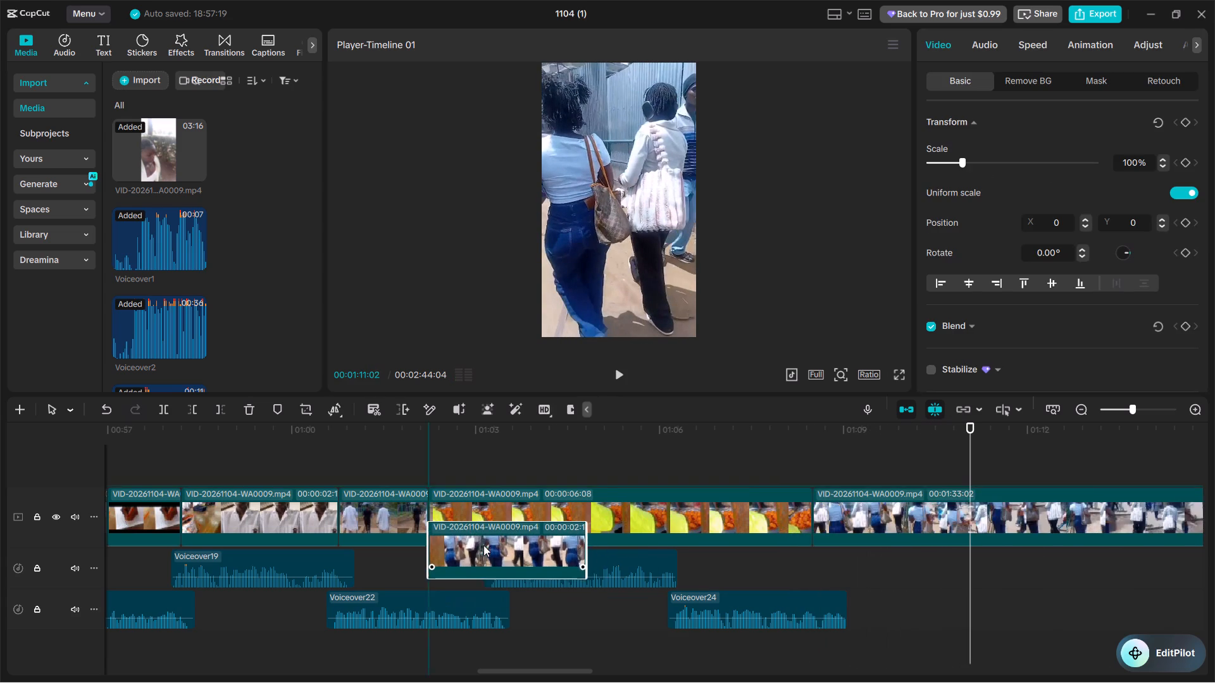
left_click_drag(483, 545, 483, 534)
Replay the cut from the walking clip to the street clip and trim the walking clip's end to 00:01:02:01.
left_click(431, 472)
left_click(418, 462)
key("space")
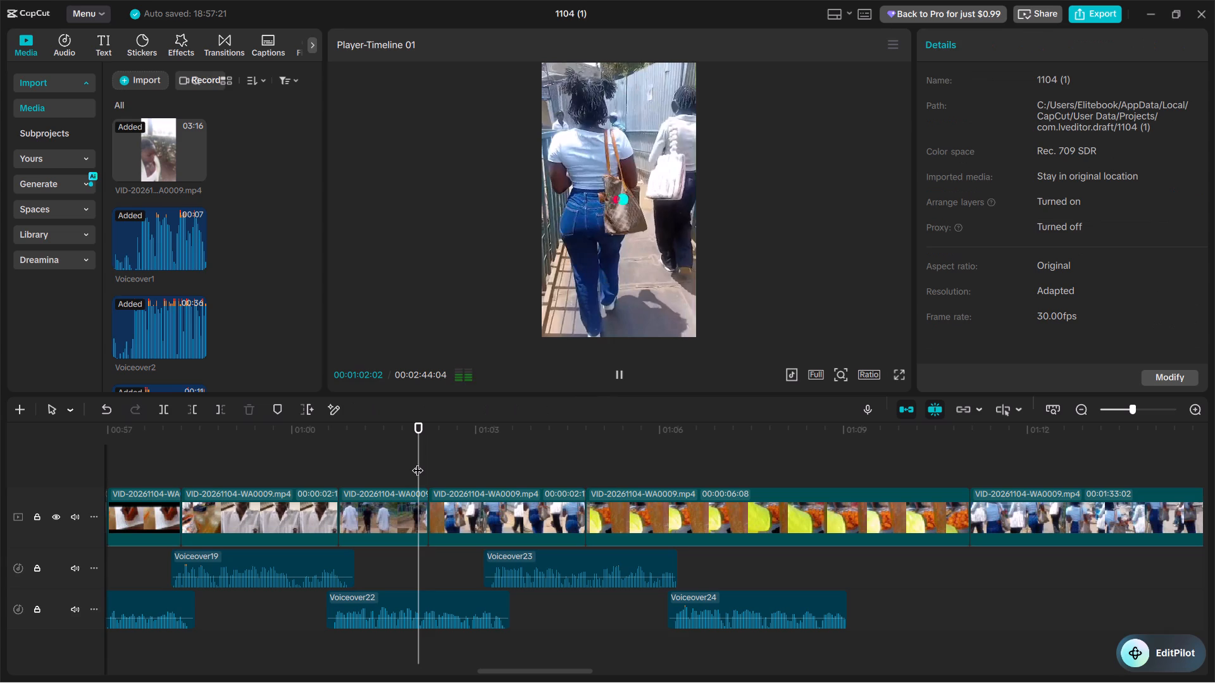
key("space")
left_click(371, 455)
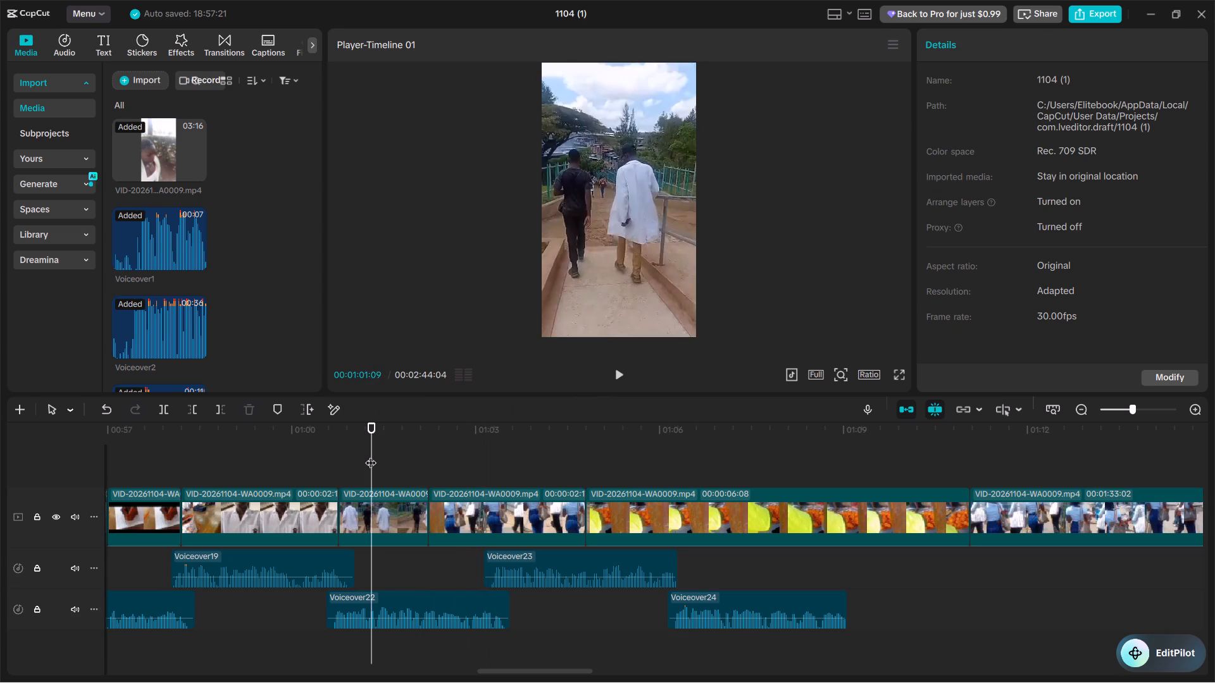
key("space")
key("space")
type("w")
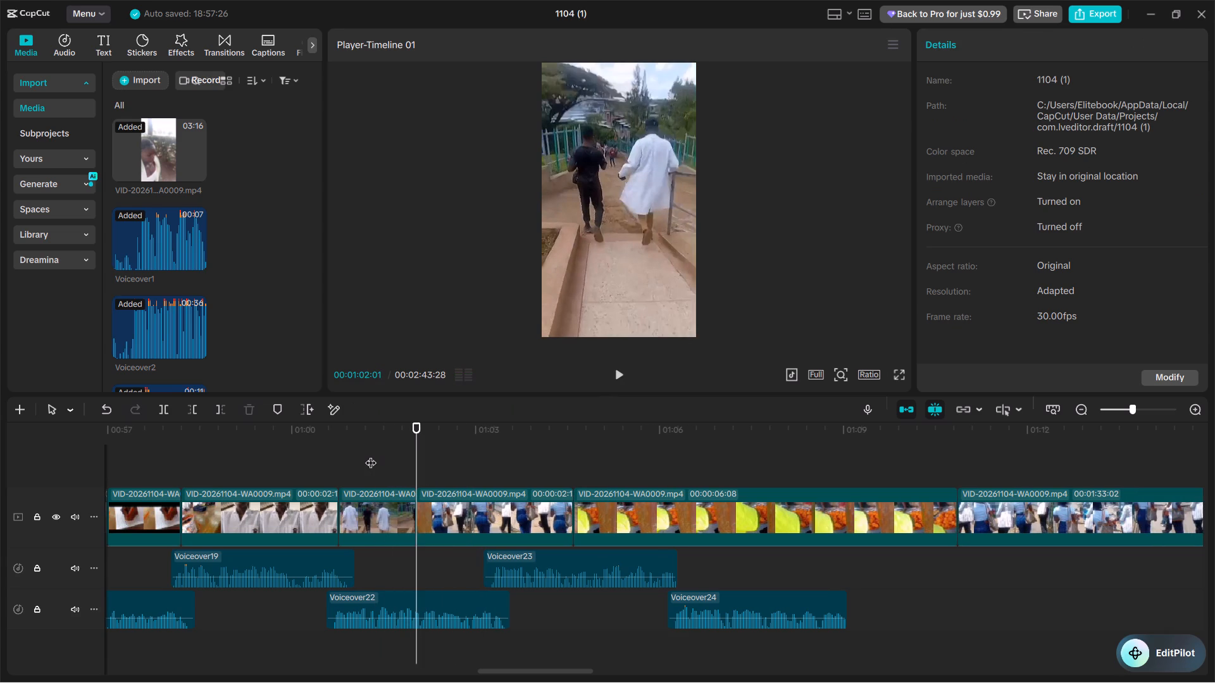
Trim the moved street clip's end to 00:01:03:09, near the start of Voiceover23.
key("space")
key("space")
type("w")
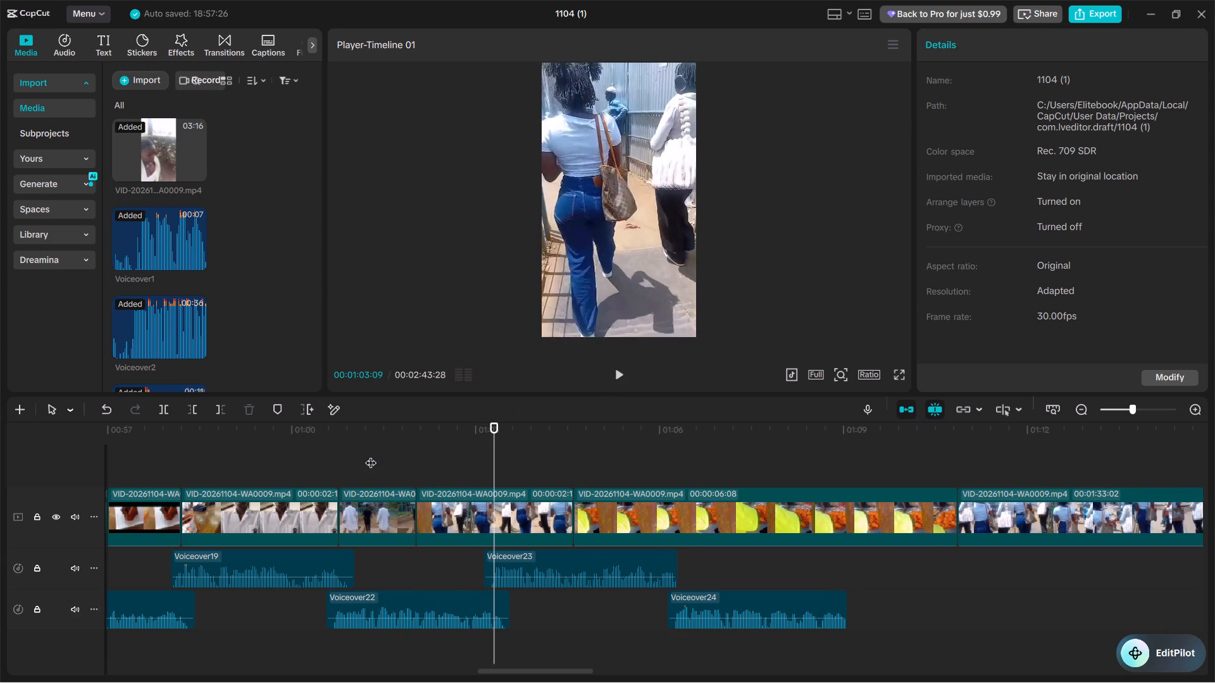
Trim the food clip's end to 00:01:06:05, near the start of Voiceover24.
key("space")
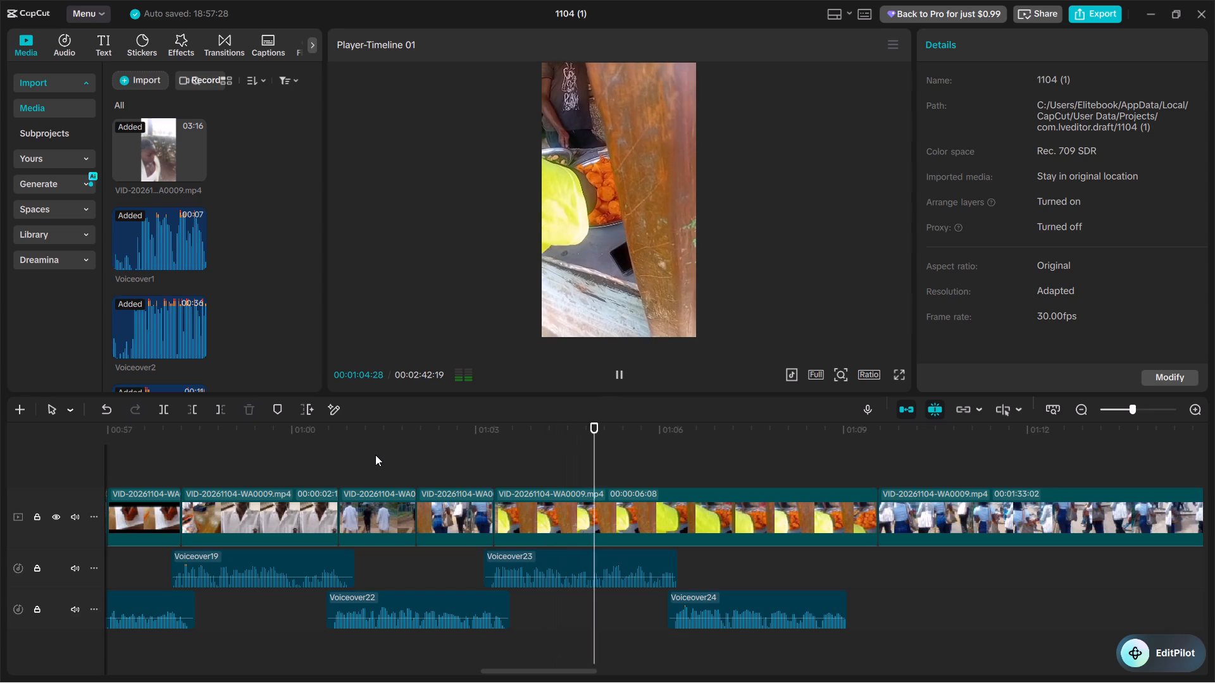
key("space")
type("w")
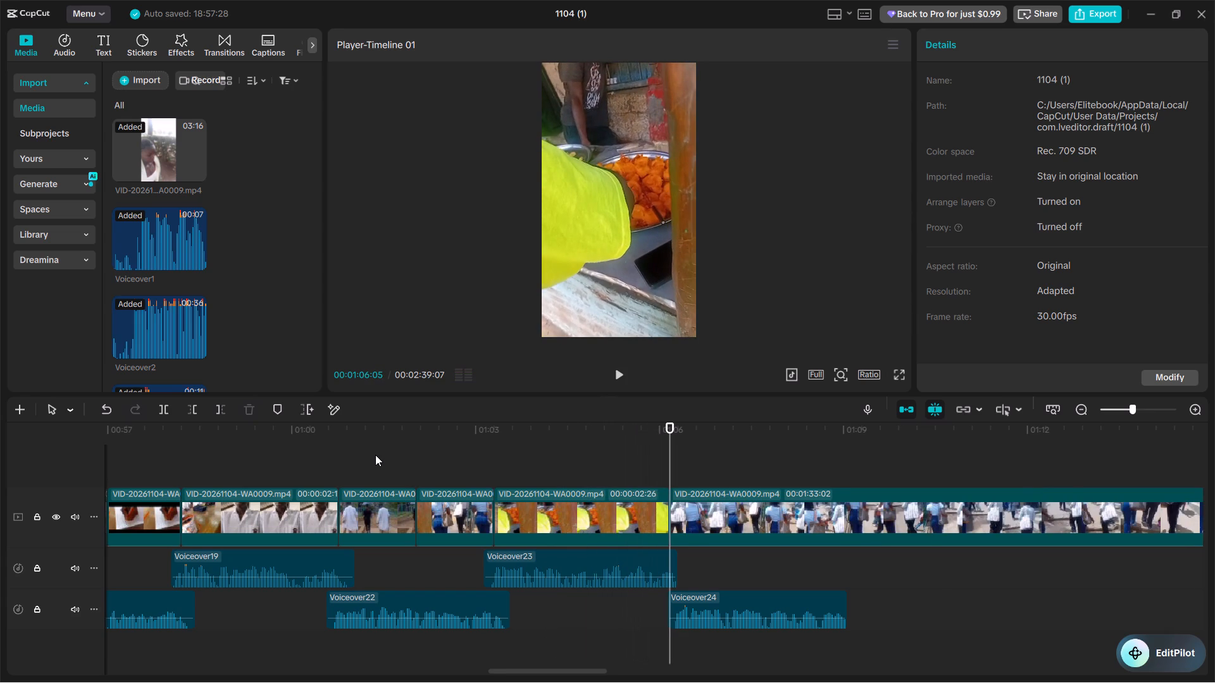
Play the street footage after the food clip and trim its start to 00:01:16:09, where the woman in the white top poses.
key("space")
scroll(487, 455, "left", 1)
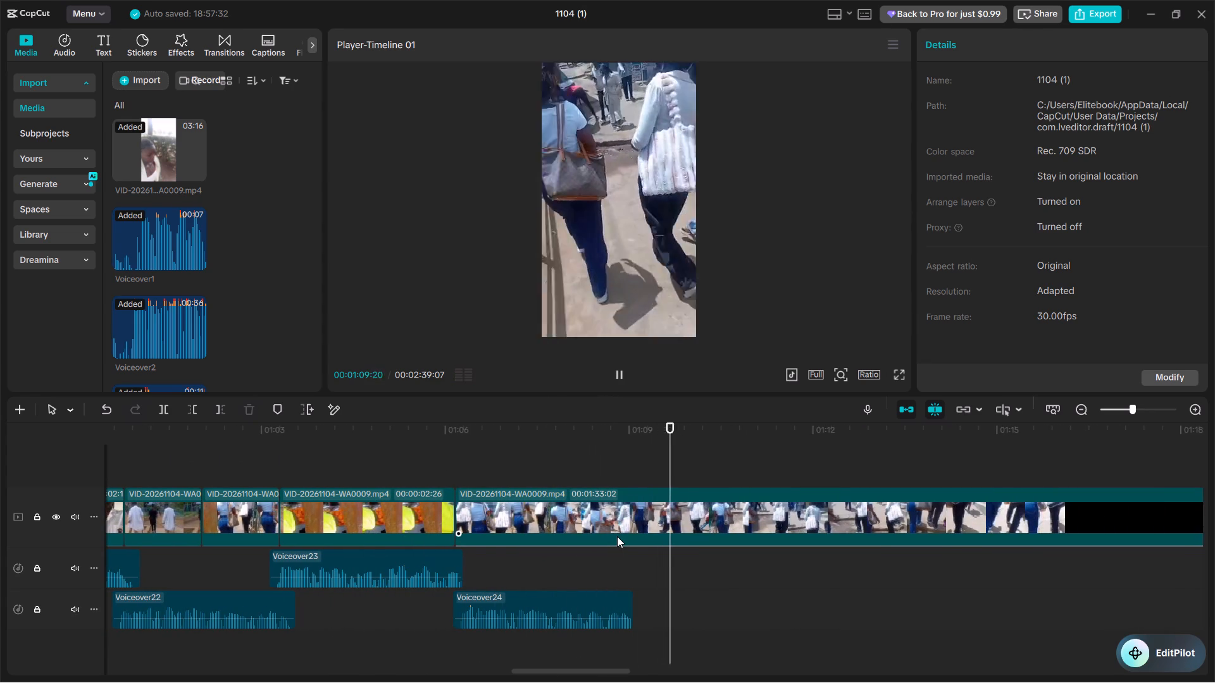
left_click(899, 553)
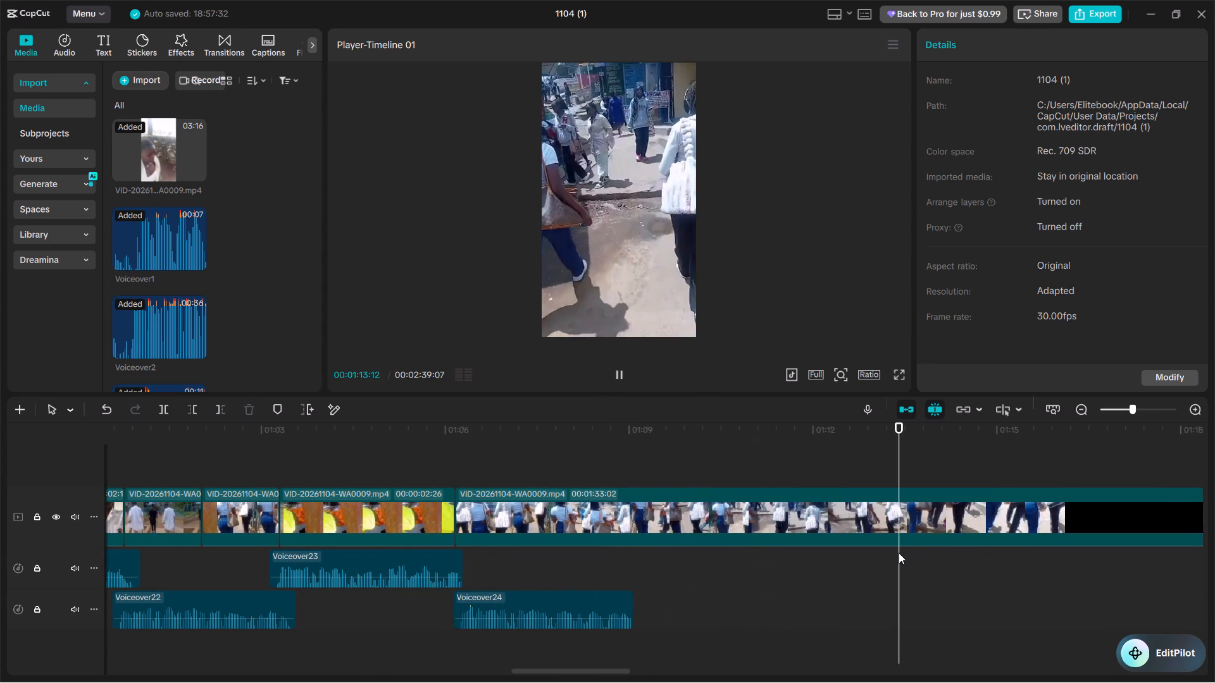
key("space")
left_click(1014, 554)
scroll(1014, 554, "left", 1)
key("space")
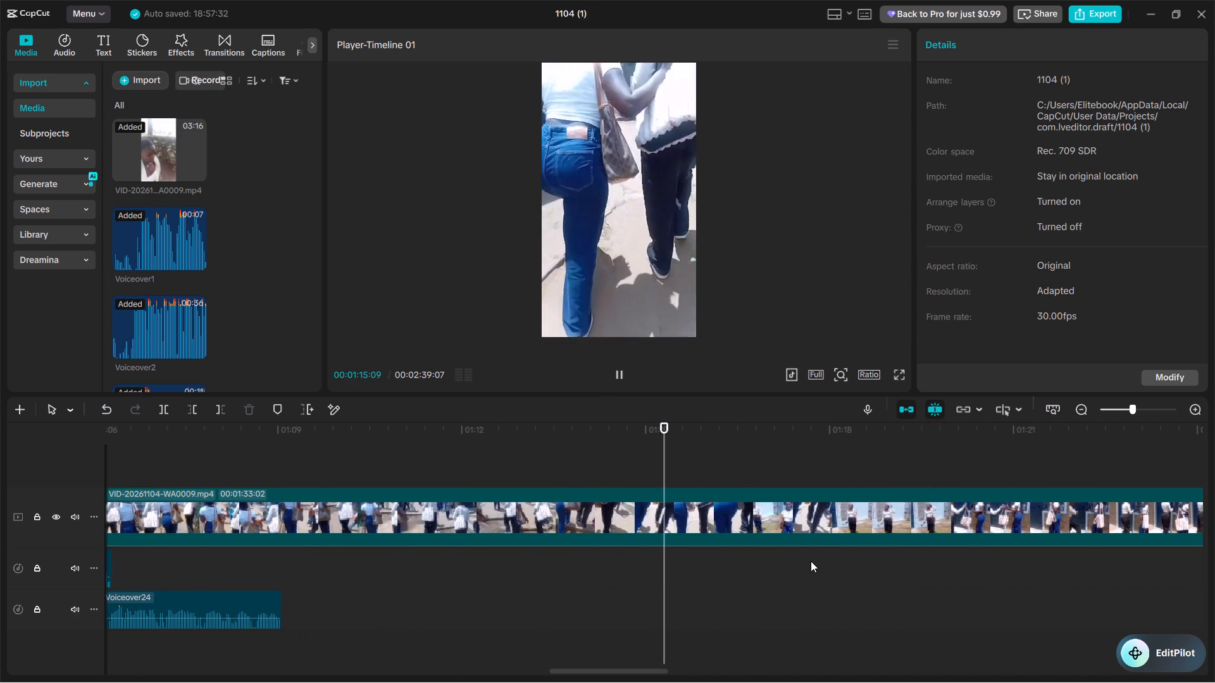
scroll(806, 563, "left", 1)
key("space")
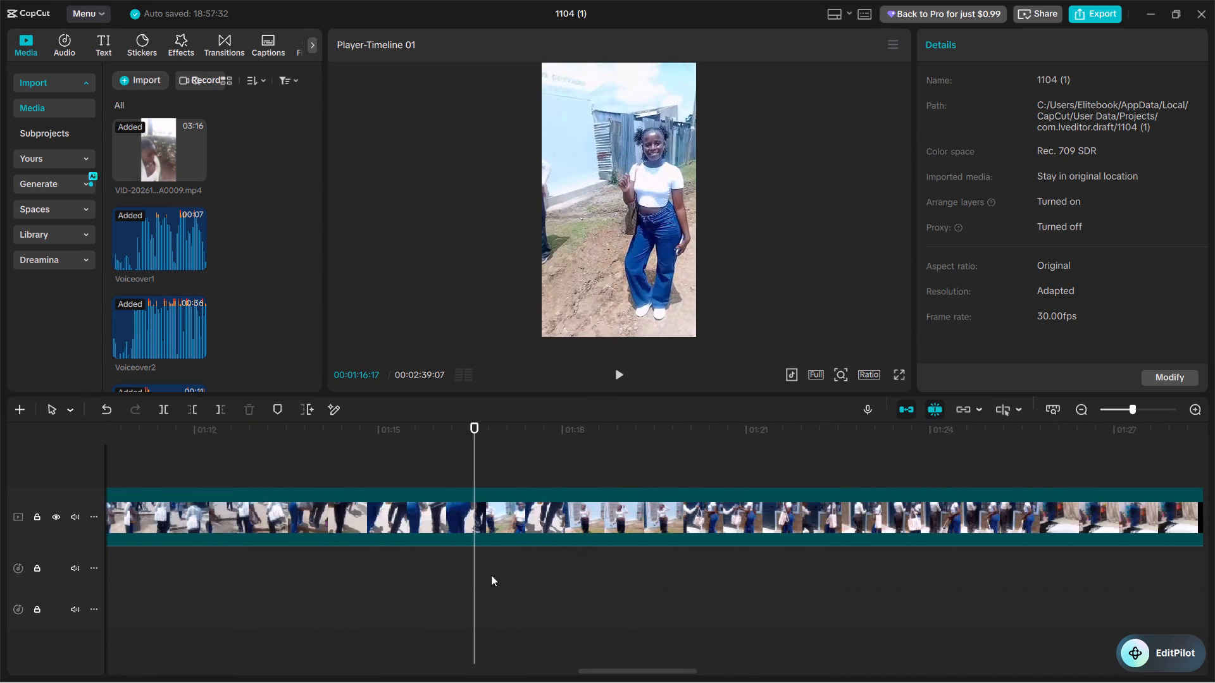
left_click(423, 574)
key("space")
key("space")
key("space")
key("space")
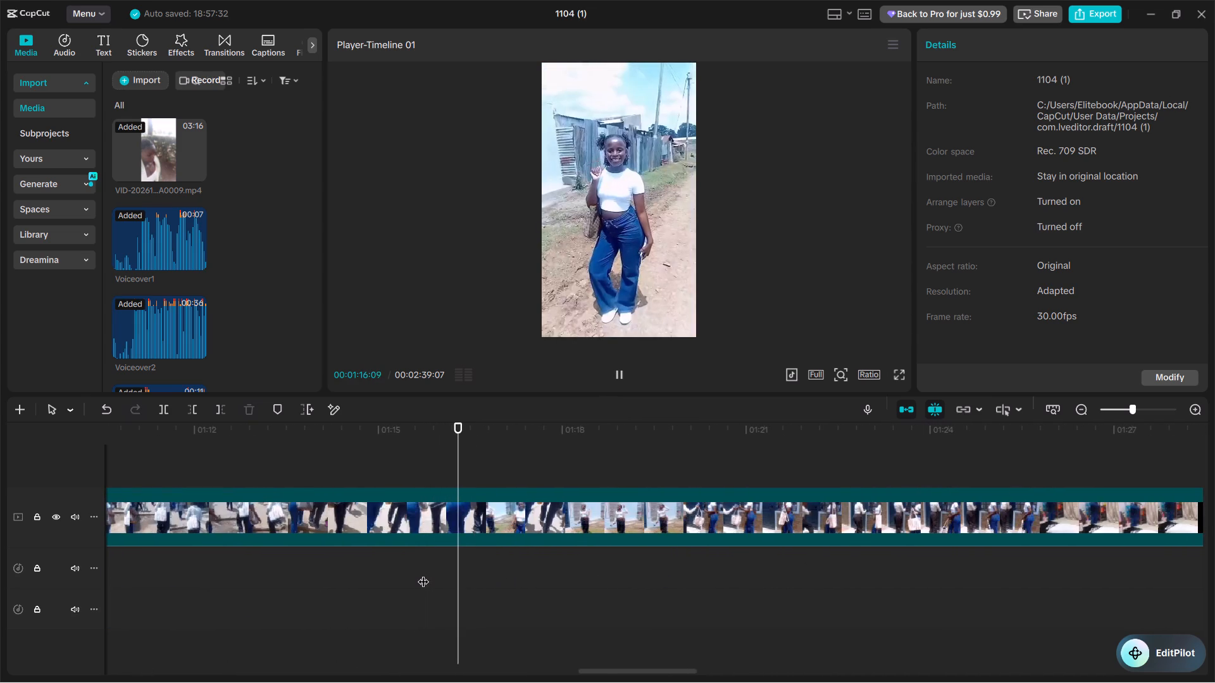
type("q")
Replay the cut after the food clip and extend the posing clip's start earlier, lengthening the clip to 00:01:23:15.
scroll(417, 574, "right", 2)
left_click(359, 441)
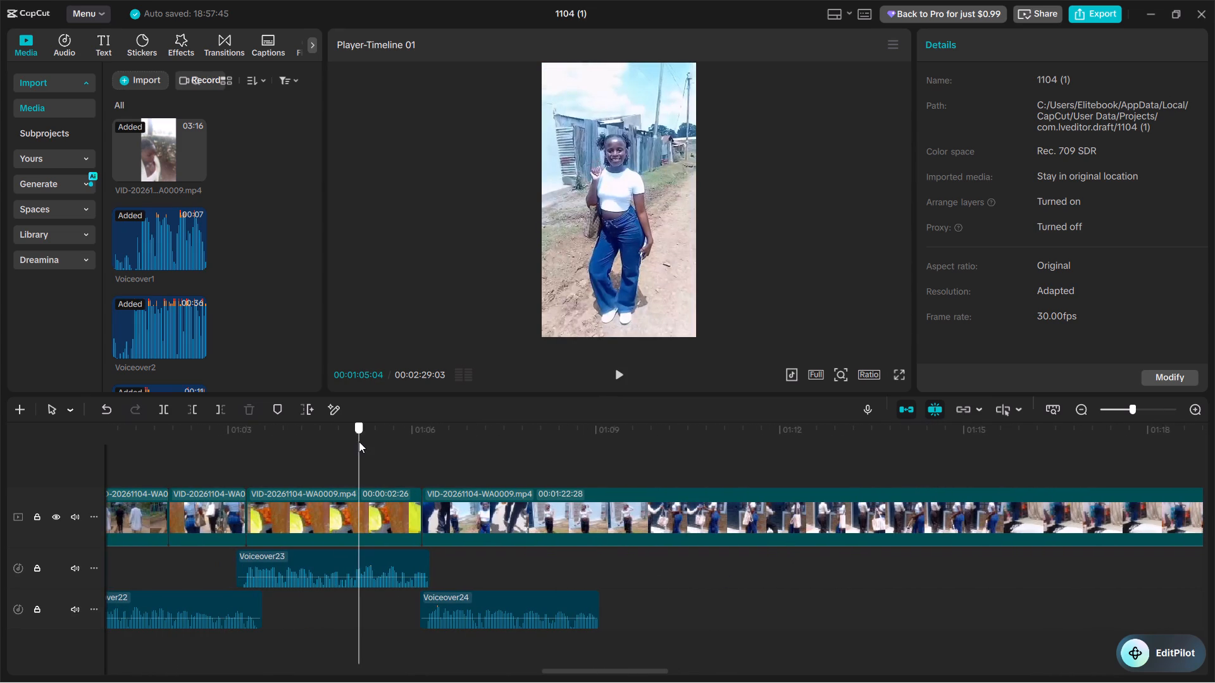
key("space")
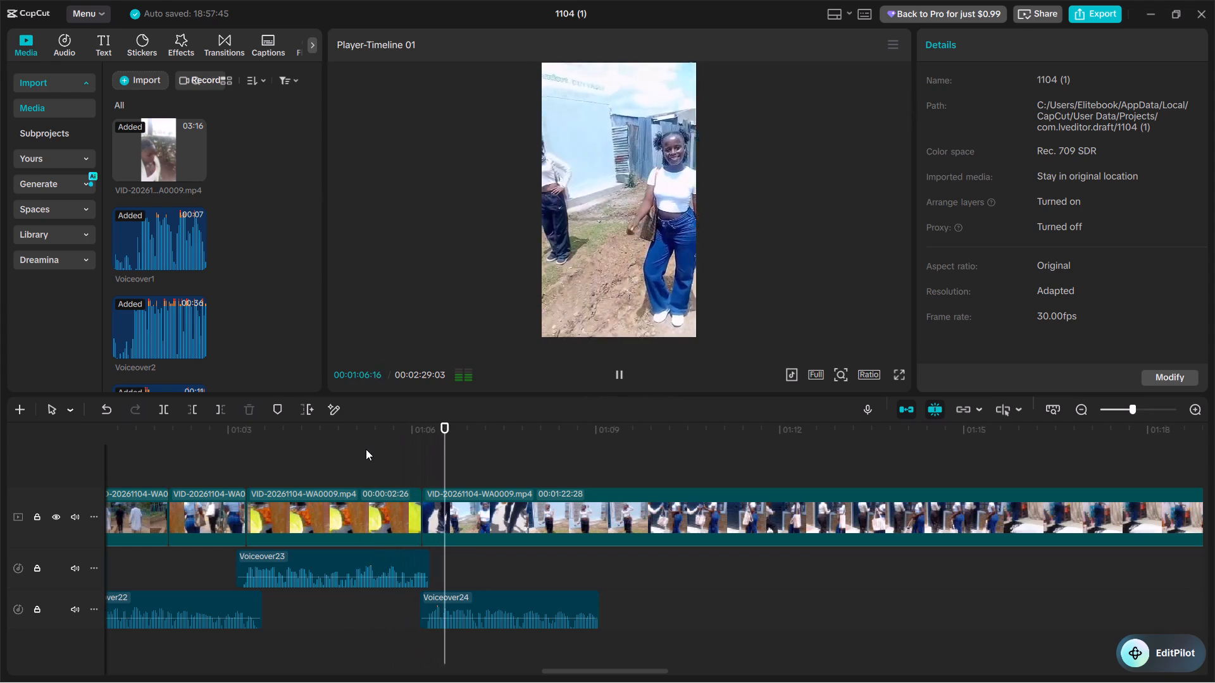
key("space")
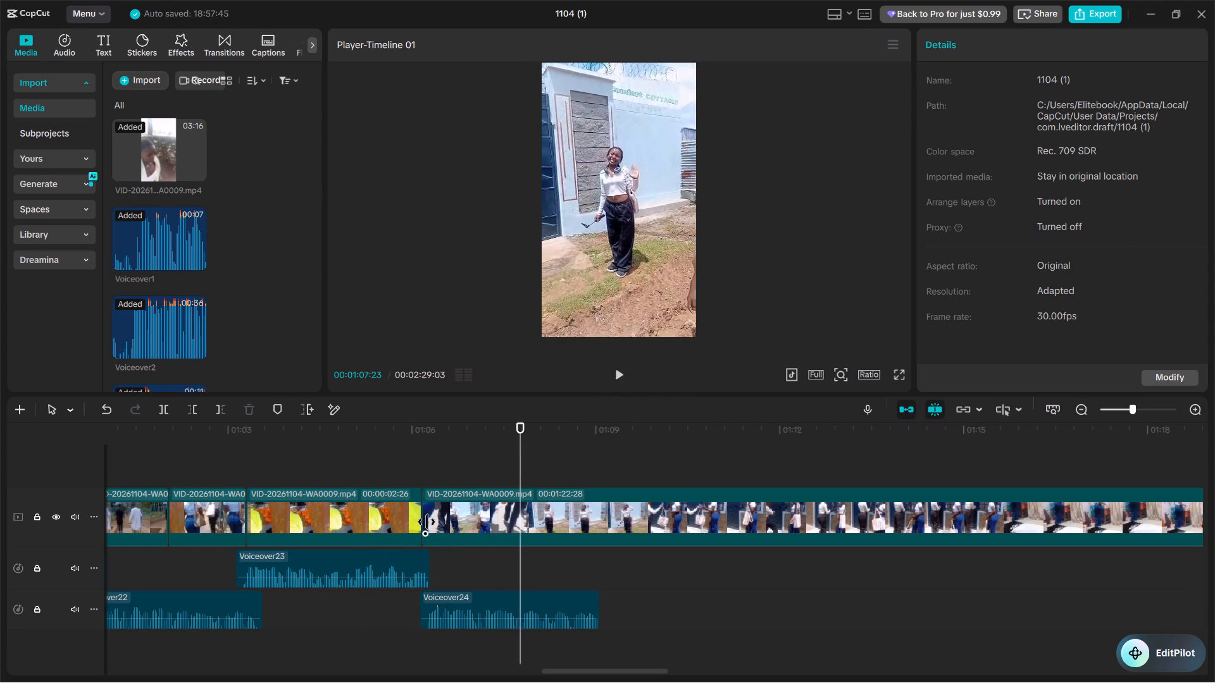
left_click_drag(427, 522, 409, 517)
left_click(396, 458)
key("space")
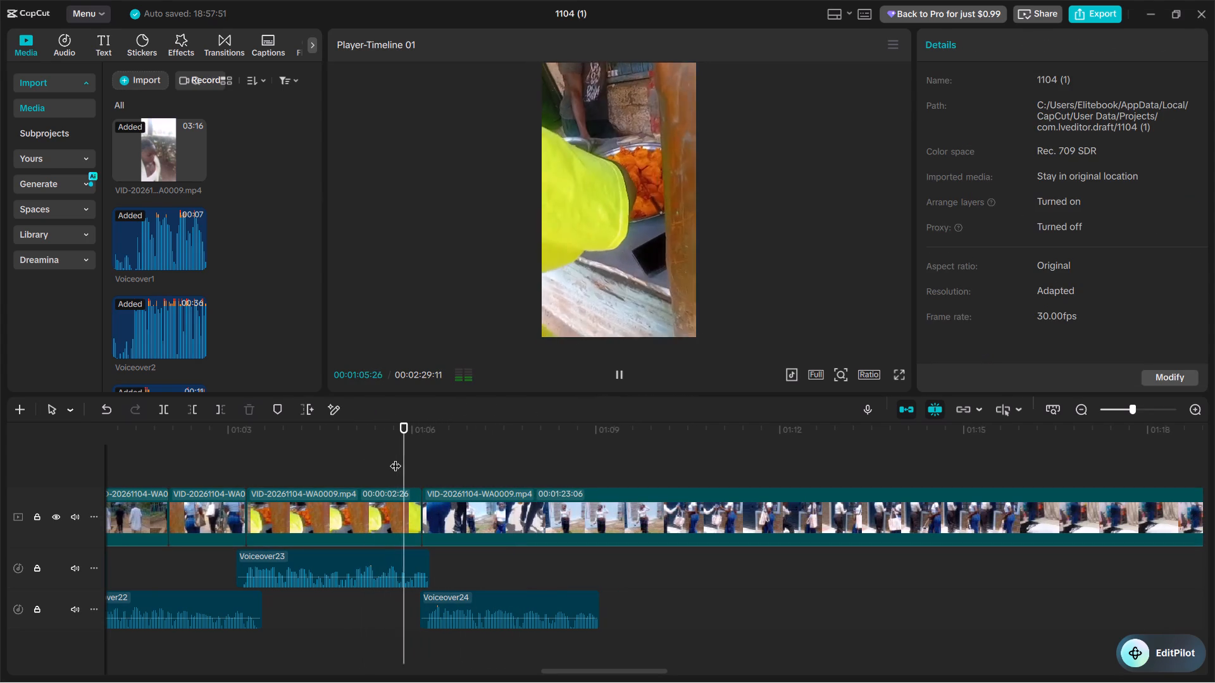
key("space")
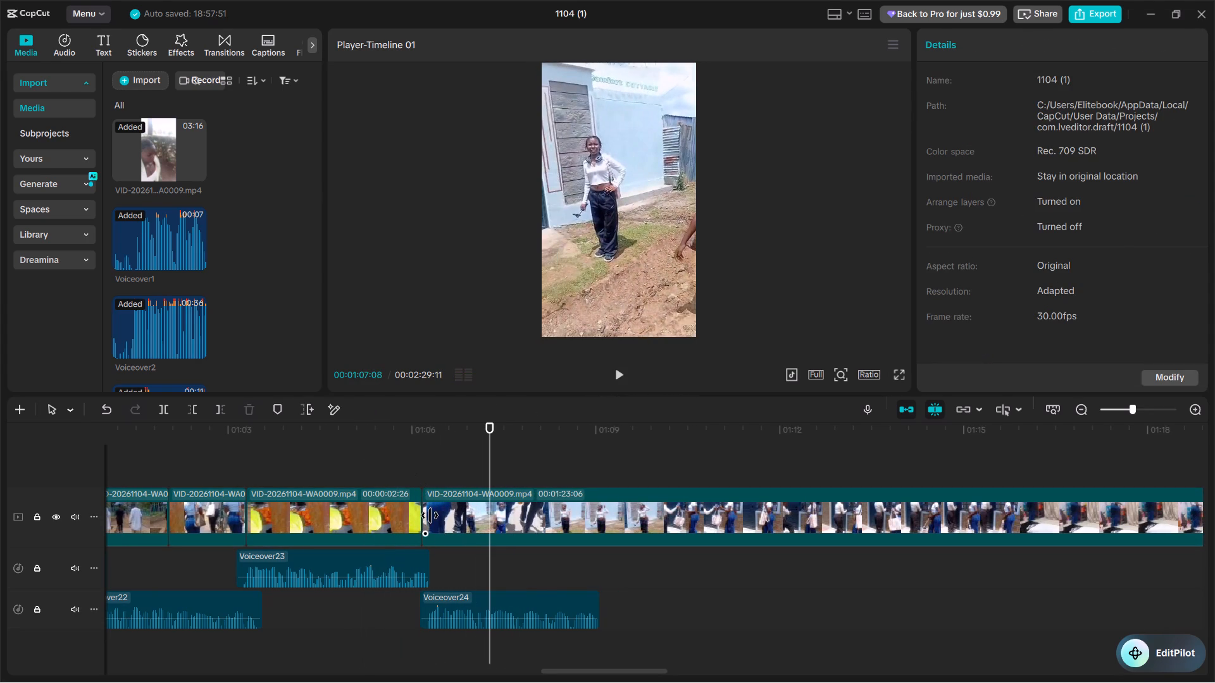
left_click_drag(430, 515, 411, 510)
Replay the cut and trim the posing clip's start to 00:01:06:20, removing the leftover street frames.
left_click(382, 438)
key("space")
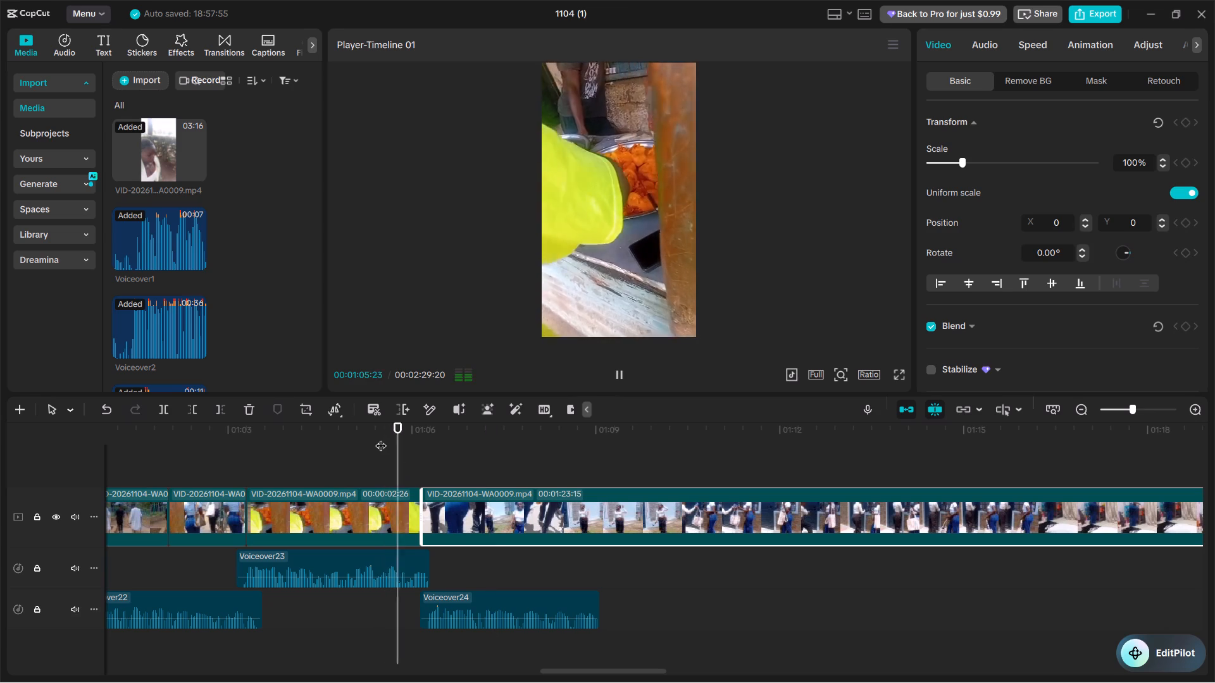
key("space")
left_click(421, 467)
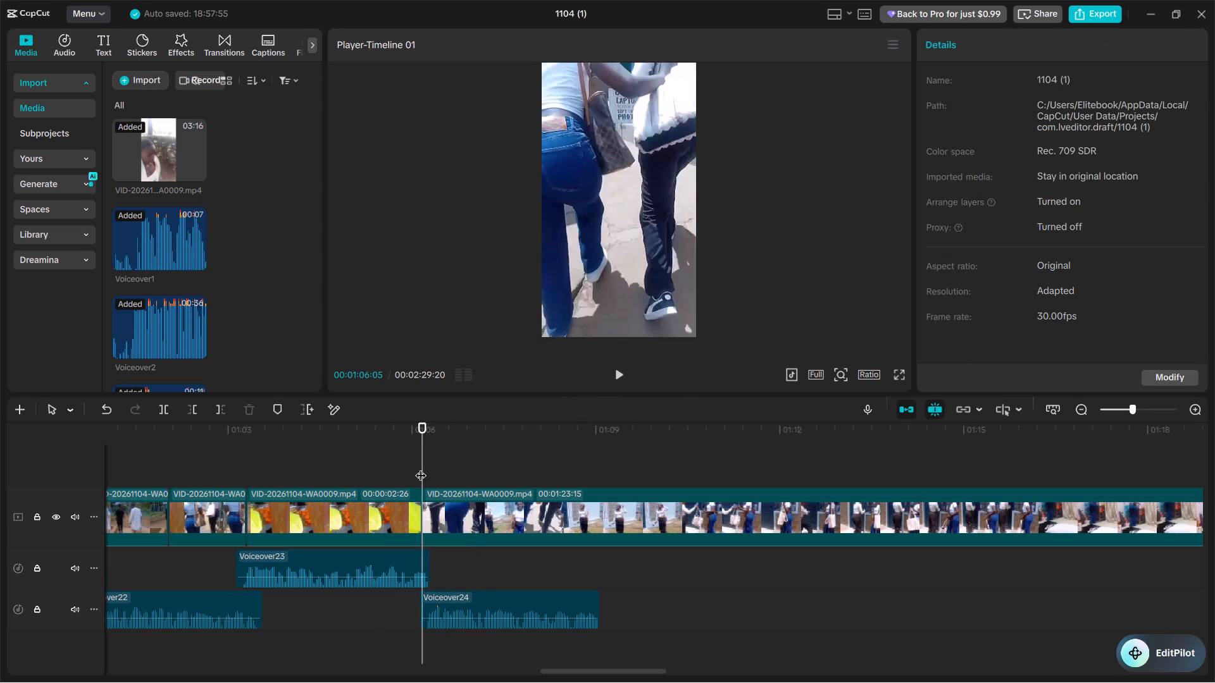
key("space")
key("space")
key("space")
key("space")
key("space")
key("space")
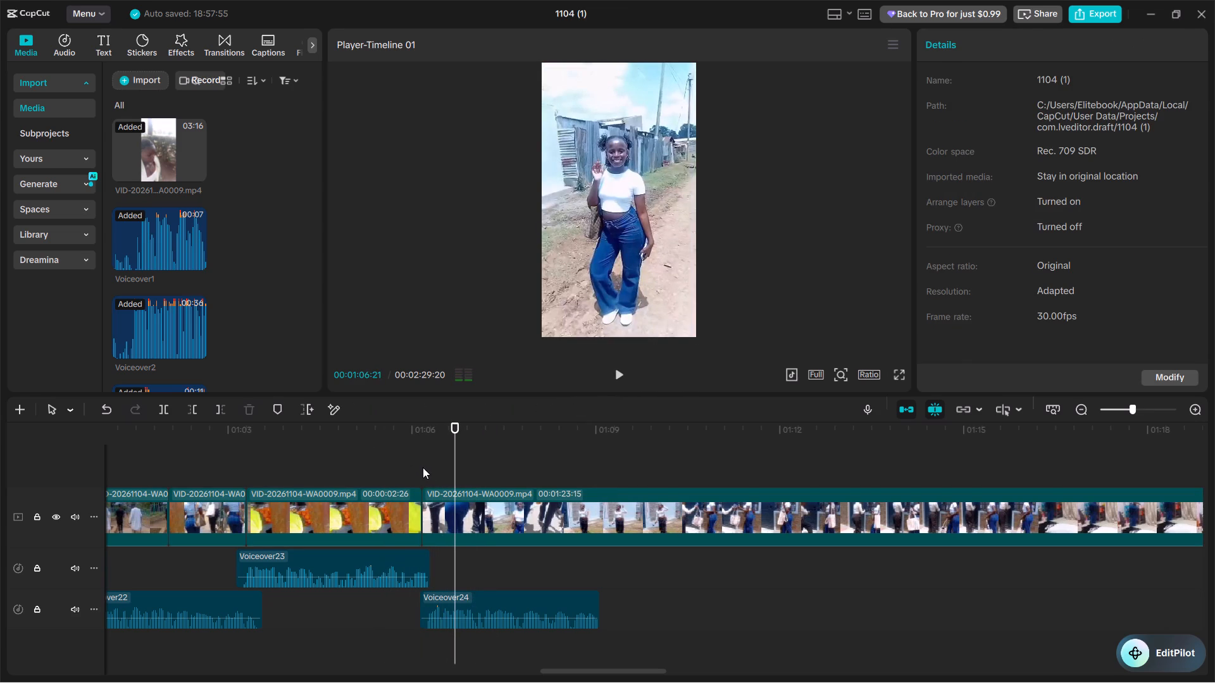
key("Left")
key("q")
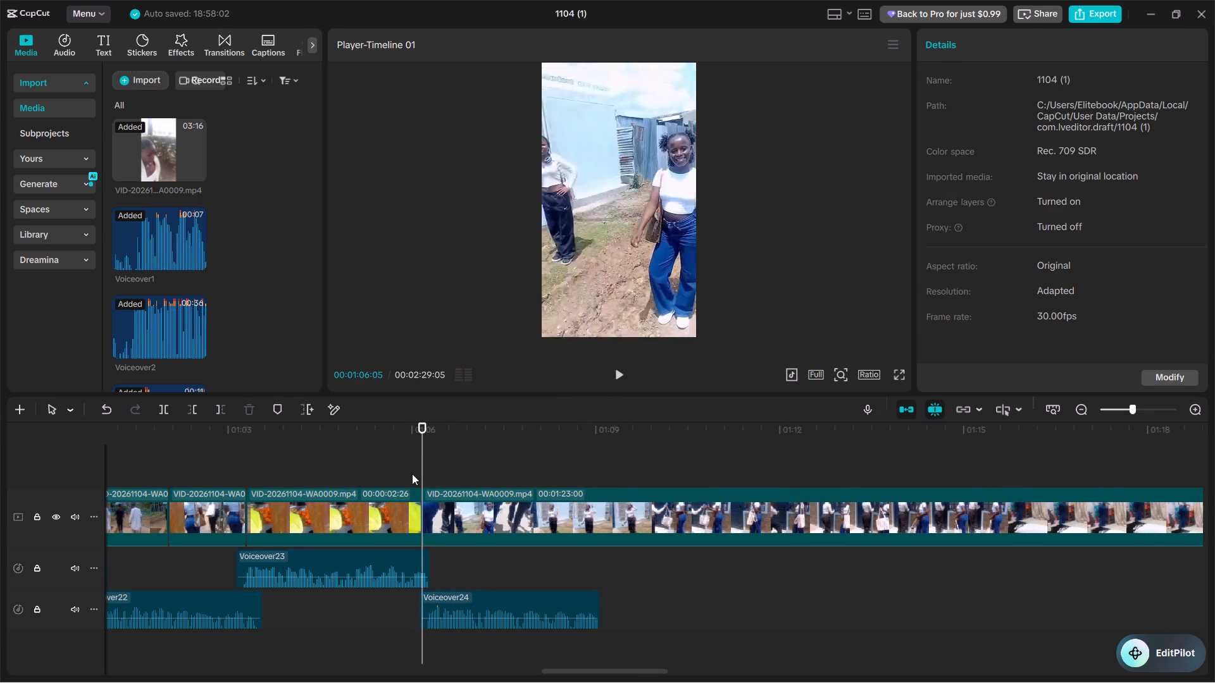
Play the posing clip with Voiceover24 and split the video at 00:01:08:25, near the end of the voiceover.
left_click(336, 438)
key("space")
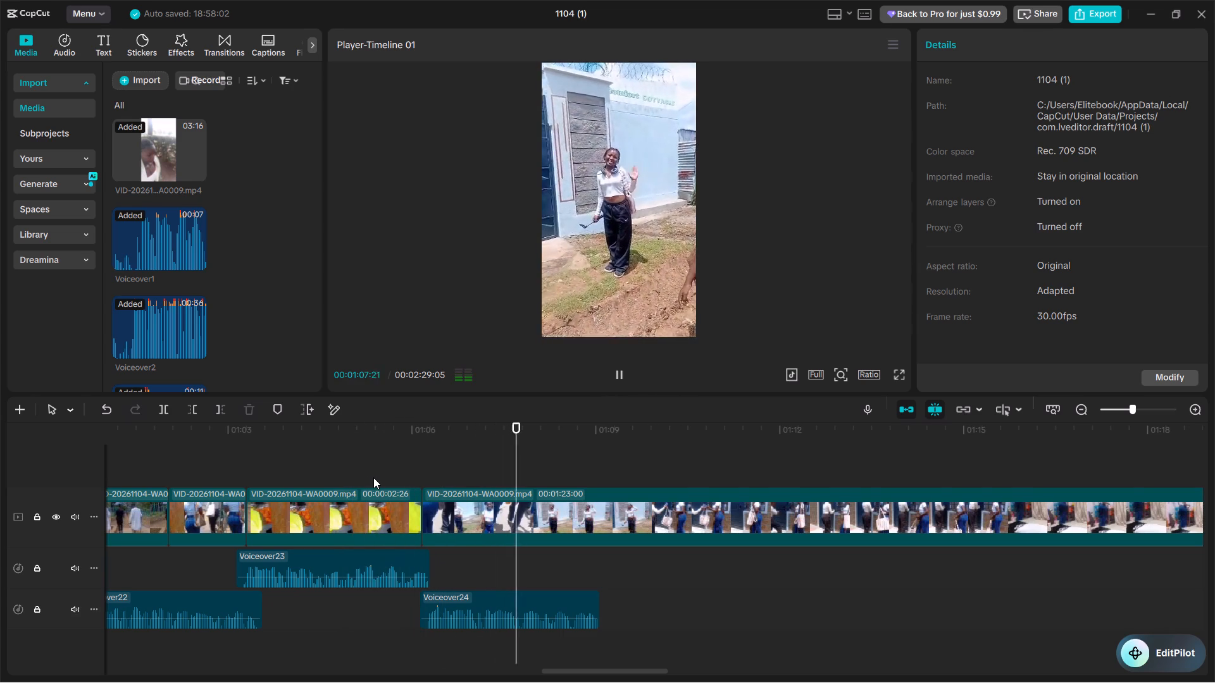
key("space")
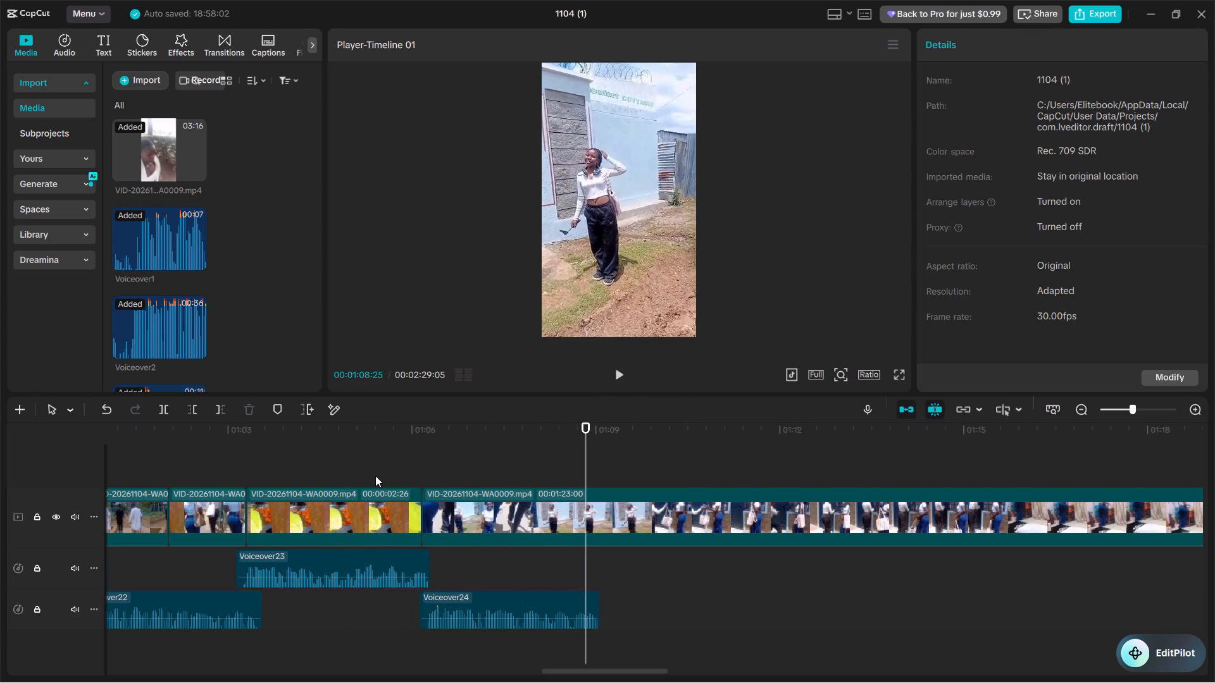
key("ctrl+b")
Trim the start of the footage after the split to 00:01:15:08, then trim it again to 00:01:09:23 in the bedroom scene.
scroll(378, 476, "left", 1)
key("space")
left_click(523, 571)
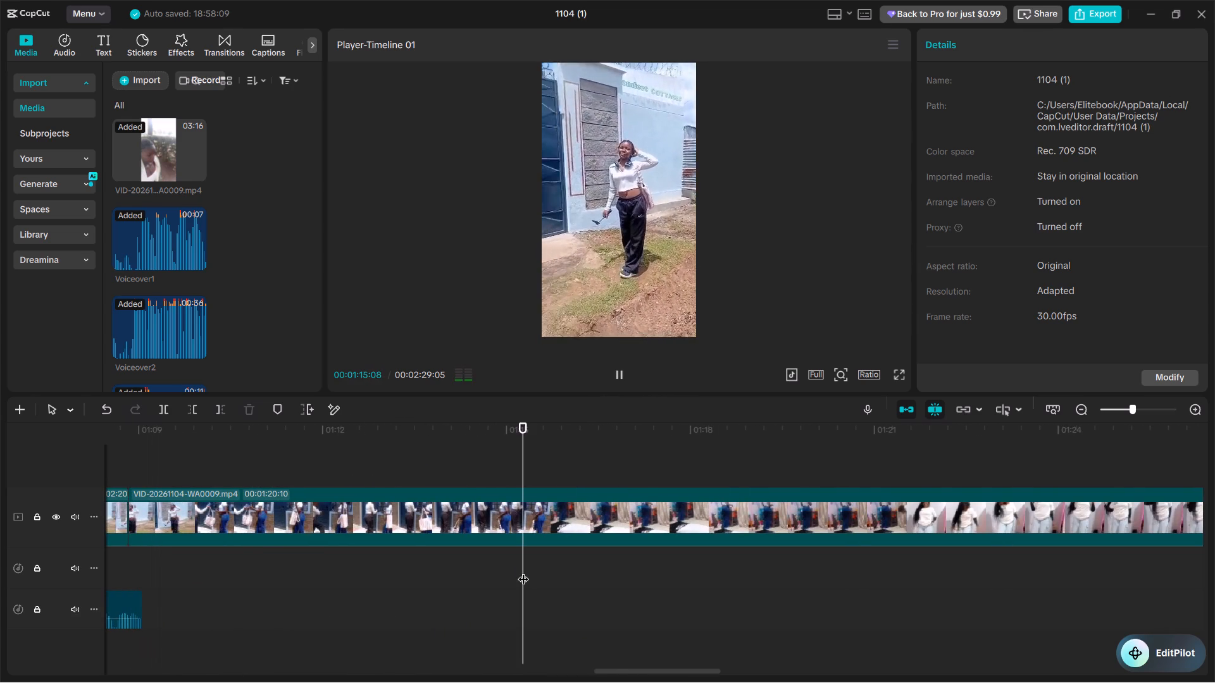
key("q")
key("space")
key("space")
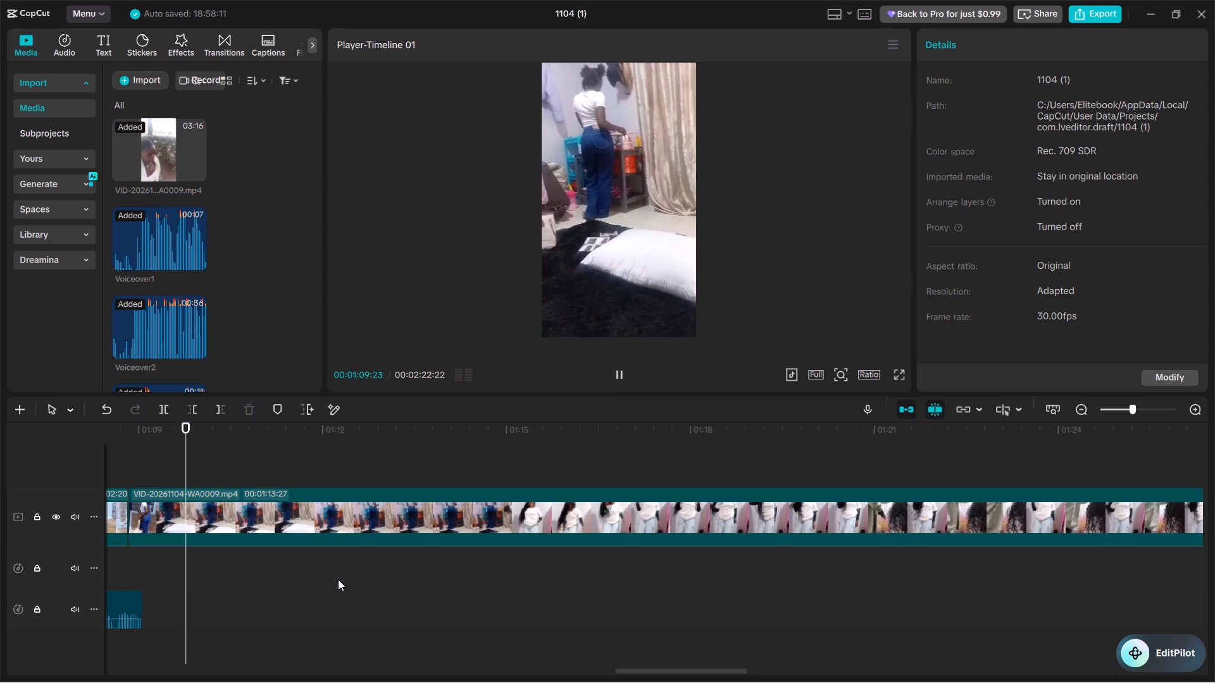
type("q")
Review the remaining footage from the bedroom scene through to the plate of food to plan the next narration.
key("space")
left_click(449, 579)
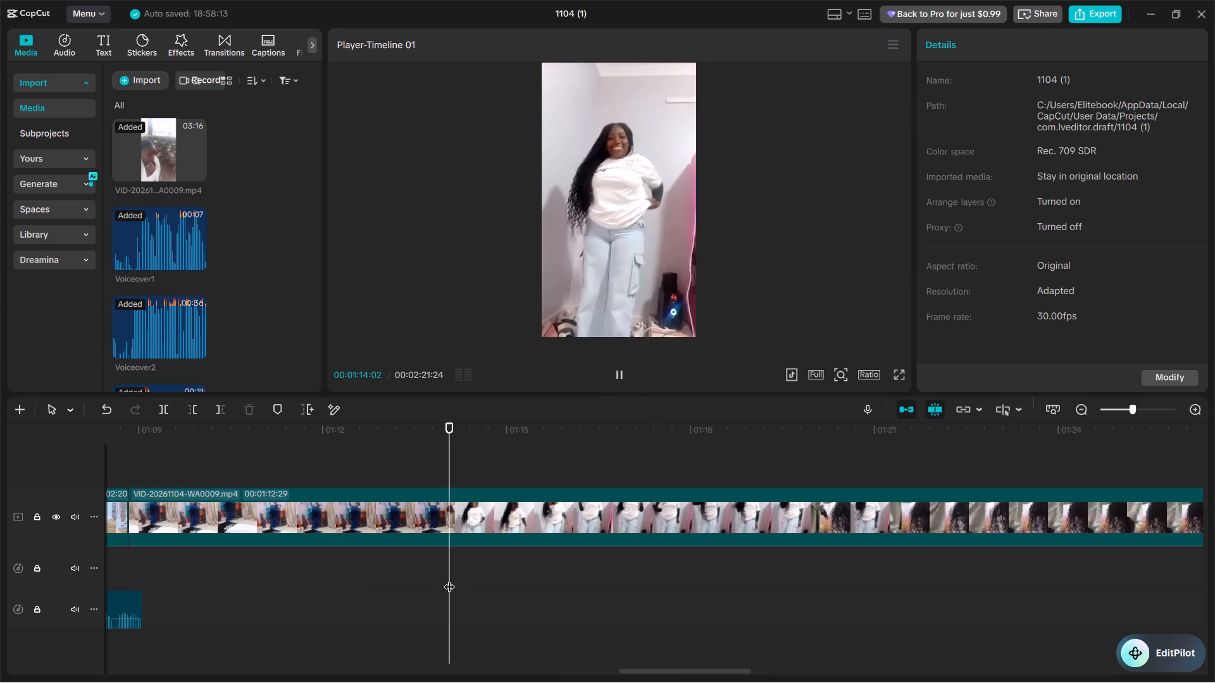
key("space")
left_click(254, 582)
key("space")
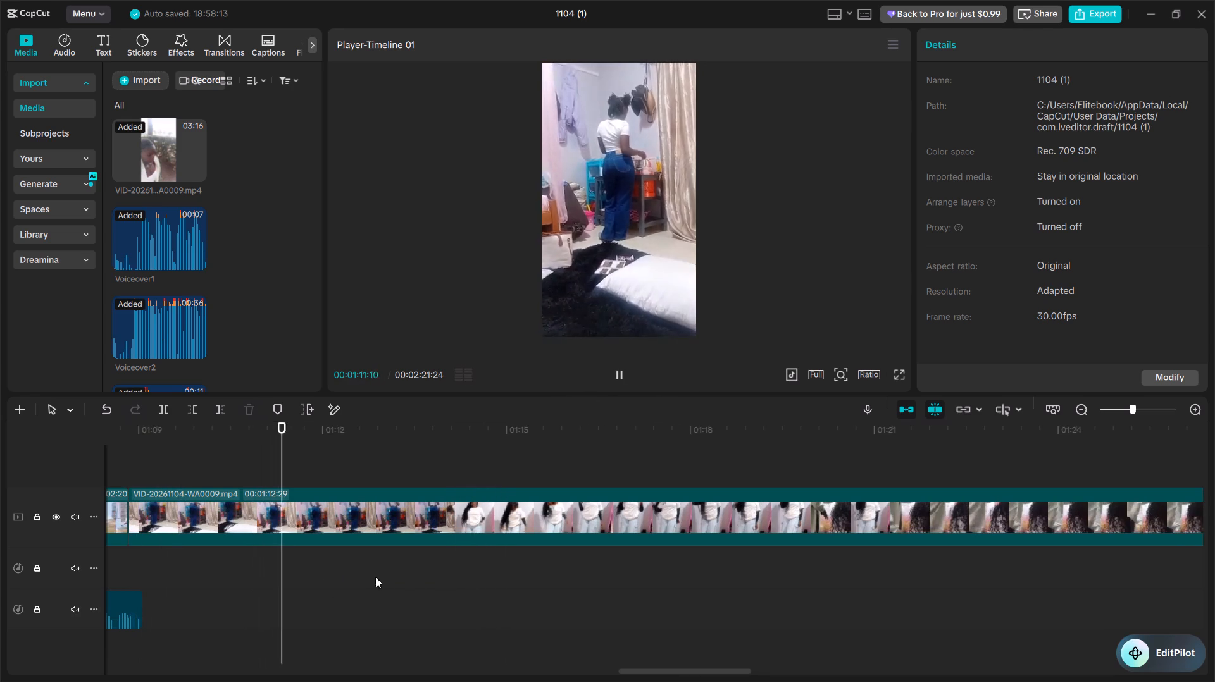
left_click(501, 575)
left_click(587, 575)
scroll(670, 575, "left", 1)
key("space")
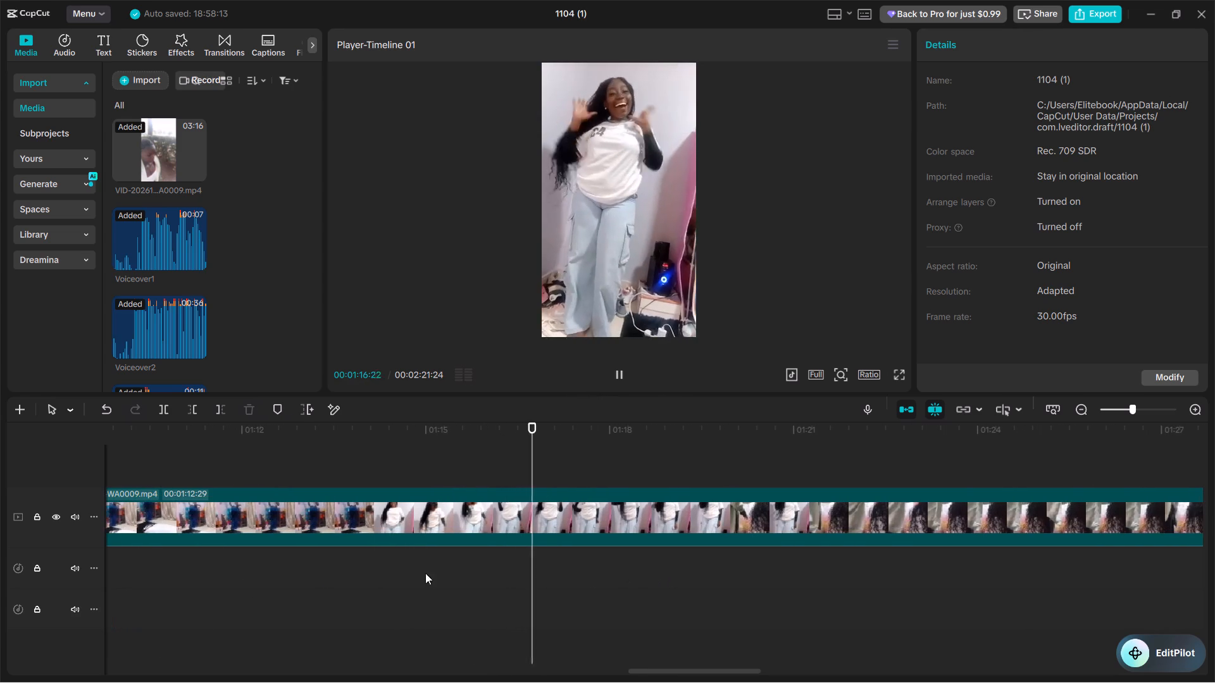
left_click(649, 576)
left_click(696, 574)
key("space")
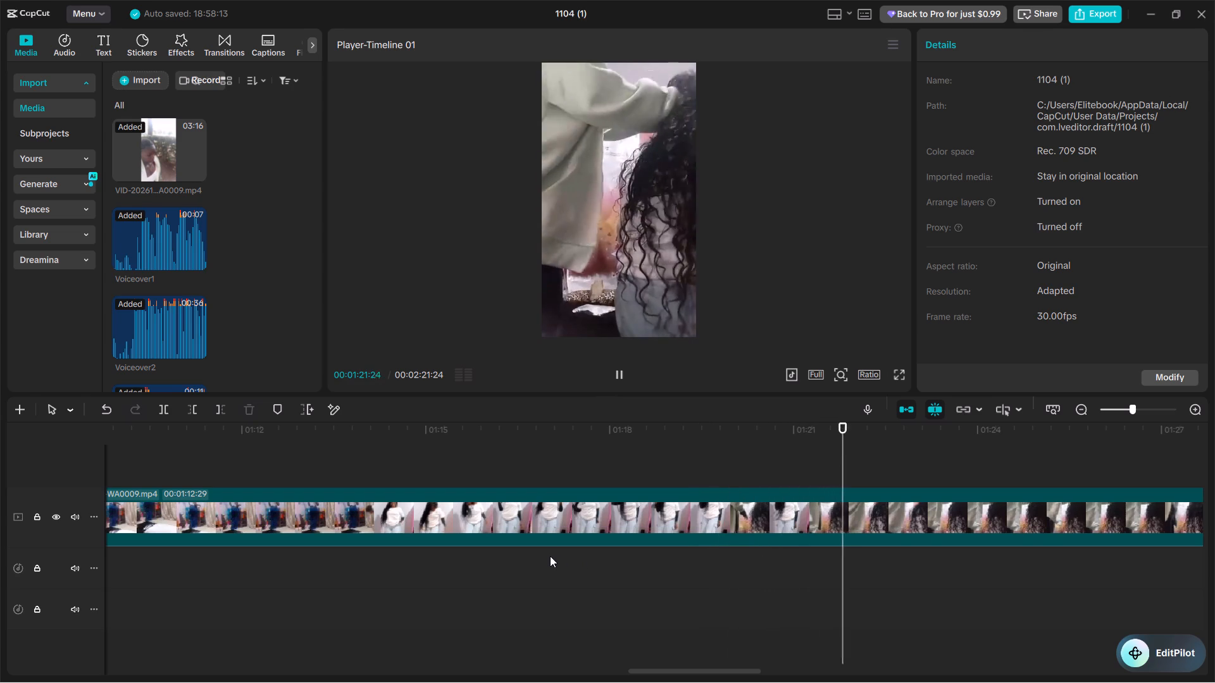
left_click(996, 581)
left_click(1039, 562)
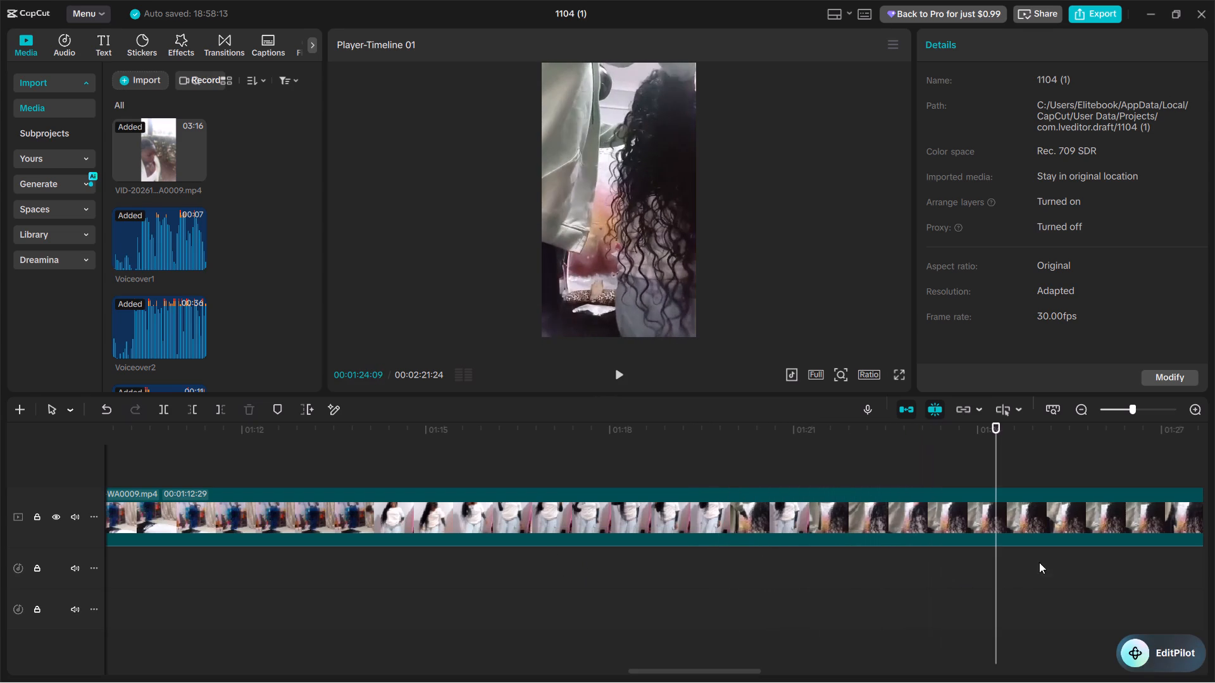
left_click(1129, 550)
scroll(1122, 544, "left", 1)
left_click(1105, 551)
key("space")
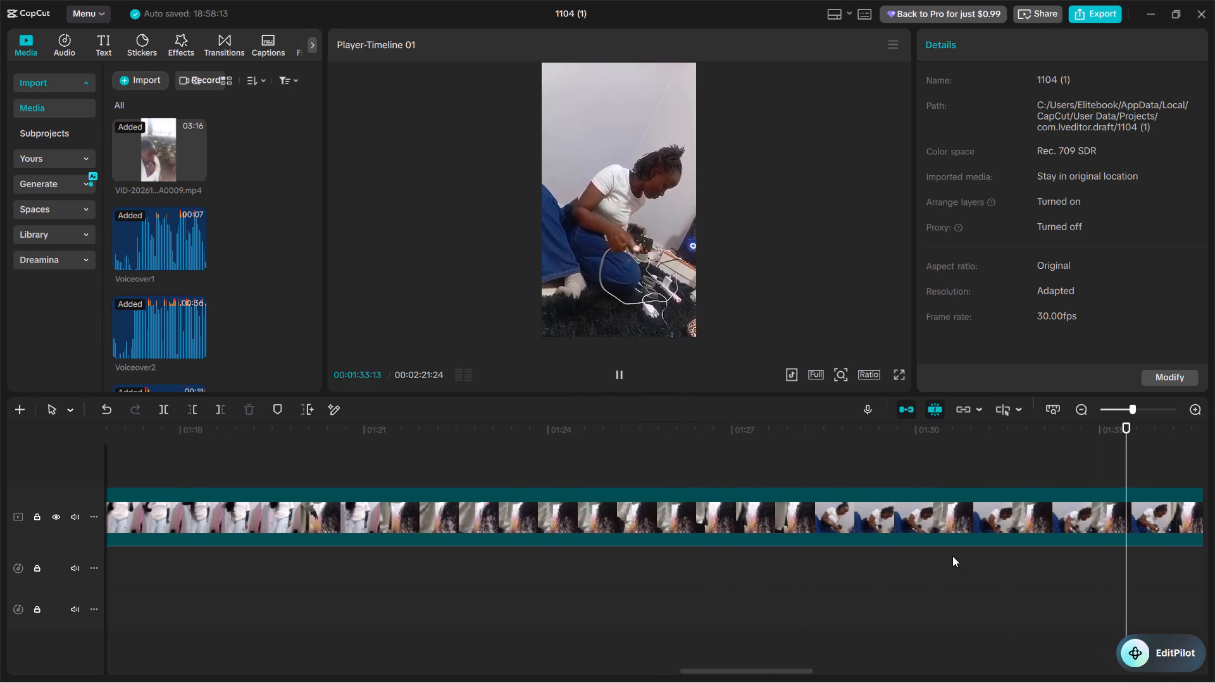
left_click(910, 559)
key("space")
scroll(959, 558, "left", 1)
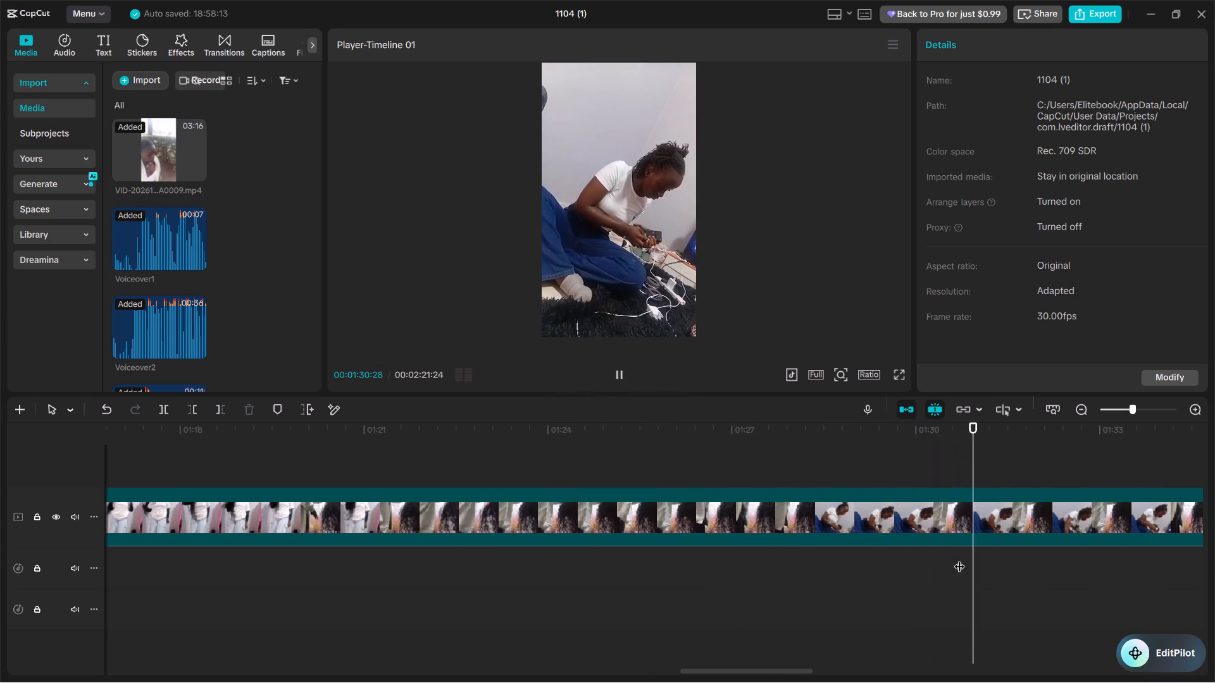
scroll(959, 558, "left", 1)
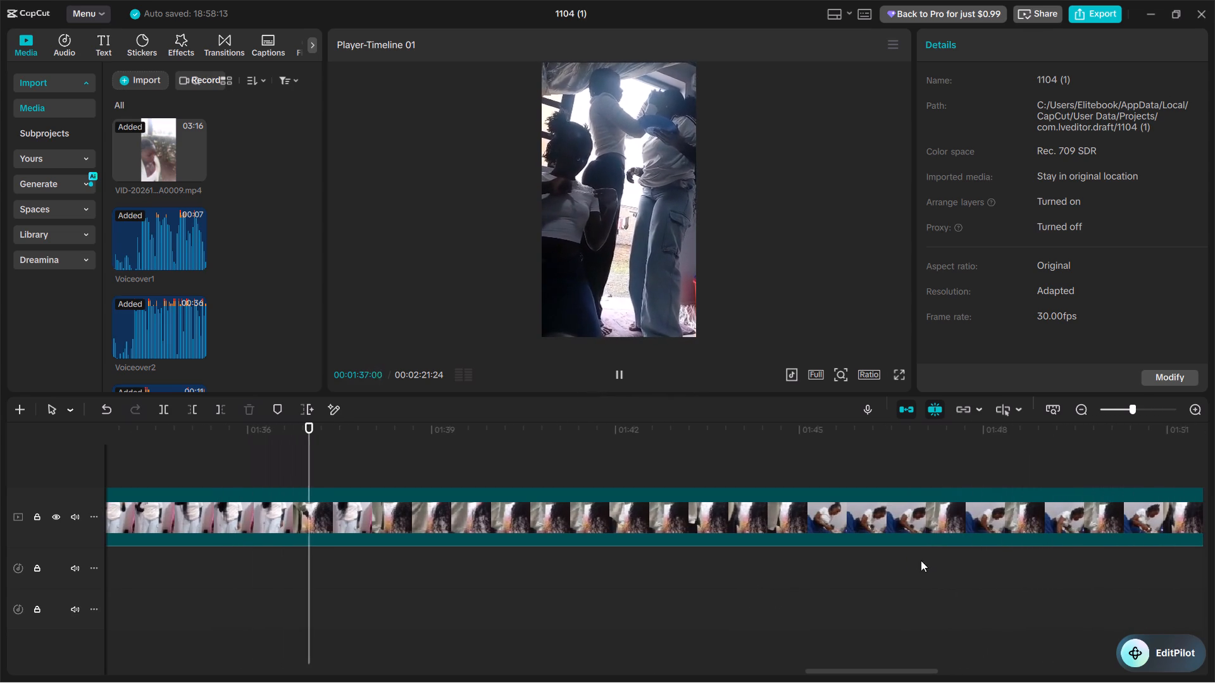
left_click(534, 570)
key("space")
key("space")
scroll(534, 570, "right", 1)
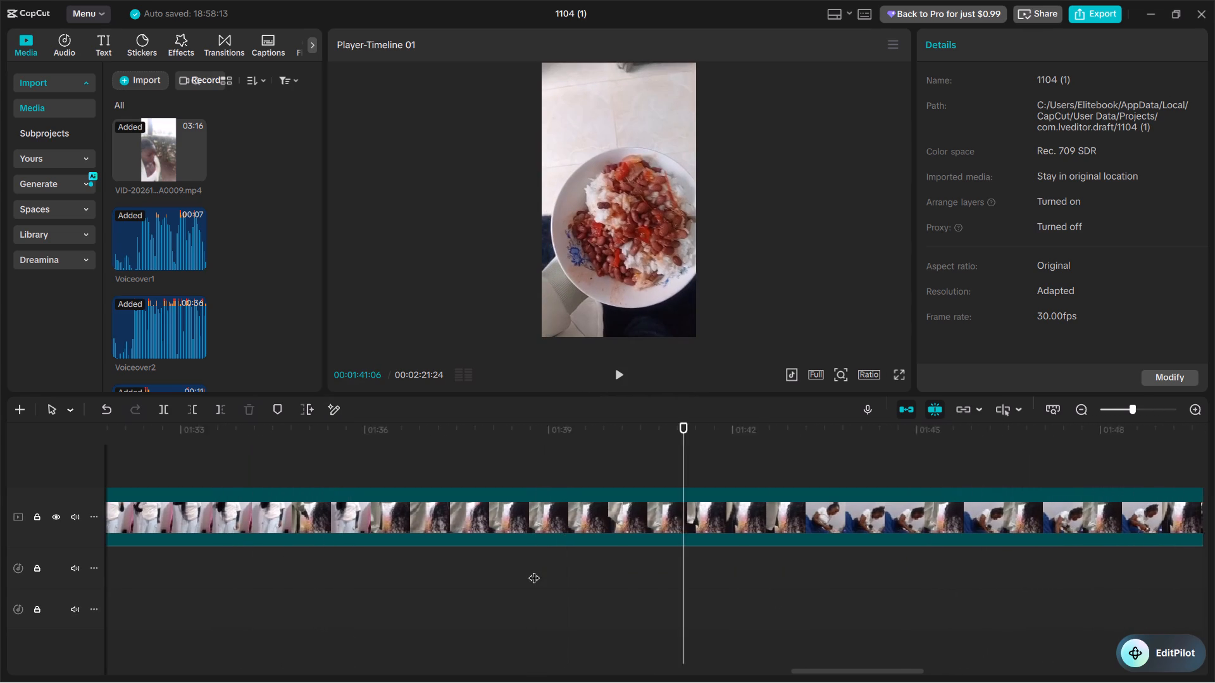
scroll(534, 570, "right", 3)
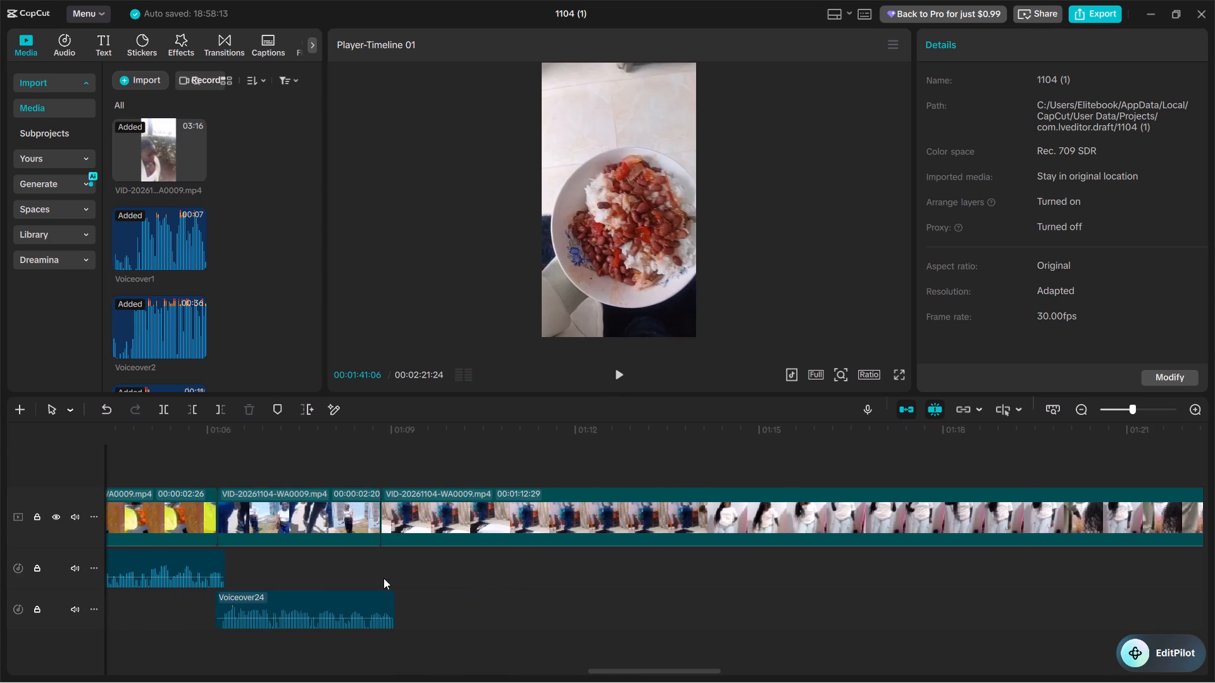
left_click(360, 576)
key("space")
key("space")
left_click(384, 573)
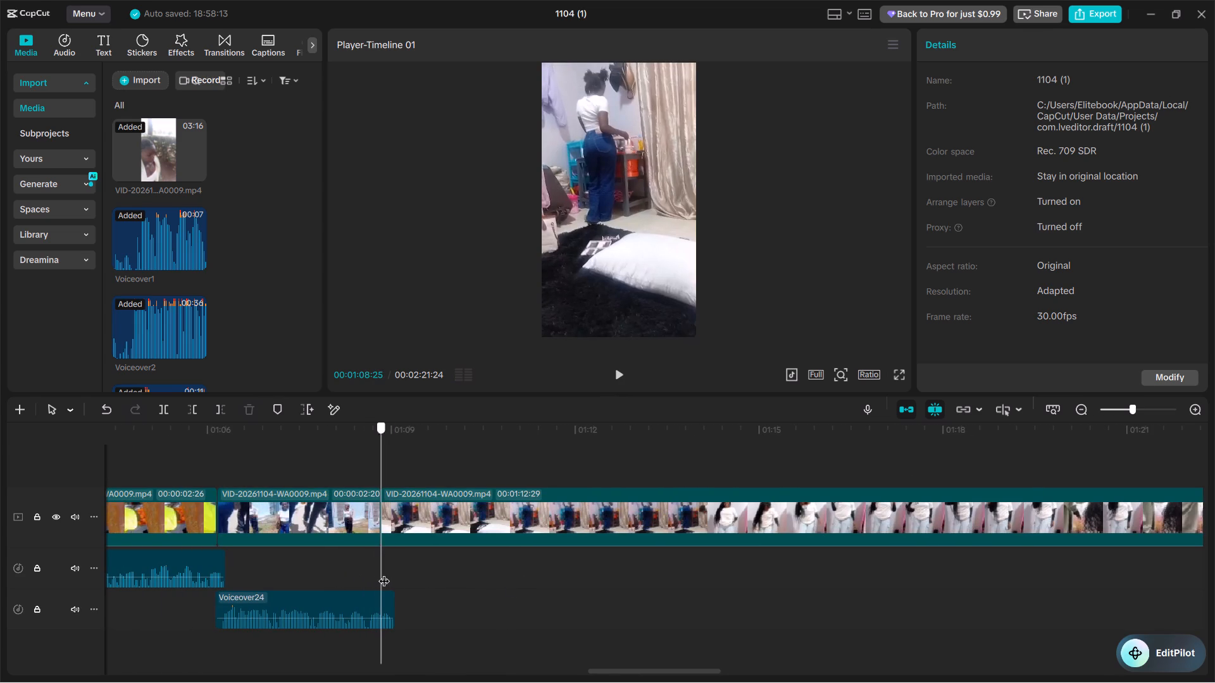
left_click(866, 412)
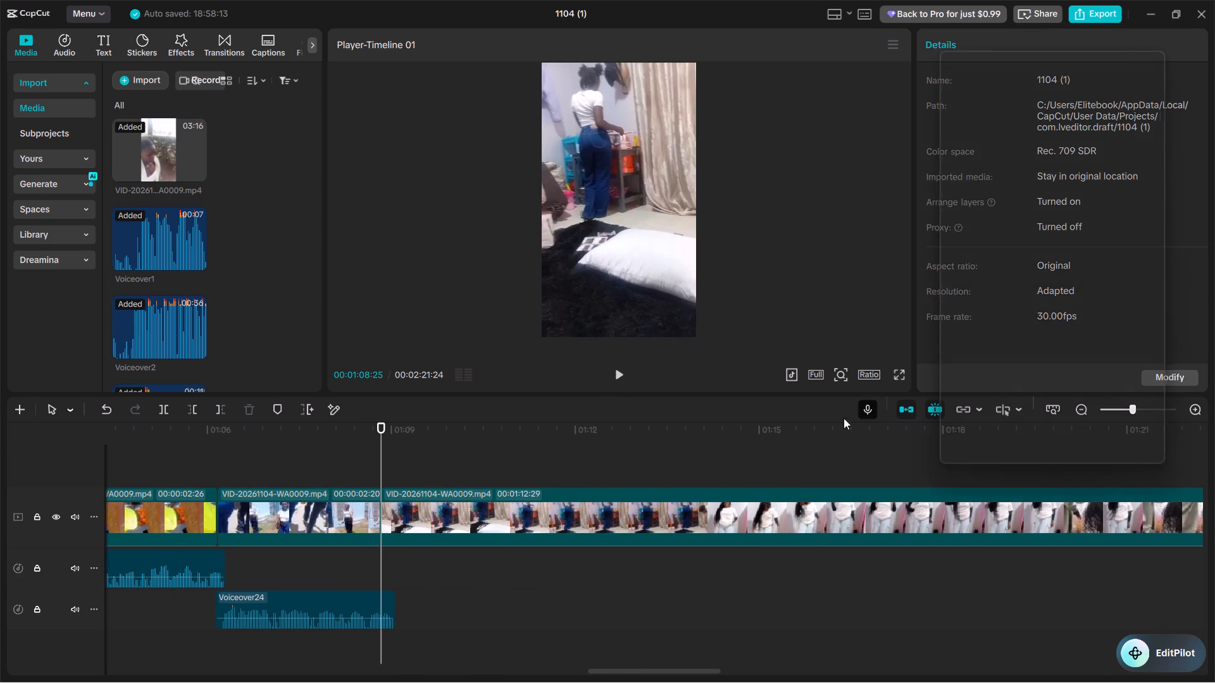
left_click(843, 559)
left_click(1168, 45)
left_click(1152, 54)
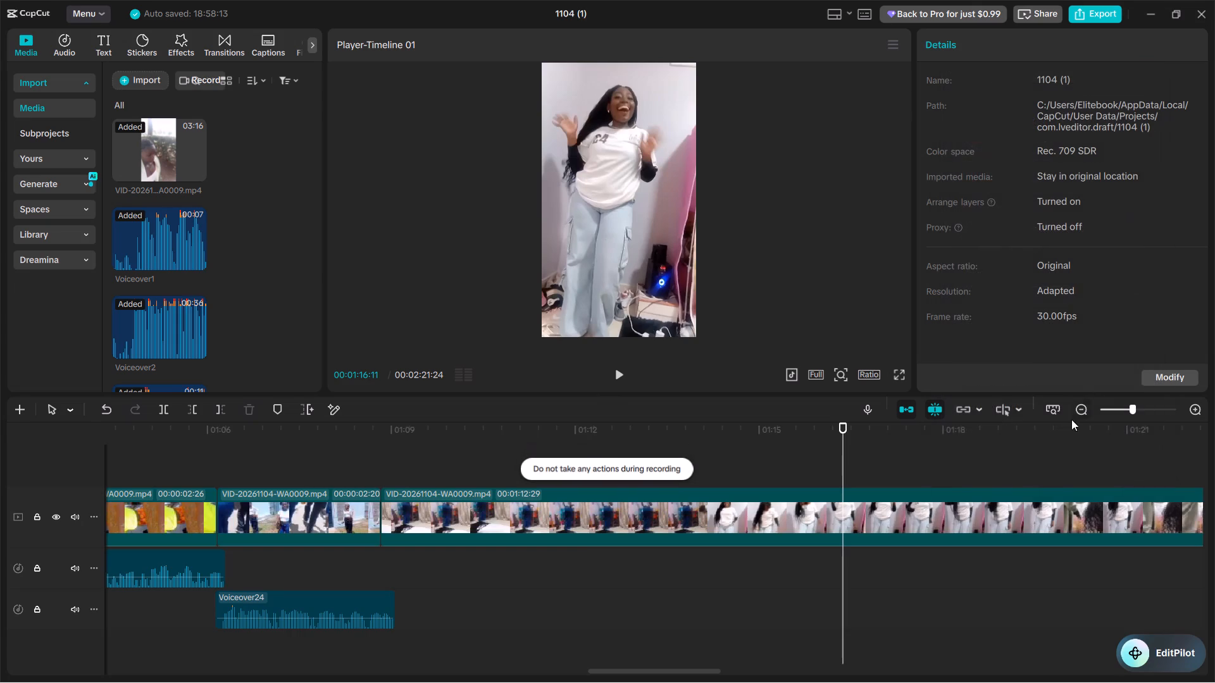
Look through the footage after the bedroom scene again, up to the plate of food.
scroll(1059, 438, "left", 3)
left_click(1004, 487)
scroll(1069, 470, "left", 1)
left_click(1077, 467)
scroll(1080, 462, "left", 1)
left_click(1087, 454)
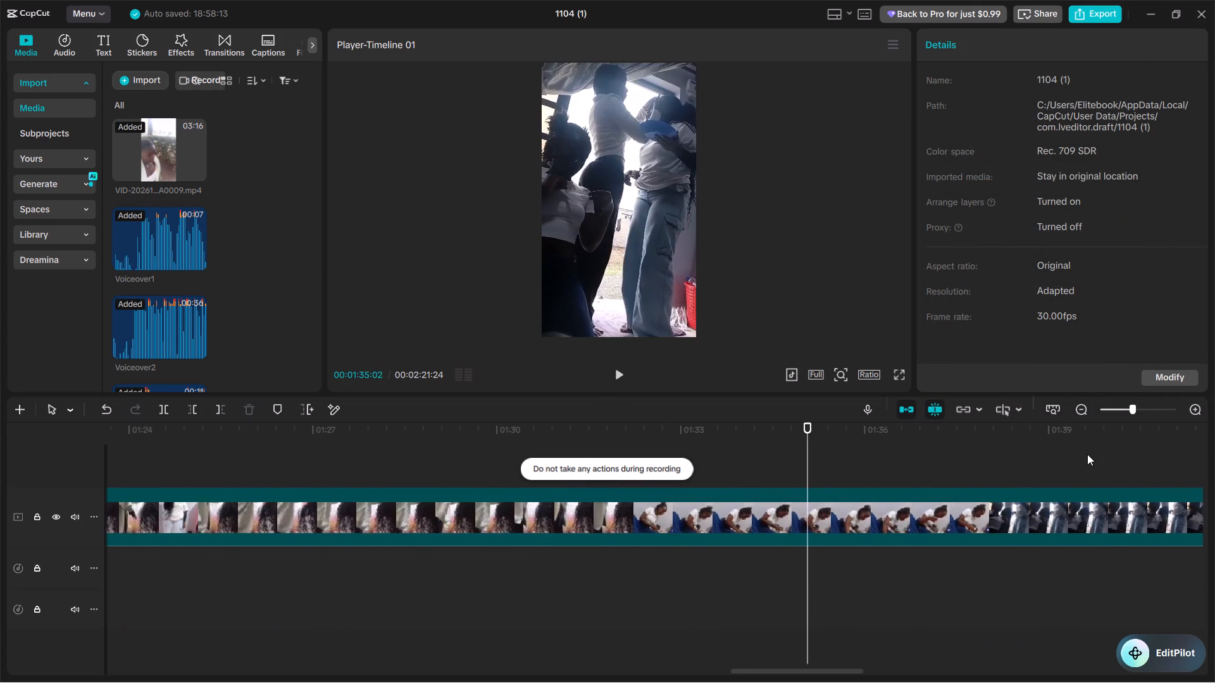
key("space")
key("space")
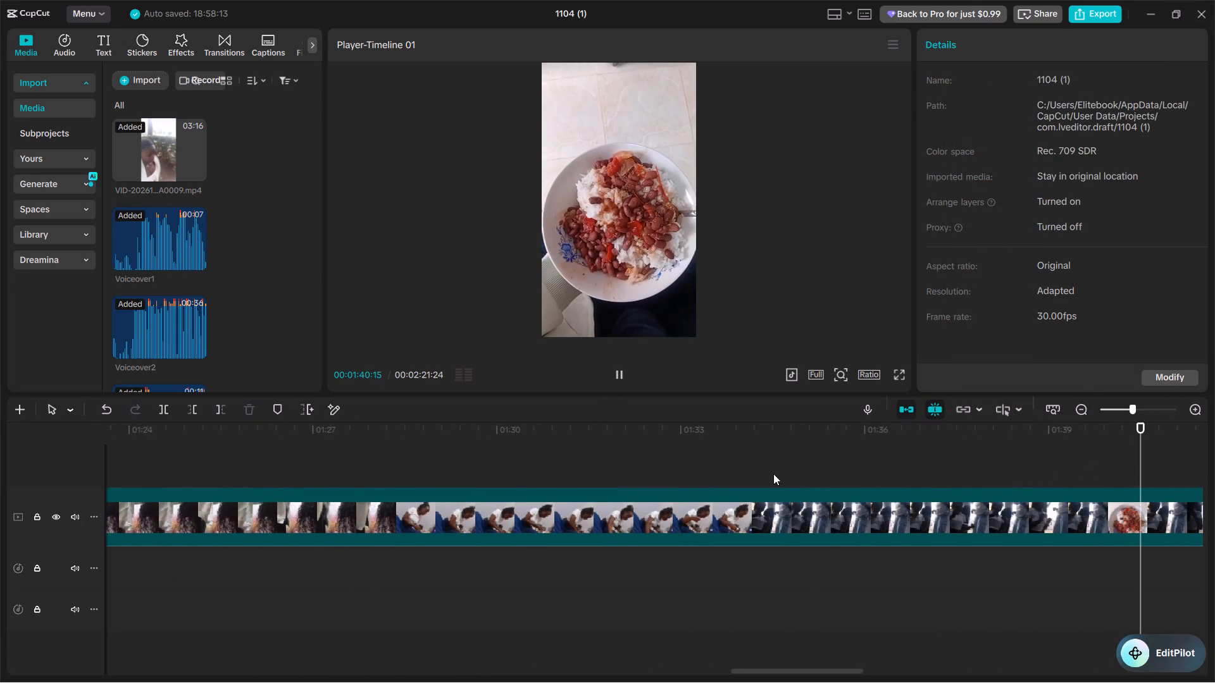
Record a short voiceover take over the start of the bedroom clip, beginning at 00:01:08:25.
scroll(699, 474, "right", 4)
left_click(394, 476)
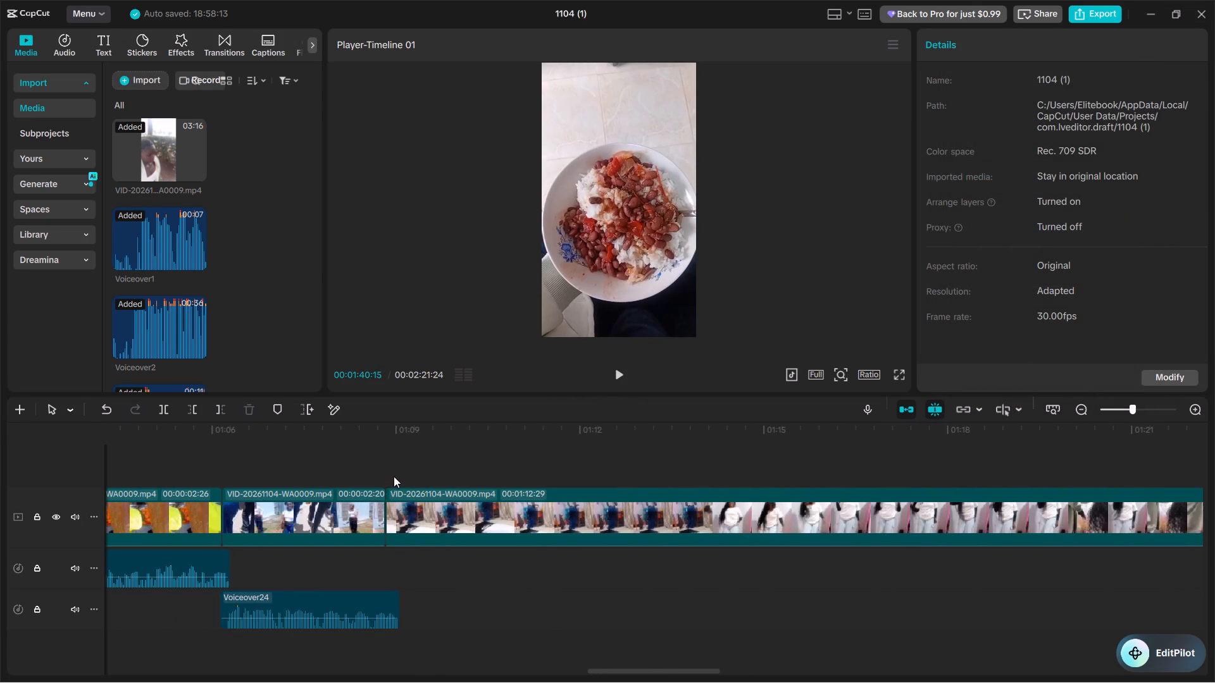
left_click(386, 452)
left_click(863, 415)
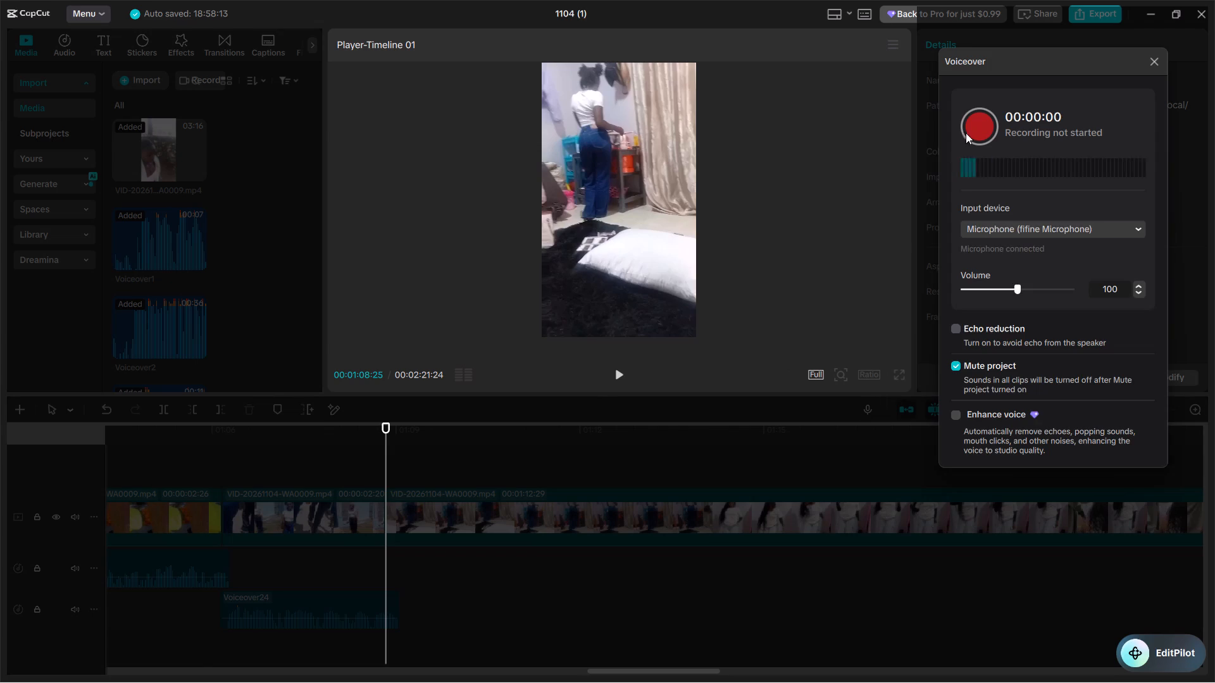
left_click(968, 132)
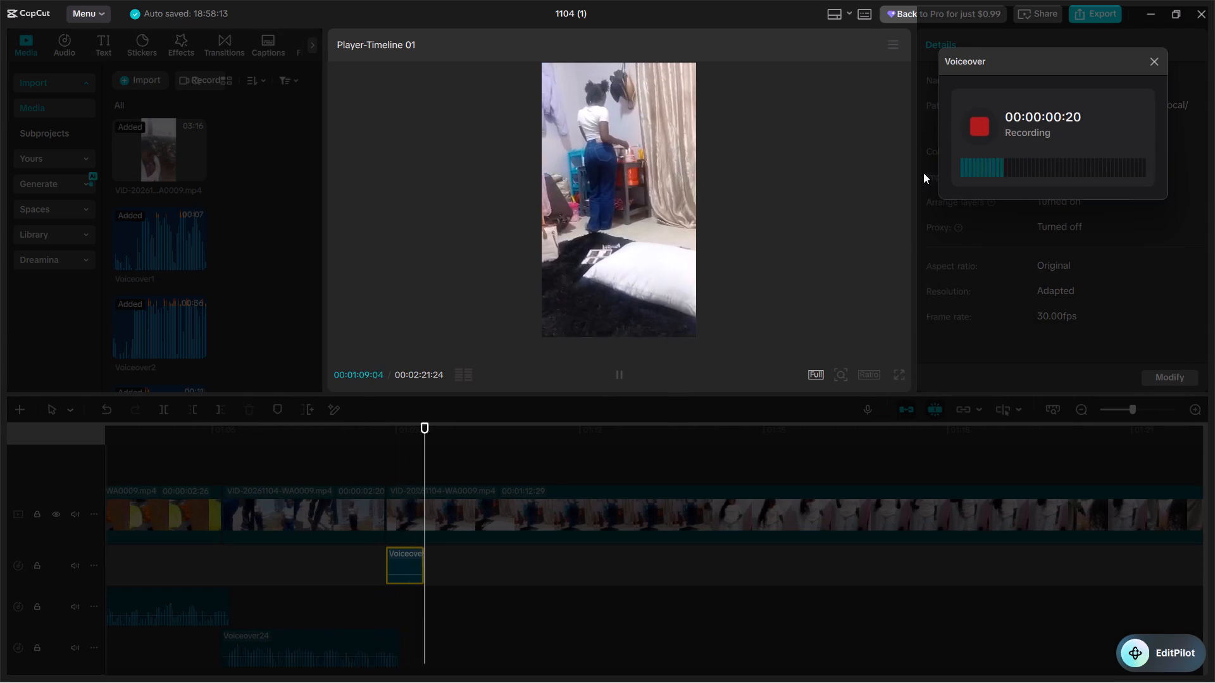
key("space")
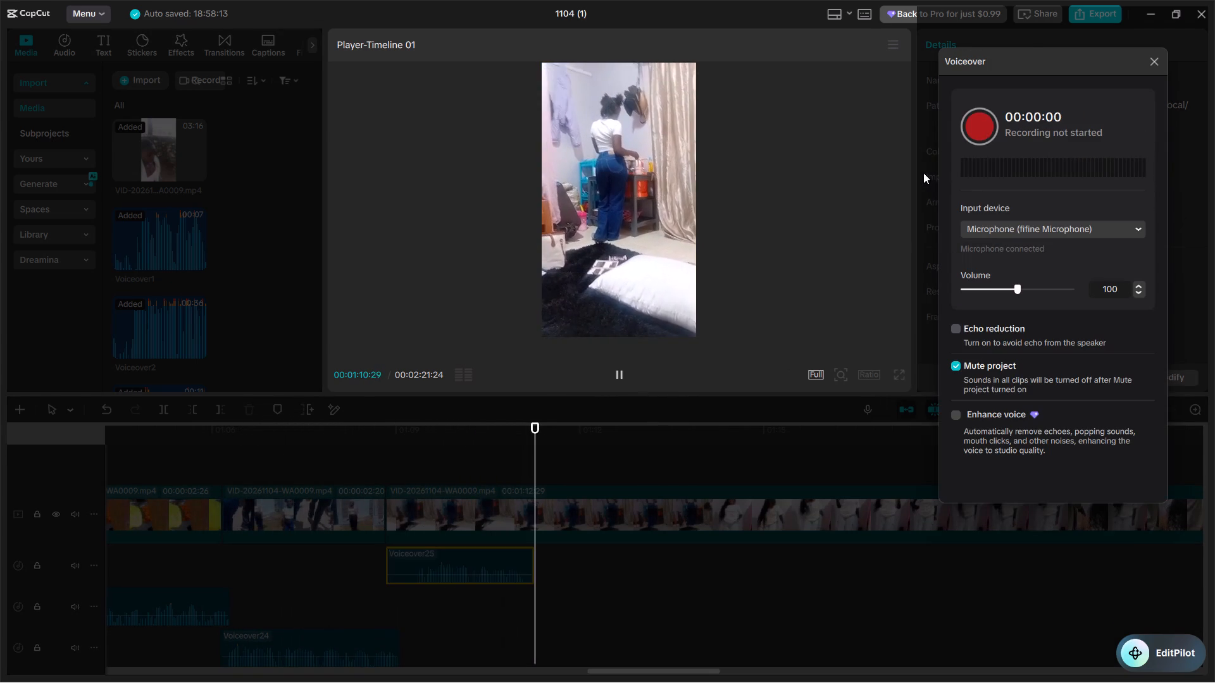
left_click(1145, 61)
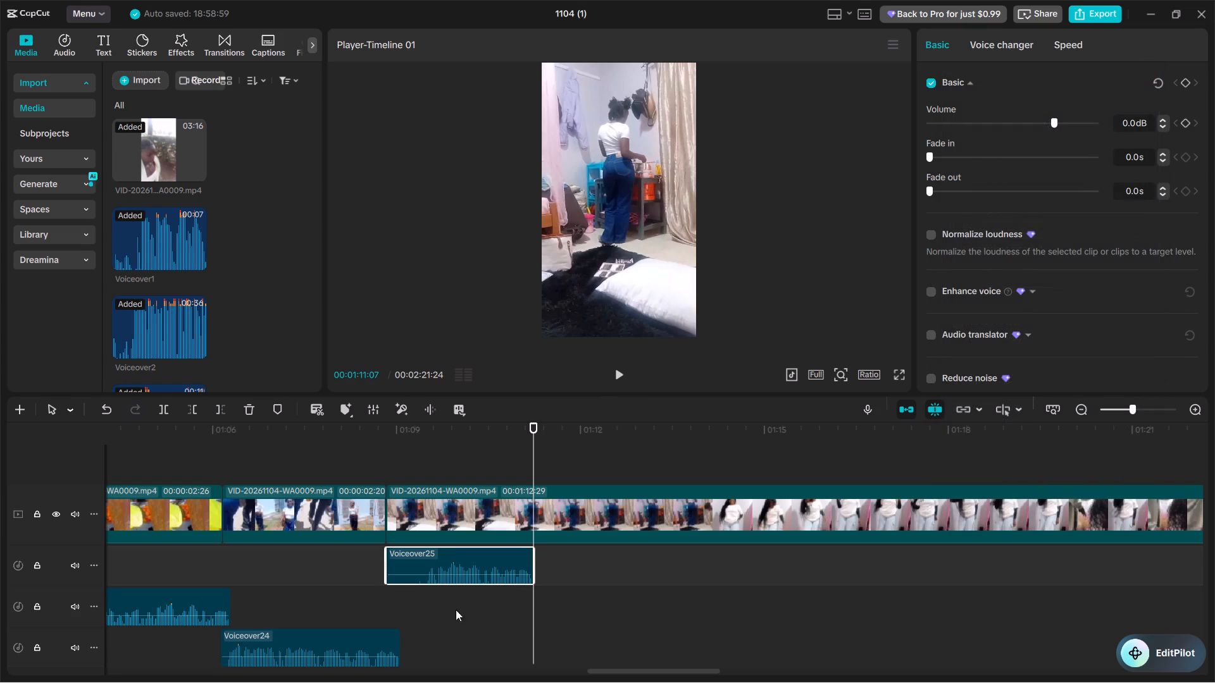
Trim the silent start of Voiceover25 up to 00:01:09:12 and move it onto the existing upper voiceover track at the bedroom clip's start.
left_click(420, 591)
left_click(427, 562)
key("q")
left_click_drag(473, 562, 442, 622)
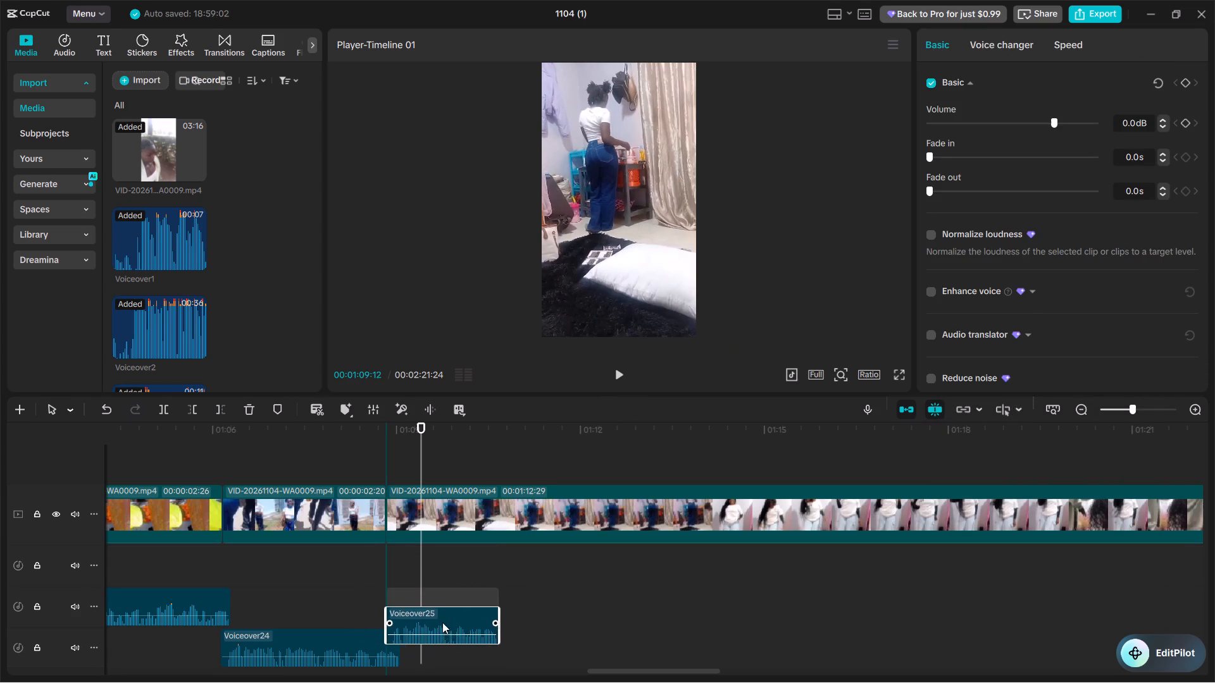
left_click_drag(442, 622, 440, 622)
Shift Voiceover25 slightly earlier to overlap the end of Voiceover24, and play the passage between the two takes from 00:01:08:02.
left_click(363, 581)
key("space")
left_click_drag(399, 567, 390, 565)
left_click(340, 577)
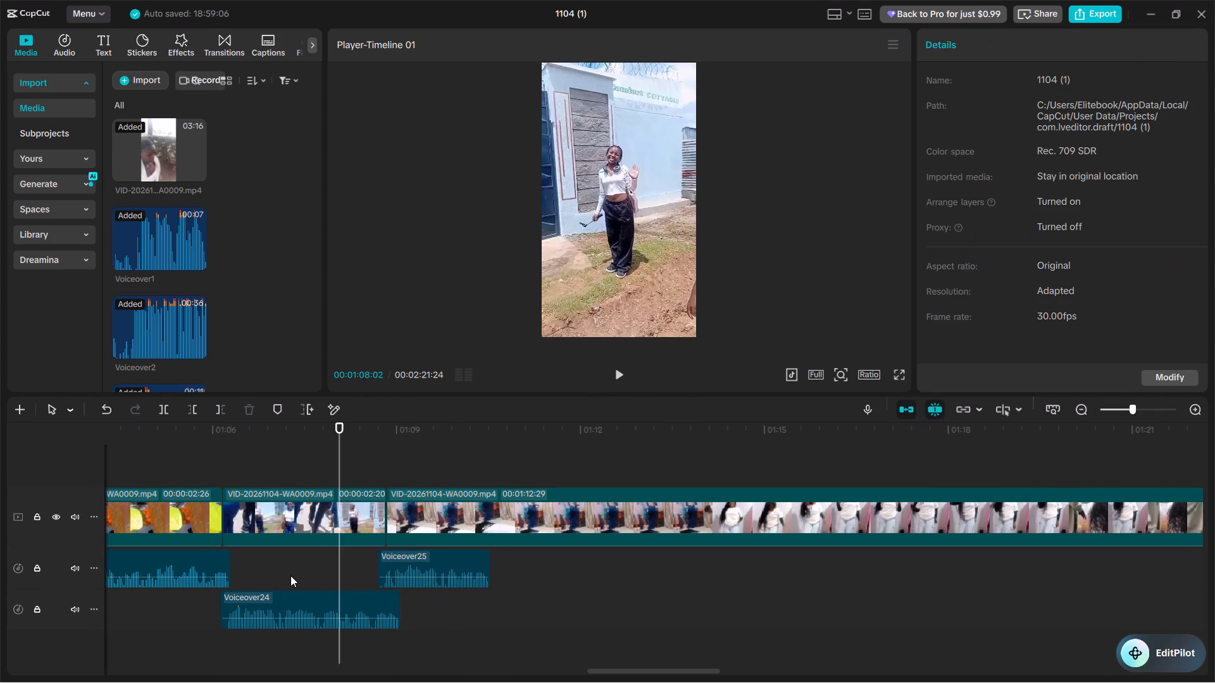
key("space")
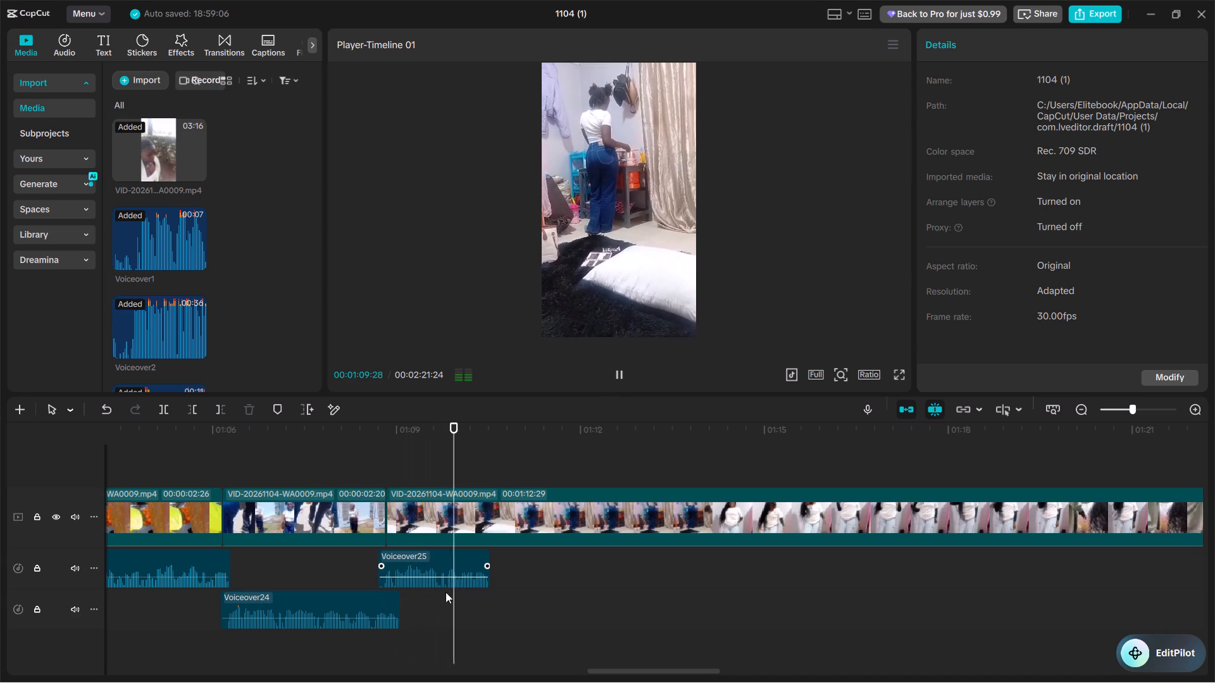
Split the bedroom clip at the end of Voiceover25, at 00:01:10:15.
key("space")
key("ctrl+b")
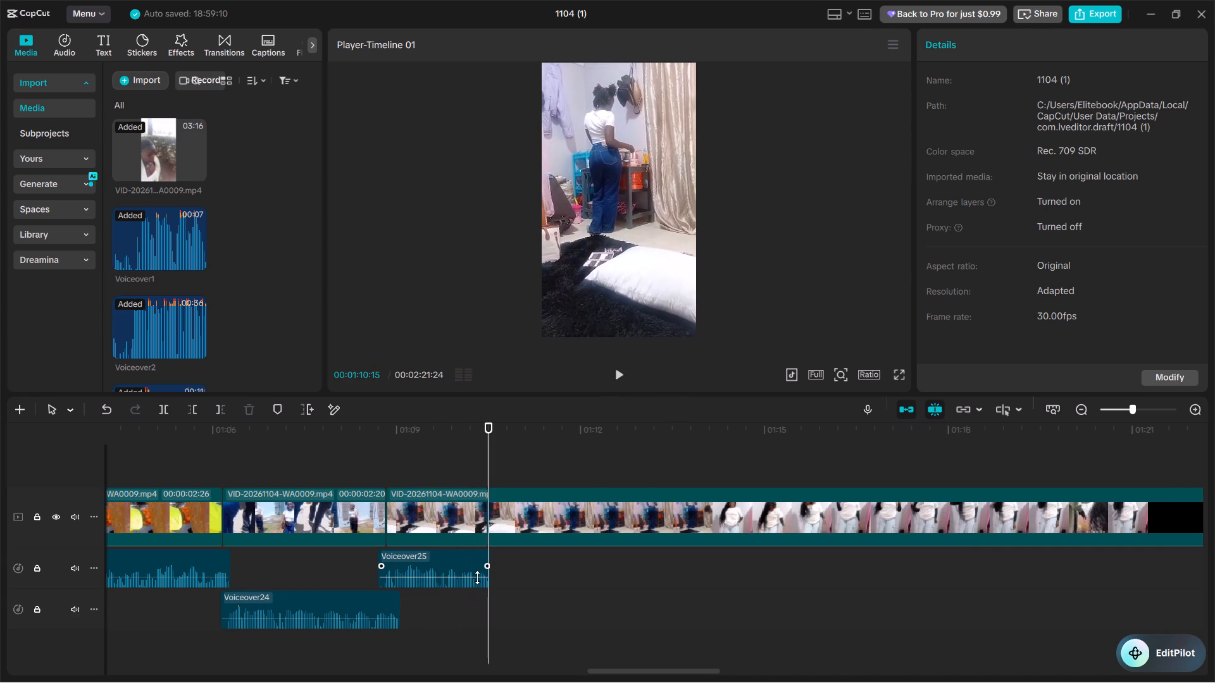
Trim away the start of the clip after the split in two passes, the second up to 00:01:11:01, leaving the white-top scene.
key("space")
left_click(702, 583)
left_click(684, 573)
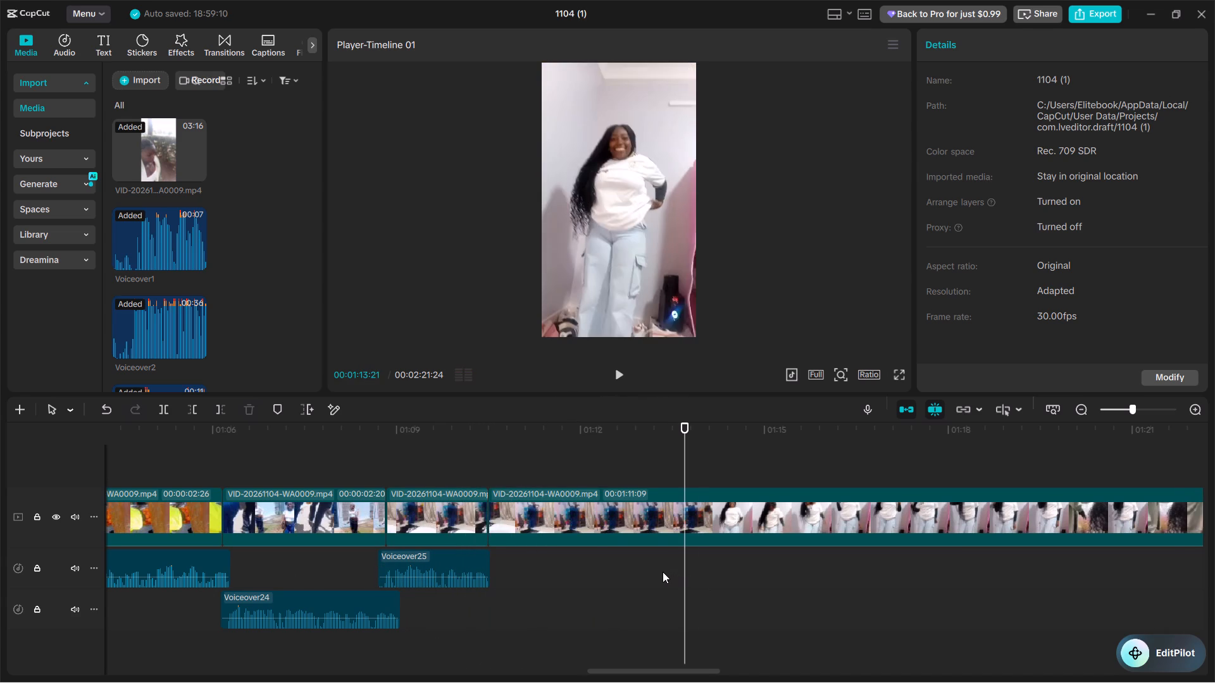
left_click(657, 570)
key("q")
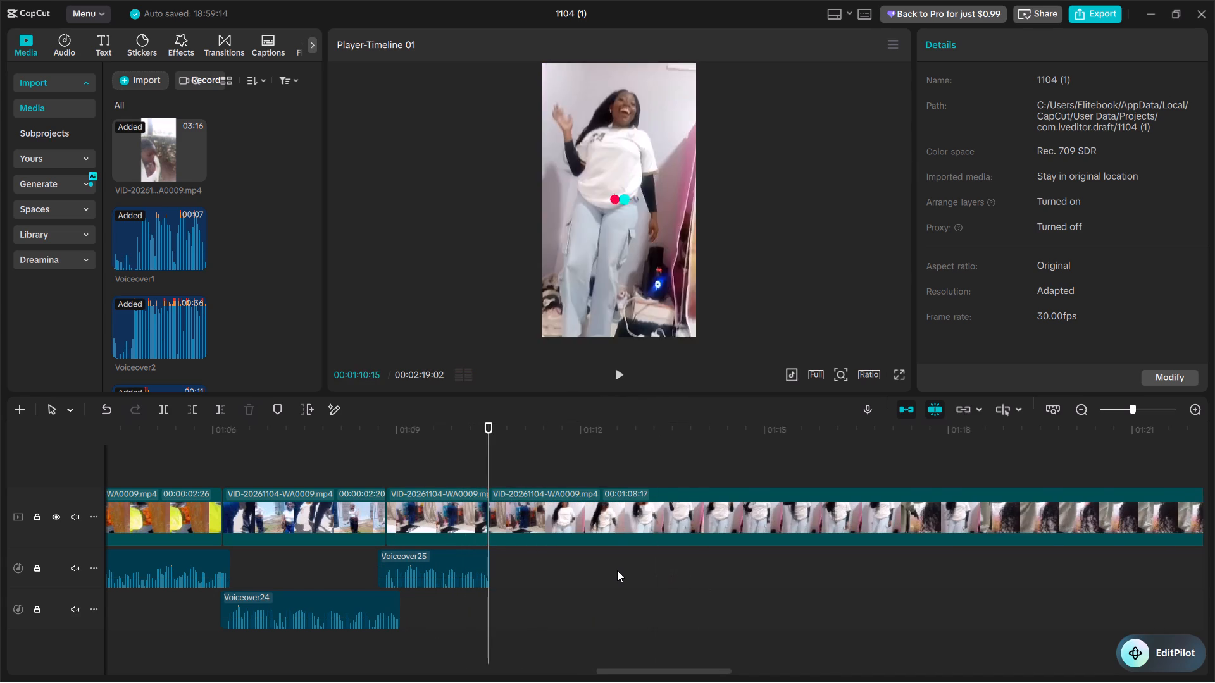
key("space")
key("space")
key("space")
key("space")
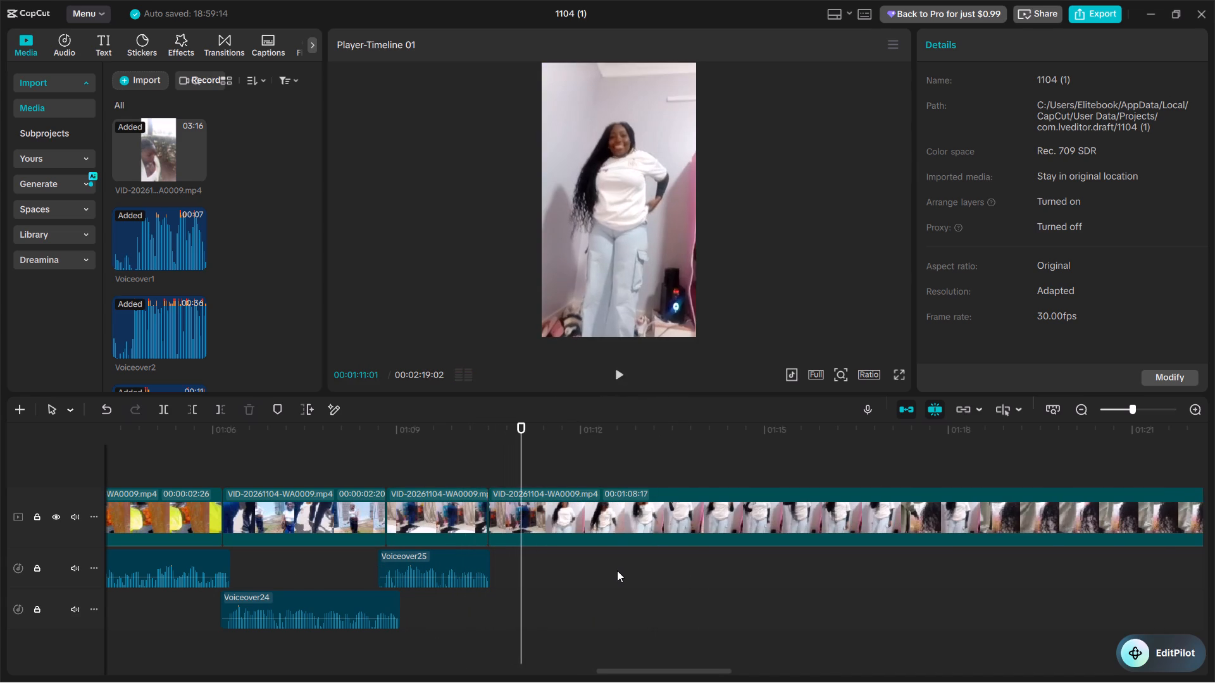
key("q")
Trim the end of the bedroom clip back to 00:01:10:11 and replay the cut into the white-top scene.
left_click(452, 591)
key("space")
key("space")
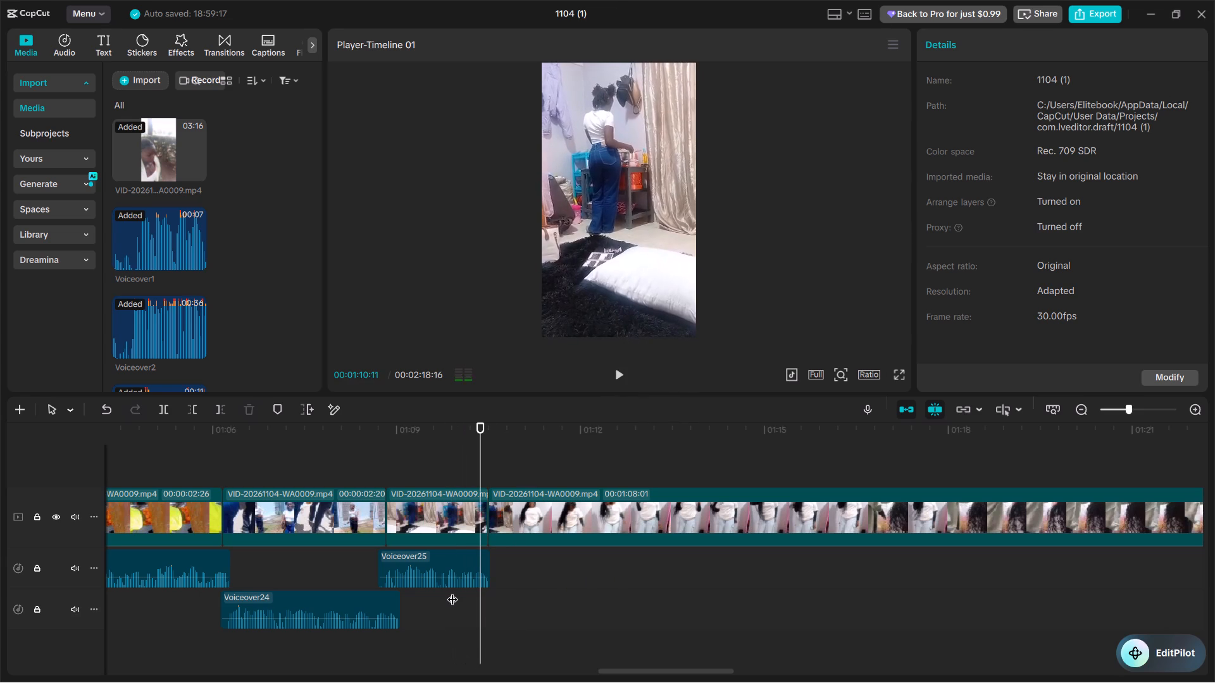
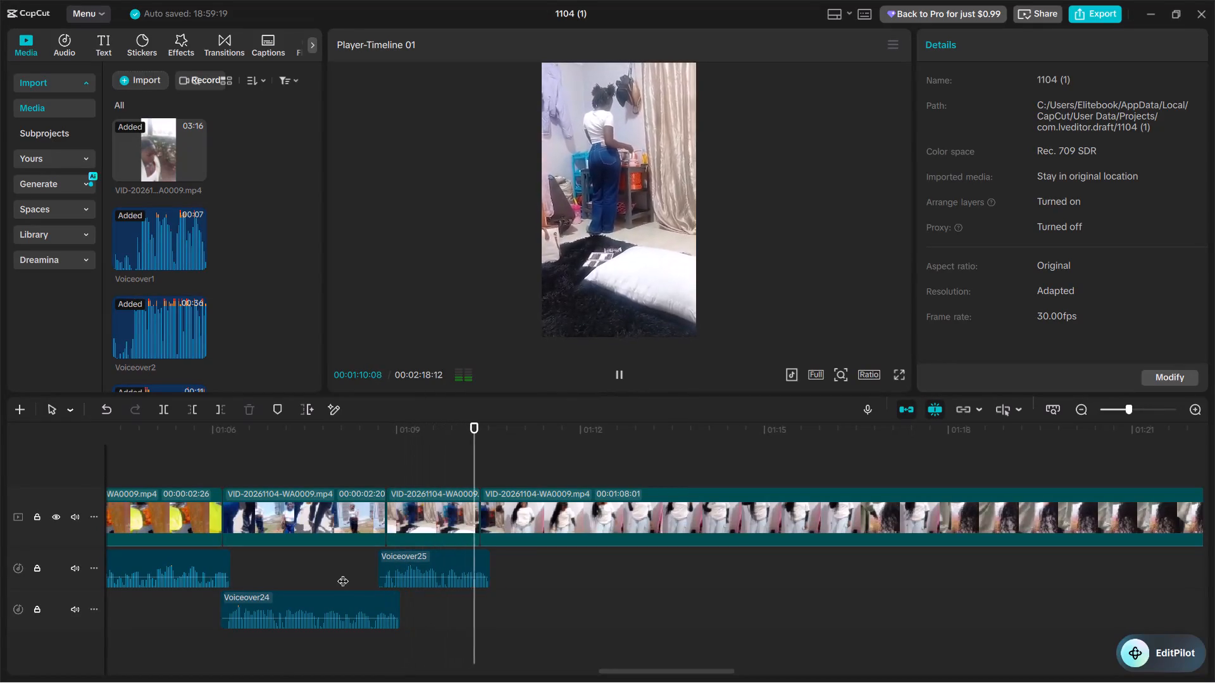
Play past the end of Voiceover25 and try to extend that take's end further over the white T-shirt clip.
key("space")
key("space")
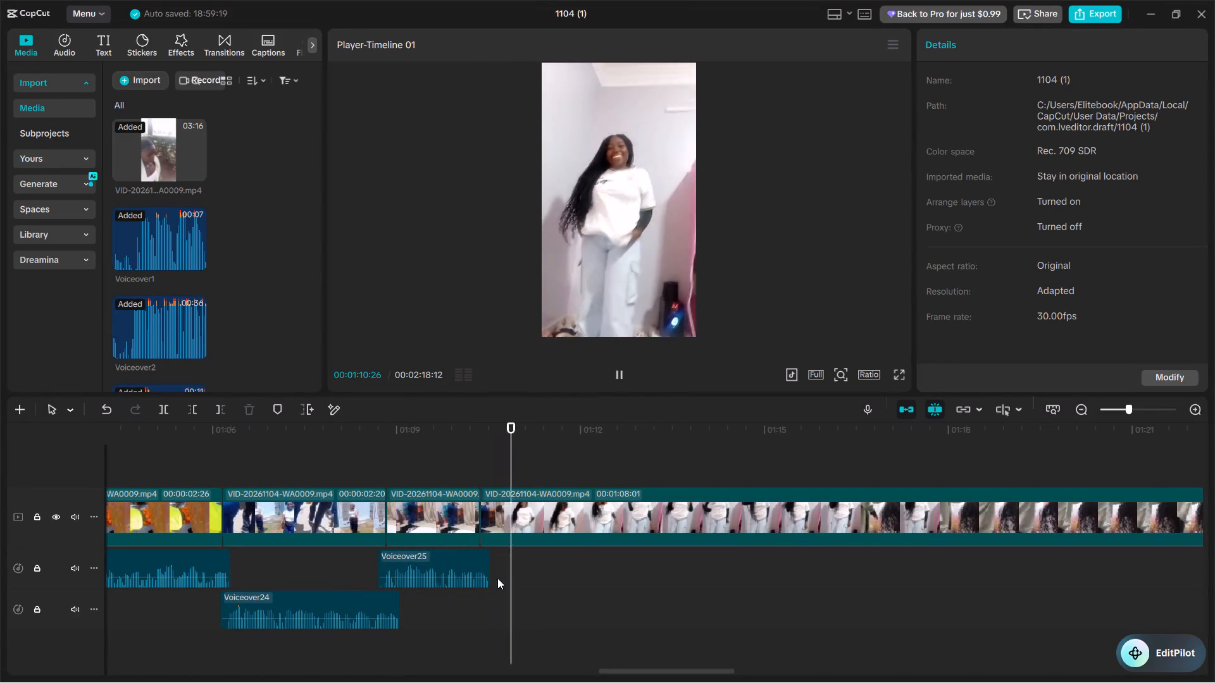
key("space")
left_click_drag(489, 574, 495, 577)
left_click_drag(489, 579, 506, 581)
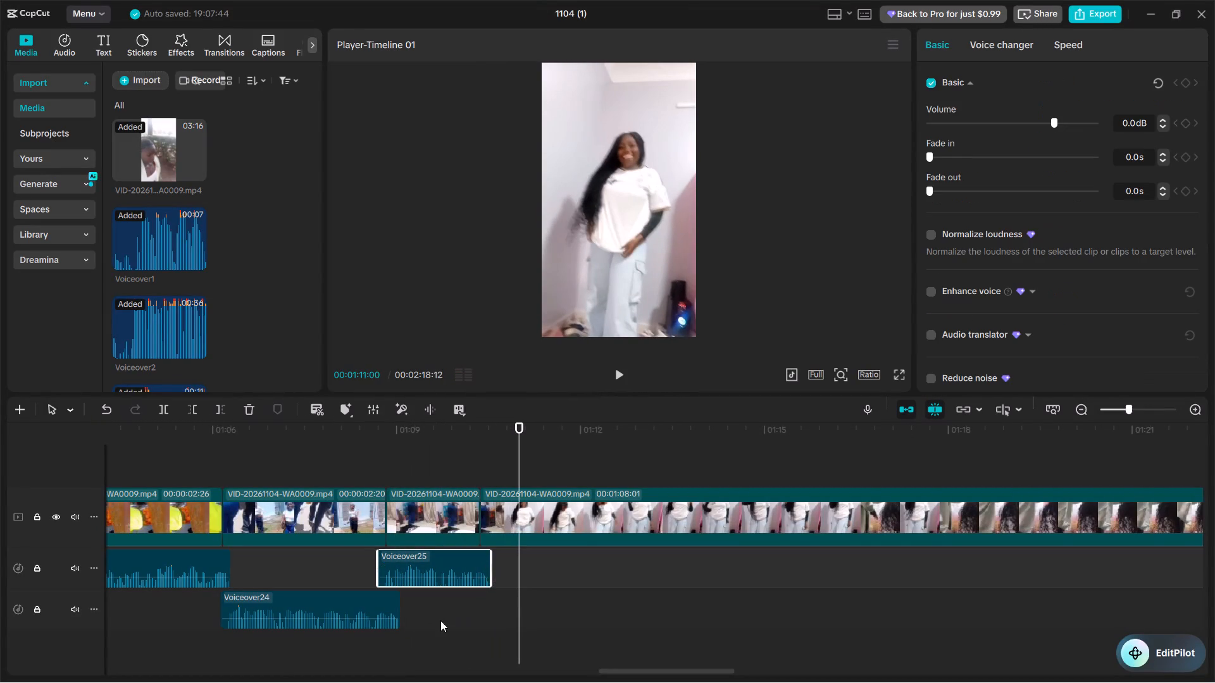
Replay the end of Voiceover25 across the cut and set the playhead to the white T-shirt clip's start at 00:01:10:11.
left_click(440, 620)
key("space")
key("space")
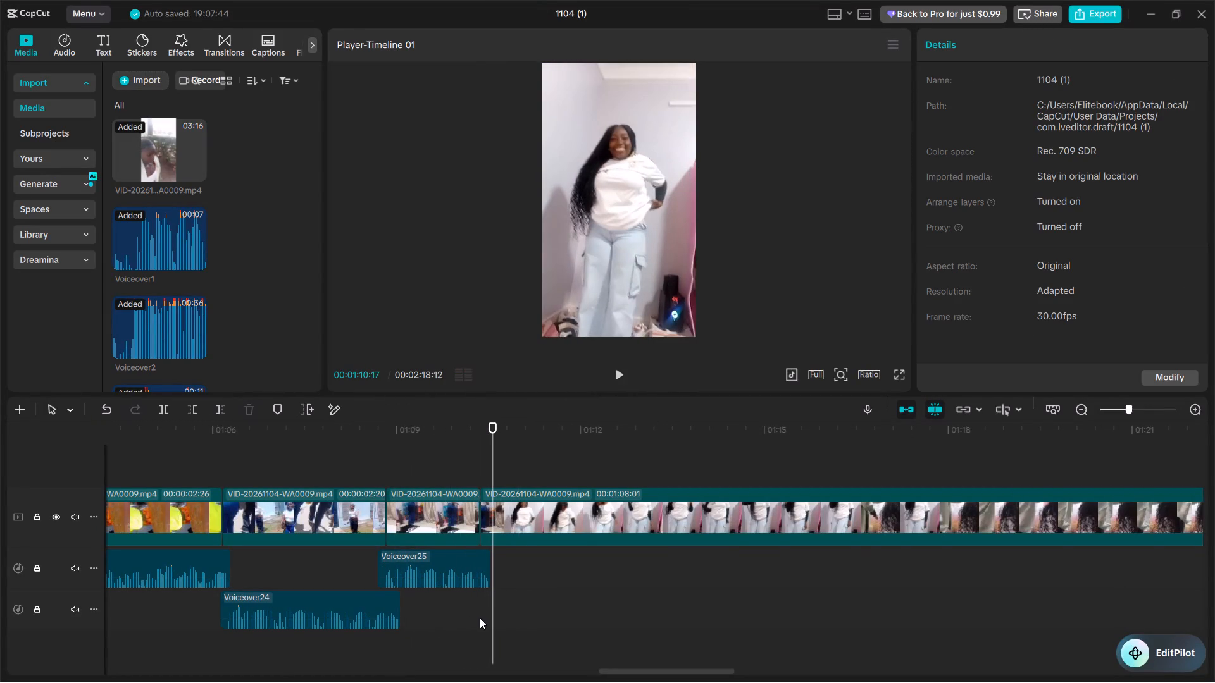
left_click(481, 616)
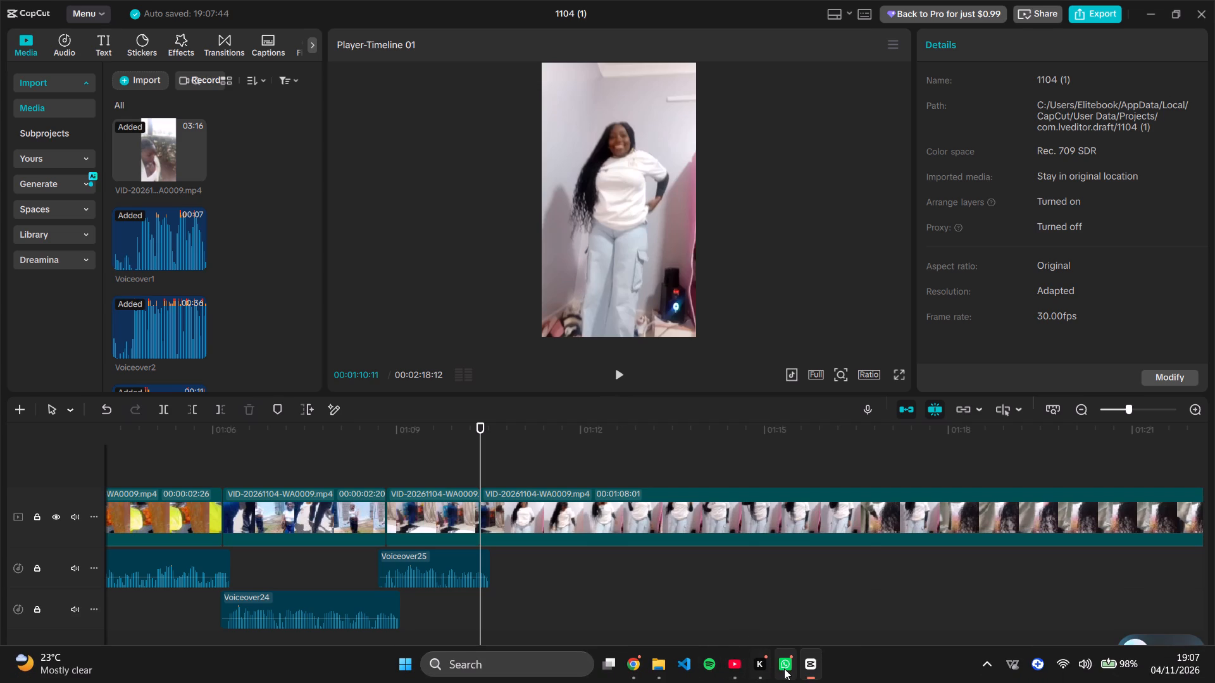
Record a long voiceover take from 00:01:10:11 through the bedroom scene up to the plate of food at 00:01:37:01.
left_click(480, 603)
left_click(870, 406)
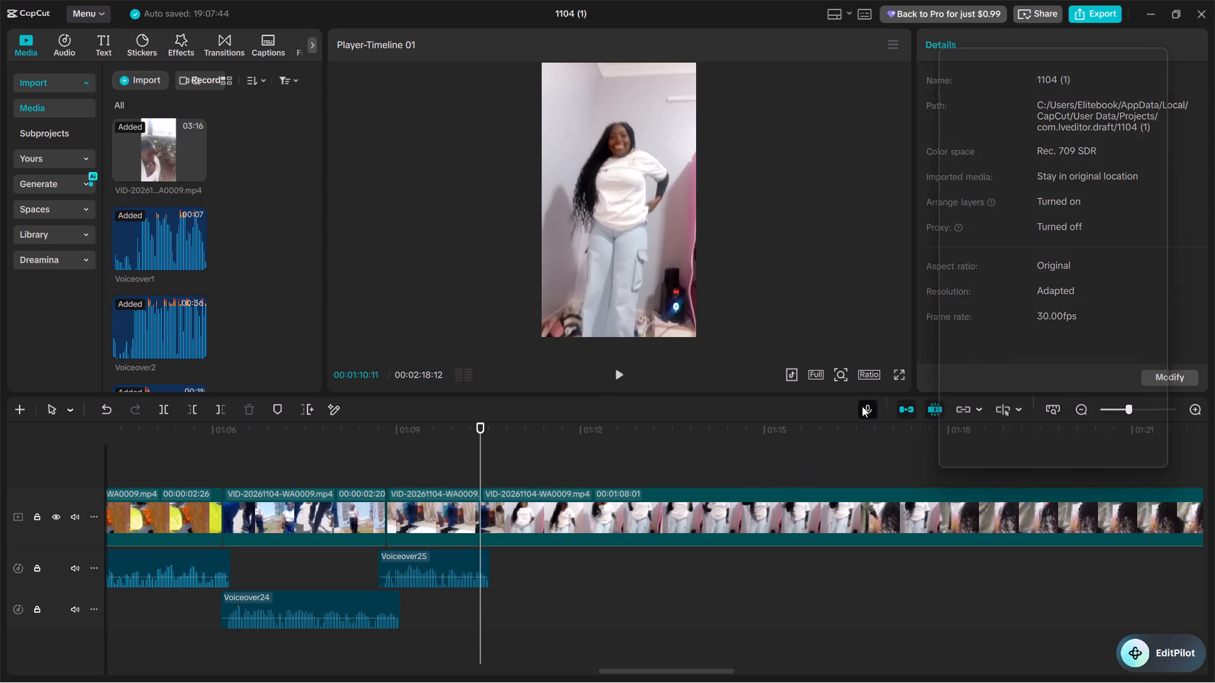
left_click(999, 128)
left_click(985, 129)
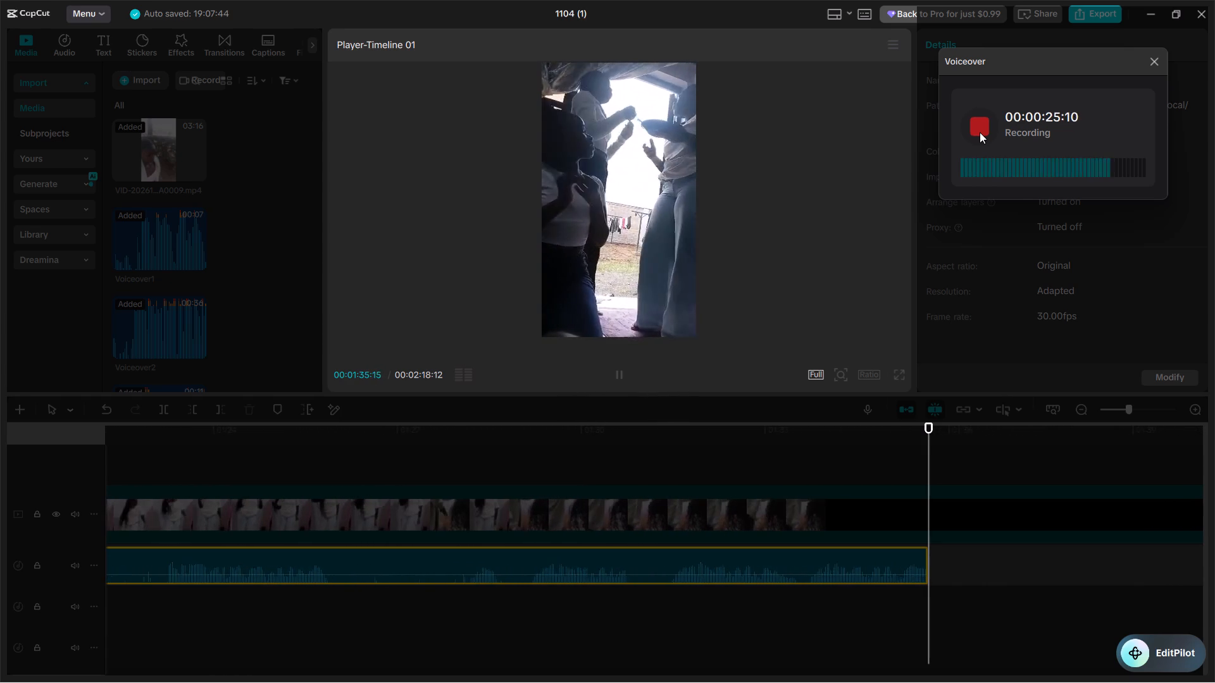
right_click(957, 85)
key("space")
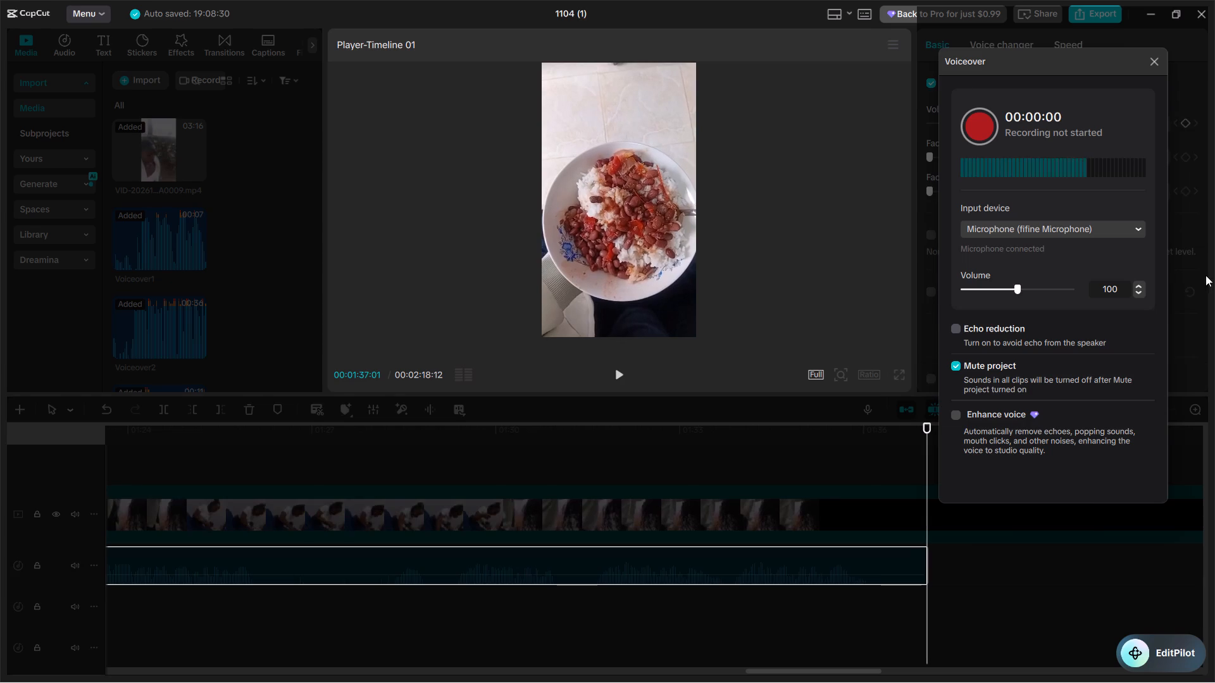
left_click(1145, 54)
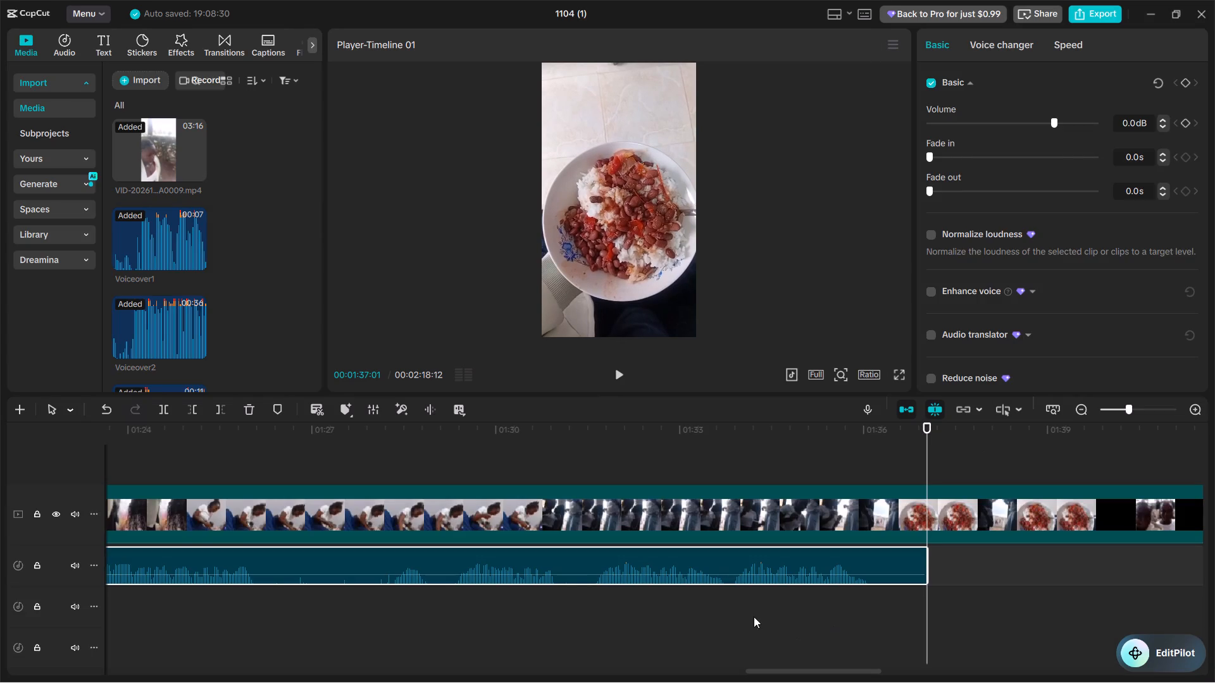
Split Voiceover26 at 00:01:33:25 and trim the silent tail of its last part from 00:01:36:05.
left_click(733, 593)
left_click(731, 588)
left_click(722, 574)
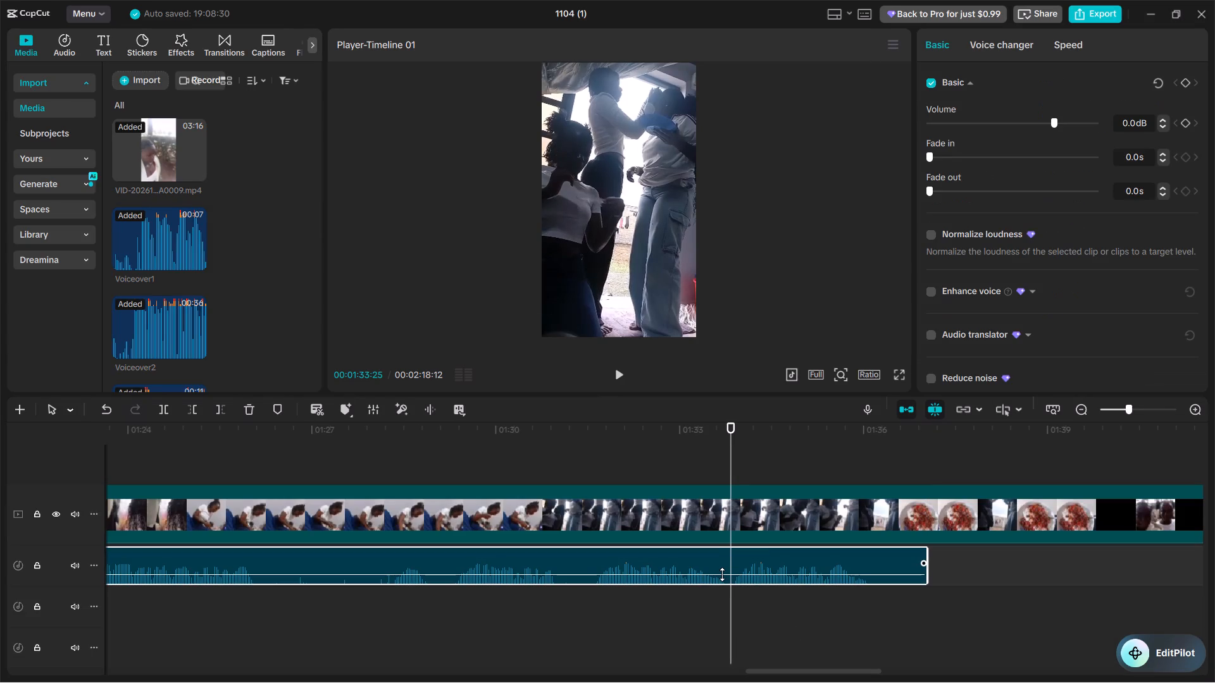
key("ctrl+b")
key("space")
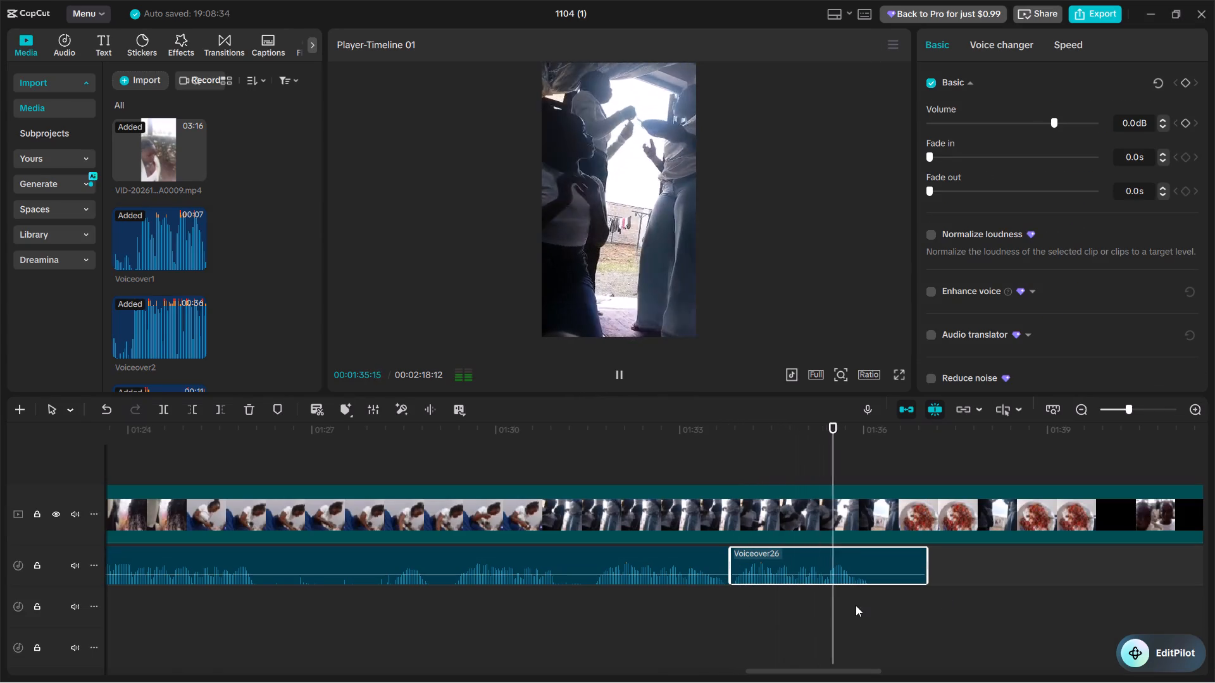
key("space")
key("w")
Trim the first part of Voiceover26 to end at 00:01:26:04 and cut everything before its last spoken phrase.
scroll(682, 599, "right", 1)
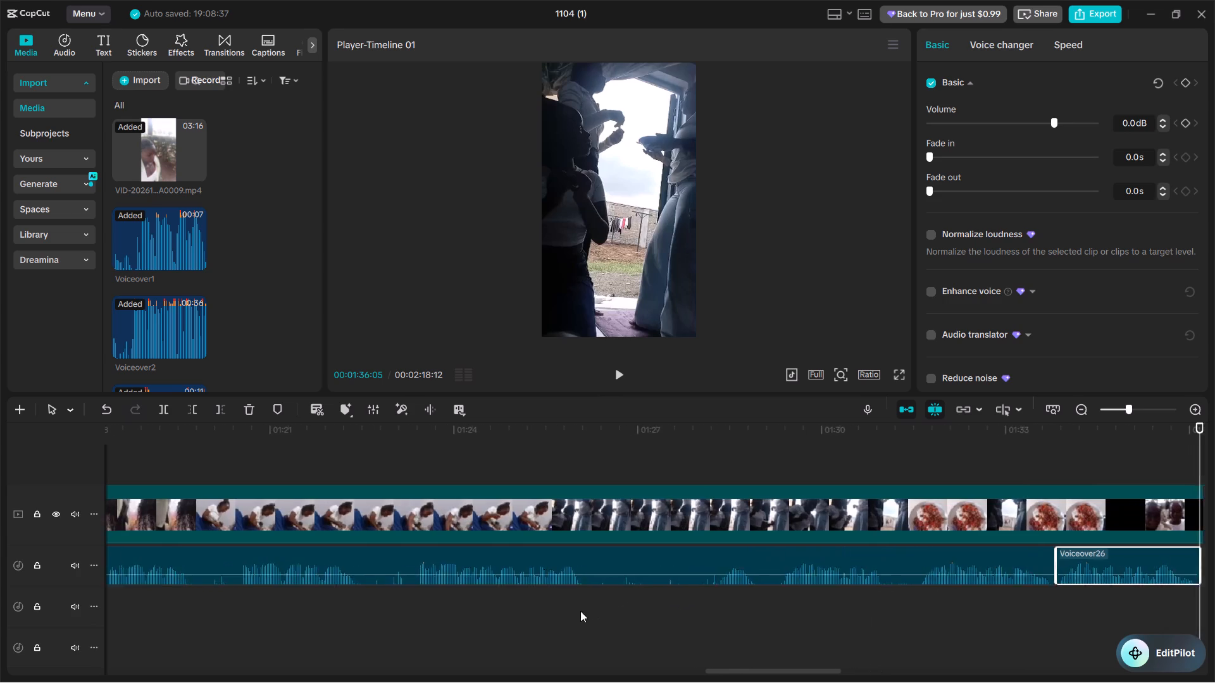
scroll(580, 611, "right", 1)
left_click(606, 600)
left_click(615, 579)
key("w")
left_click(537, 610)
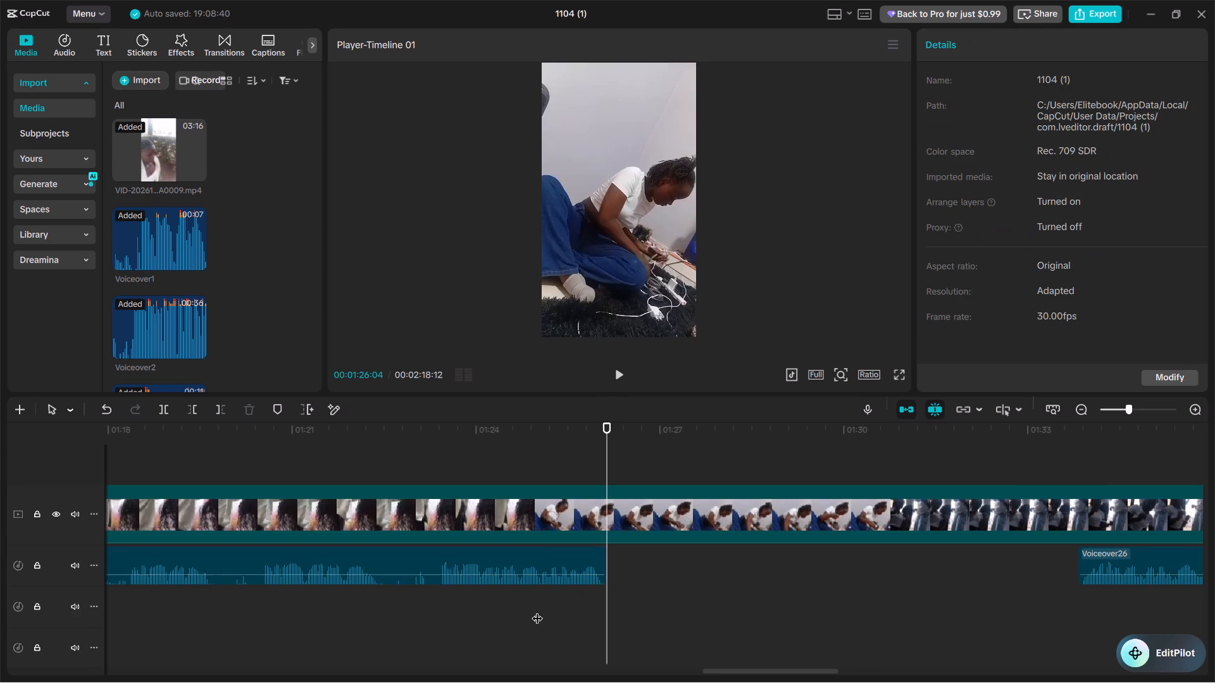
key("space")
key("space")
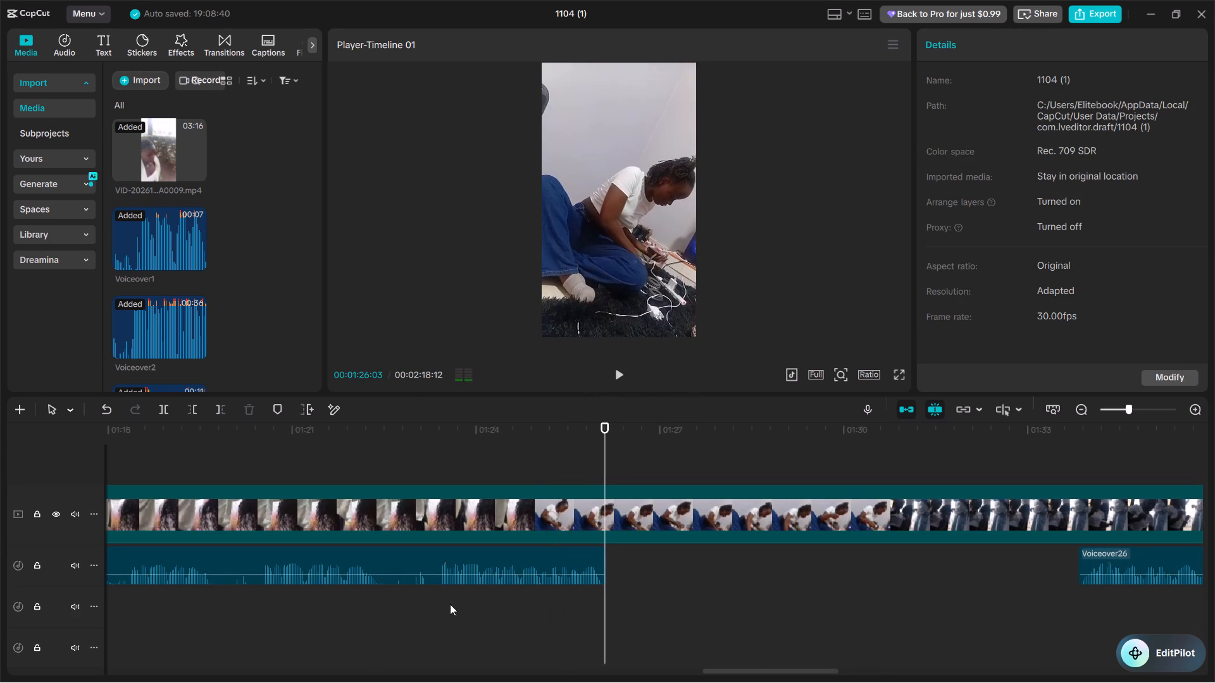
left_click(439, 601)
left_click(442, 566)
type("q")
key("space")
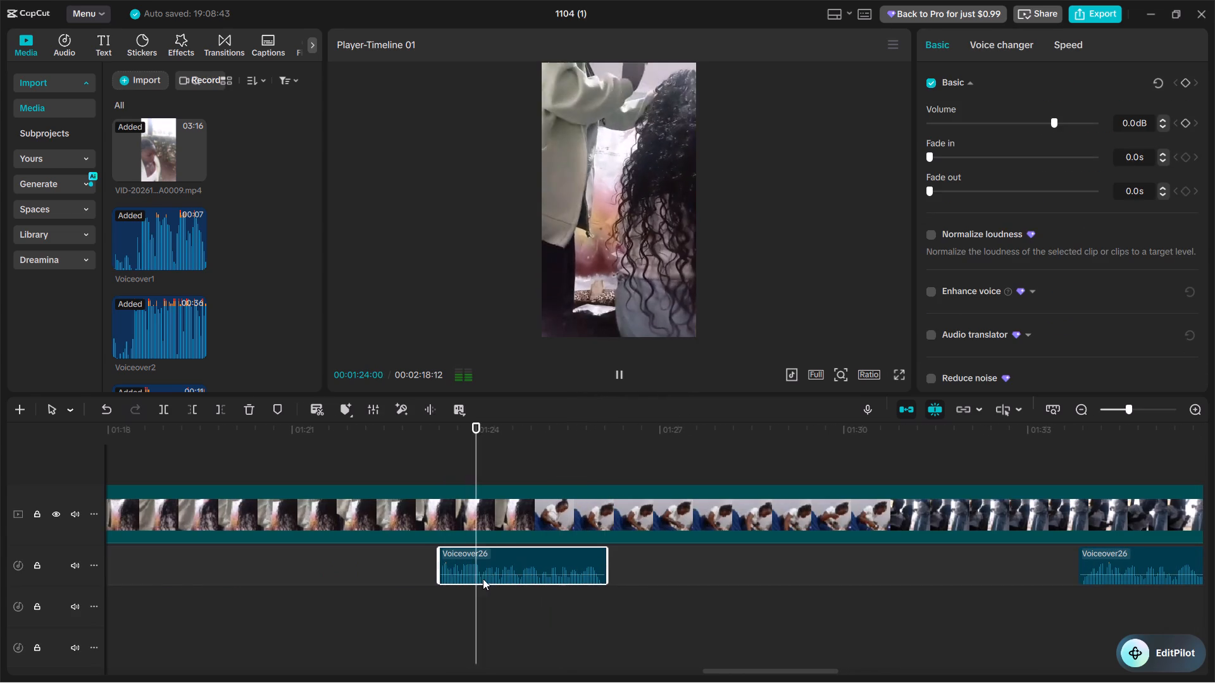
key("space")
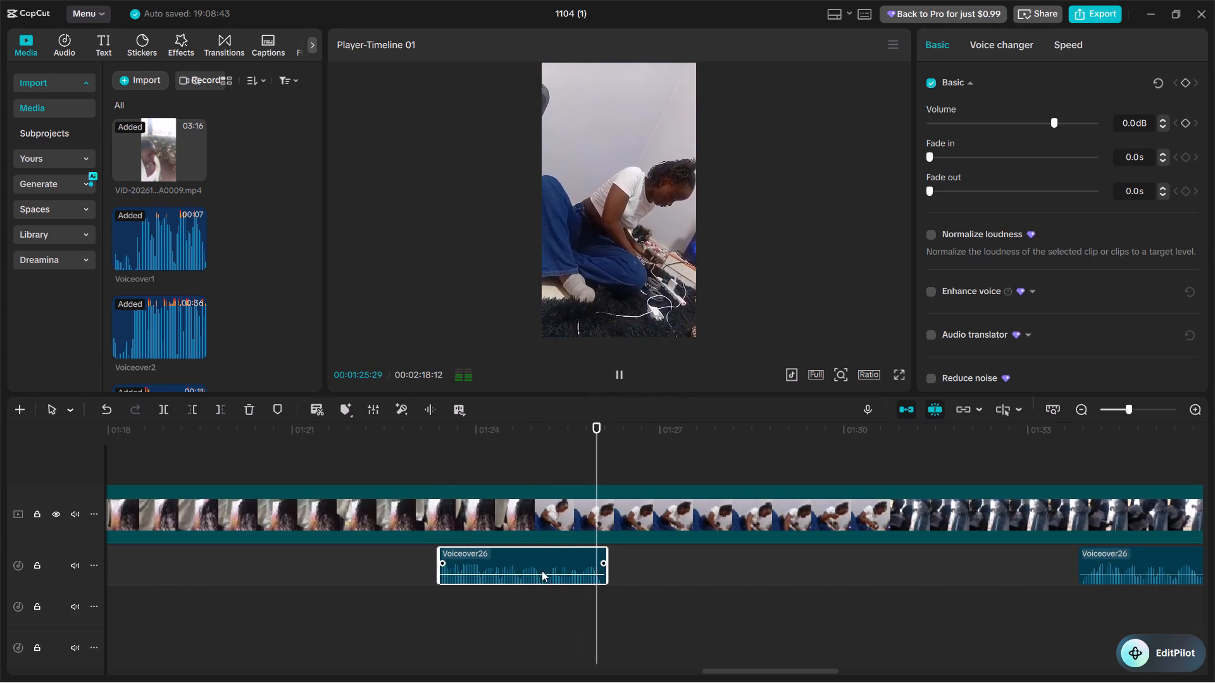
Move the first Voiceover26 piece onto the lower voiceover track at the start of the bedroom clip, beneath the end of Voiceover25.
left_click_drag(540, 562, 349, 655)
scroll(447, 574, "right", 2)
scroll(625, 606, "left", 1)
scroll(1161, 589, "left", 1)
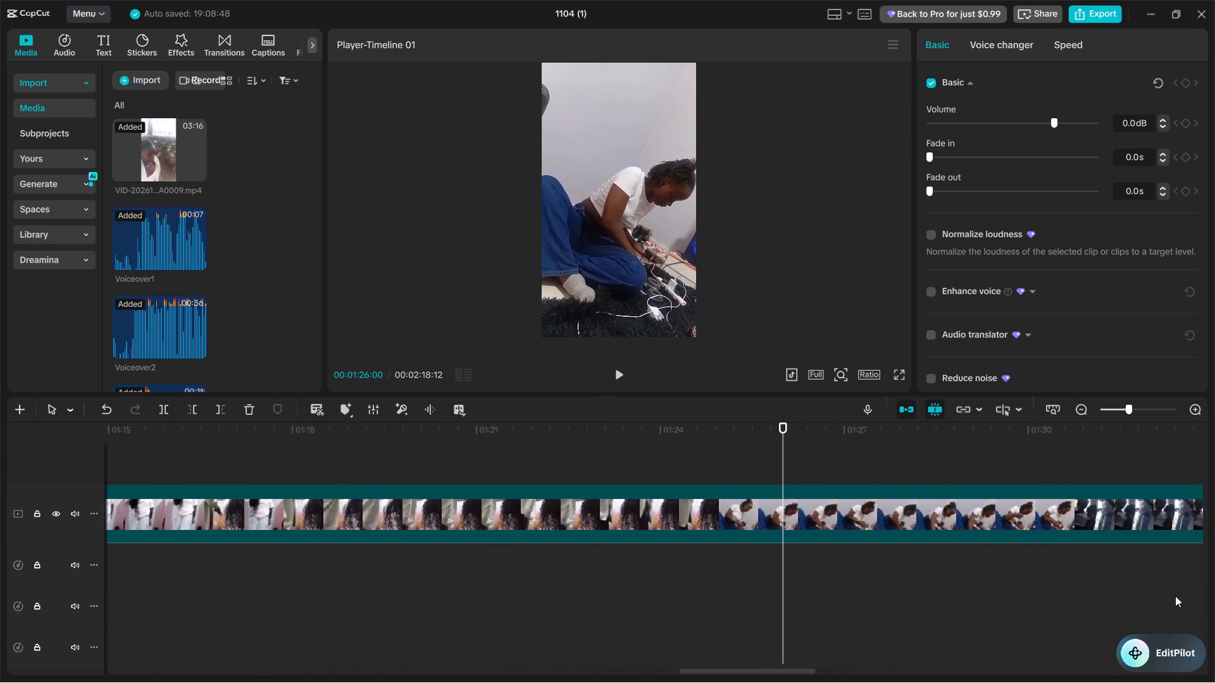
Move the second Voiceover26 piece onto the upper voiceover track, beginning close to where the first piece ends.
scroll(1175, 596, "left", 1)
left_click(791, 553)
left_click_drag(900, 555, 587, 589)
scroll(879, 560, "right", 3)
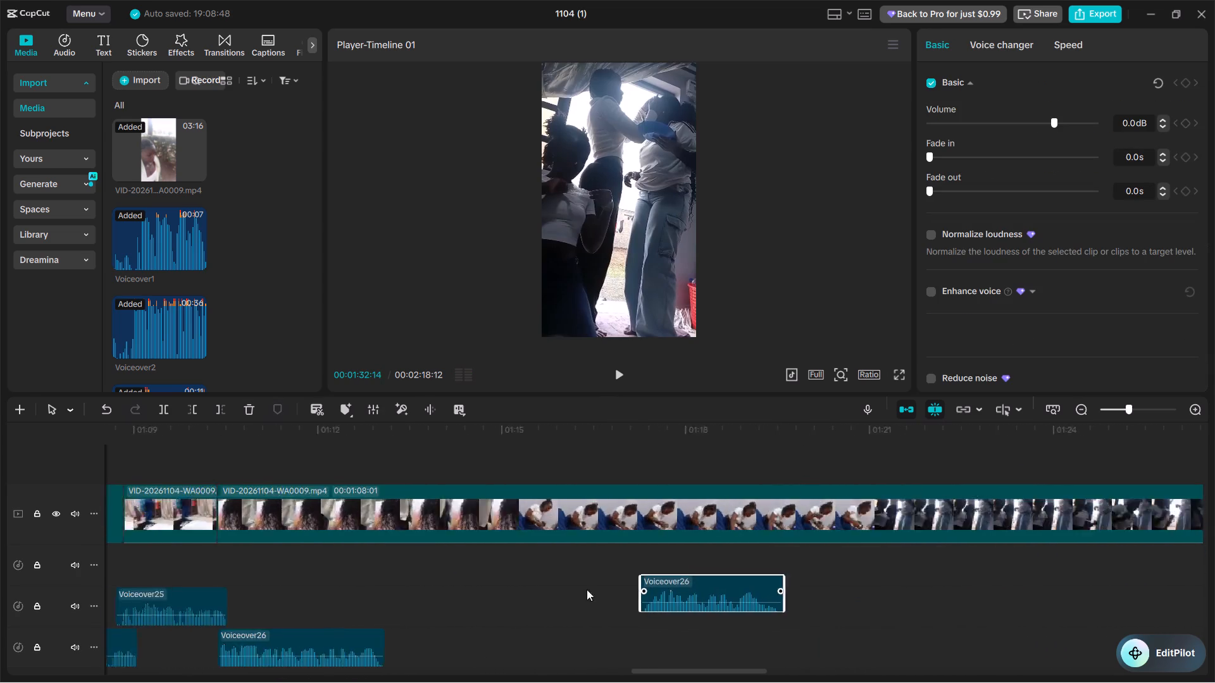
scroll(587, 589, "right", 1)
left_click_drag(587, 589, 539, 597)
Shift the first Voiceover26 piece slightly later against the end of Voiceover25 and play on into the second piece.
left_click(297, 601)
key("space")
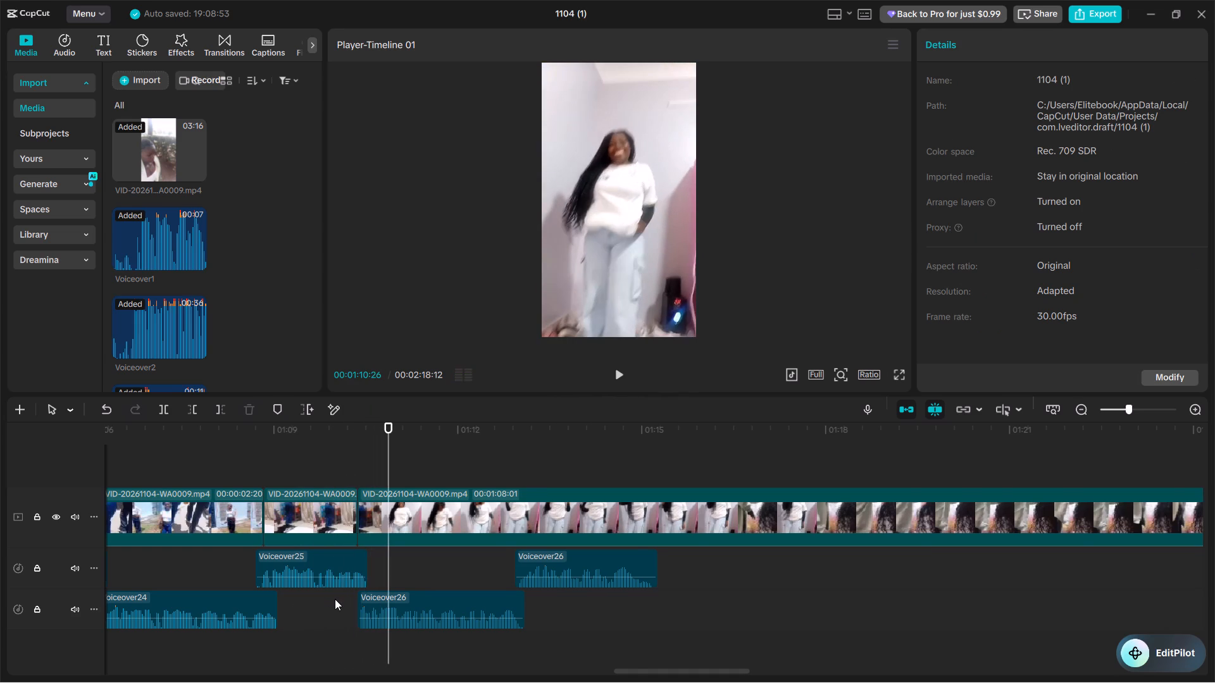
key("ctrl+equal")
key("ctrl+equal")
key("ctrl+equal")
scroll(335, 599, "right", 1)
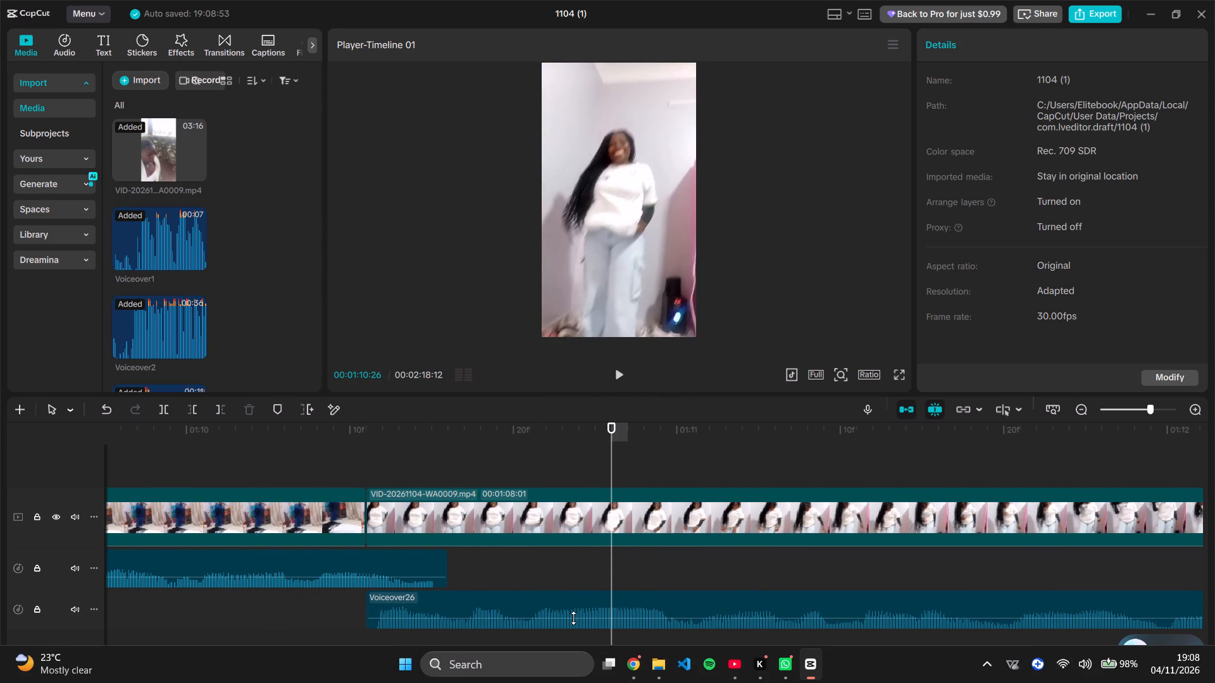
left_click_drag(391, 600, 408, 603)
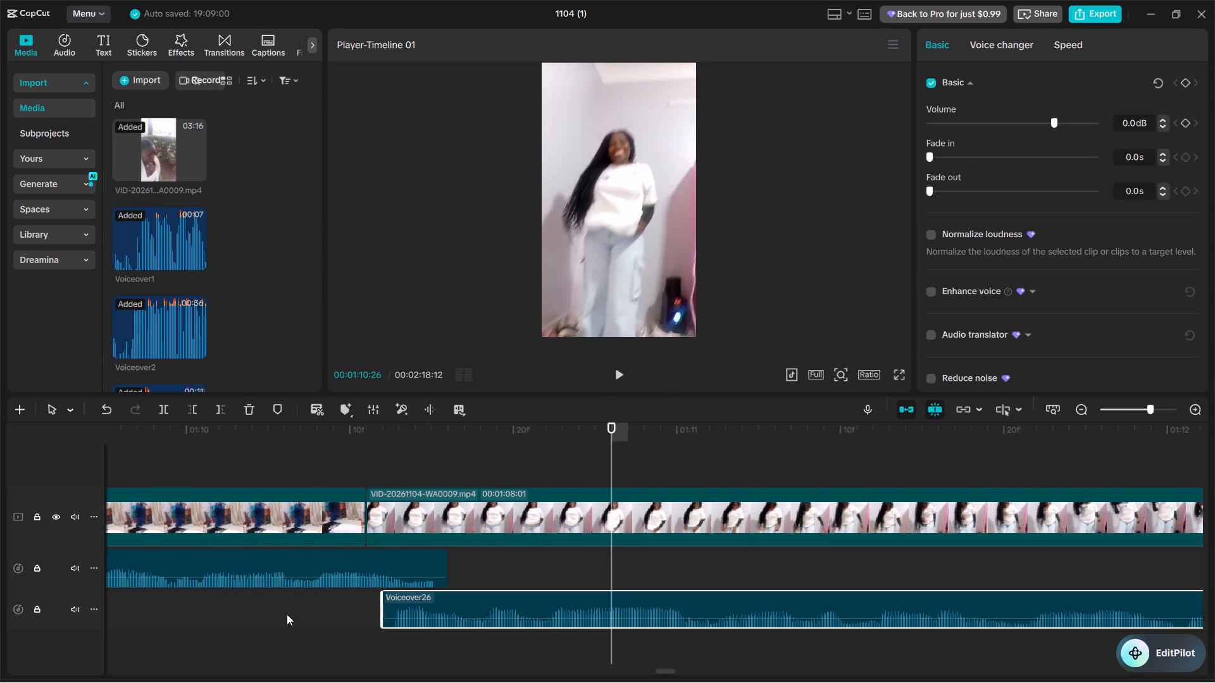
left_click(247, 617)
key("space")
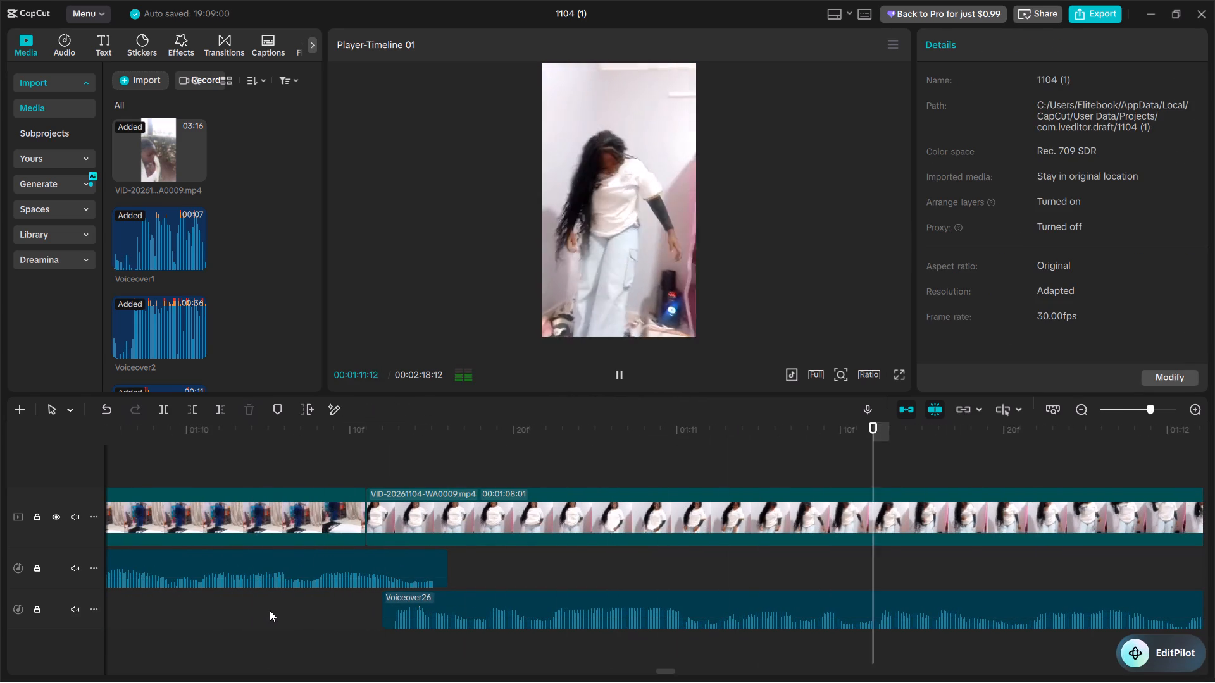
scroll(274, 610, "left", 3)
key("space")
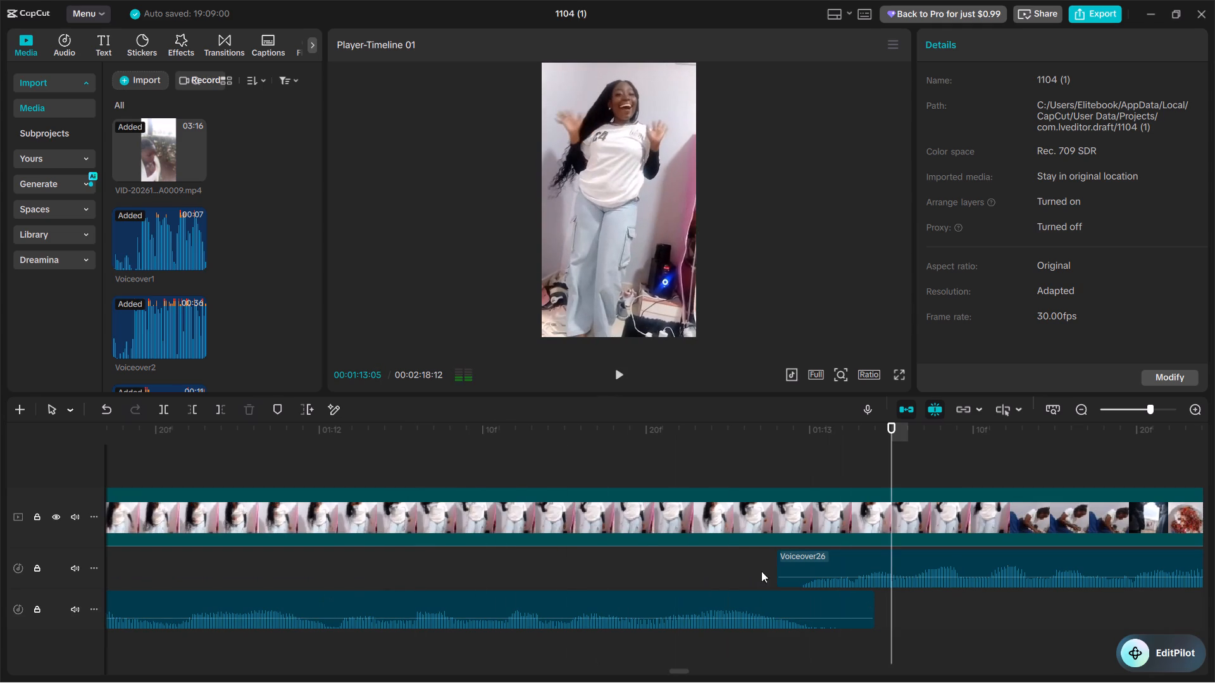
Shift the second Voiceover26 piece earlier in small moves to overlap the end of the first piece, playing the join to check it.
left_click_drag(795, 563, 766, 560)
left_click(536, 564)
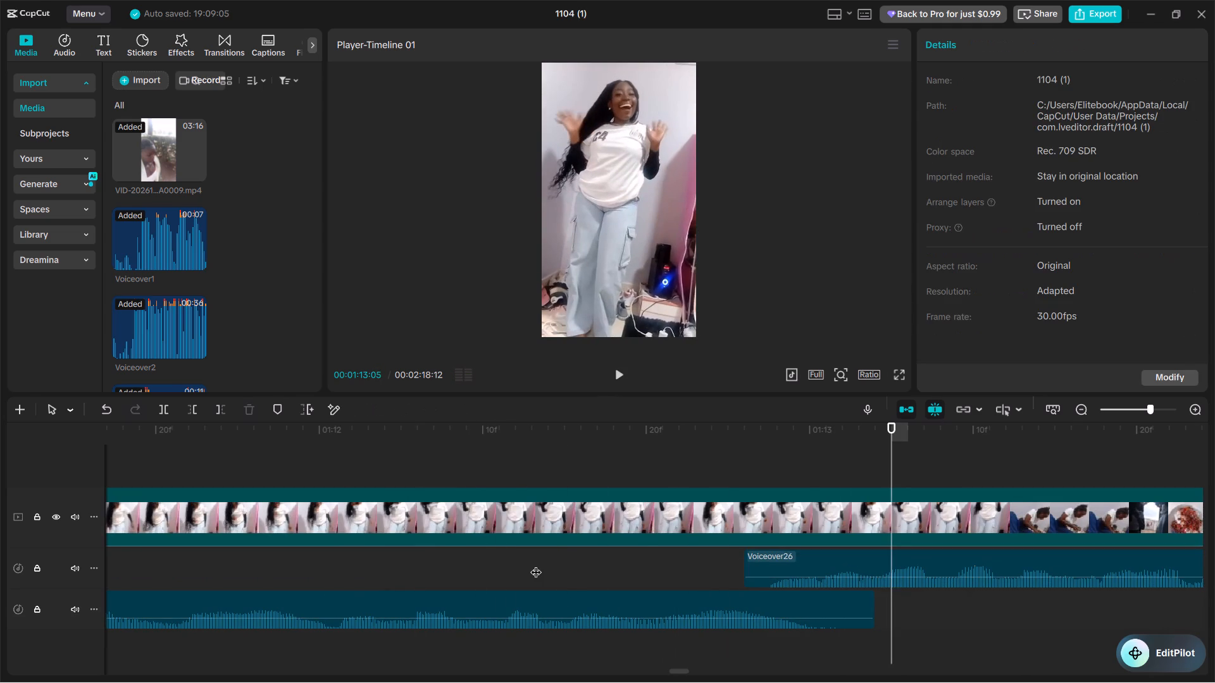
key("space")
key("space")
left_click_drag(806, 566, 795, 566)
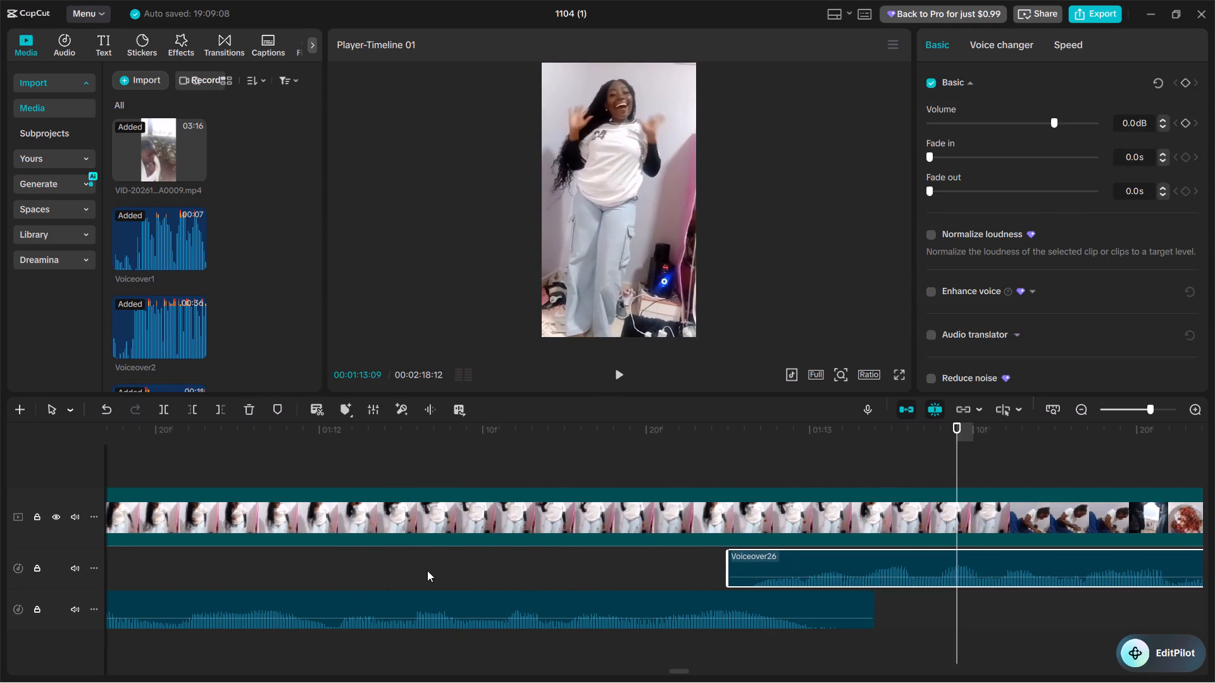
left_click(427, 570)
key("space")
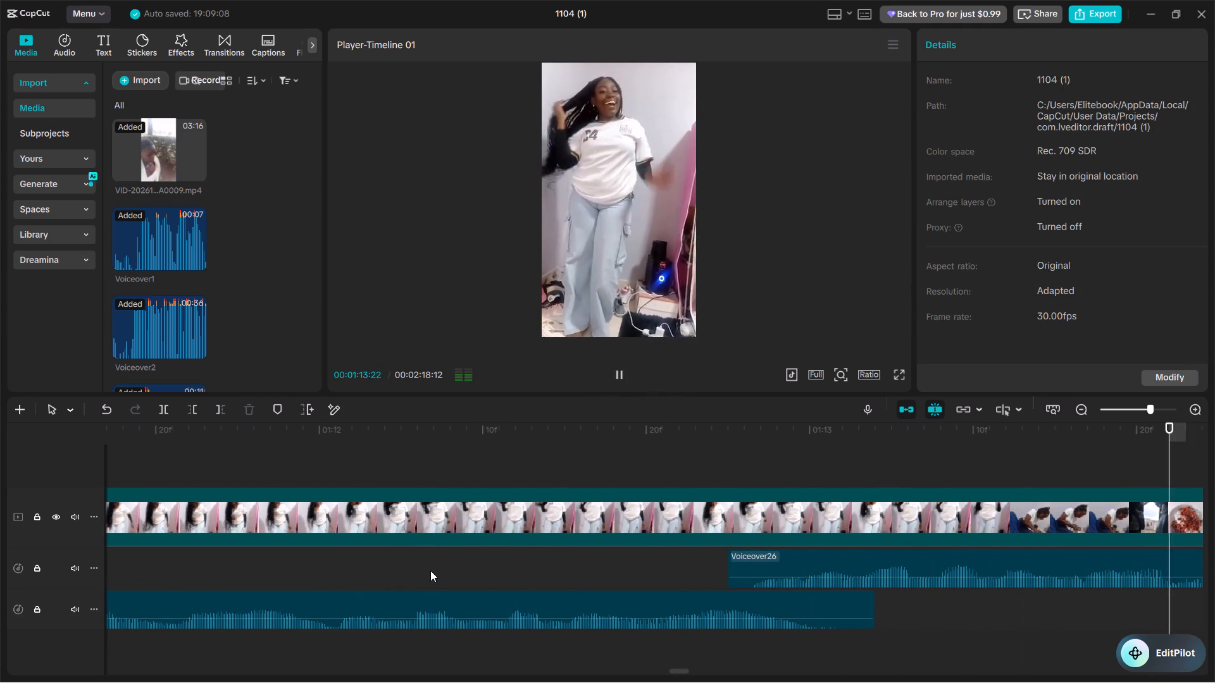
Trim the silent tail of the second Voiceover26 piece so it ends at 00:01:15:02.
key("ctrl+minus")
key("ctrl+minus")
key("space")
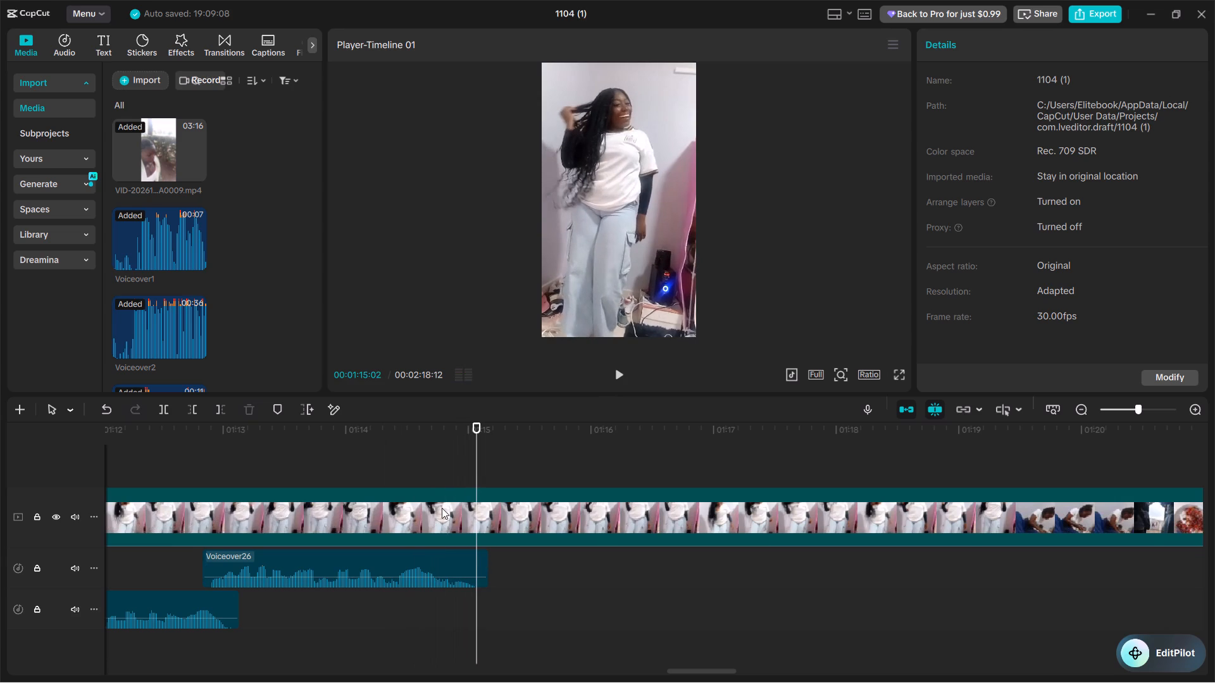
left_click(442, 508)
left_click(440, 575)
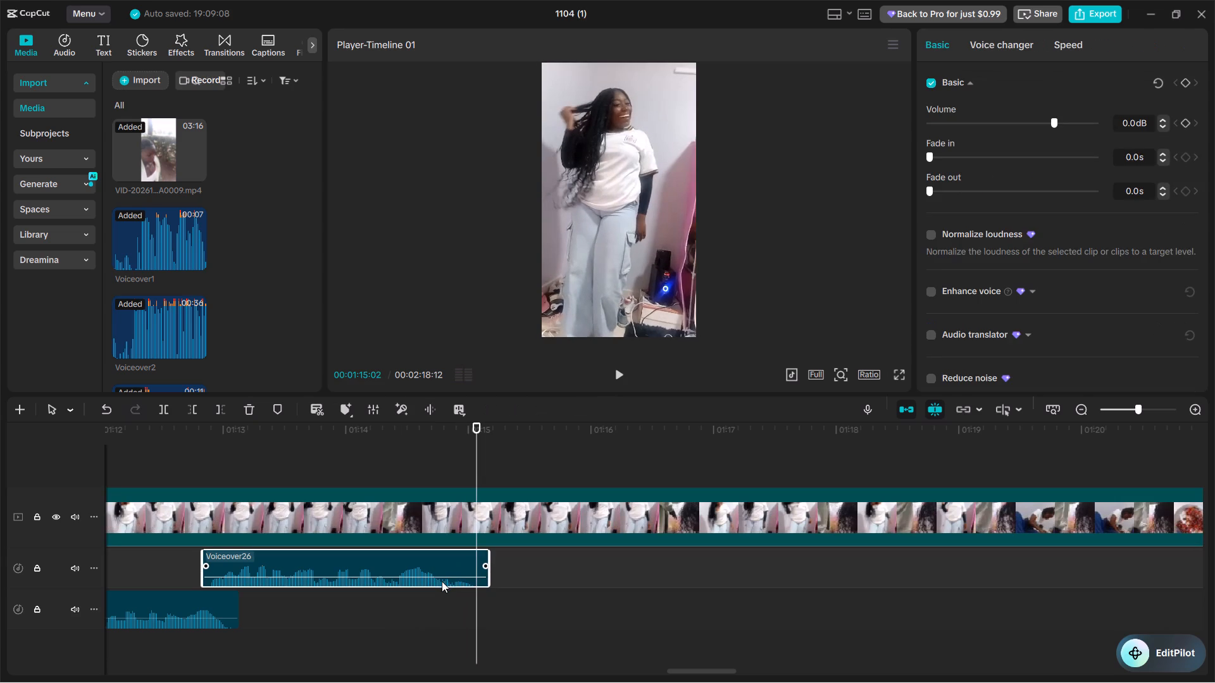
key("w")
key("ctrl+b")
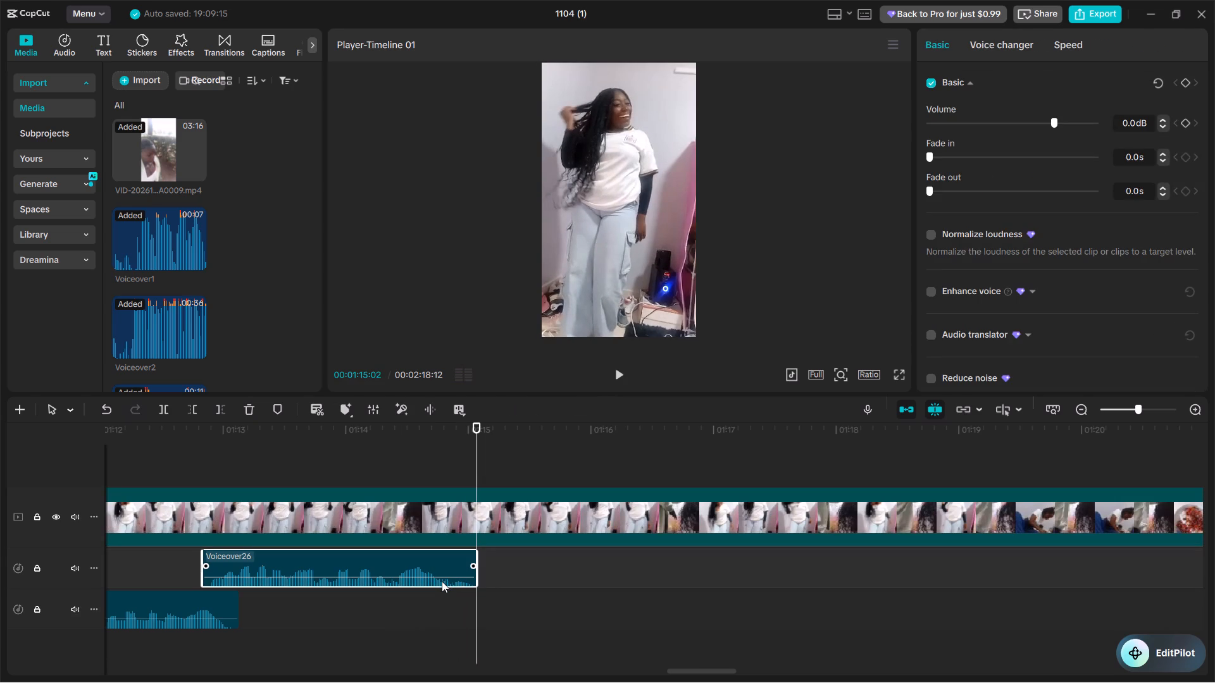
Split the bedroom video clip at 00:01:14:12 and trim the start of the later part up to 00:01:16:16, where hair styling appears.
left_click(394, 467)
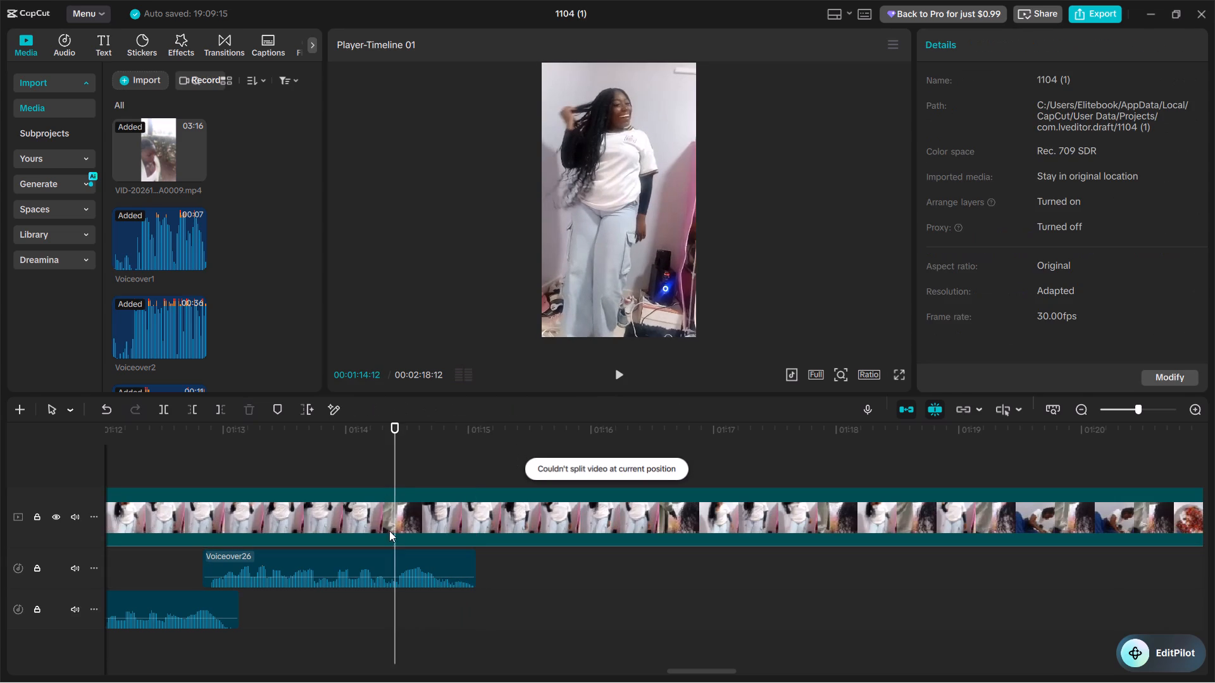
left_click(389, 531)
key("ctrl+b")
key("space")
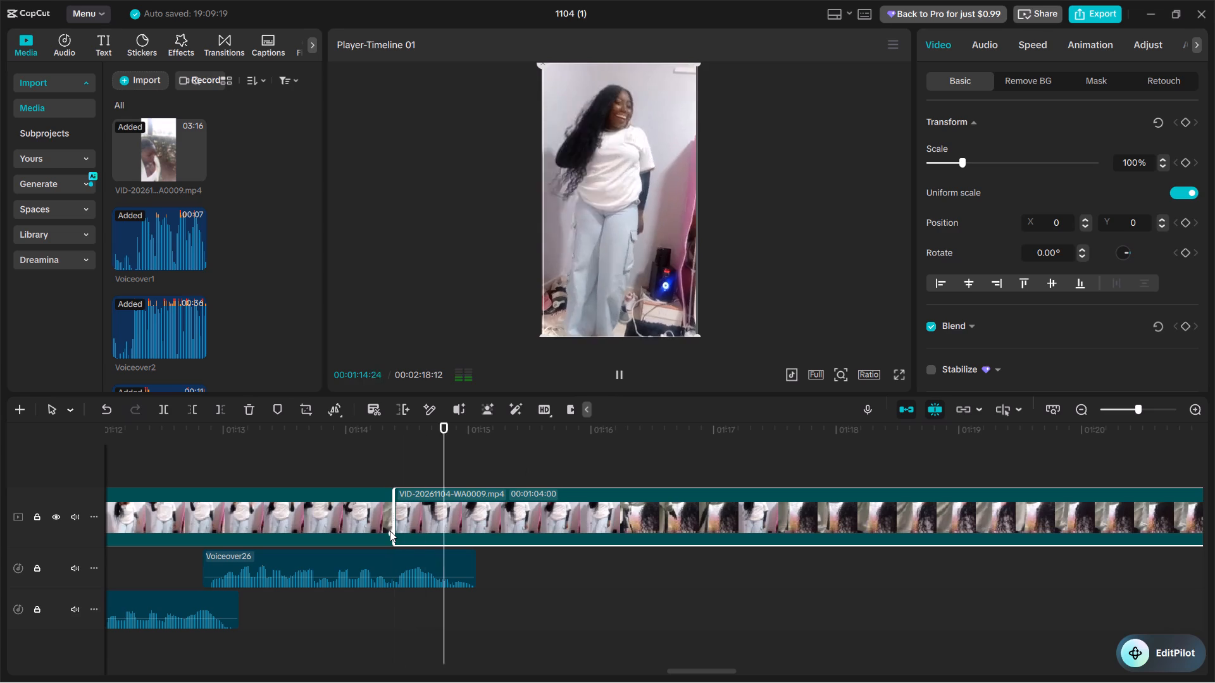
key("space")
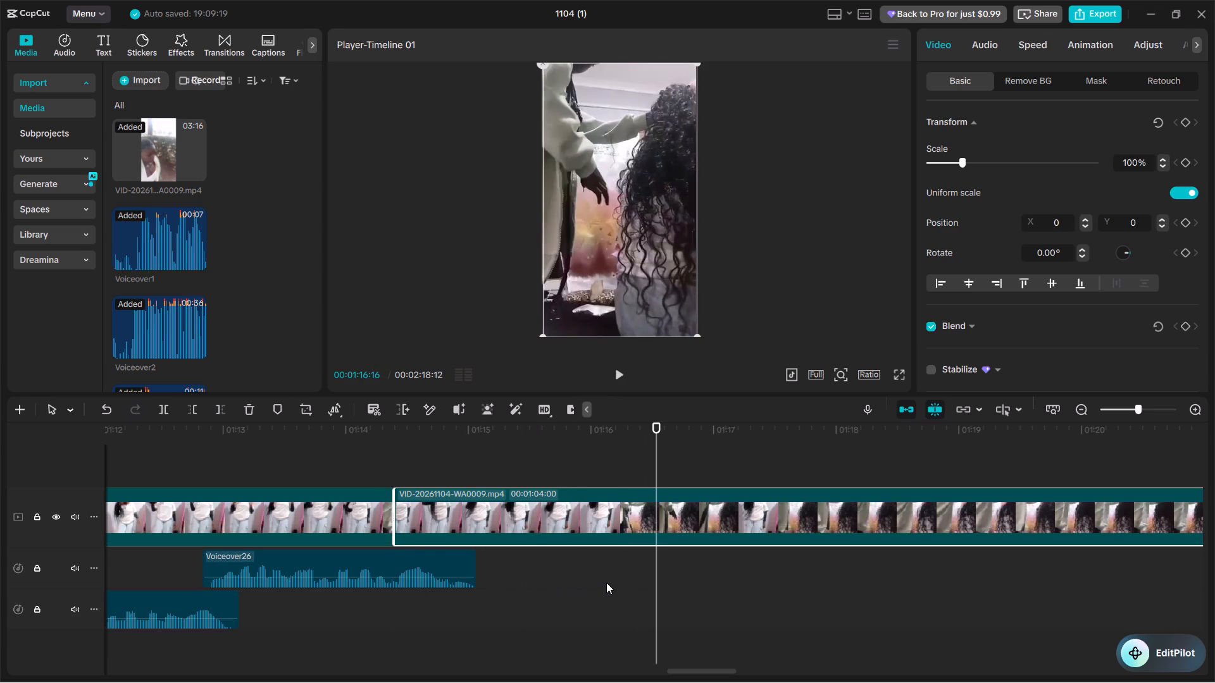
key("q")
Start recording a new voiceover take from 00:01:14:12 over the hair styling footage.
left_click(390, 611)
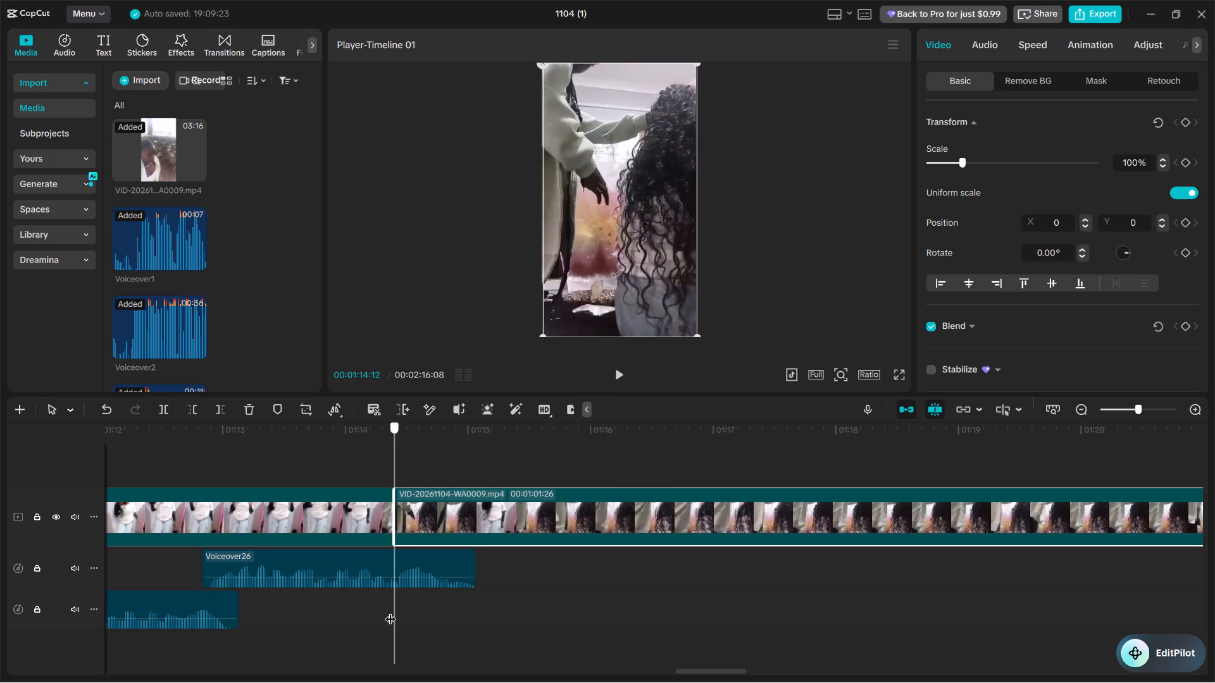
left_click(863, 408)
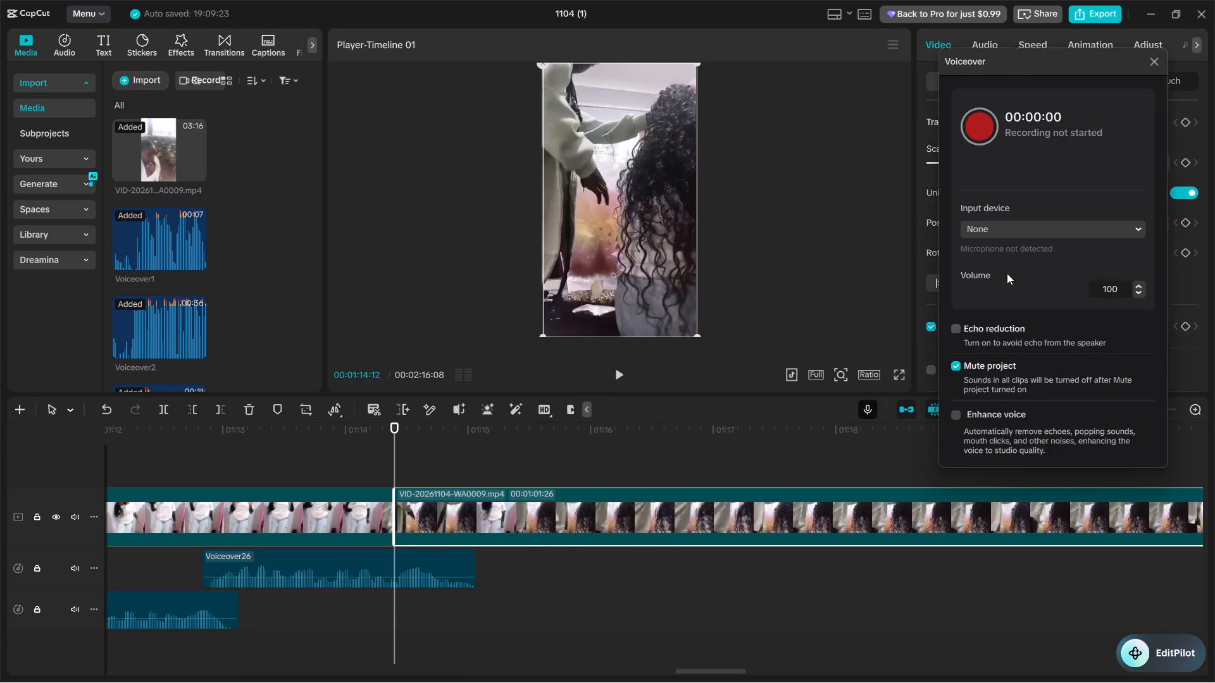
left_click(980, 134)
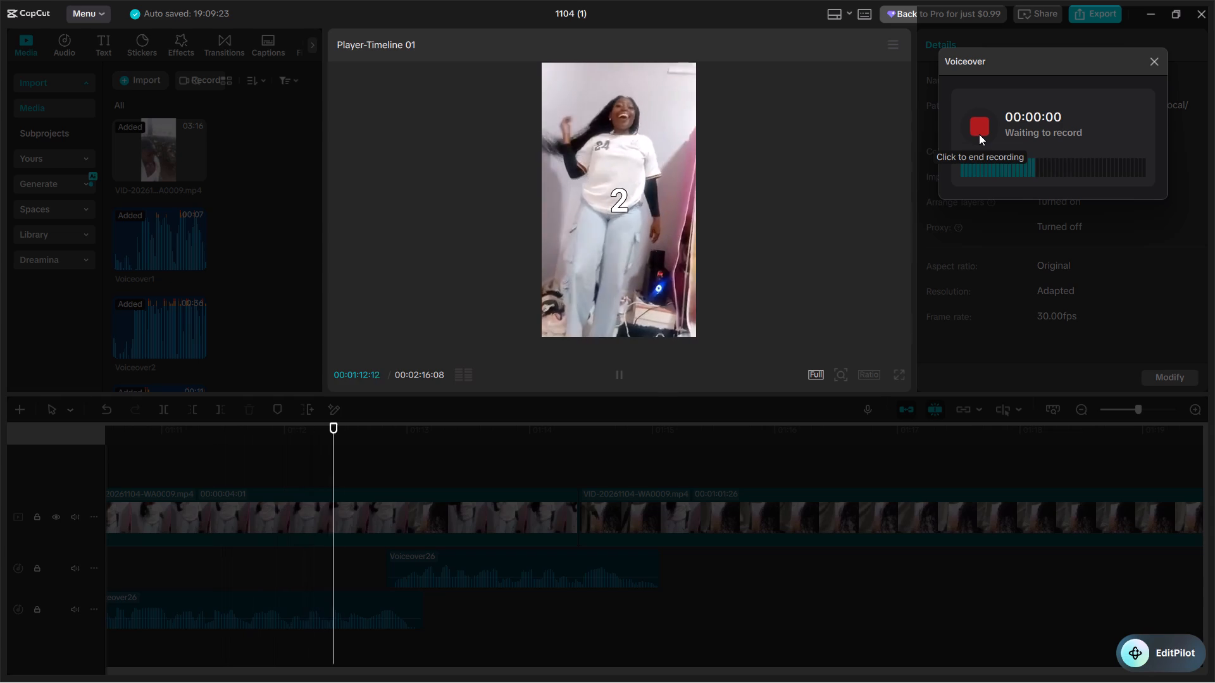
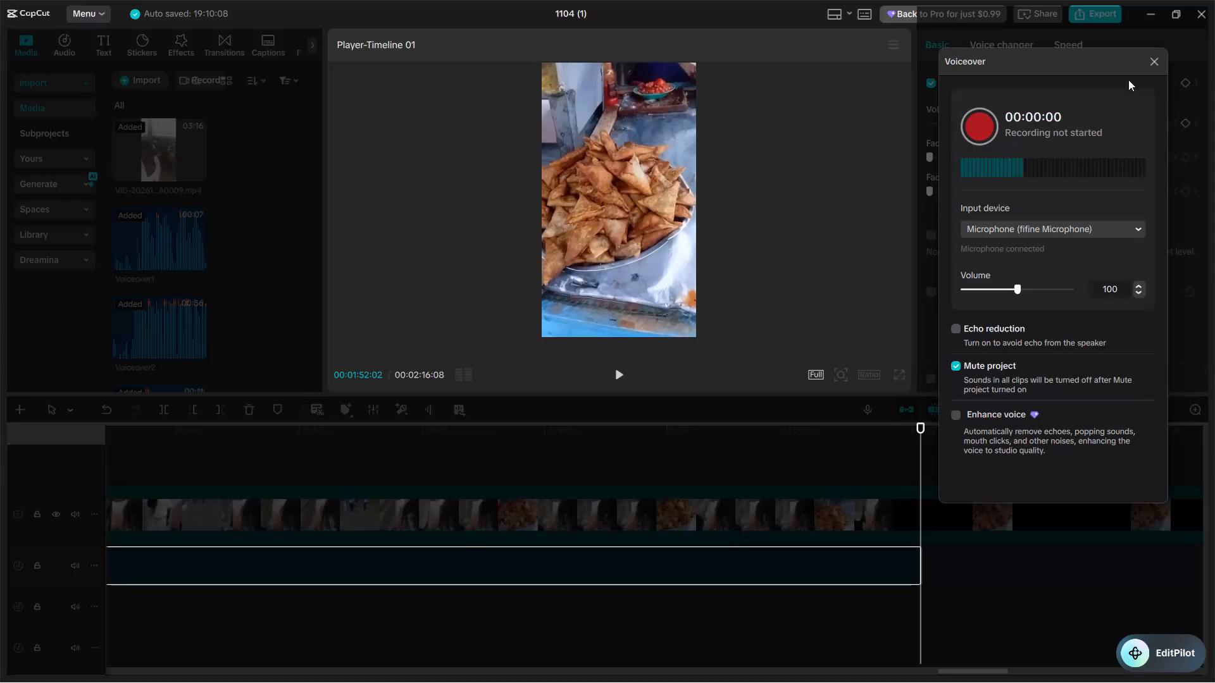
Trim Voiceover27 to the spoken part, starting about 00:01:48:24 and ending at 00:01:51:27.
left_click(1161, 67)
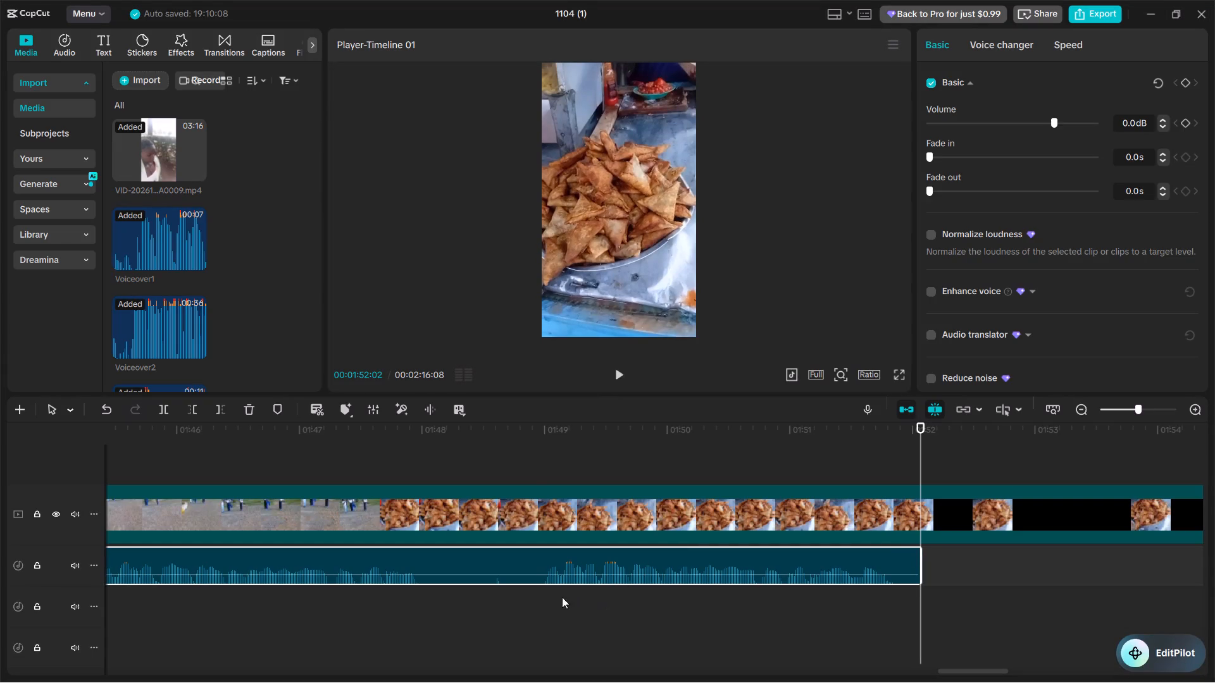
left_click(533, 598)
left_click(537, 559)
key("q")
key("space")
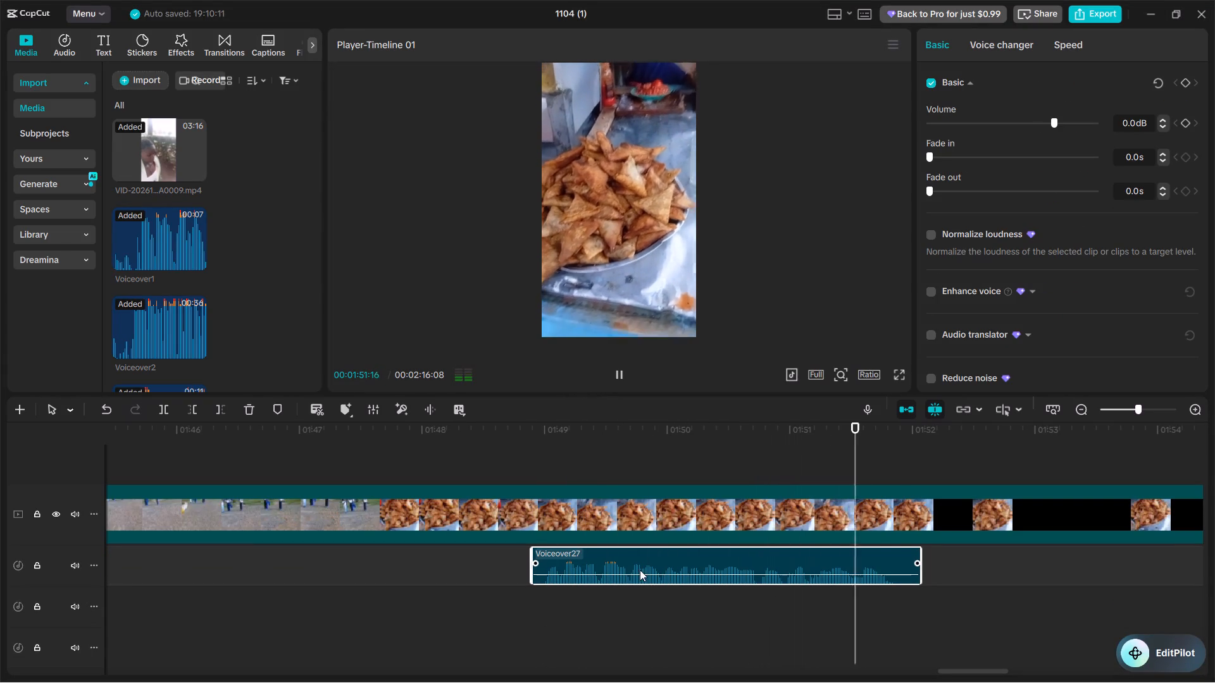
key("space")
key("w")
Move Voiceover27 back along the timeline so it overlaps the end of Voiceover26, starting at about 00:01:14:18.
left_click_drag(676, 565, 571, 572)
scroll(582, 569, "right", 6)
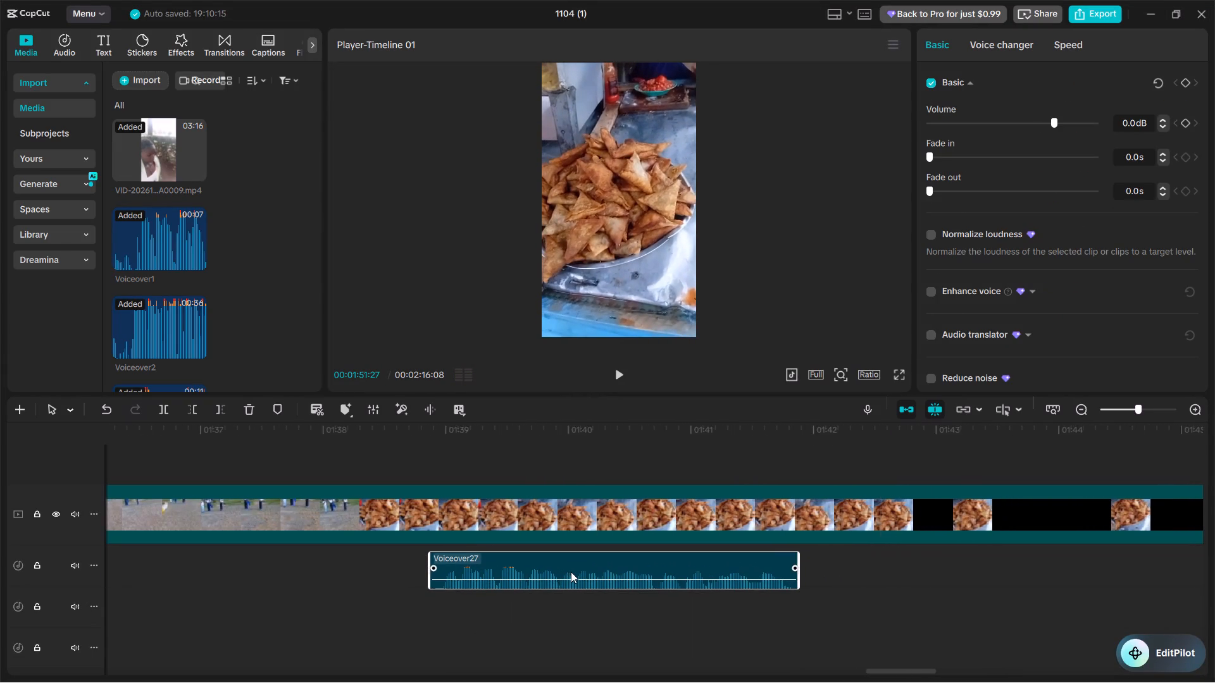
scroll(571, 572, "right", 8)
left_click_drag(571, 572, 952, 656)
scroll(952, 656, "left", 3)
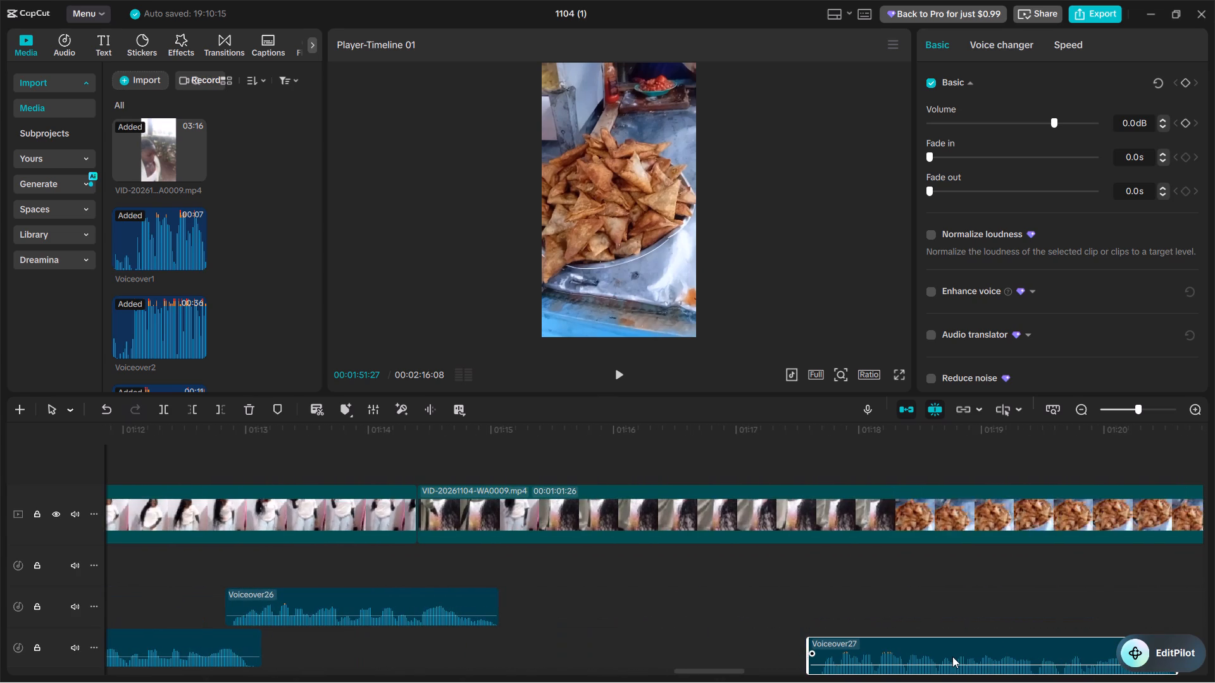
left_click_drag(952, 656, 587, 644)
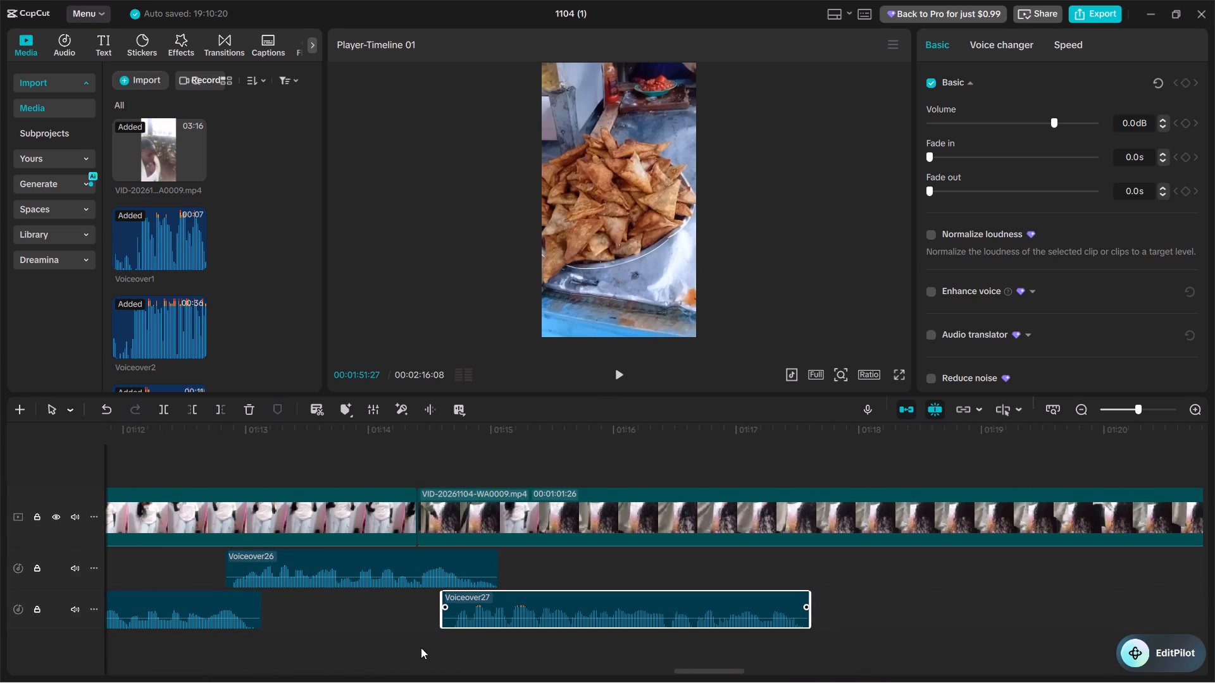
Play the join and nudge Voiceover27 slightly earlier so it starts at about 00:01:14:15.
left_click(328, 648)
key("space")
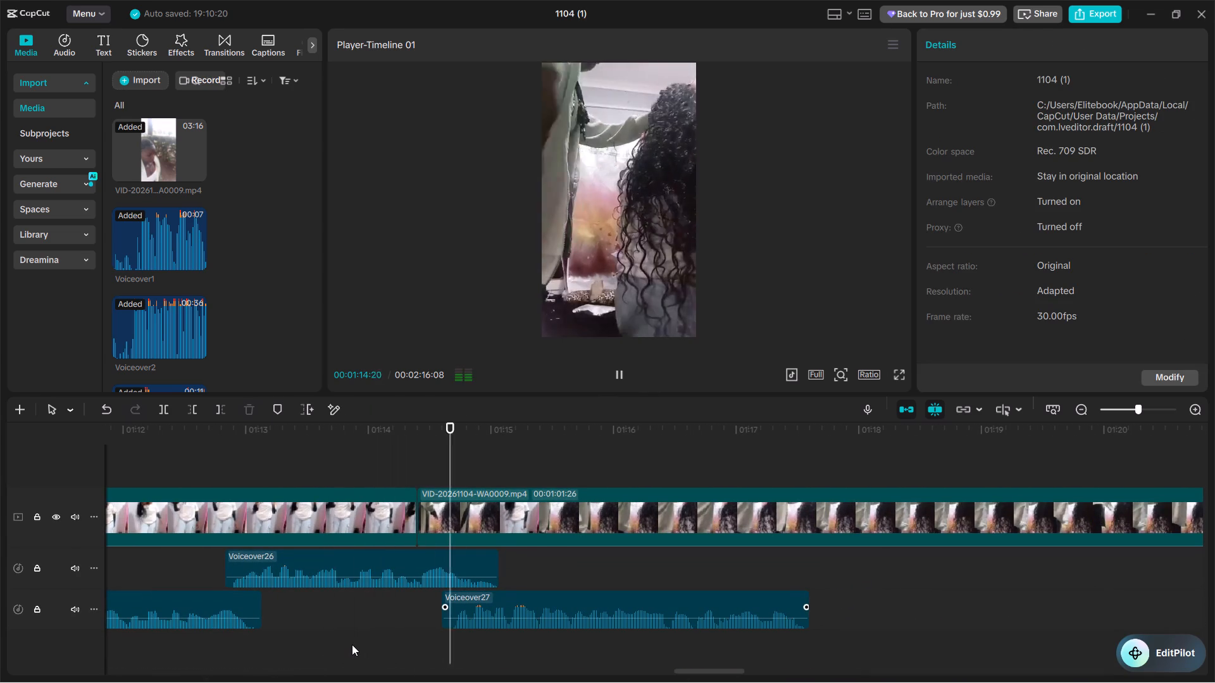
left_click_drag(454, 598, 445, 598)
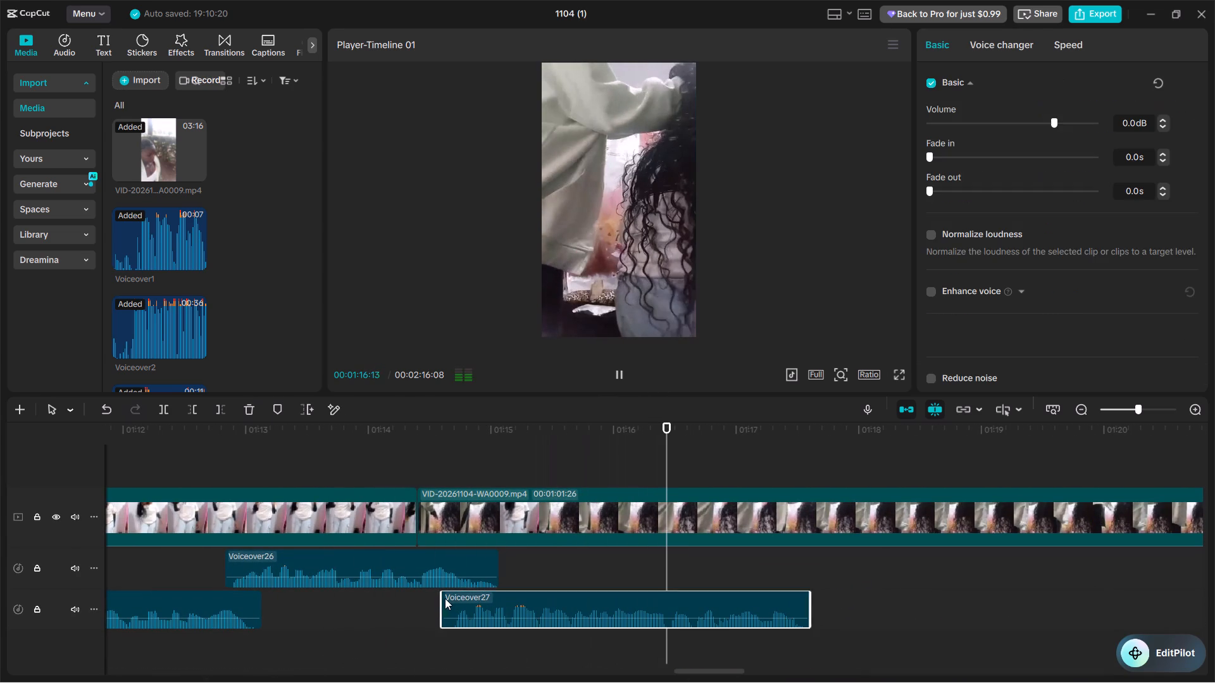
left_click_drag(445, 598, 443, 599)
left_click(354, 613)
key("space")
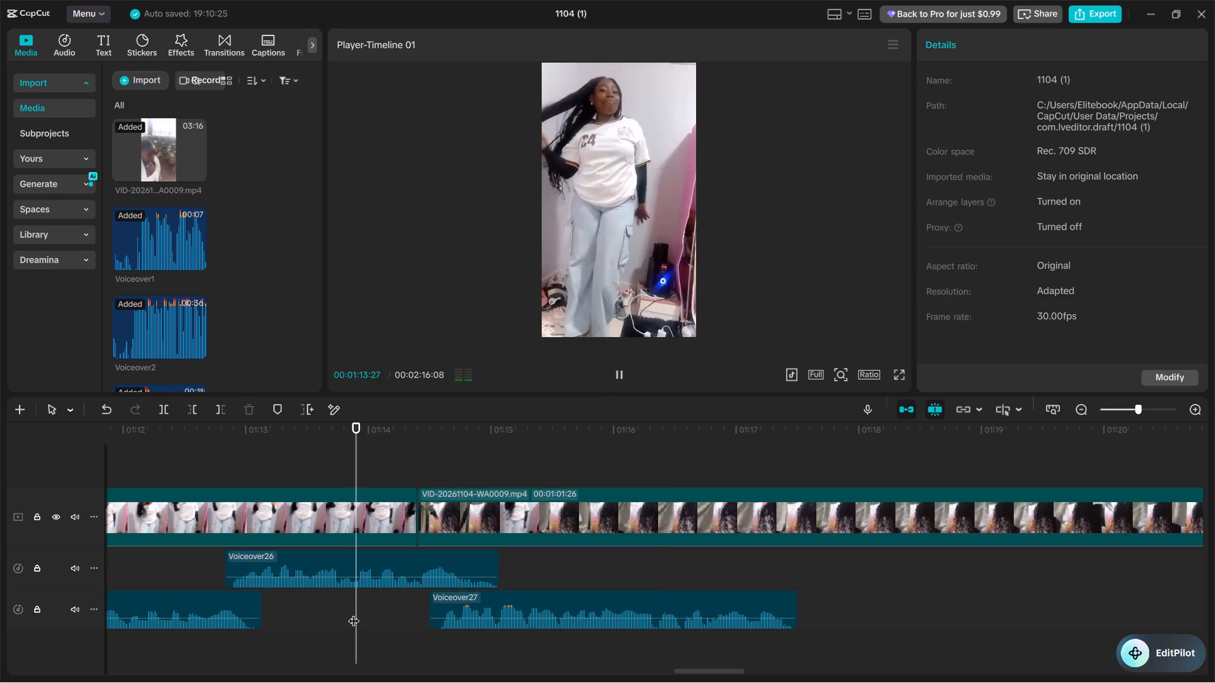
key("space")
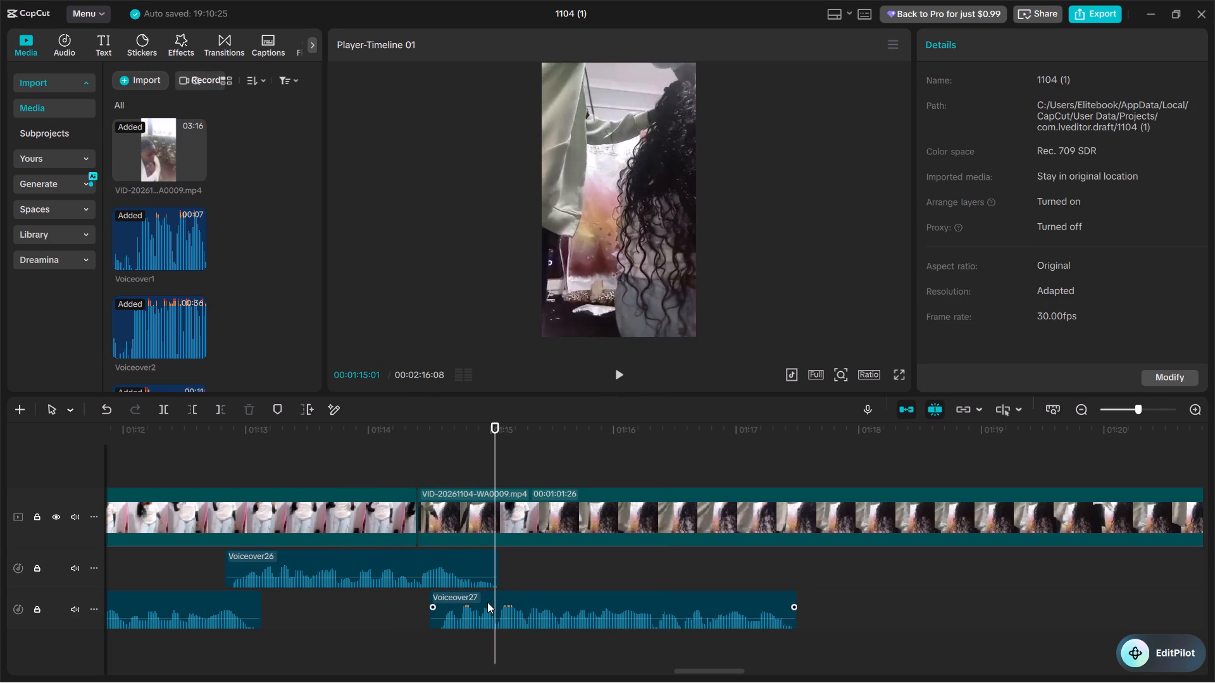
Fine-tune Voiceover27 to start at about 00:01:14:16 and play it through to check the join with Voiceover26.
key("ctrl+equal")
key("ctrl+equal")
key("ctrl+equal")
scroll(487, 602, "right", 1)
left_click_drag(490, 601, 518, 596)
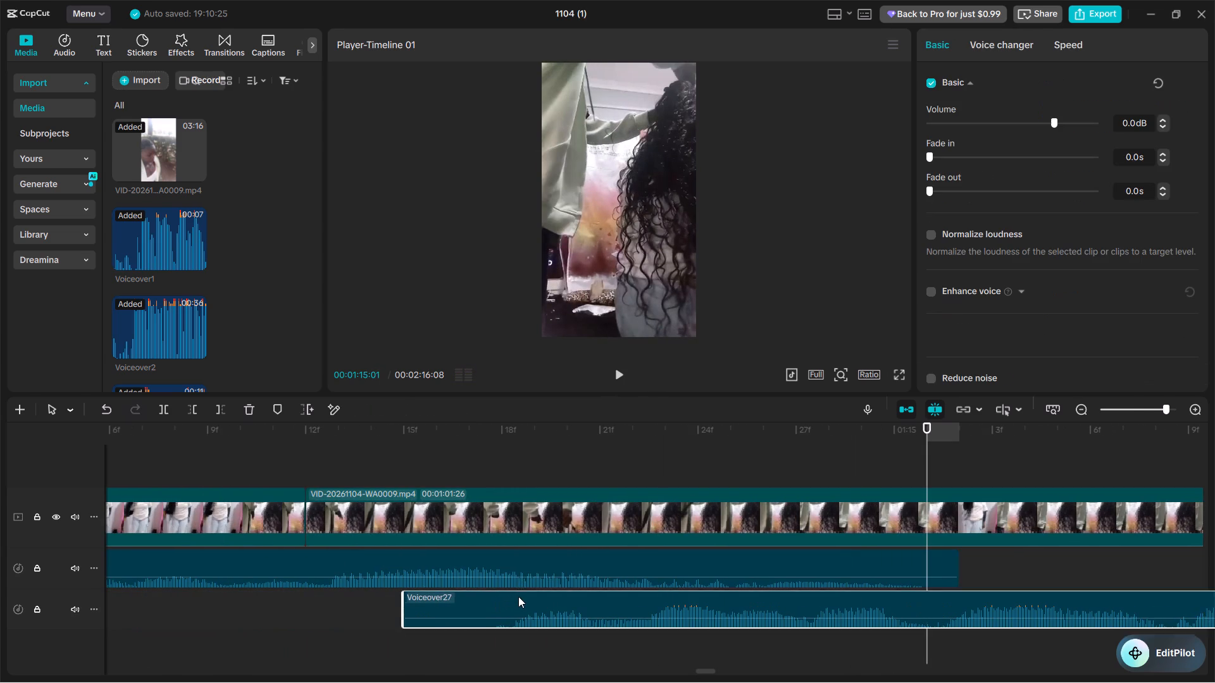
left_click_drag(518, 596, 528, 596)
left_click(198, 616)
key("space")
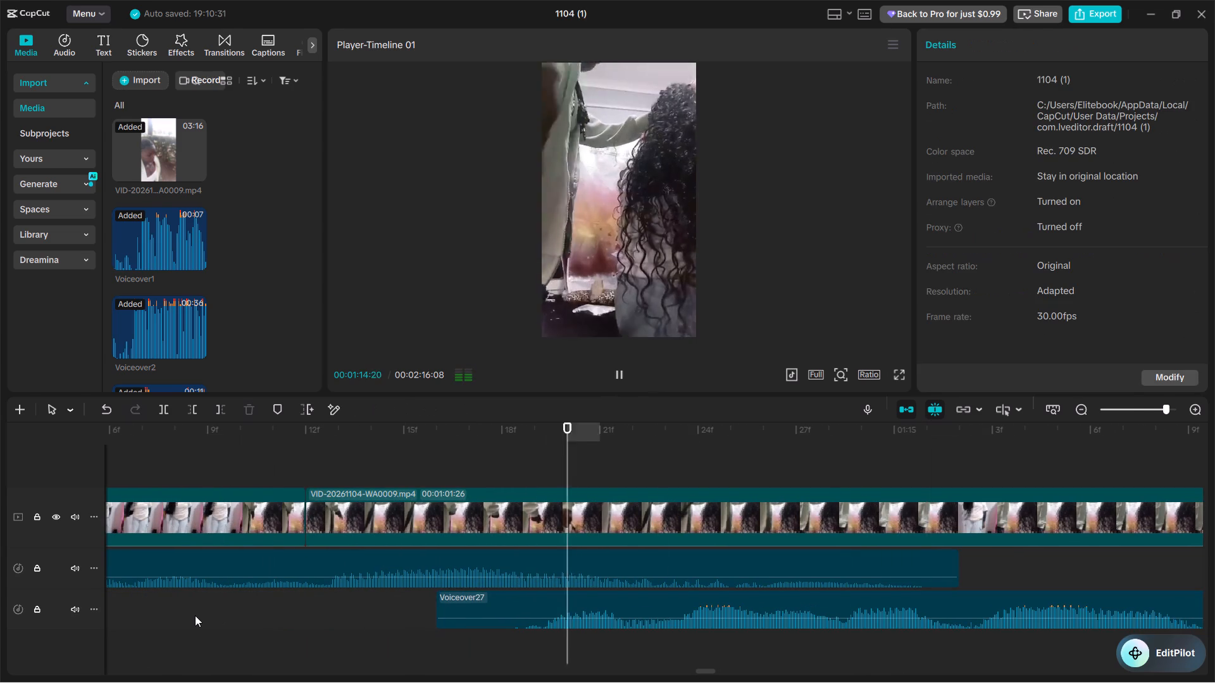
key("ctrl+minus")
key("ctrl+minus")
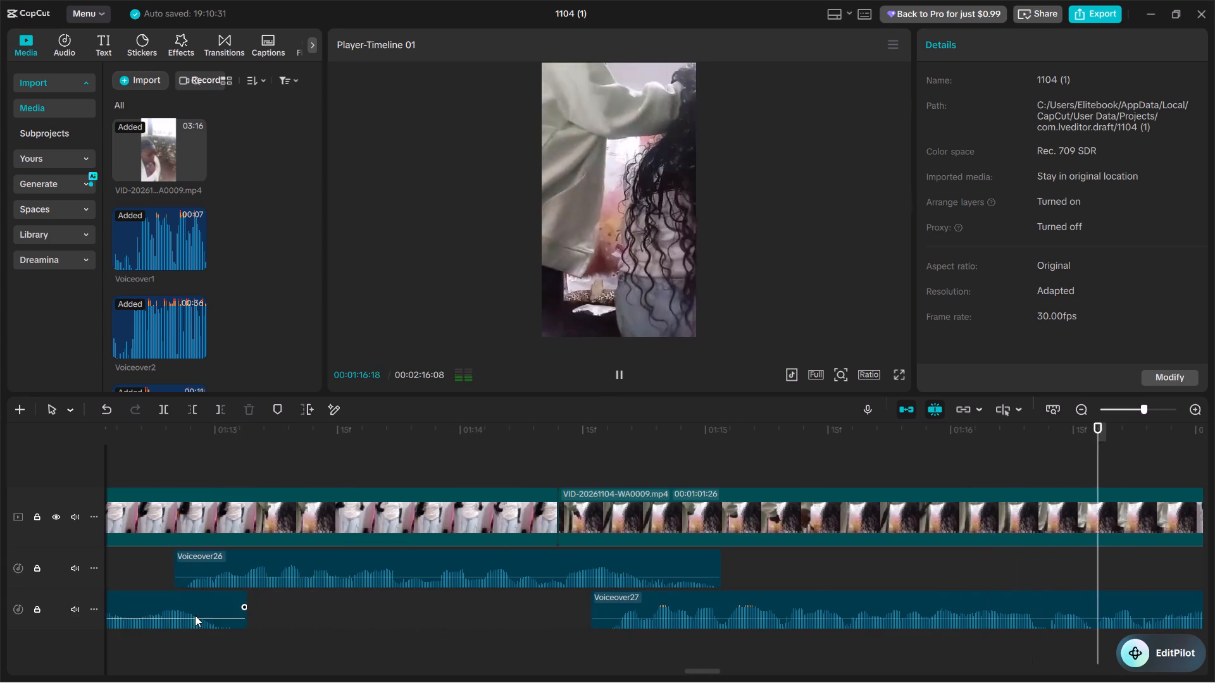
scroll(195, 615, "left", 1)
key("space")
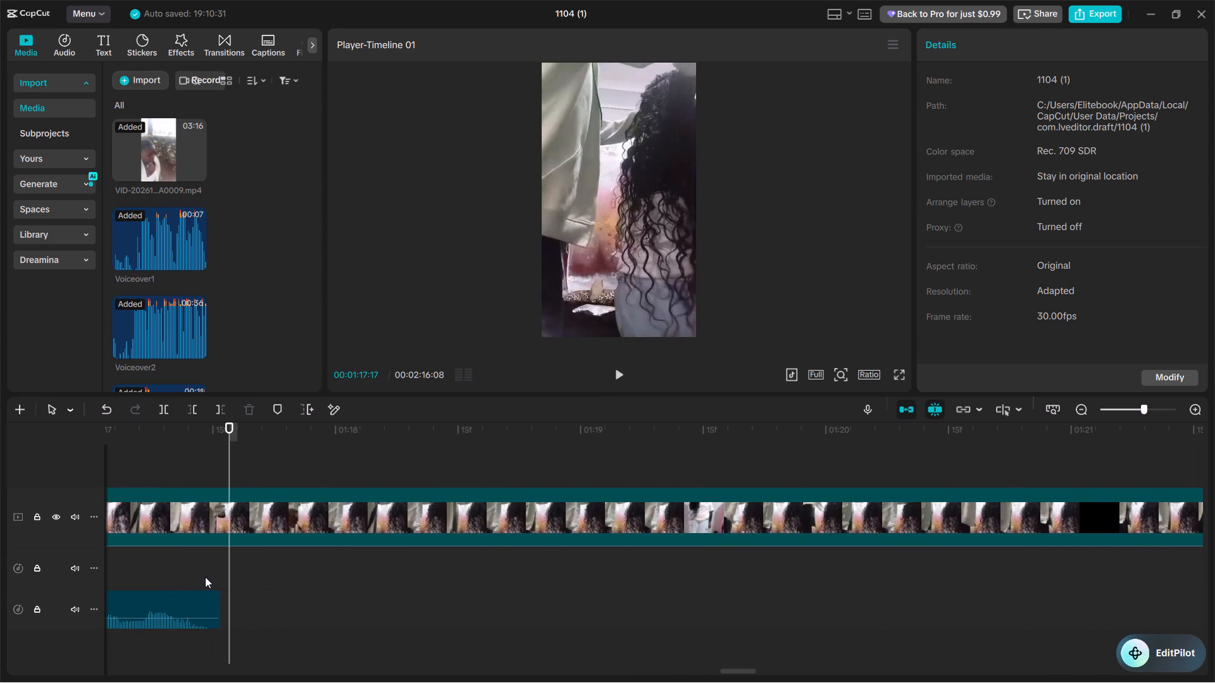
Split the hair styling clip at 00:01:17:07 and trim the later part's start in two passes until the seated floor scene appears.
left_click(149, 548)
left_click(151, 537)
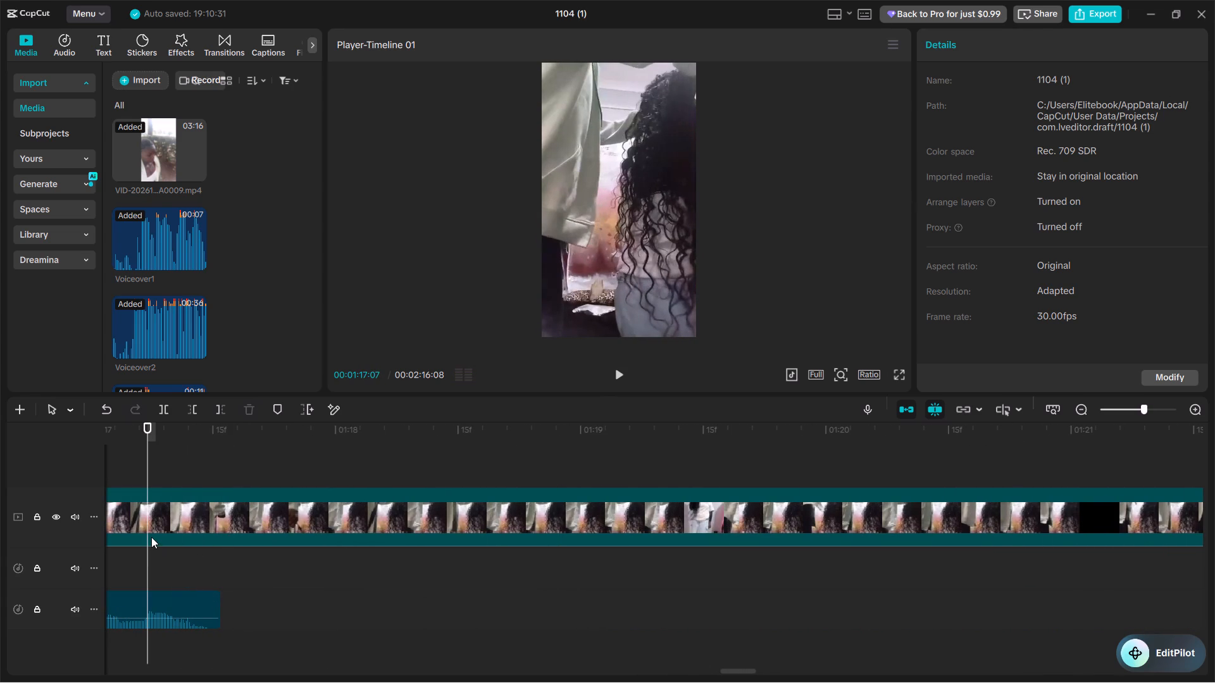
key("ctrl+b")
key("space")
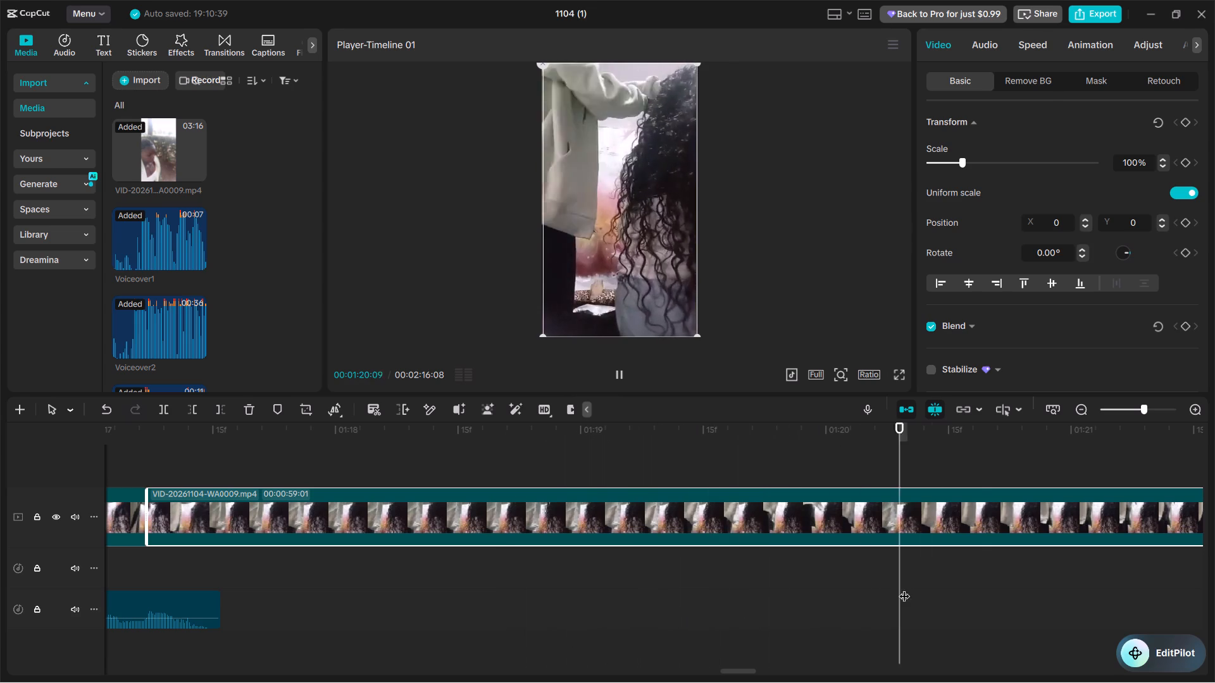
key("space")
type("q")
key("space")
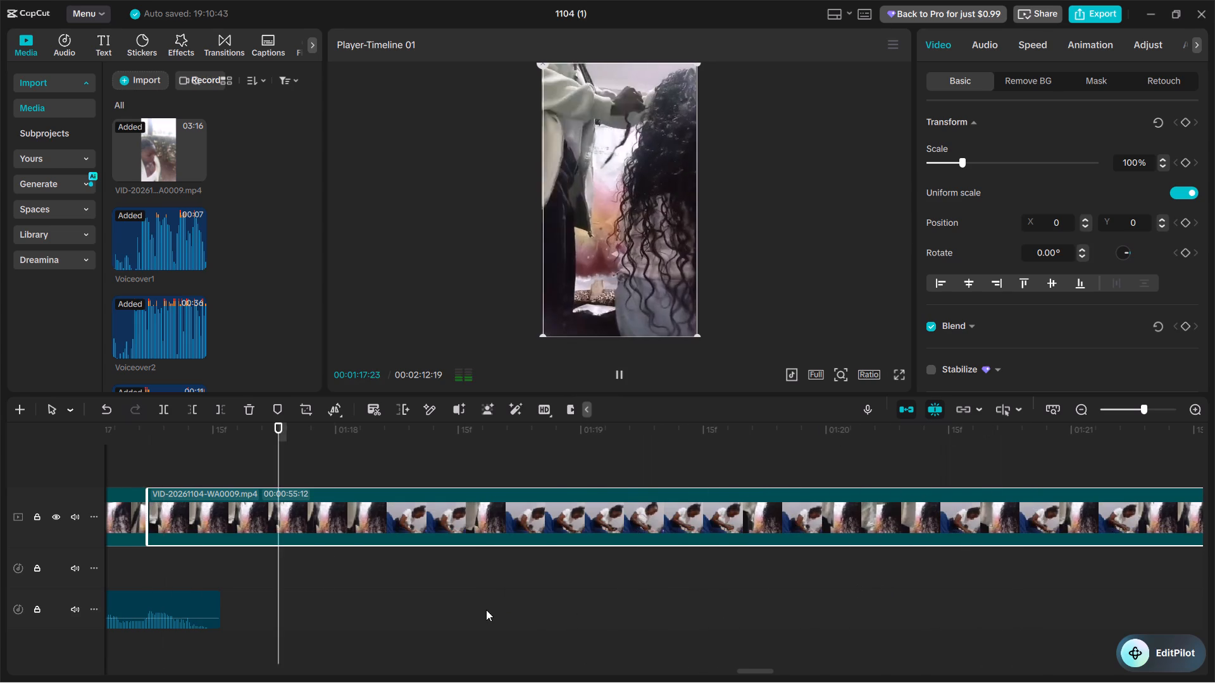
key("space")
type("q")
Review the upcoming footage from the seated floor scene through the doorway group scene to see what the narration must cover.
key("space")
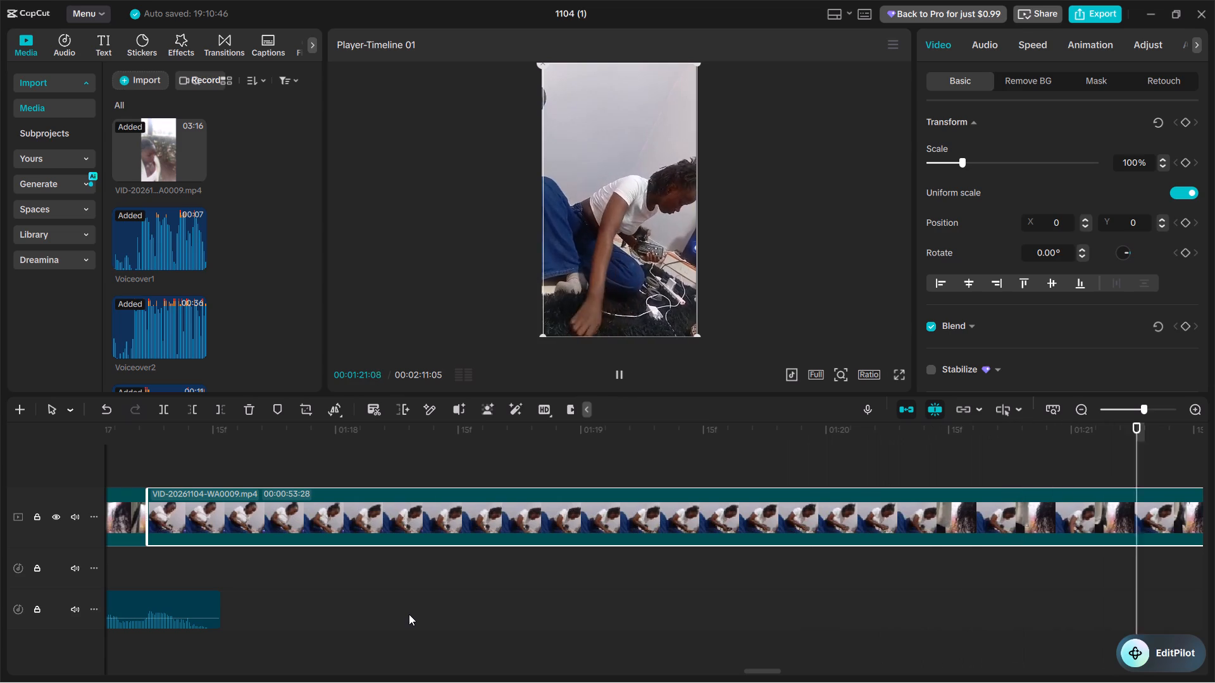
key("space")
key("ctrl+minus")
key("ctrl+minus")
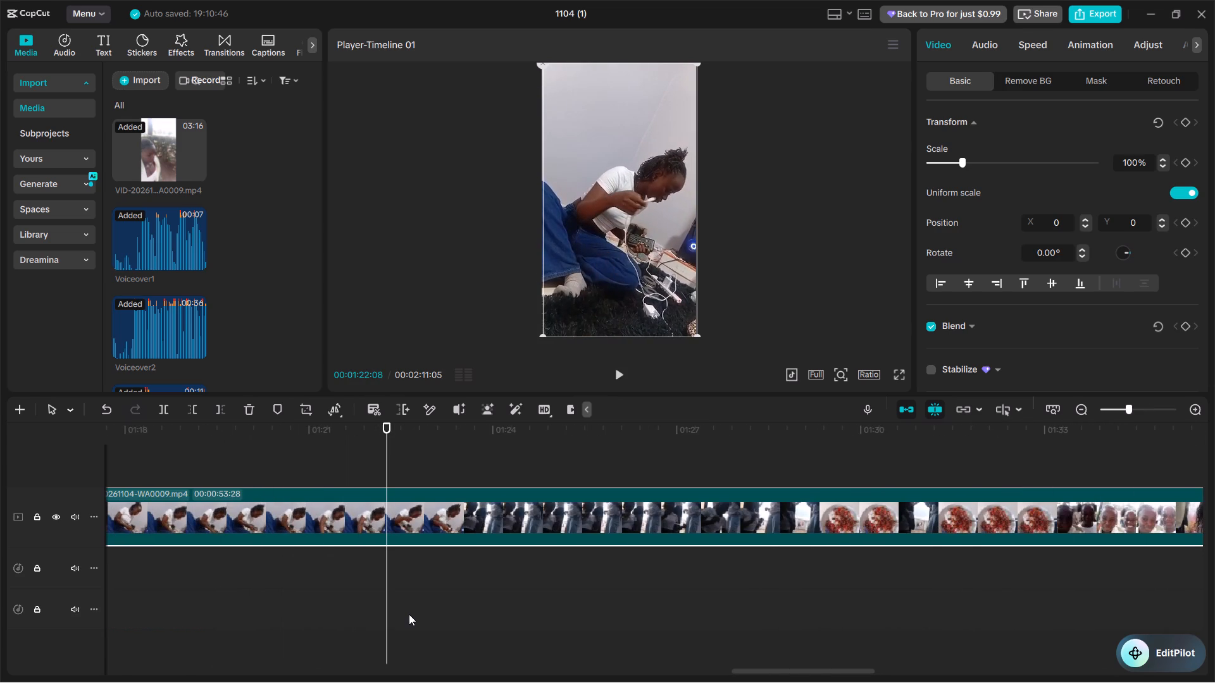
left_click(728, 567)
left_click(778, 565)
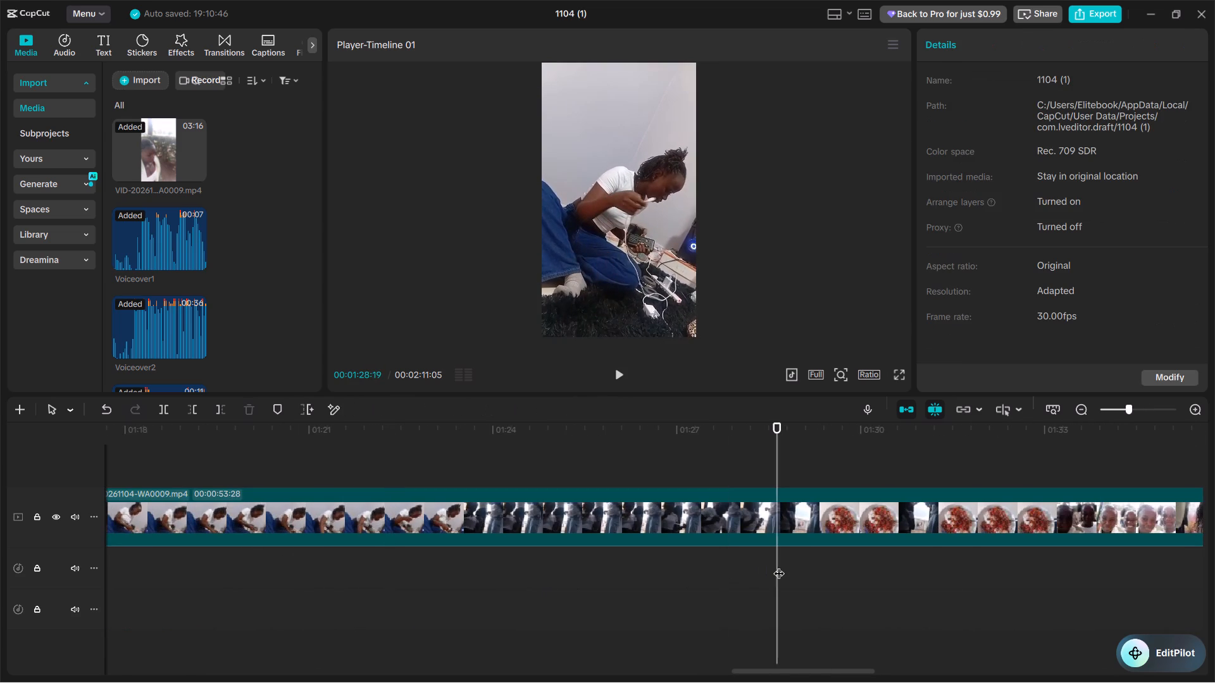
key("space")
left_click(460, 577)
key("space")
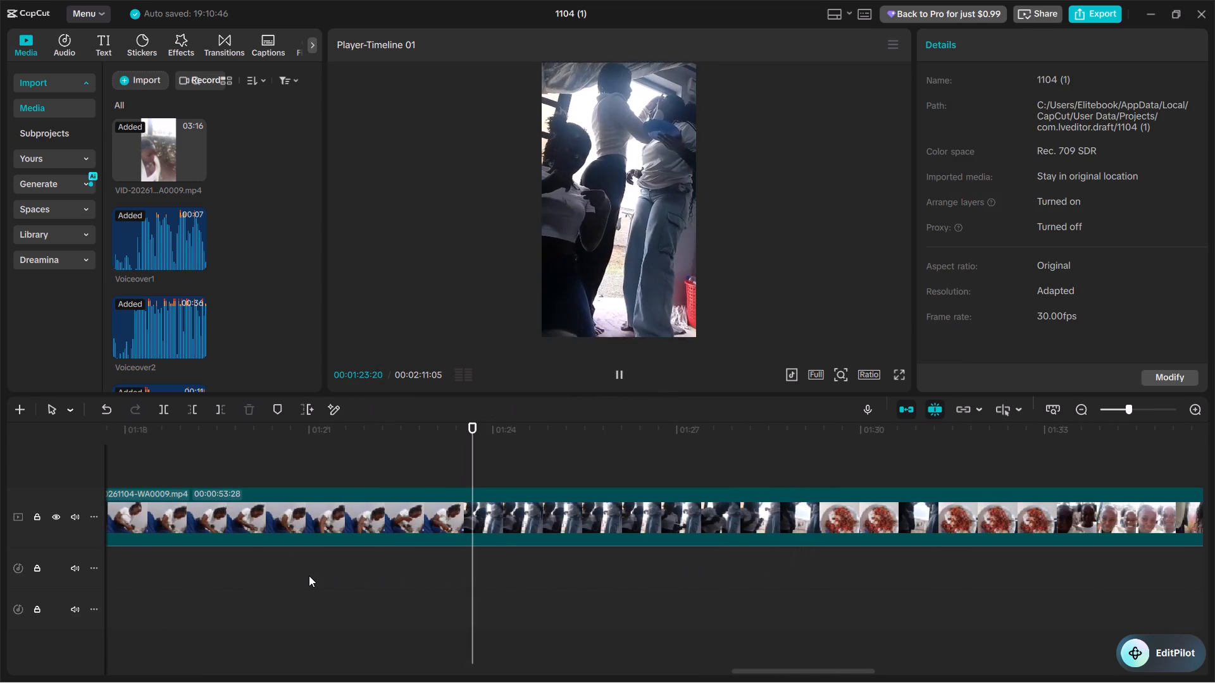
key("space")
Record a new voiceover take from 00:01:17:07 to 00:01:29:02, beginning over the seated floor scene.
scroll(246, 582, "right", 1)
left_click(436, 557)
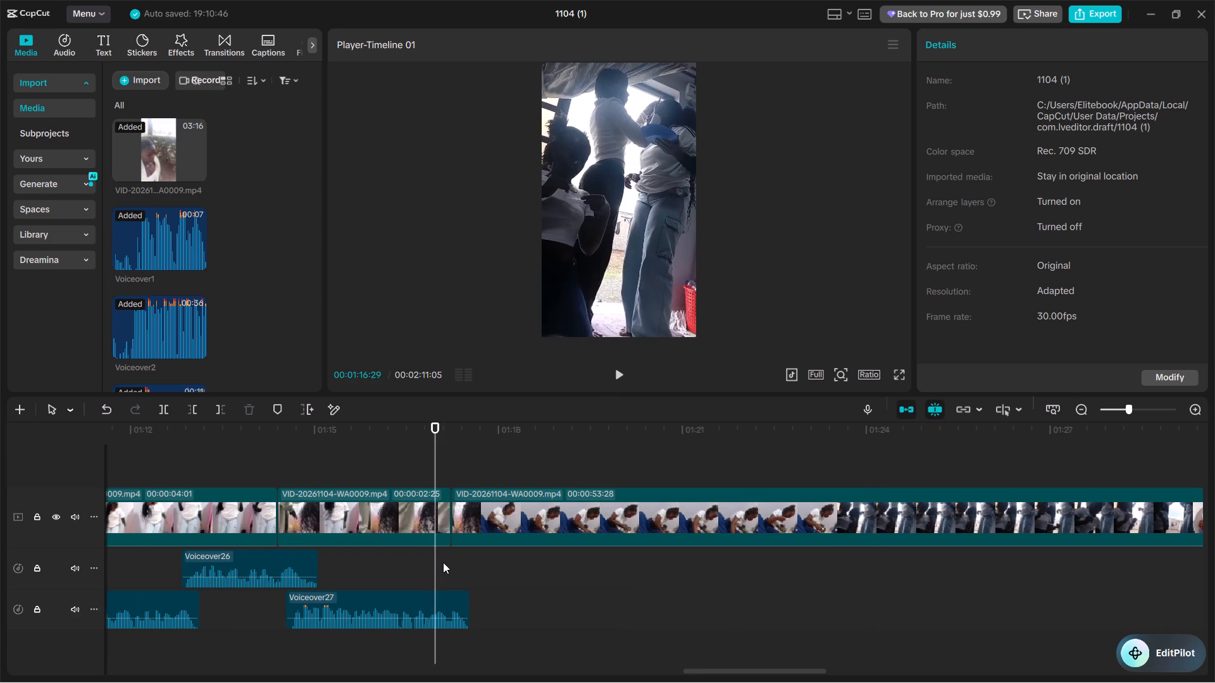
left_click(447, 564)
left_click(855, 411)
left_click(870, 411)
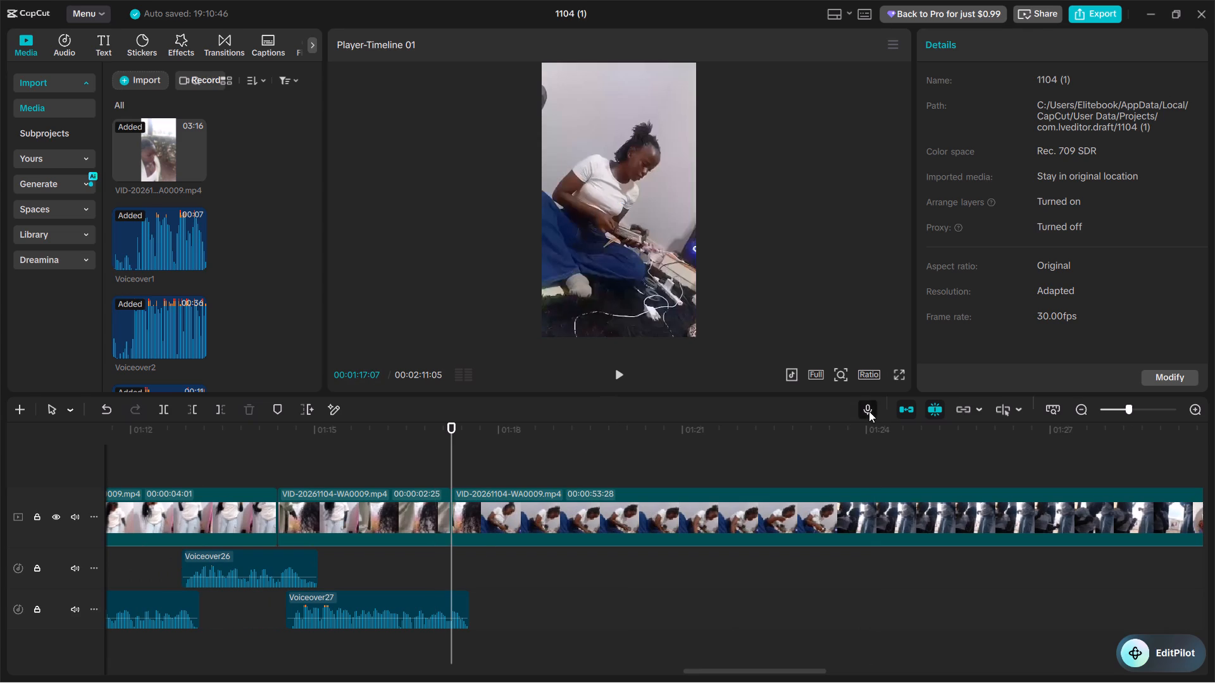
left_click(982, 134)
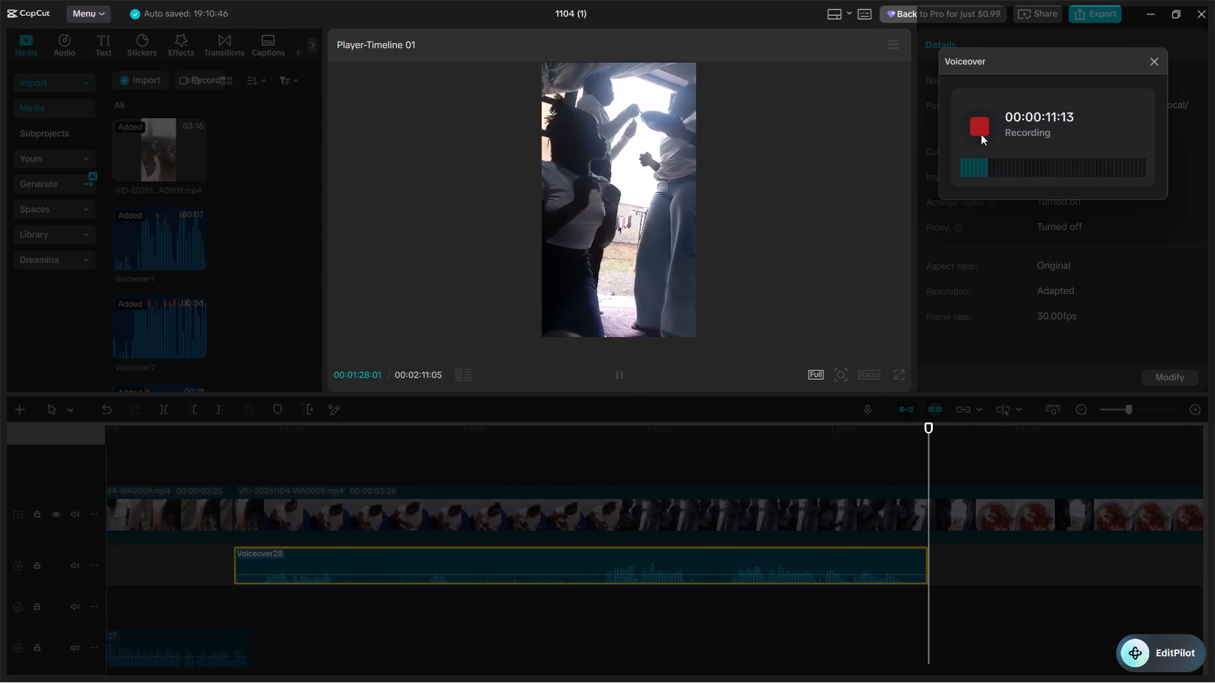
key("space")
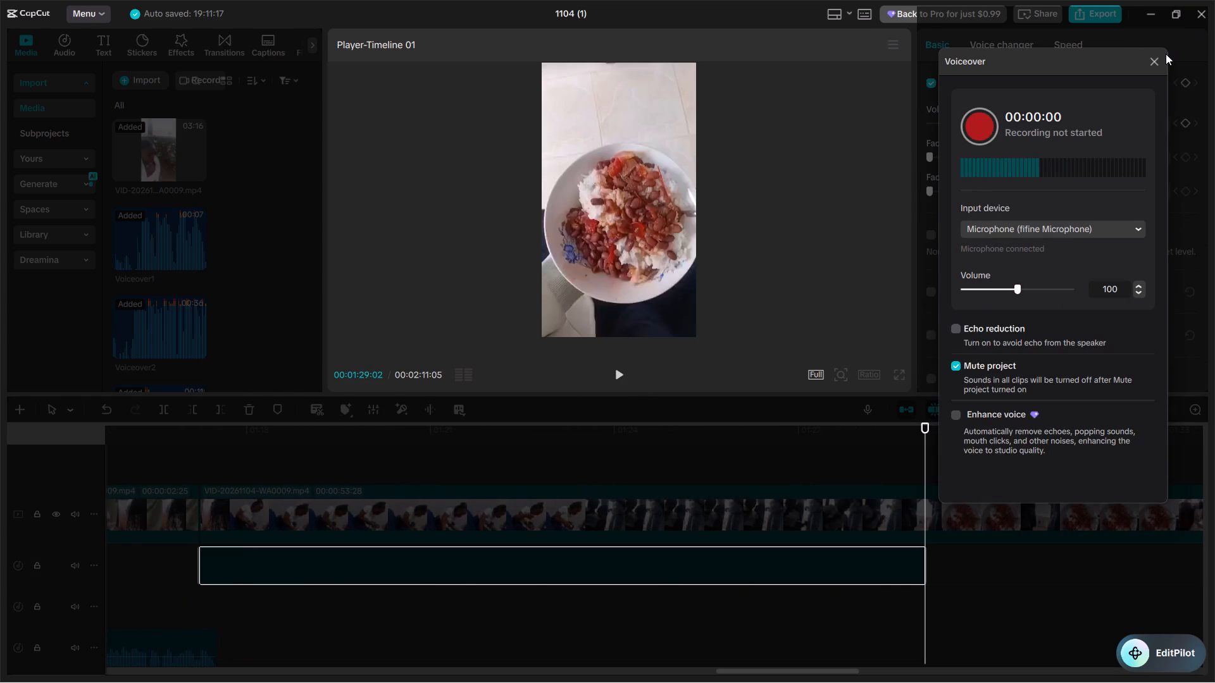
left_click(1166, 54)
Trim the start of Voiceover28 up to about 00:01:25:12, where the usable speech begins, and play it back.
left_click(701, 596)
left_click(702, 564)
type("q")
key("space")
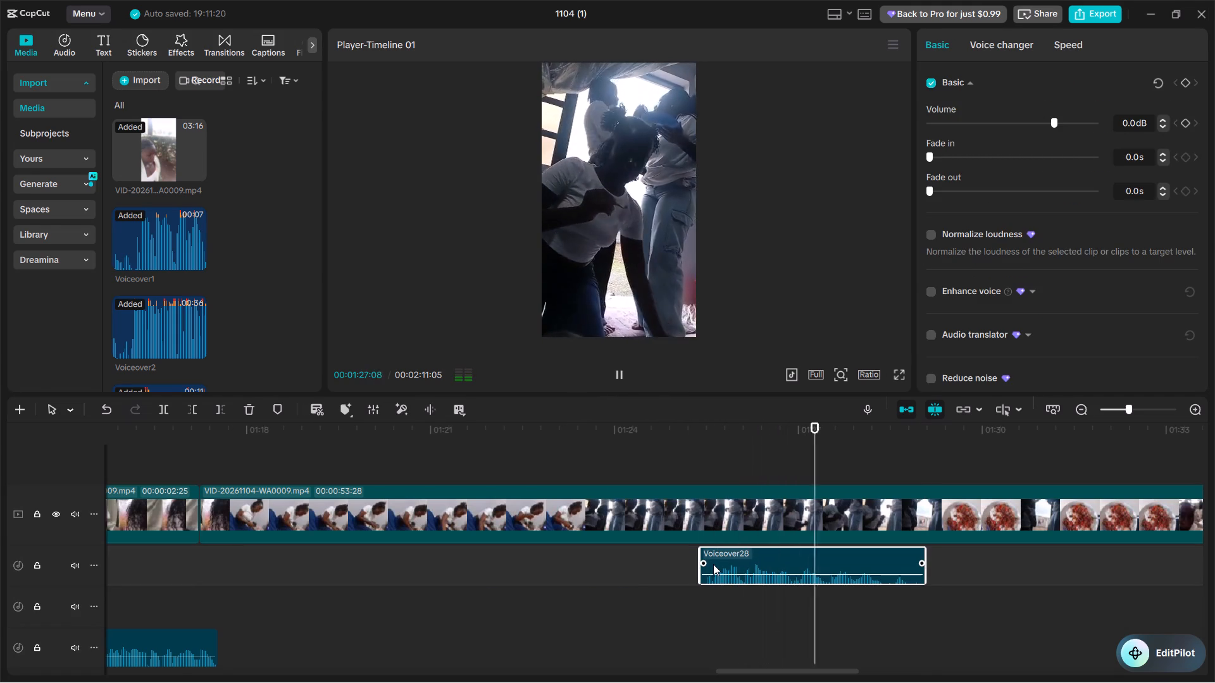
key("space")
Trim the end of Voiceover28 back to about 00:01:26:29 and replay the remaining part.
left_click(824, 596)
left_click(832, 594)
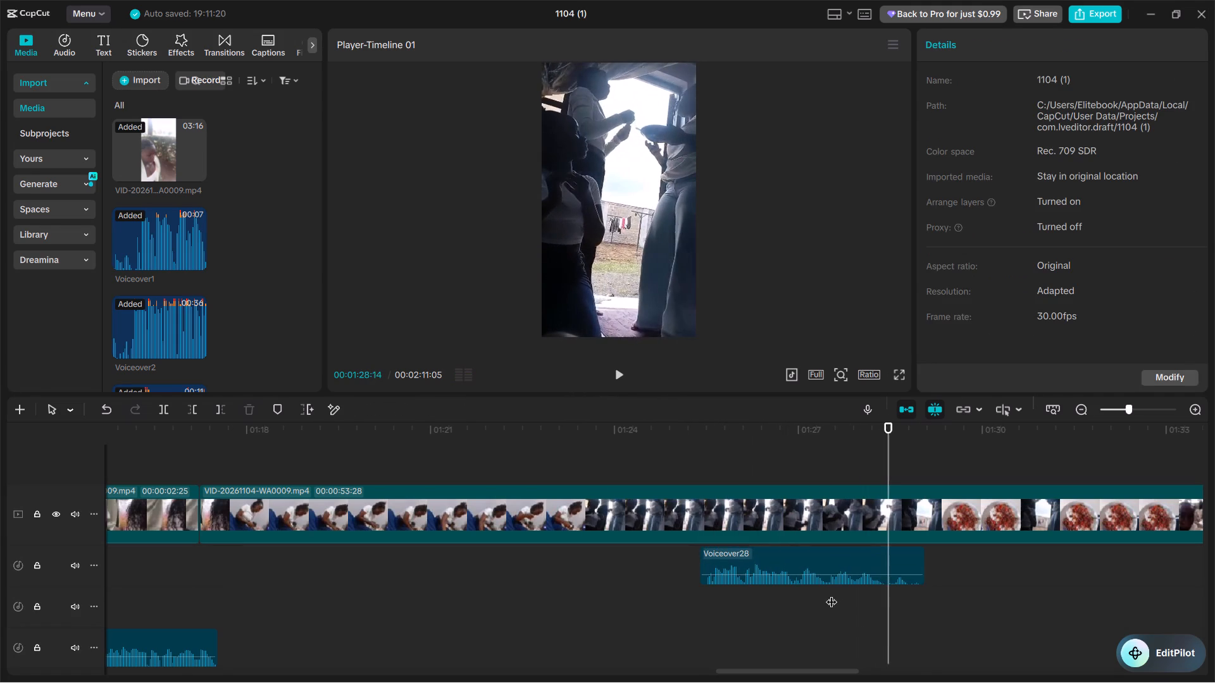
left_click(826, 561)
left_click(832, 589)
left_click(802, 588)
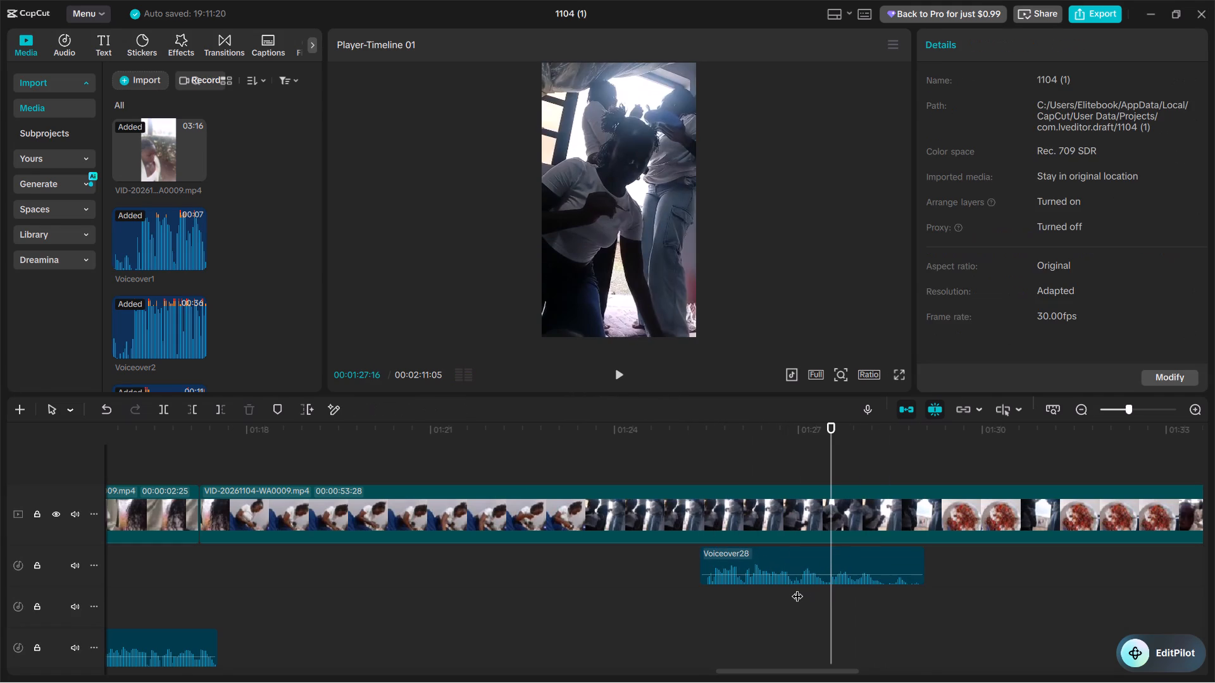
left_click(797, 588)
left_click(799, 575)
key("w")
left_click(728, 589)
key("space")
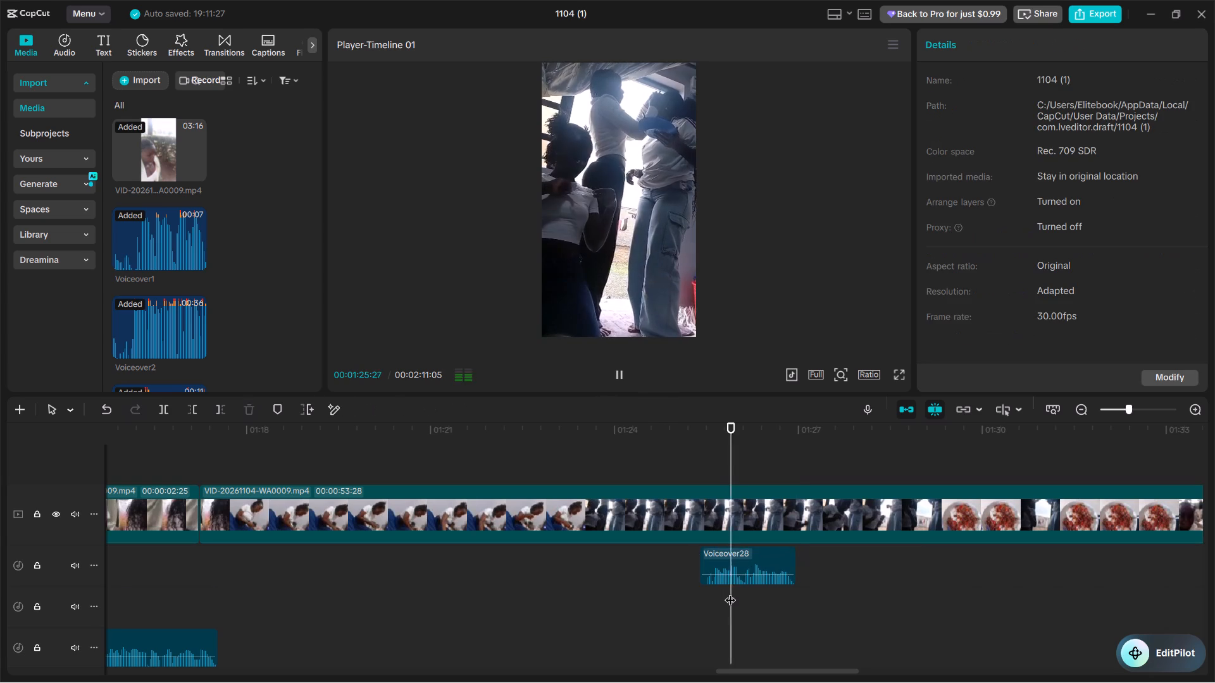
key("space")
Move Voiceover28 back to start at about 00:01:17:07, overlapping the end of Voiceover27, and play the join.
left_click_drag(737, 562, 247, 606)
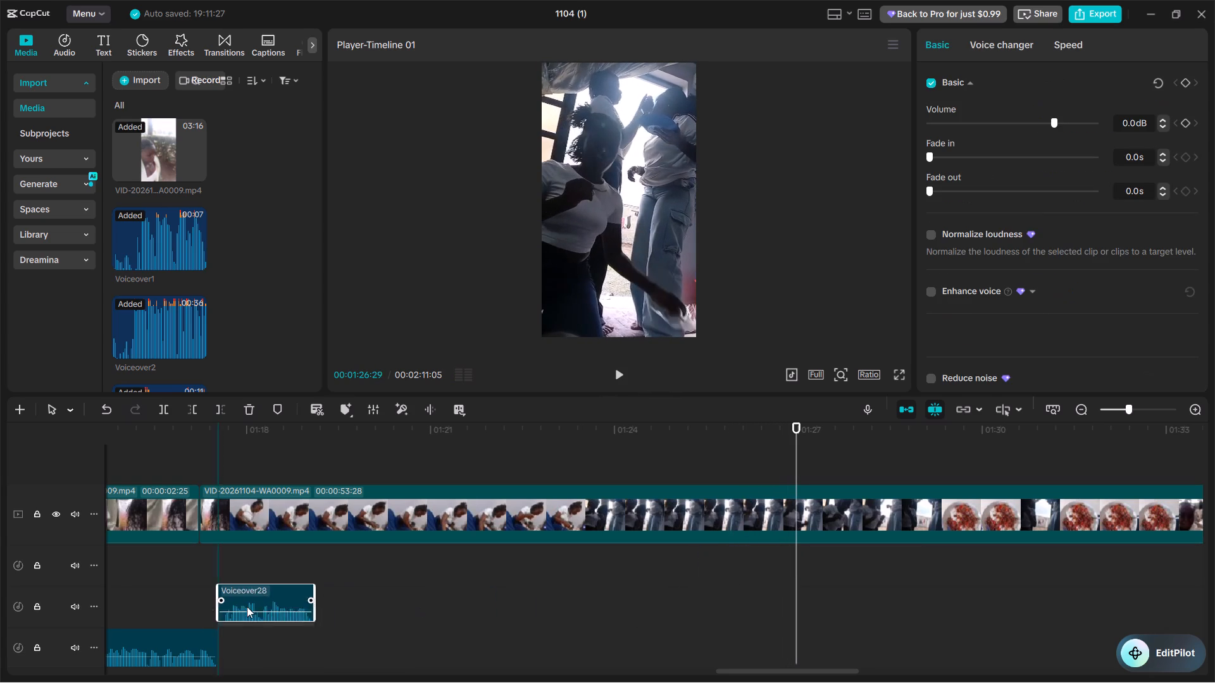
left_click_drag(247, 606, 236, 608)
left_click(137, 599)
left_click(146, 576)
key("space")
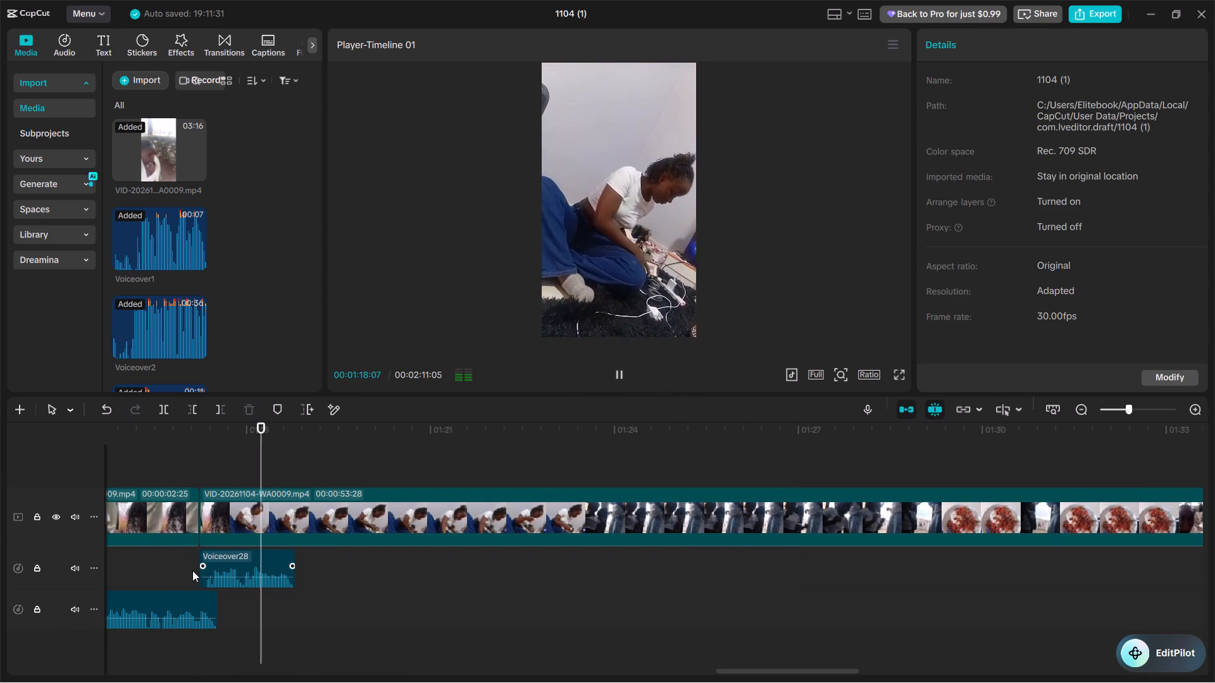
Split the floor scene clip at 00:01:18:20 and trim the later part's start up to 00:01:23:04, where the doorway scene begins.
key("space")
key("ctrl+b")
key("space")
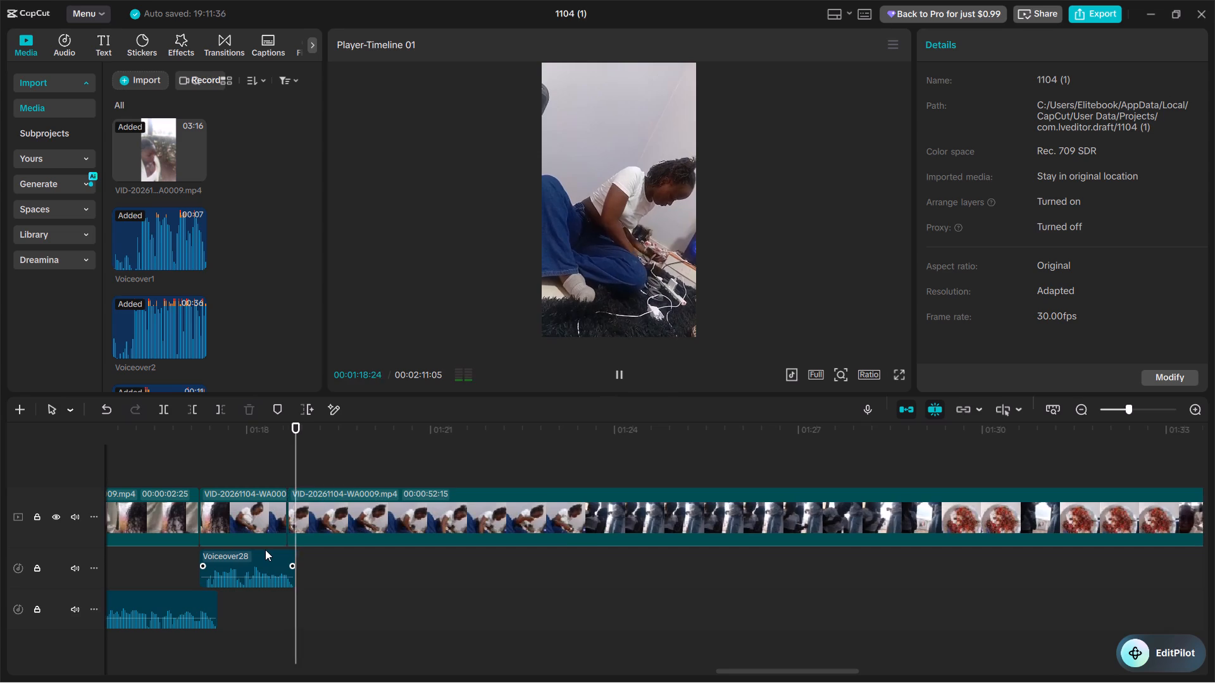
left_click(561, 573)
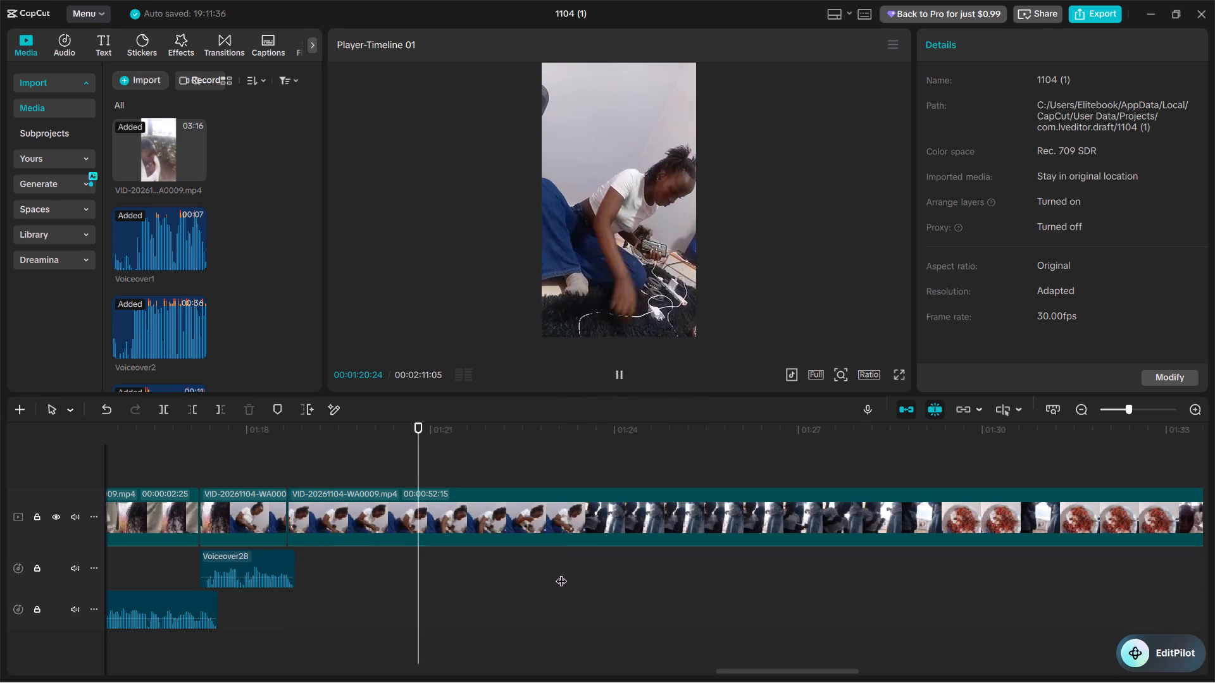
key("q")
Trim the end of the short floor scene clip back to about 00:01:18:05 and play on across the cut.
left_click(212, 439)
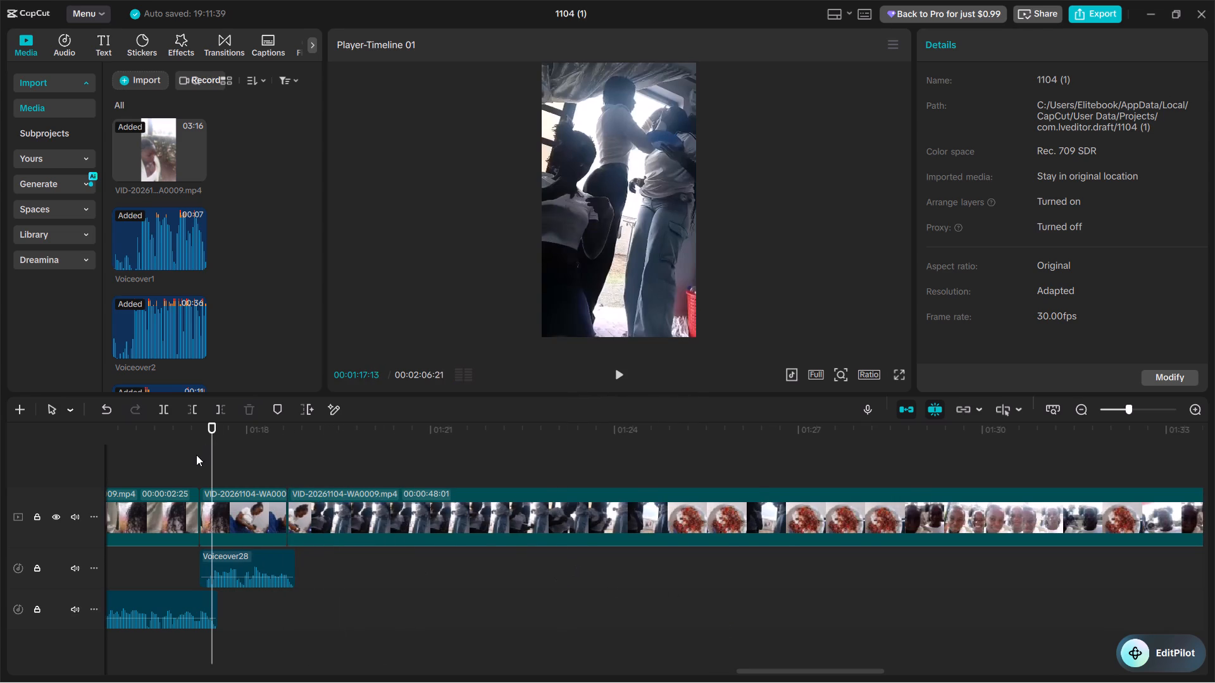
key("space")
key("space")
type("w")
key("space")
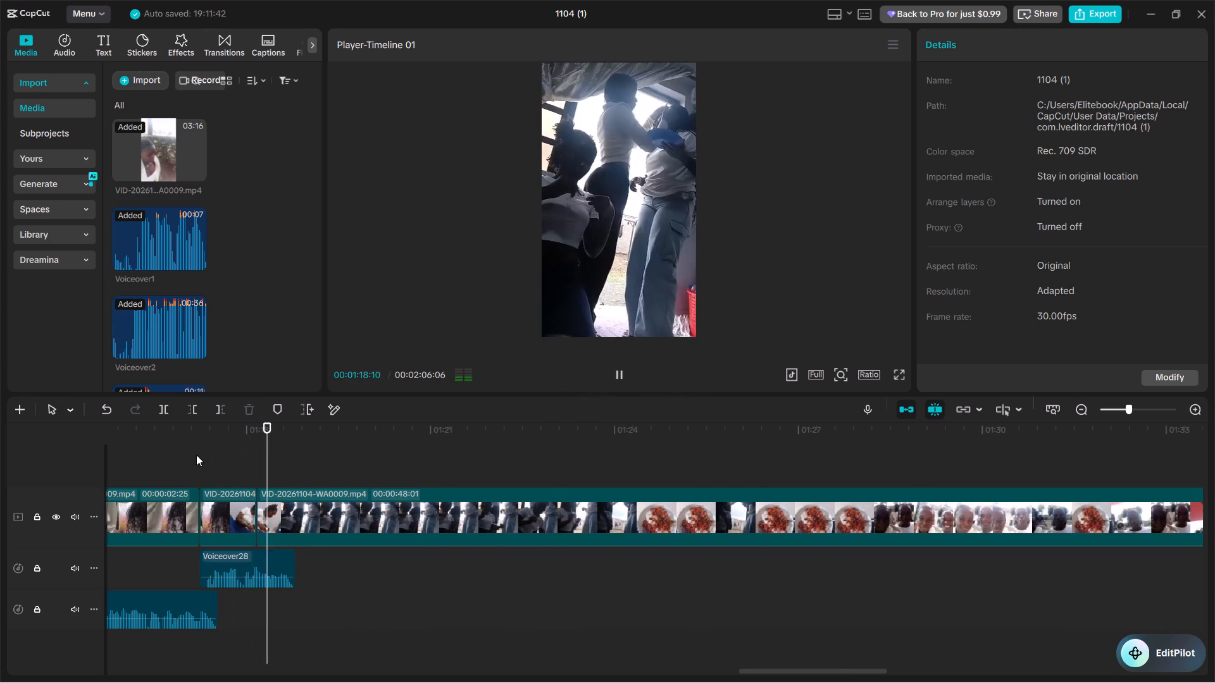
key("space")
key("space")
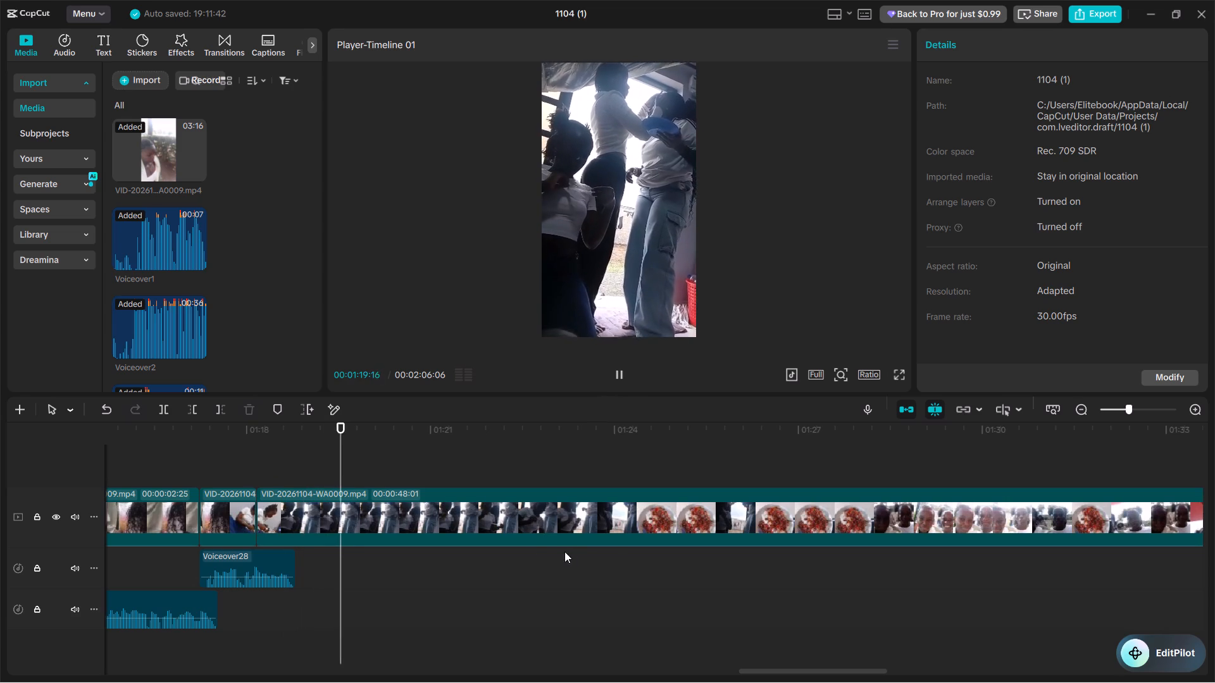
Split the doorway scene clip at about 00:01:19:22 and trim the later part's start up to where the plate of food scene begins.
key("space")
key("ctrl+b")
key("space")
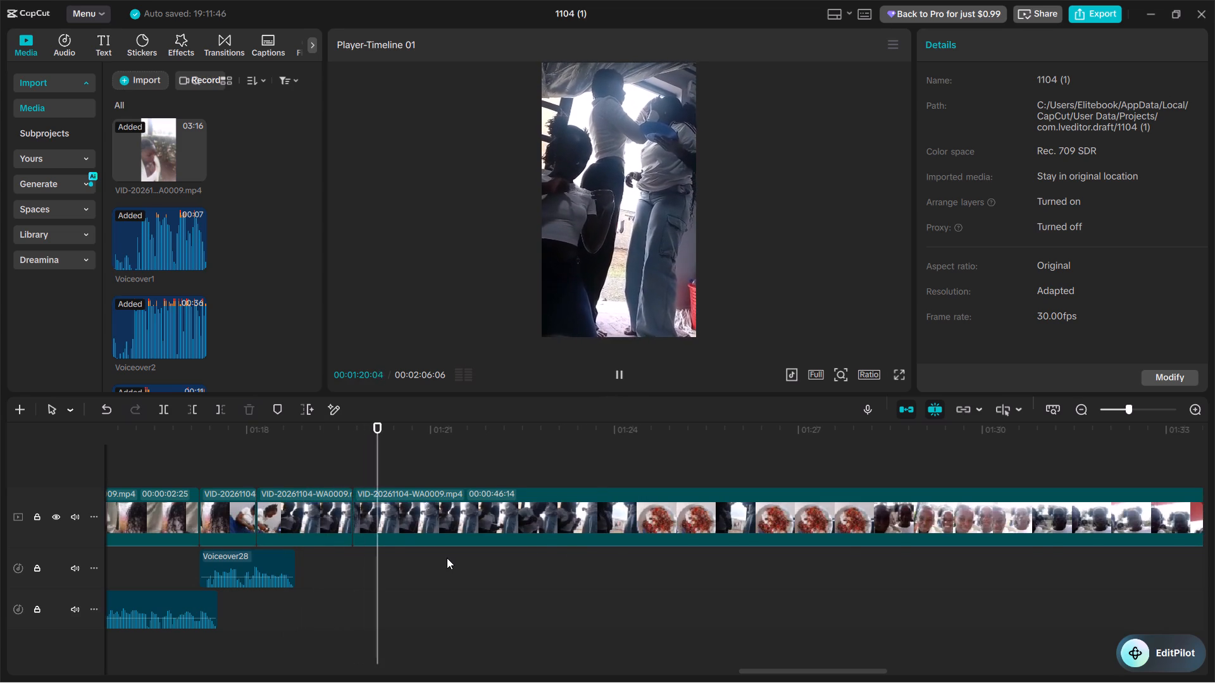
left_click(611, 565)
type("q")
key("space")
key("space")
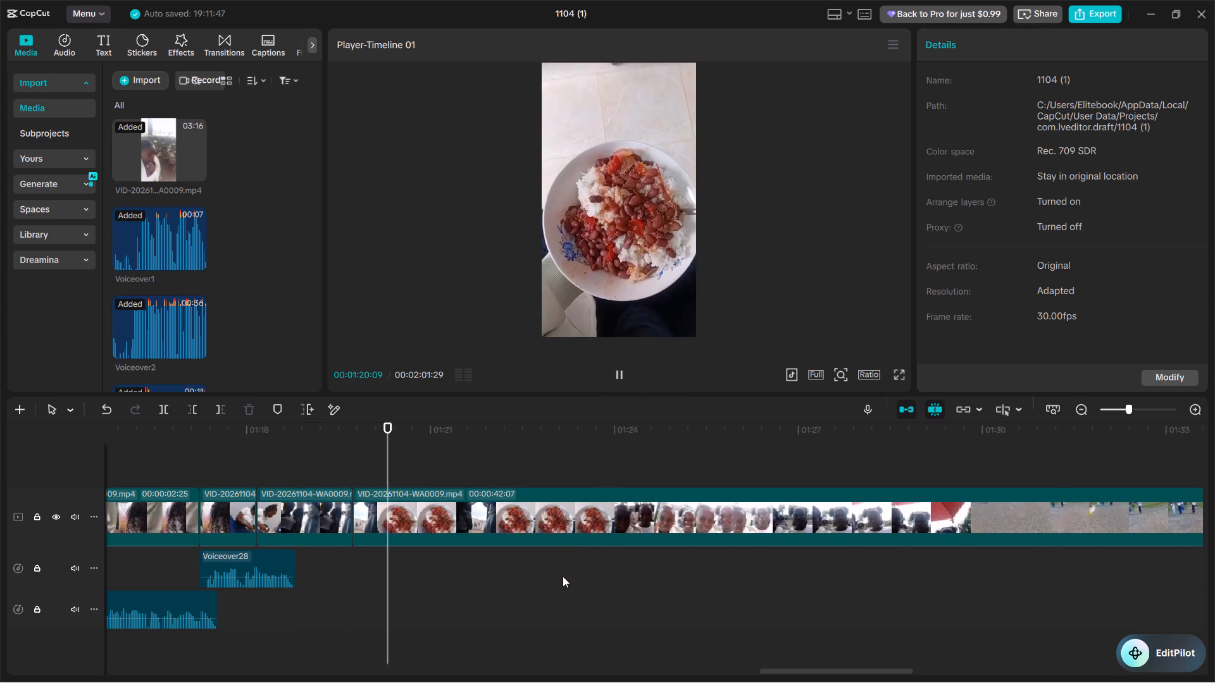
type("q")
key("space")
key("space")
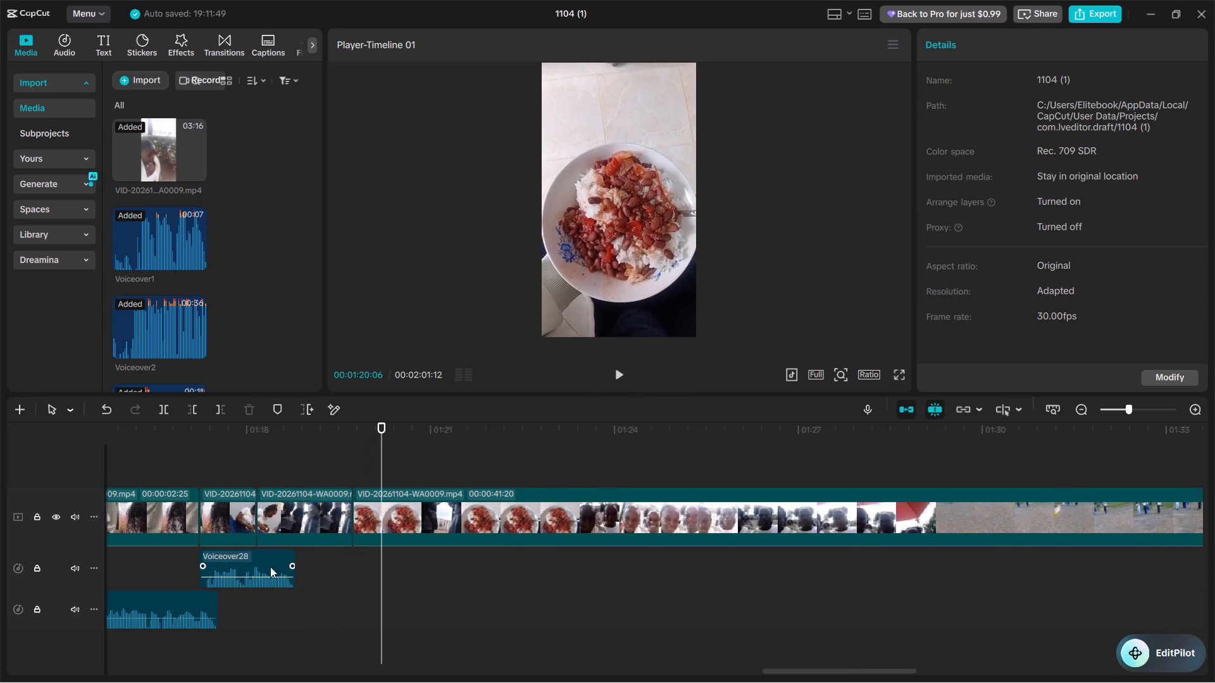
Trim the end of the short doorway clip back to about 00:01:18:23, at the end of Voiceover28.
left_click(264, 475)
key("space")
key("space")
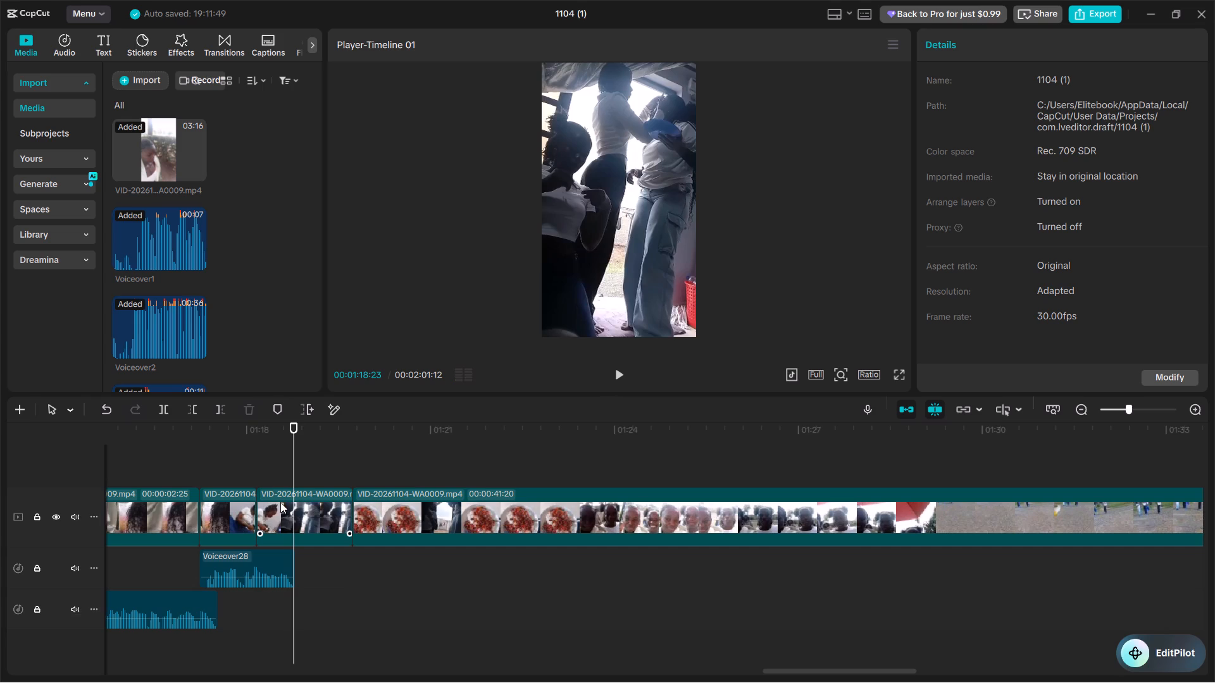
key("w")
Move the cut between the floor and doorway clips back to about 00:01:17:29 and replay from the start of Voiceover28.
left_click_drag(258, 505, 255, 505)
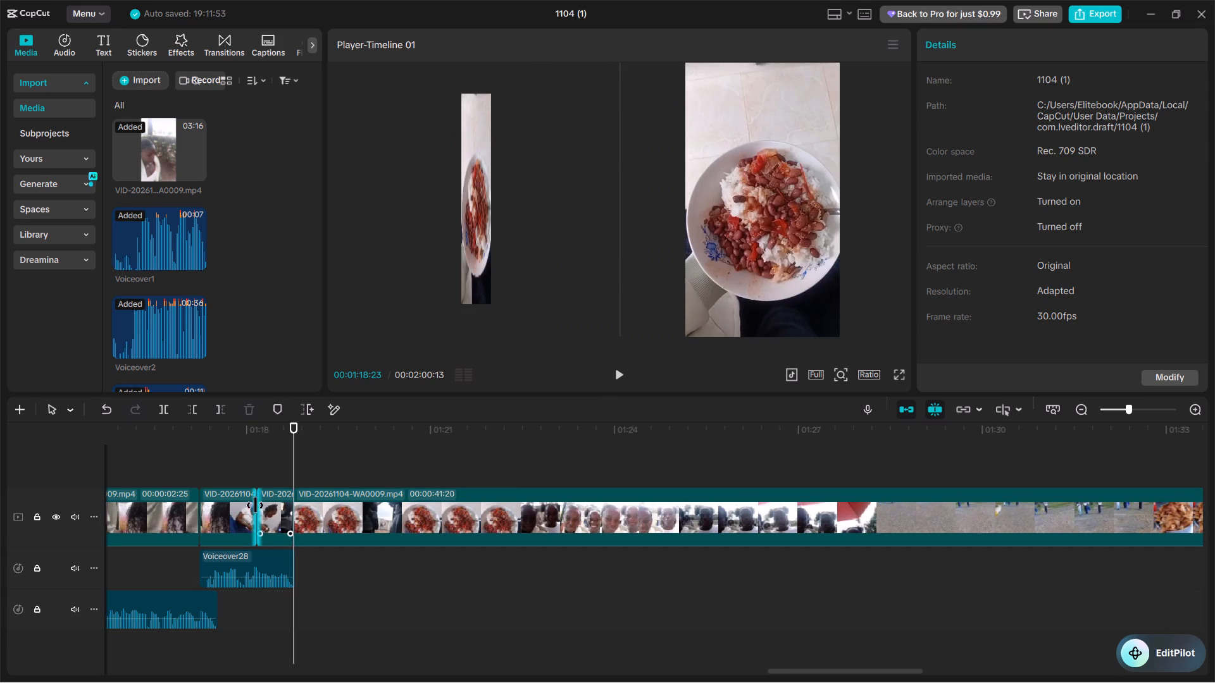
left_click_drag(255, 505, 248, 503)
left_click(198, 489)
left_click(197, 476)
key("space")
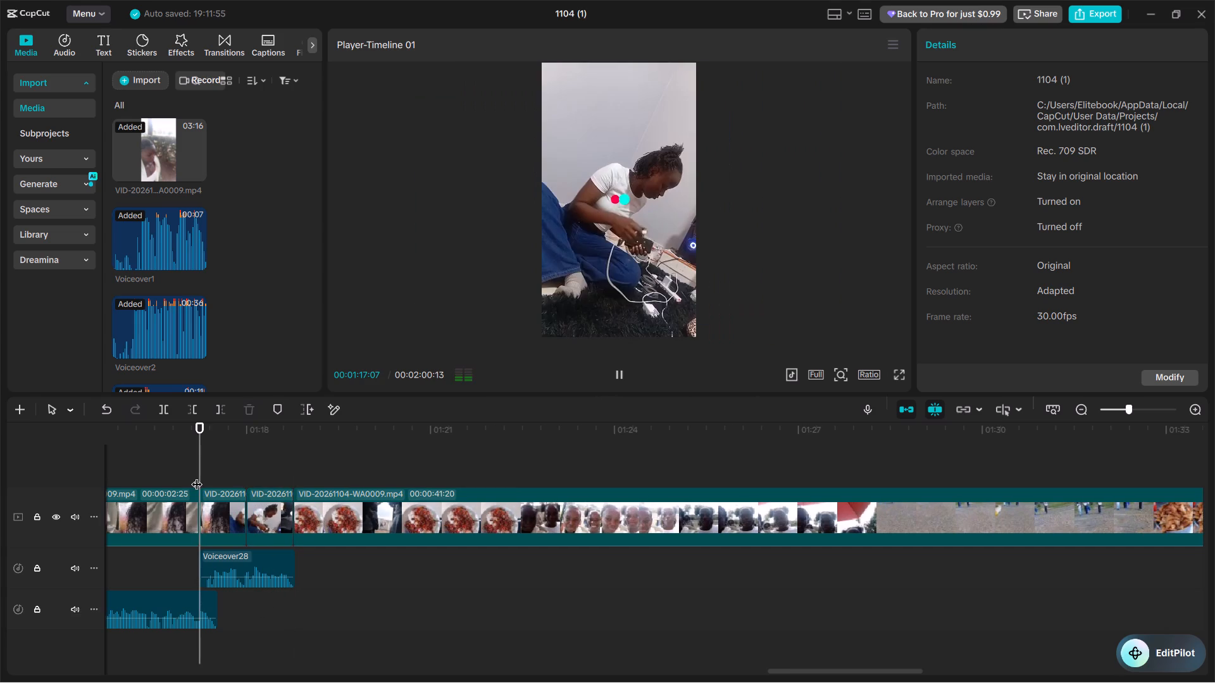
key("space")
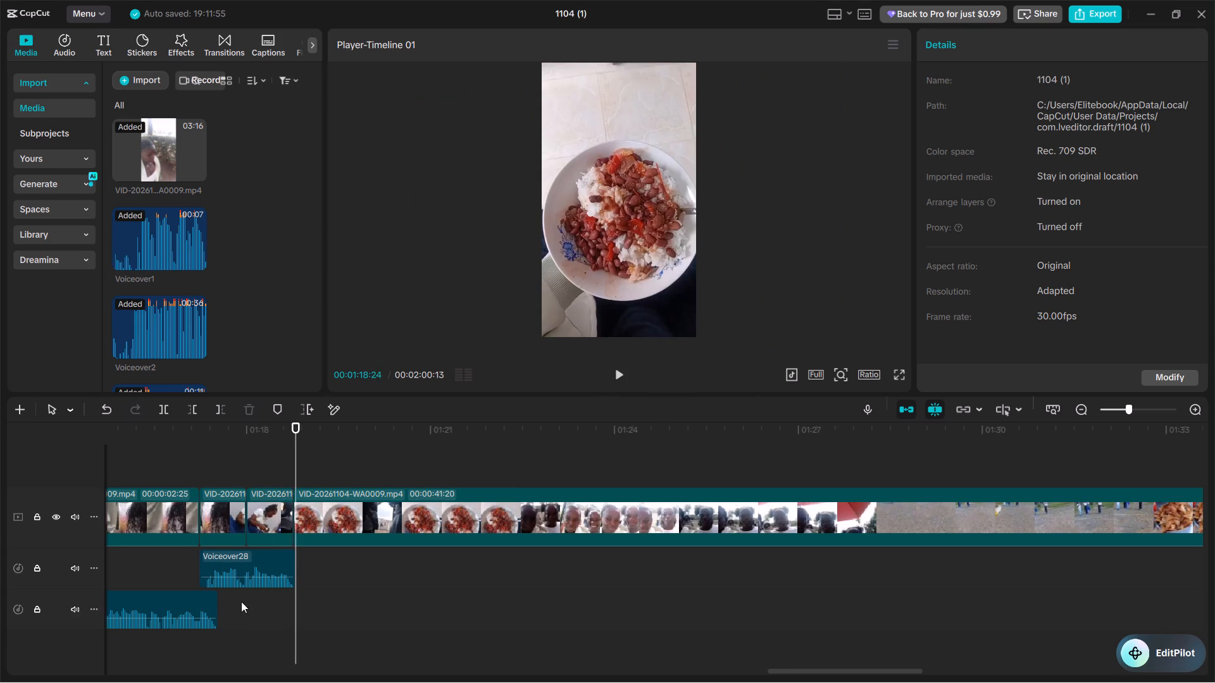
Extend the floor clip's end to about 00:01:18:07 and the doorway clip's end to about 00:01:19:07.
left_click(243, 610)
left_click(265, 608)
left_click(271, 610)
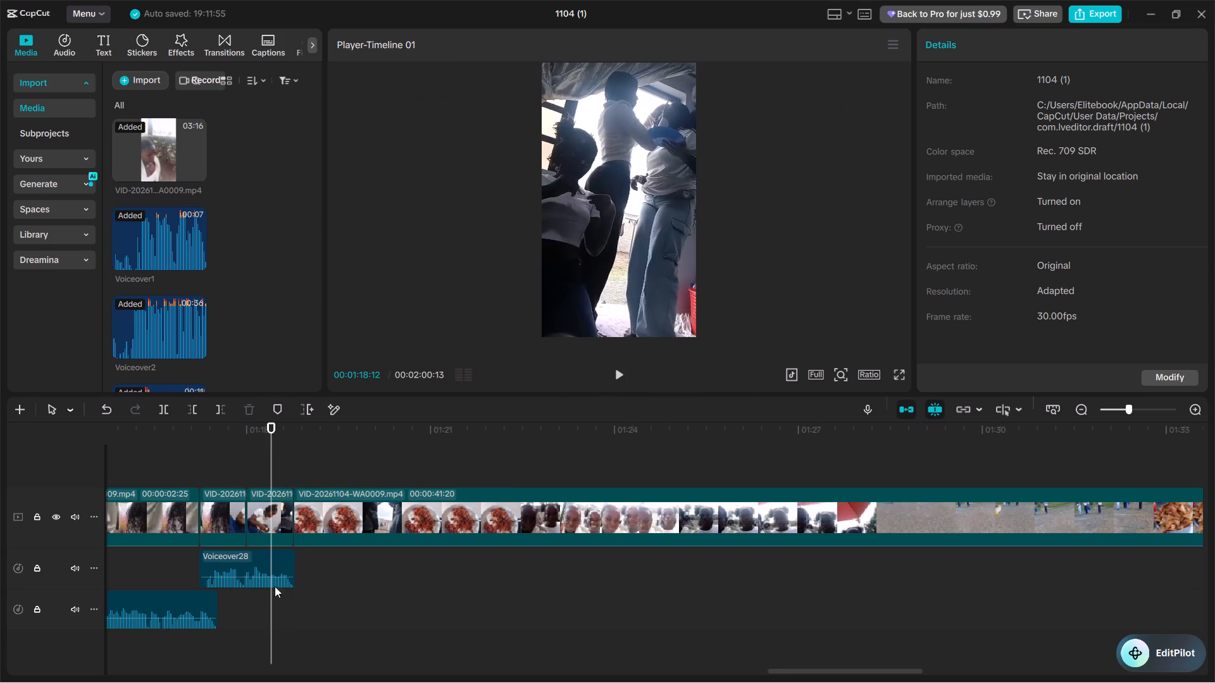
left_click(275, 529)
left_click(239, 512)
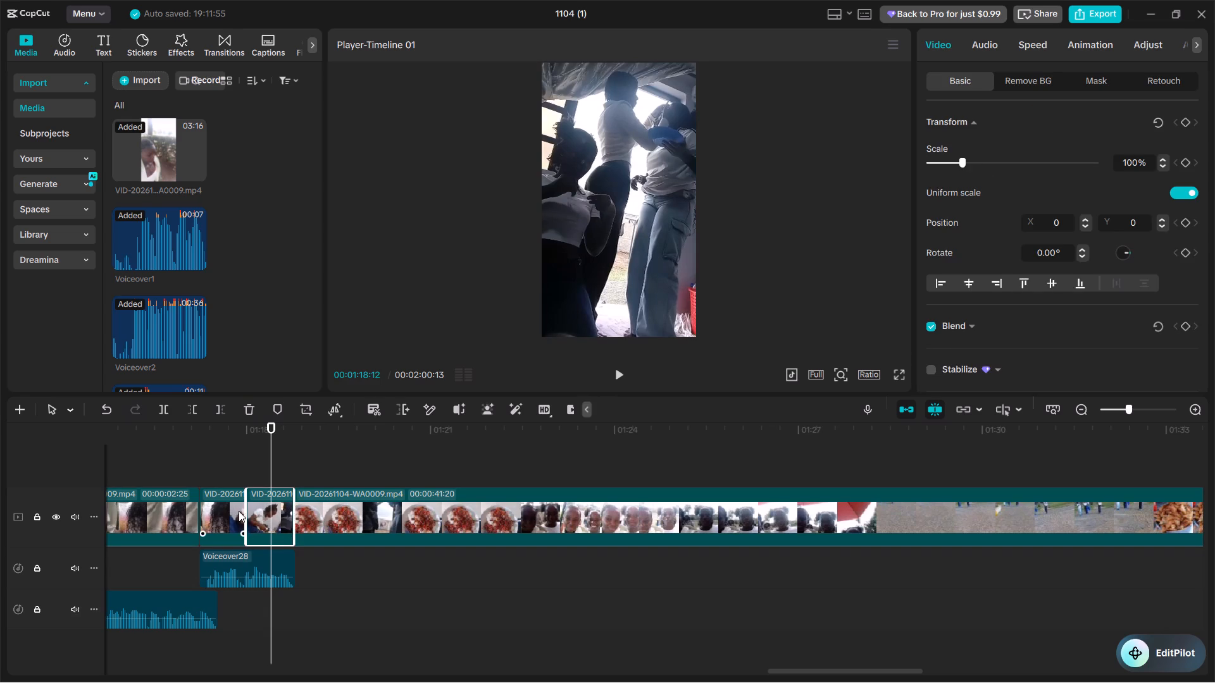
left_click_drag(246, 515, 259, 518)
left_click(301, 522)
left_click_drag(309, 522, 319, 525)
Scrub and replay the section under Voiceover28 to check the cut between the floor and doorway clips.
left_click(266, 606)
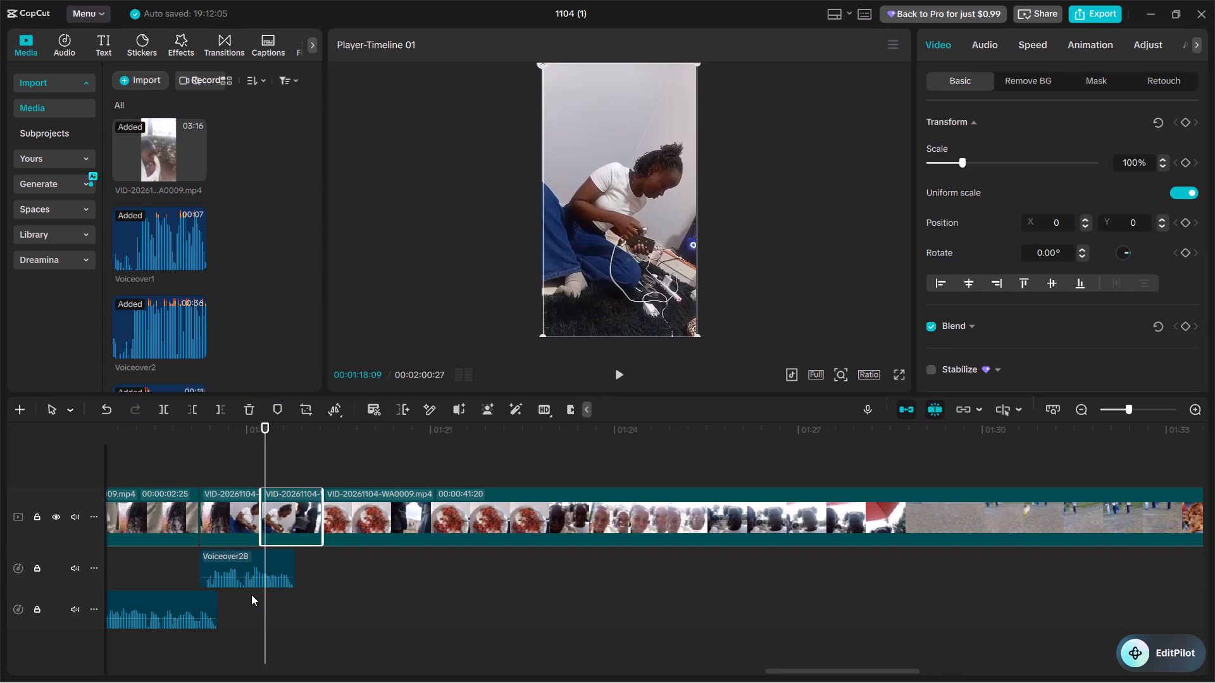
left_click(252, 601)
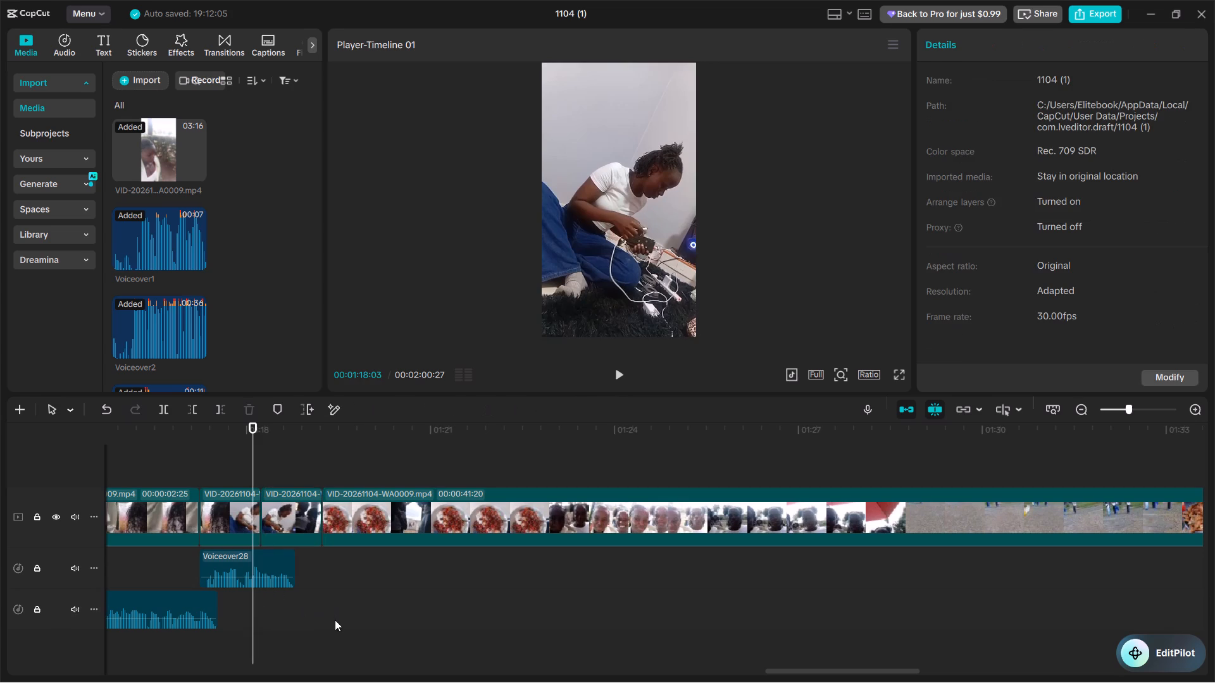
left_click(236, 626)
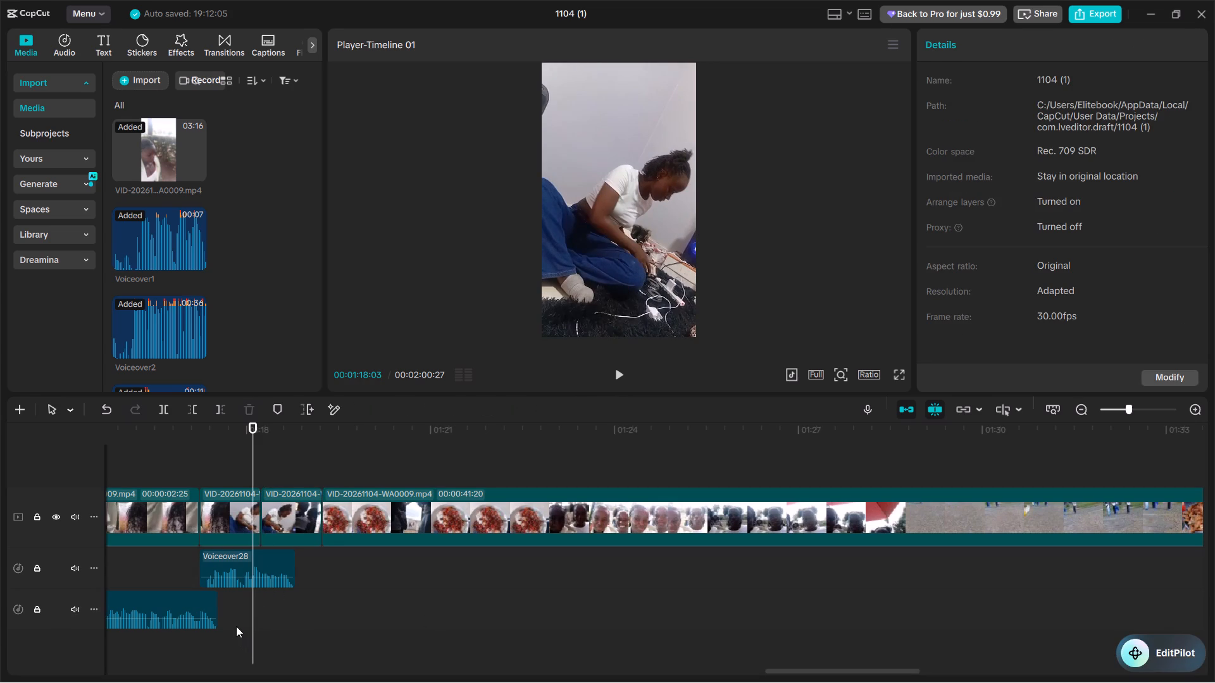
left_click(244, 627)
left_click(256, 634)
left_click(245, 626)
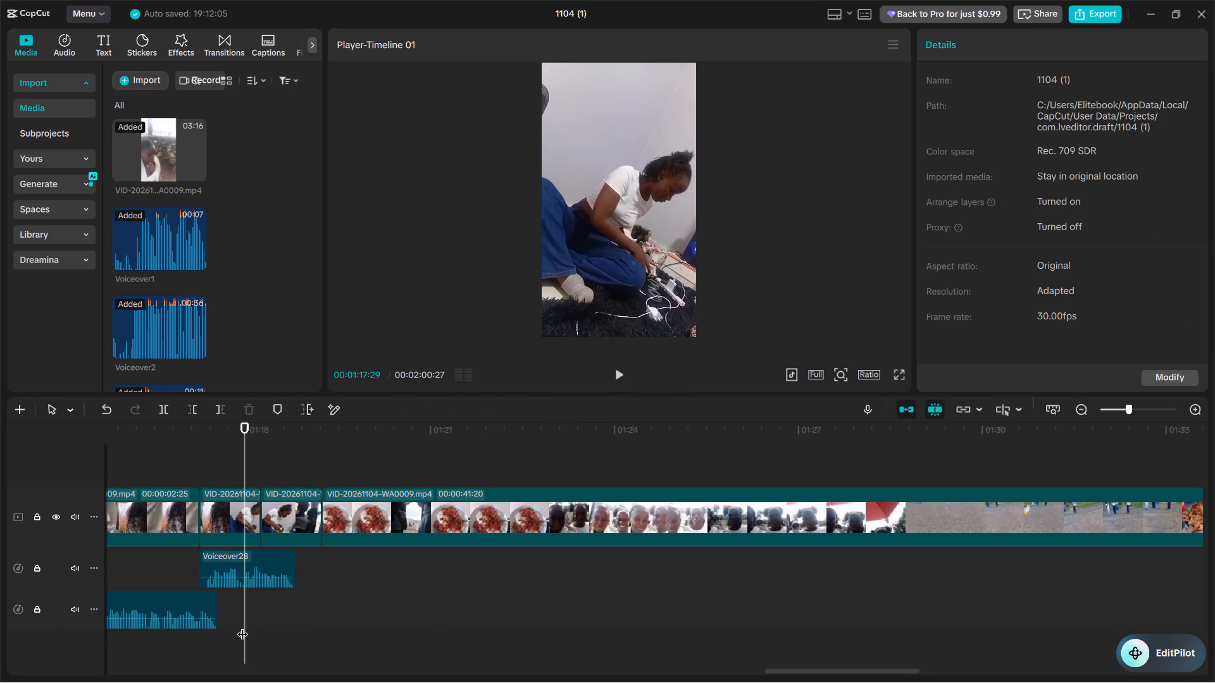
left_click(242, 626)
left_click(234, 620)
left_click(234, 620)
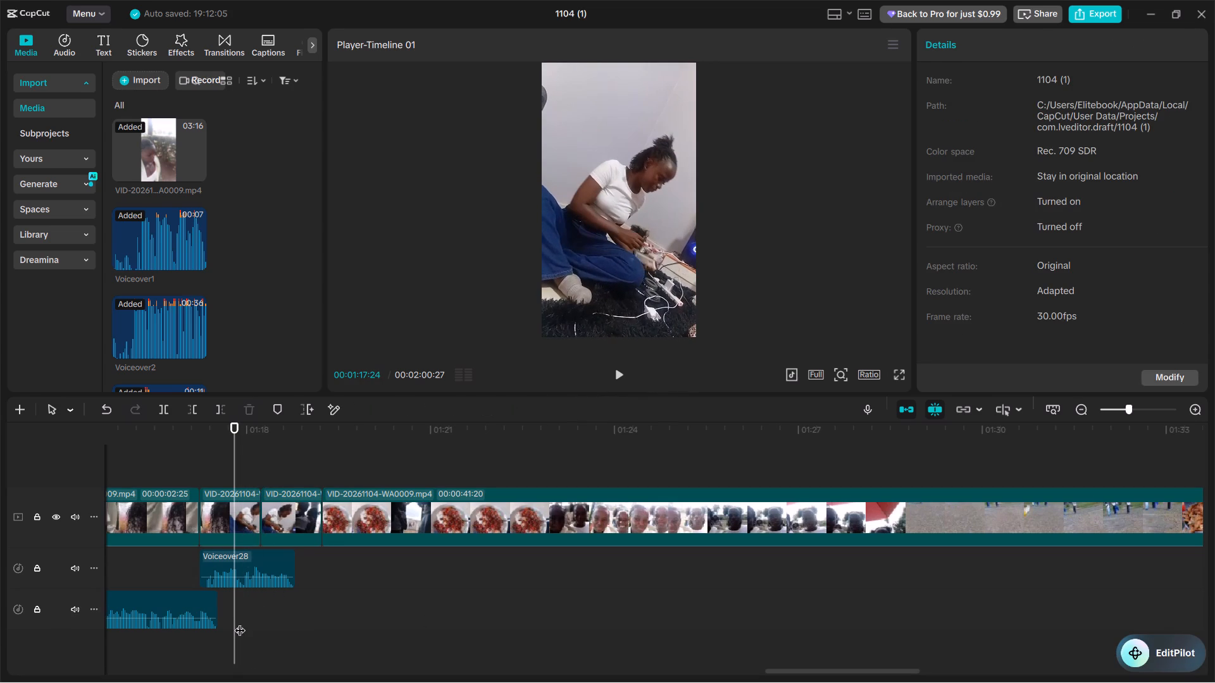
key("space")
key("space")
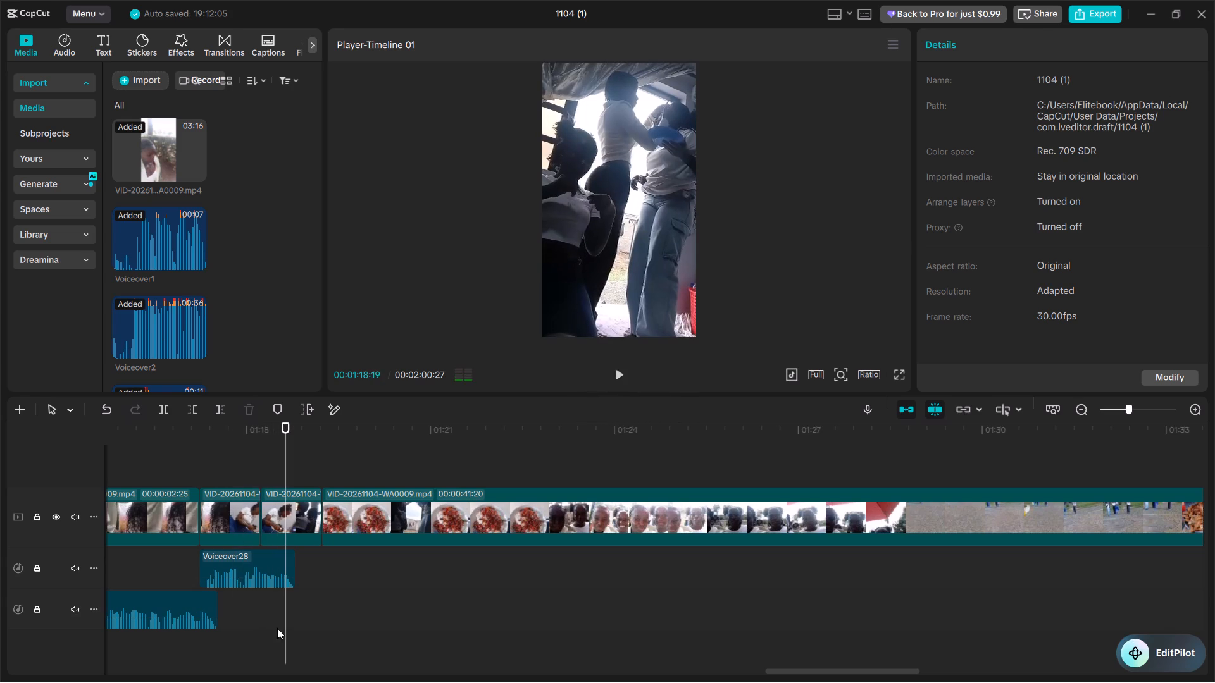
Record a new voiceover take from 00:01:18:07 to about 00:01:25:29 with the project muted.
left_click(271, 610)
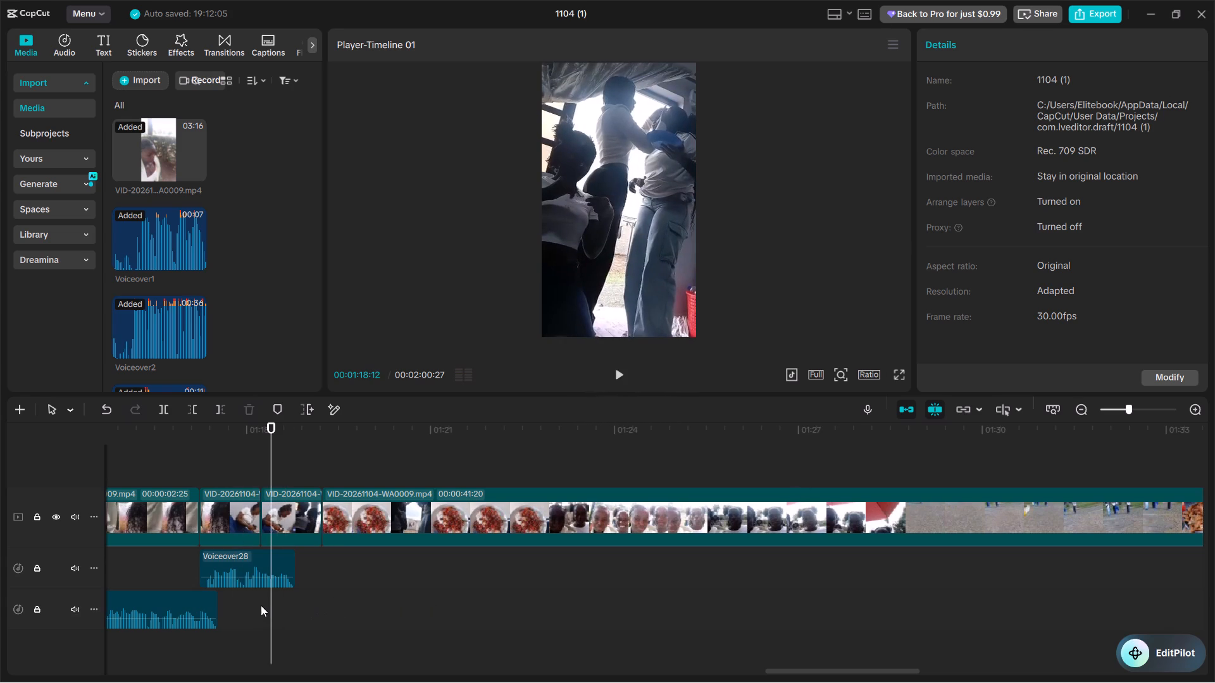
left_click(261, 605)
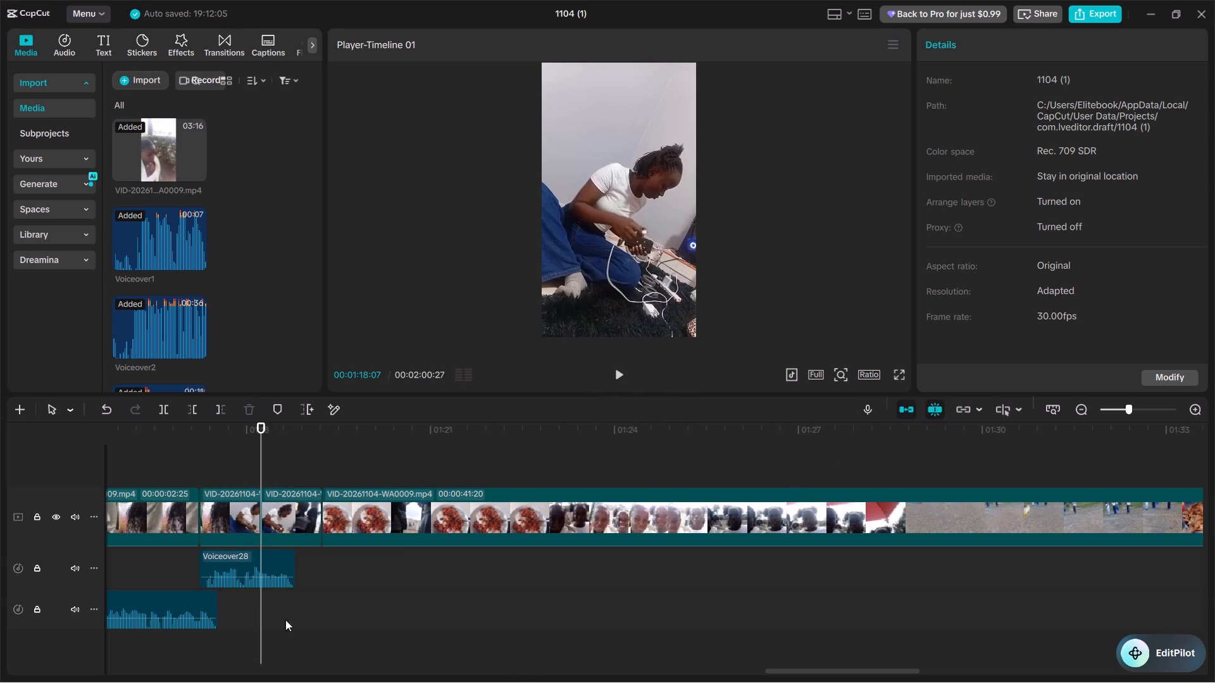
left_click(869, 417)
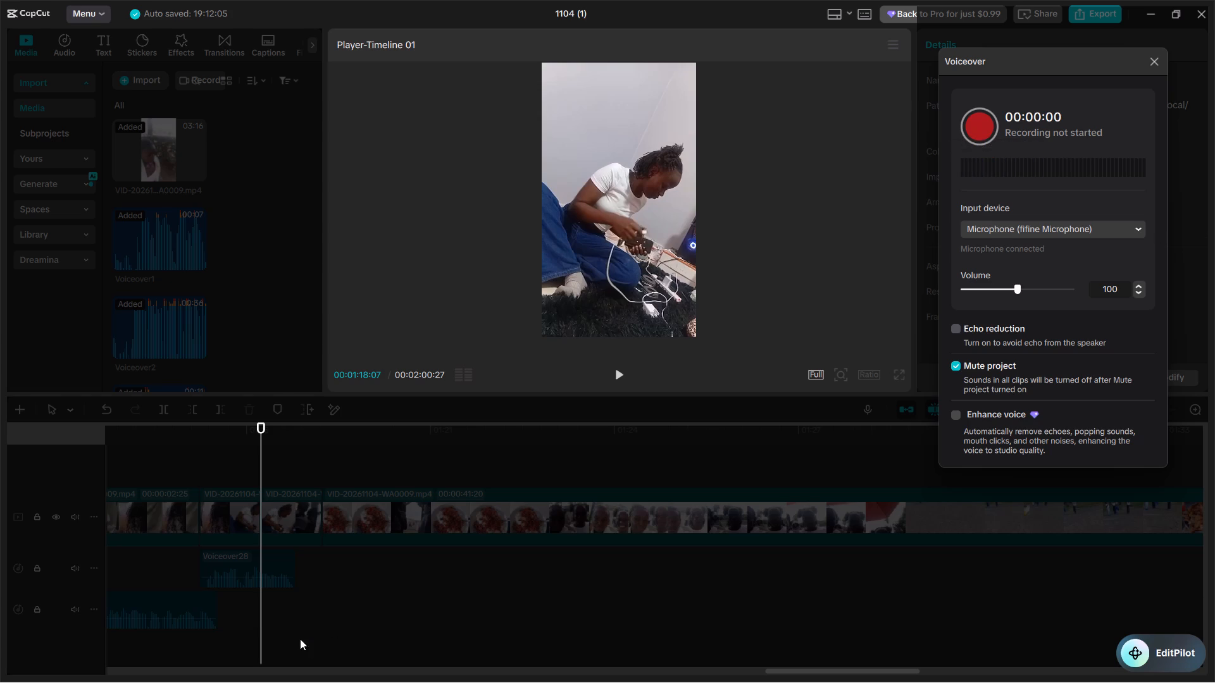
left_click(973, 133)
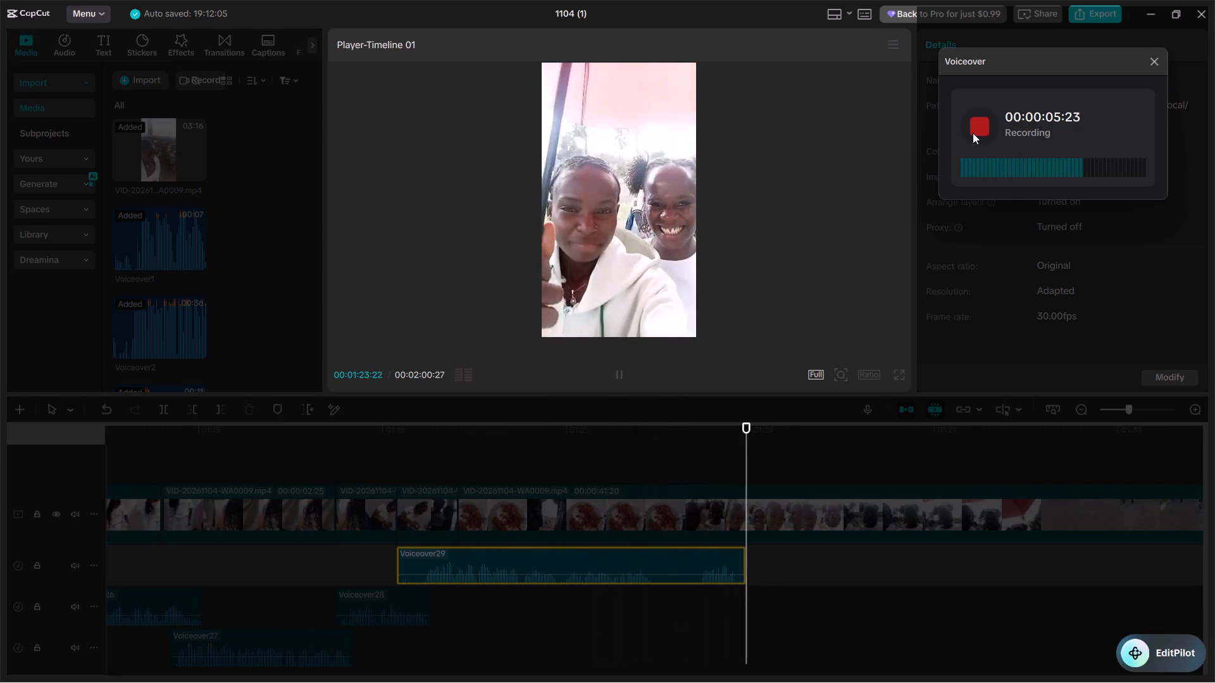
key("space")
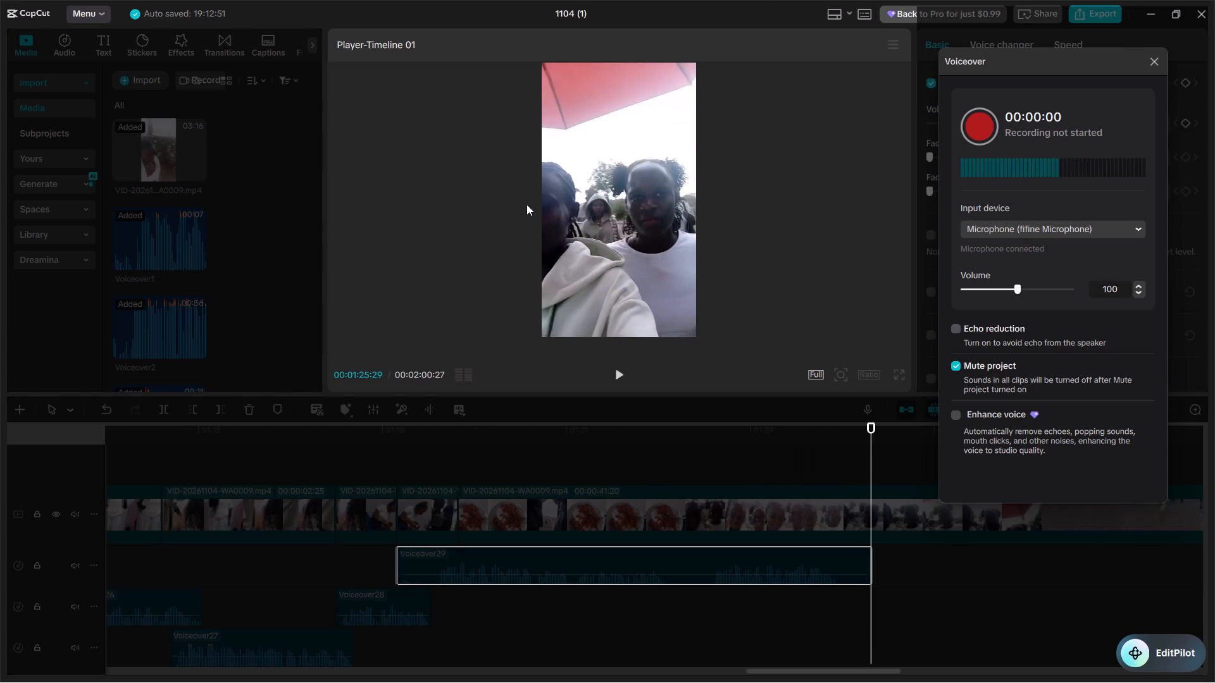
left_click(1149, 65)
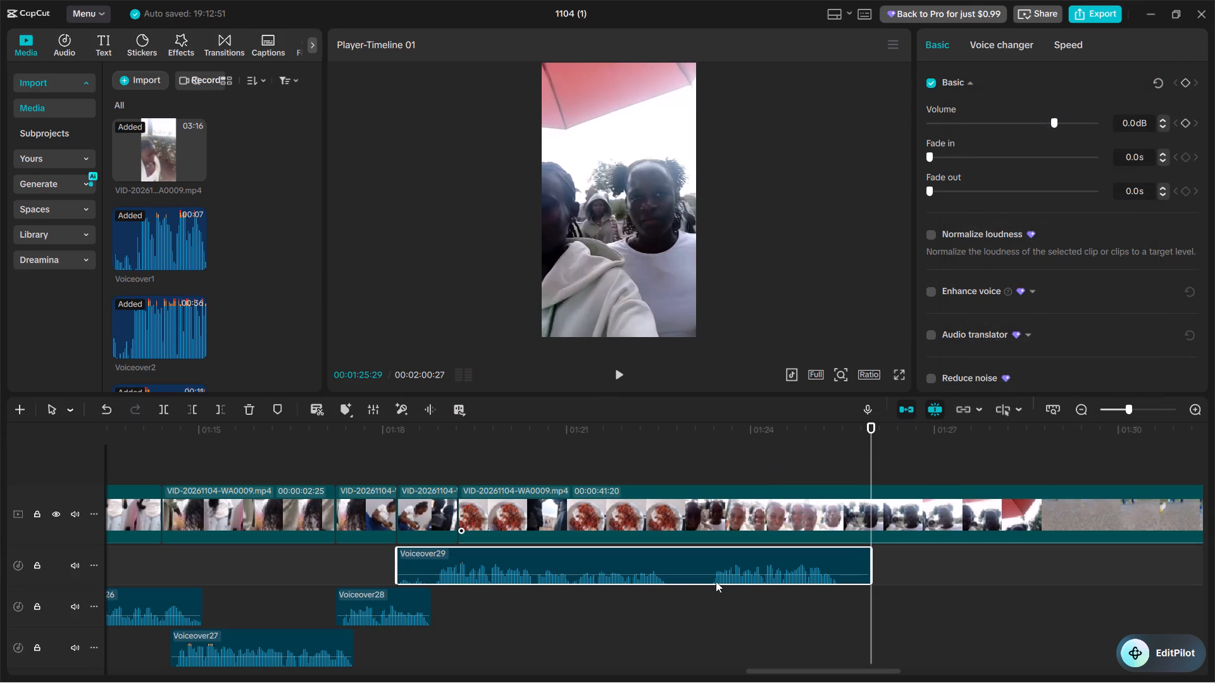
Trim the start of Voiceover29 to 00:01:23:10, cutting off the first attempt at the line.
left_click(709, 594)
left_click(707, 553)
key("q")
Move Voiceover29 onto Voiceover27's track, starting at about 00:01:18:14 and overlapping the end of Voiceover28, and play the join.
left_click_drag(745, 555, 698, 563)
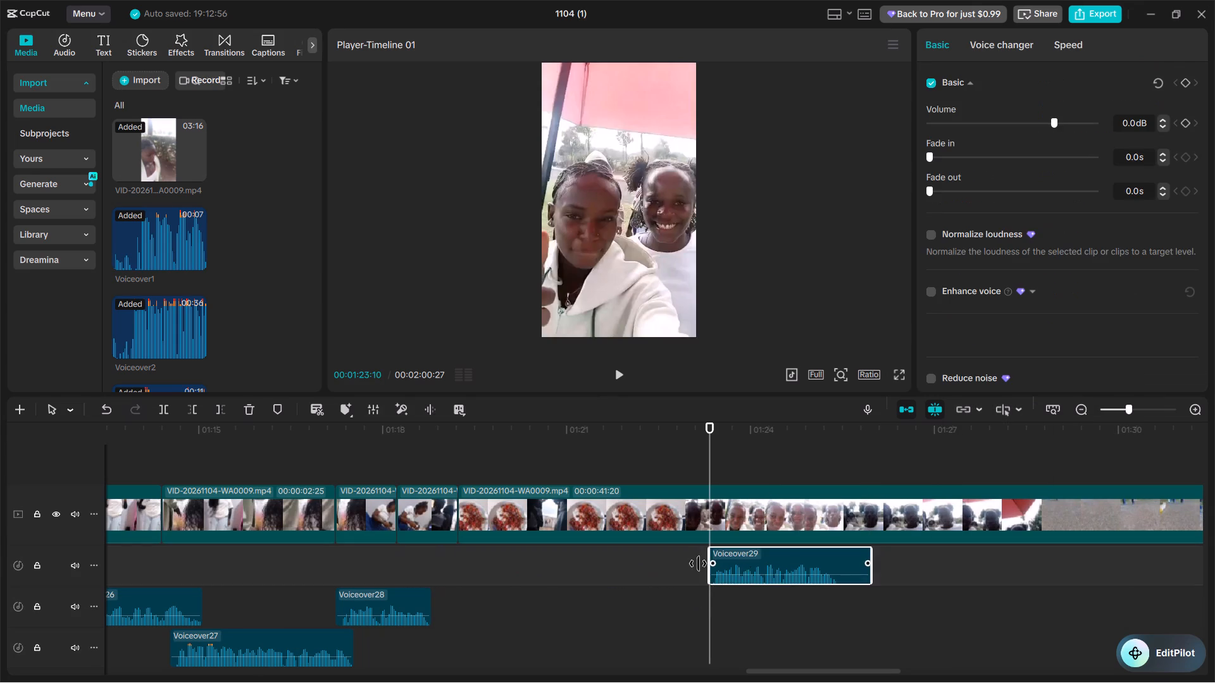
left_click_drag(698, 563, 456, 641)
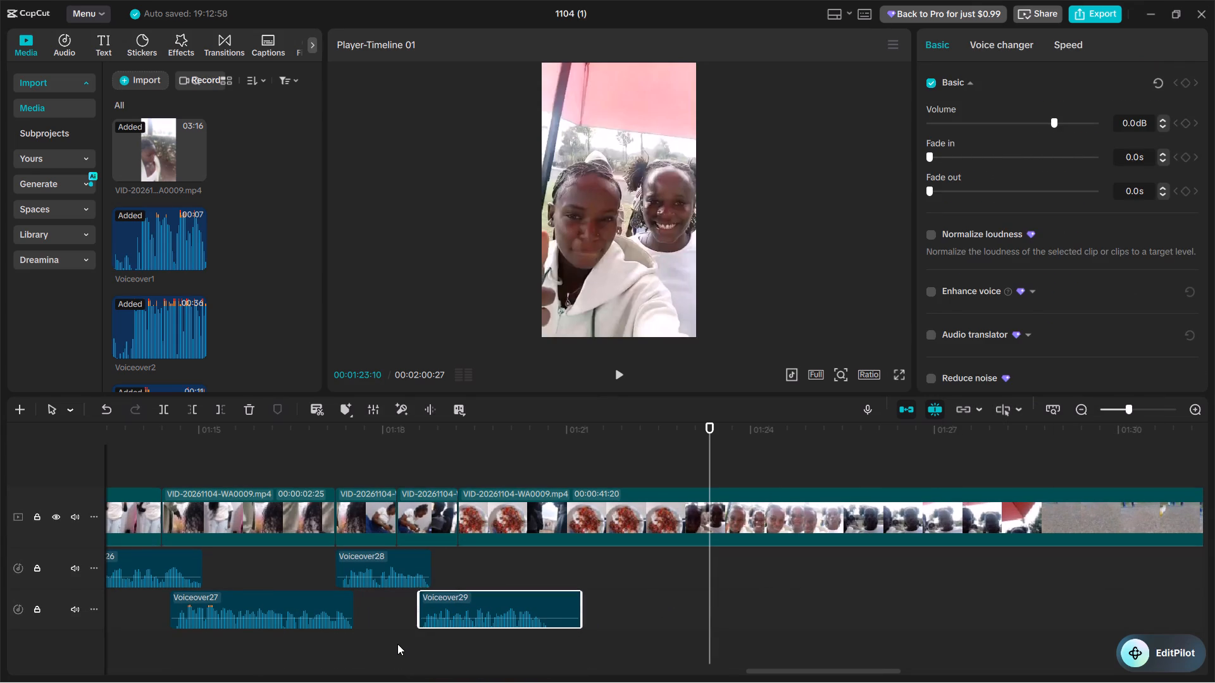
left_click(397, 644)
key("space")
left_click_drag(430, 600, 428, 600)
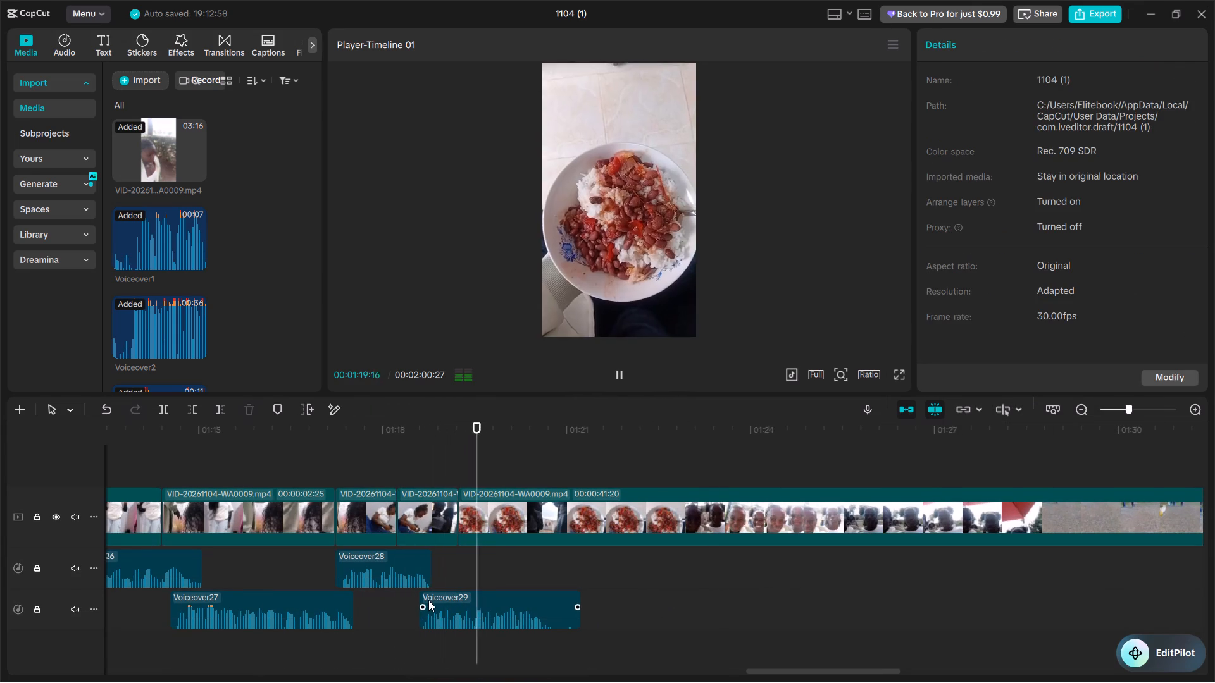
left_click_drag(428, 600, 421, 603)
left_click(371, 630)
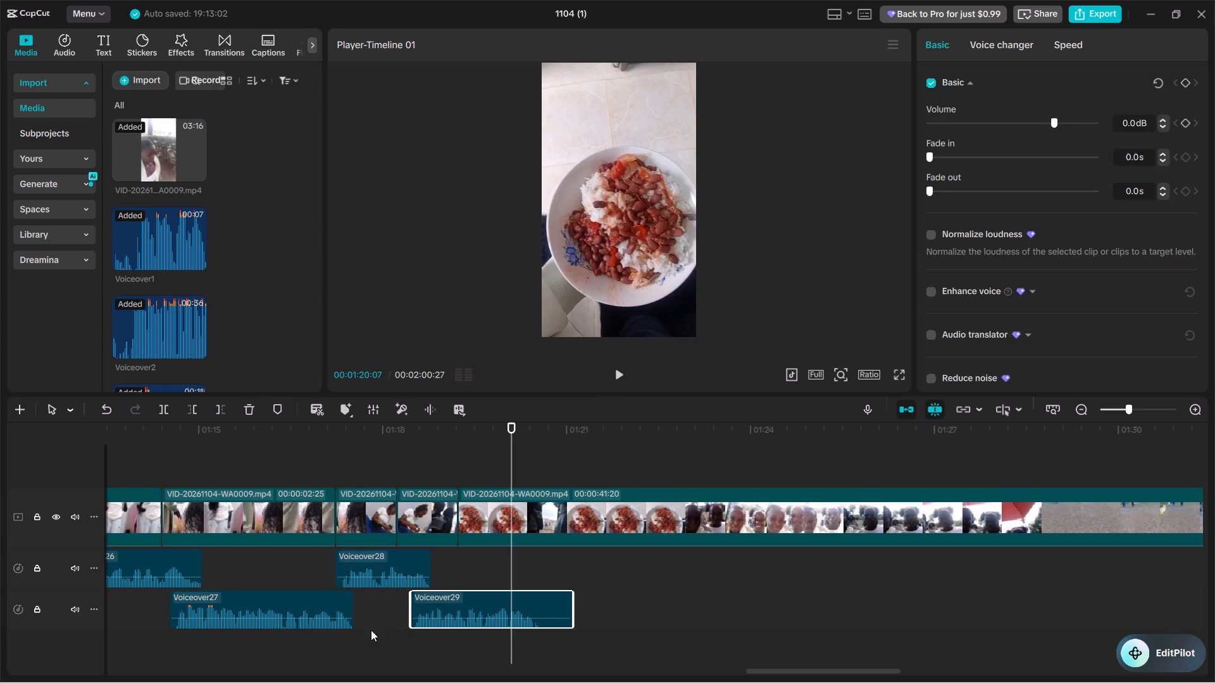
key("space")
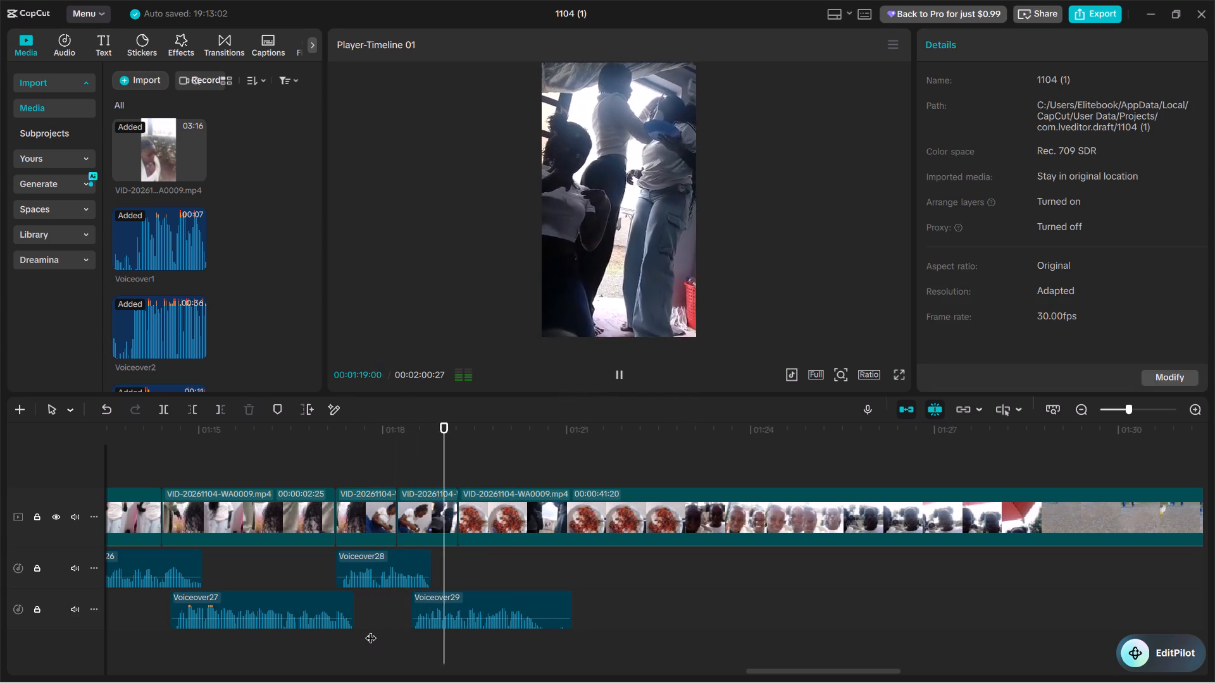
key("space")
Fine-tune Voiceover29 to start at about 00:01:18:16 and replay its join with Voiceover28.
key("ctrl+equal")
key("ctrl+equal")
key("ctrl+equal")
scroll(371, 630, "right", 1)
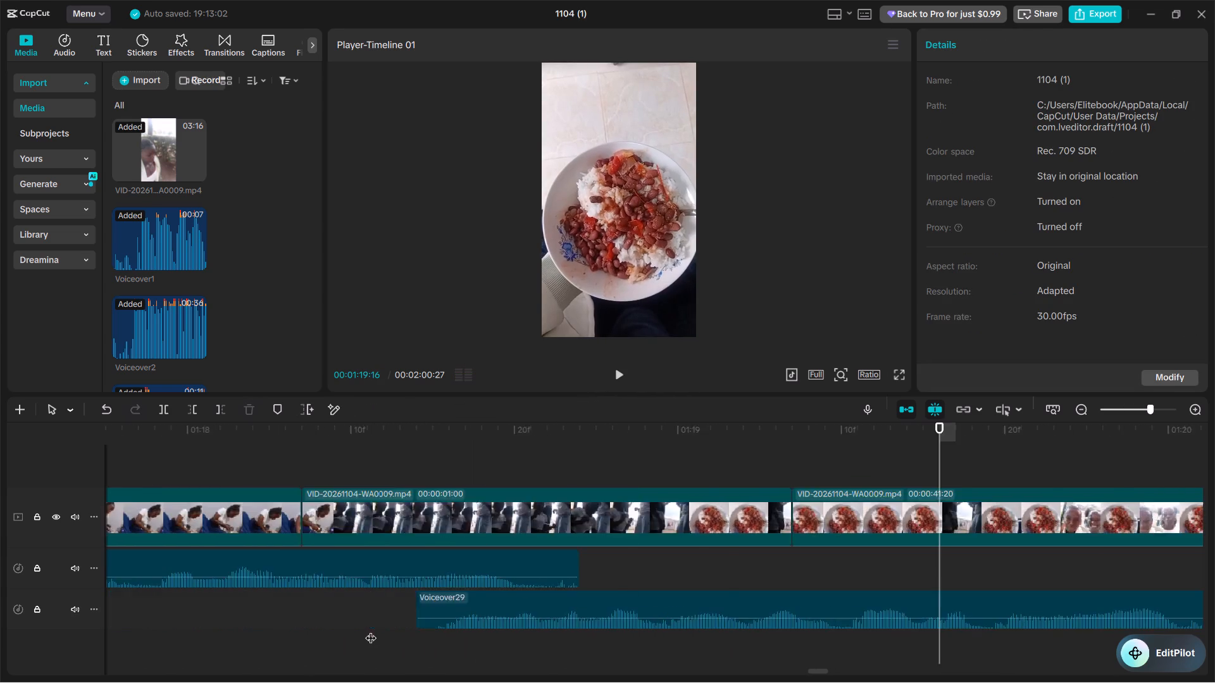
scroll(371, 630, "right", 1)
left_click_drag(613, 603, 636, 609)
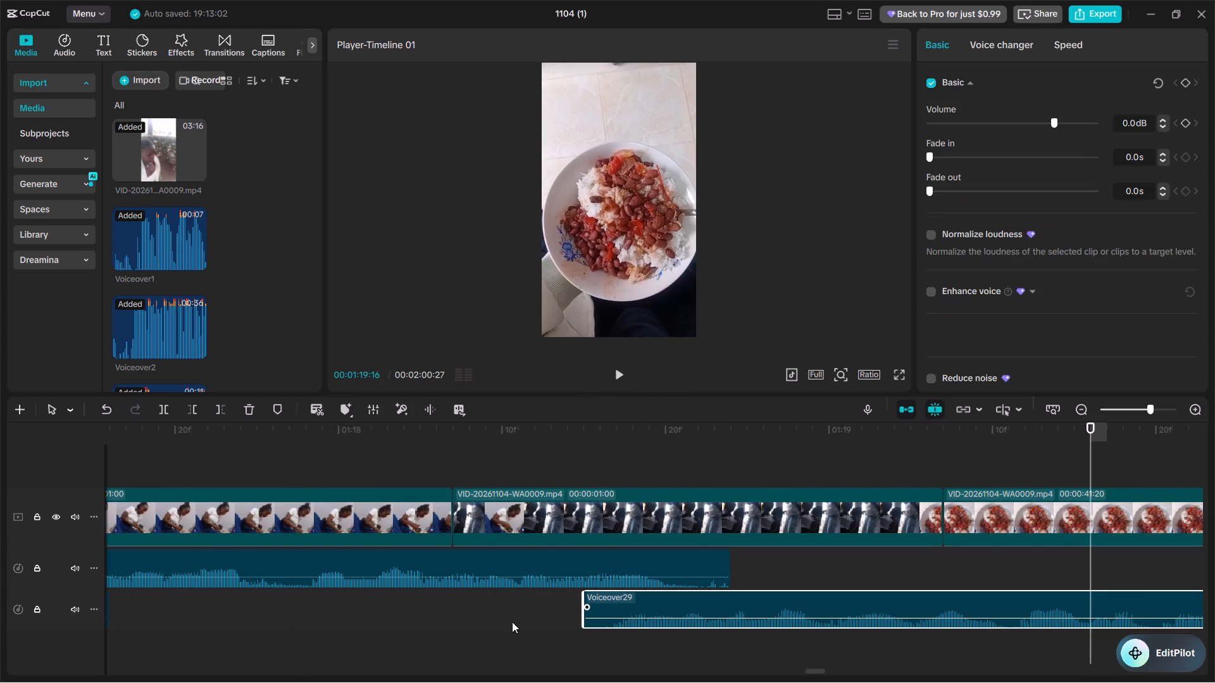
left_click(347, 638)
key("space")
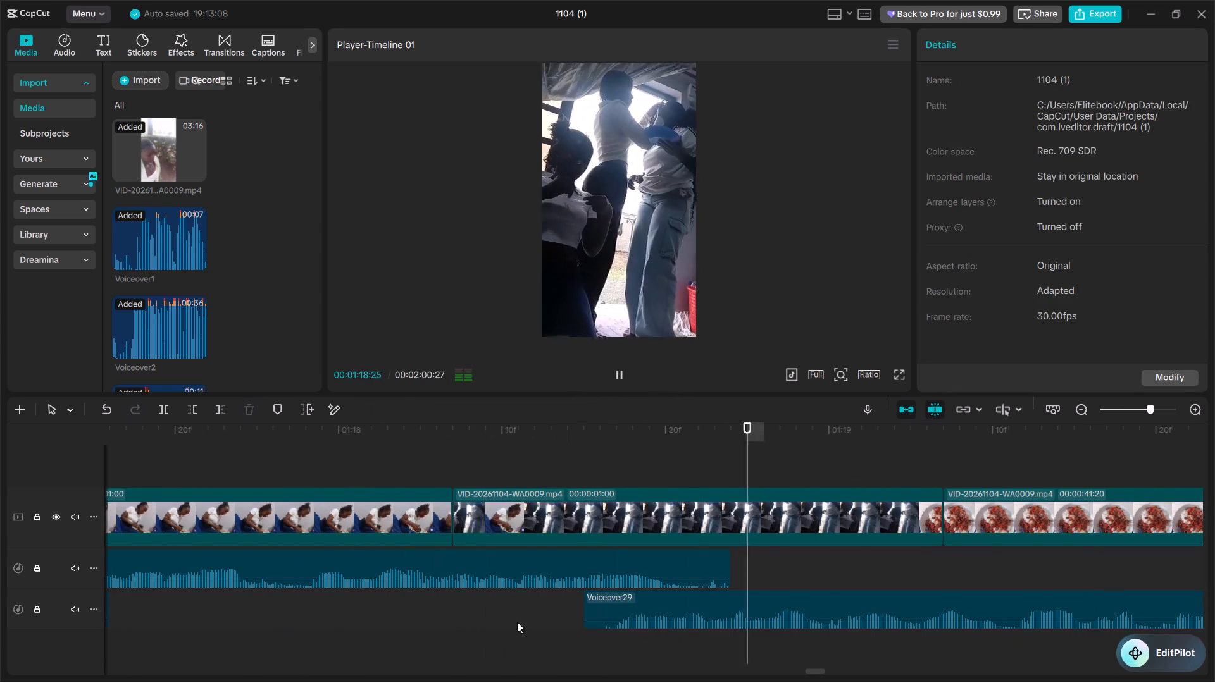
key("space")
left_click_drag(609, 603, 633, 600)
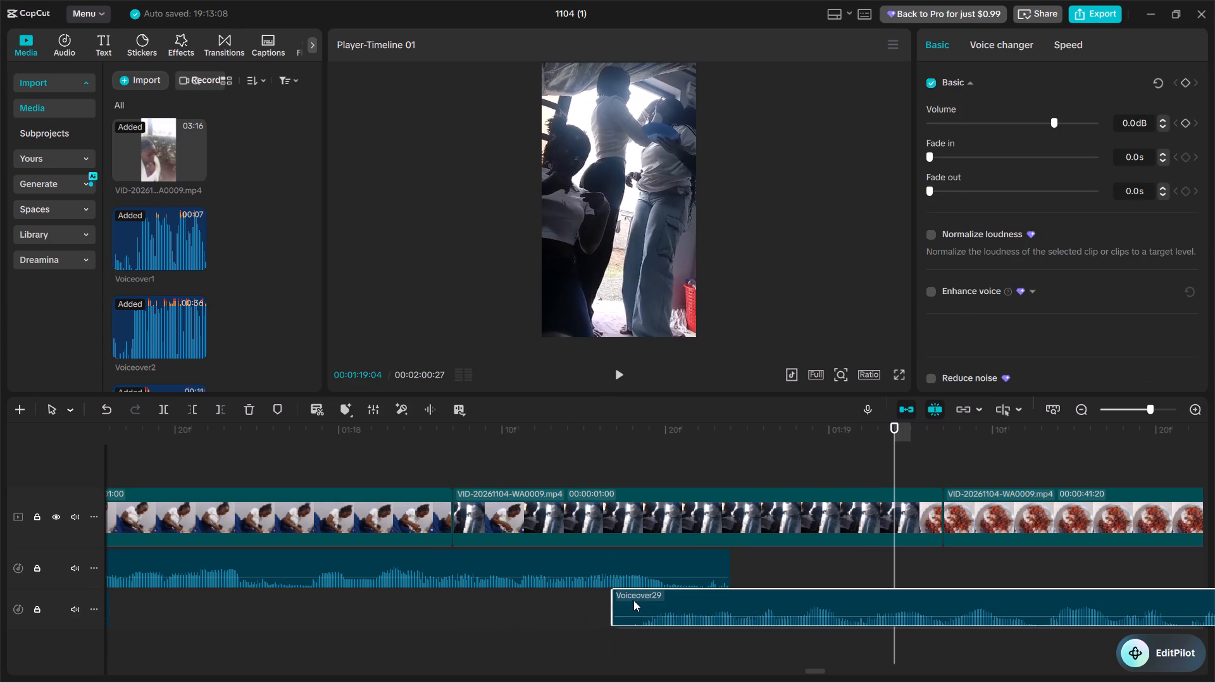
left_click_drag(633, 600, 624, 598)
left_click(417, 606)
key("space")
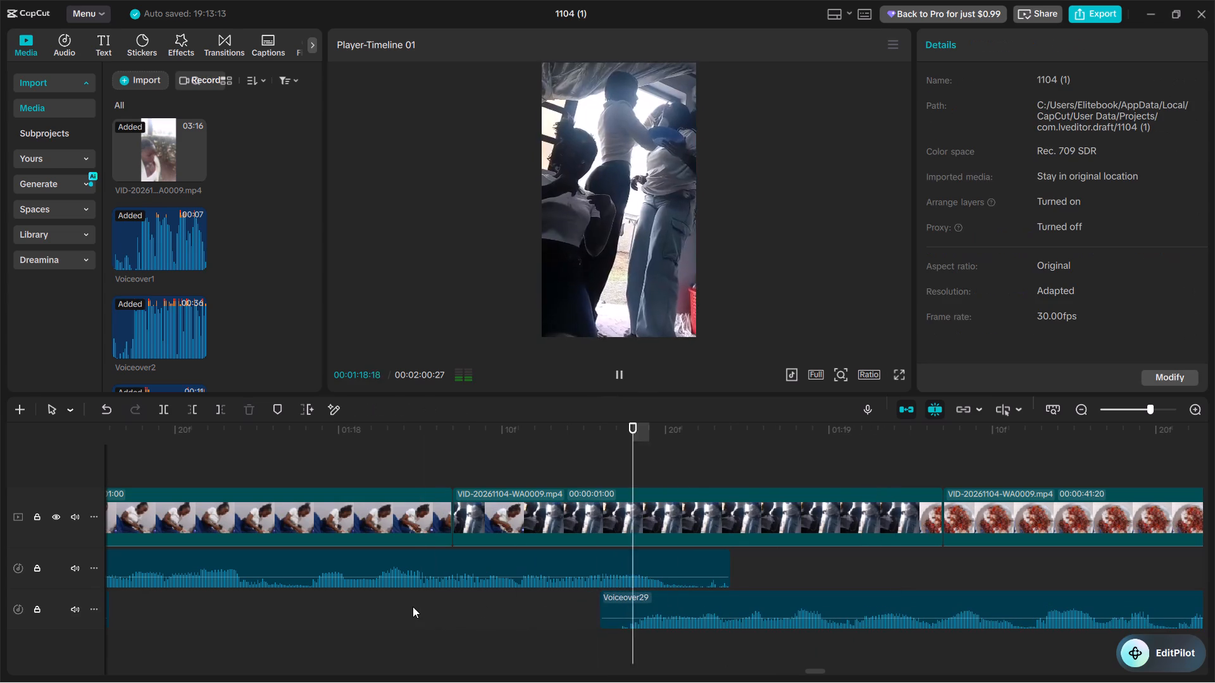
key("ctrl+minus")
key("ctrl+minus")
key("space")
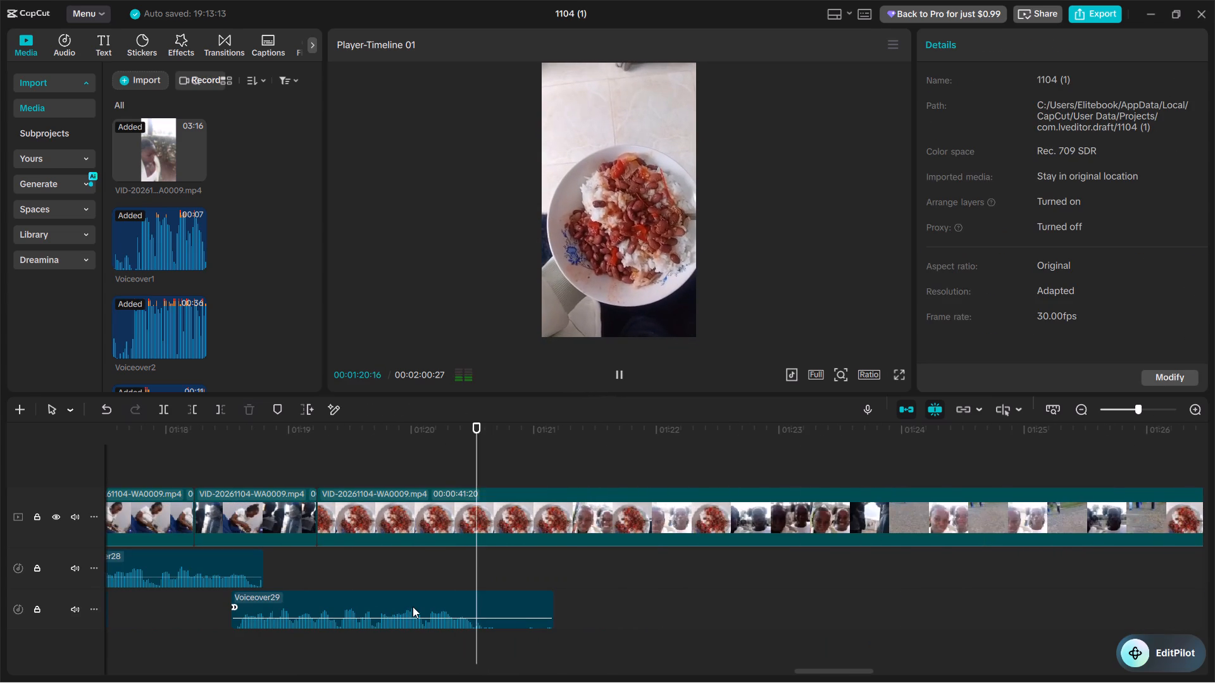
Split the plate of food clip at 00:01:20:14 and trim the later part's start up to about 00:01:23:02, in the selfie scene.
left_click(466, 576)
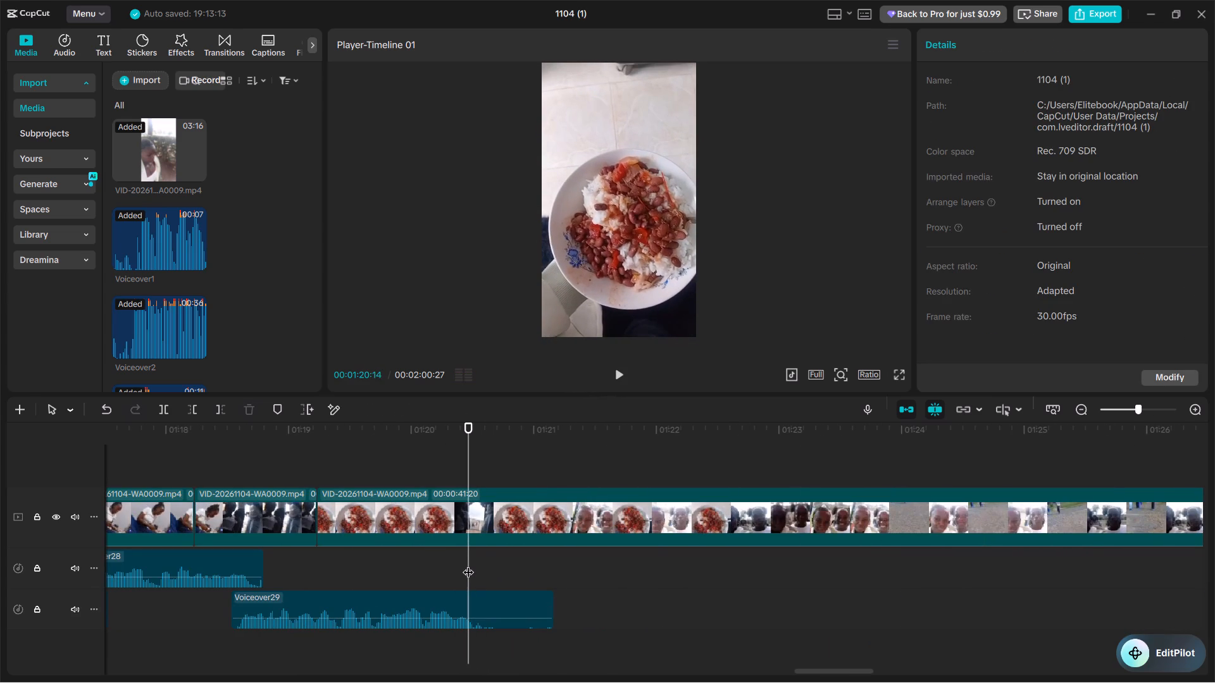
key("ctrl+b")
key("space")
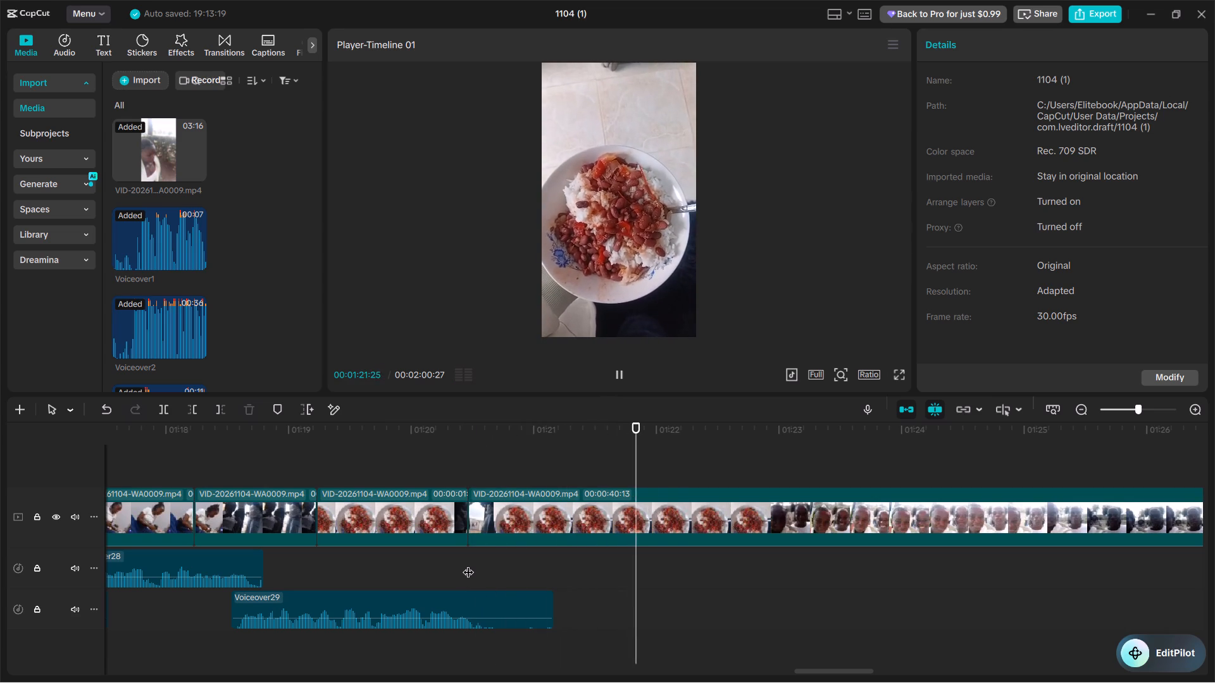
key("space")
key("q")
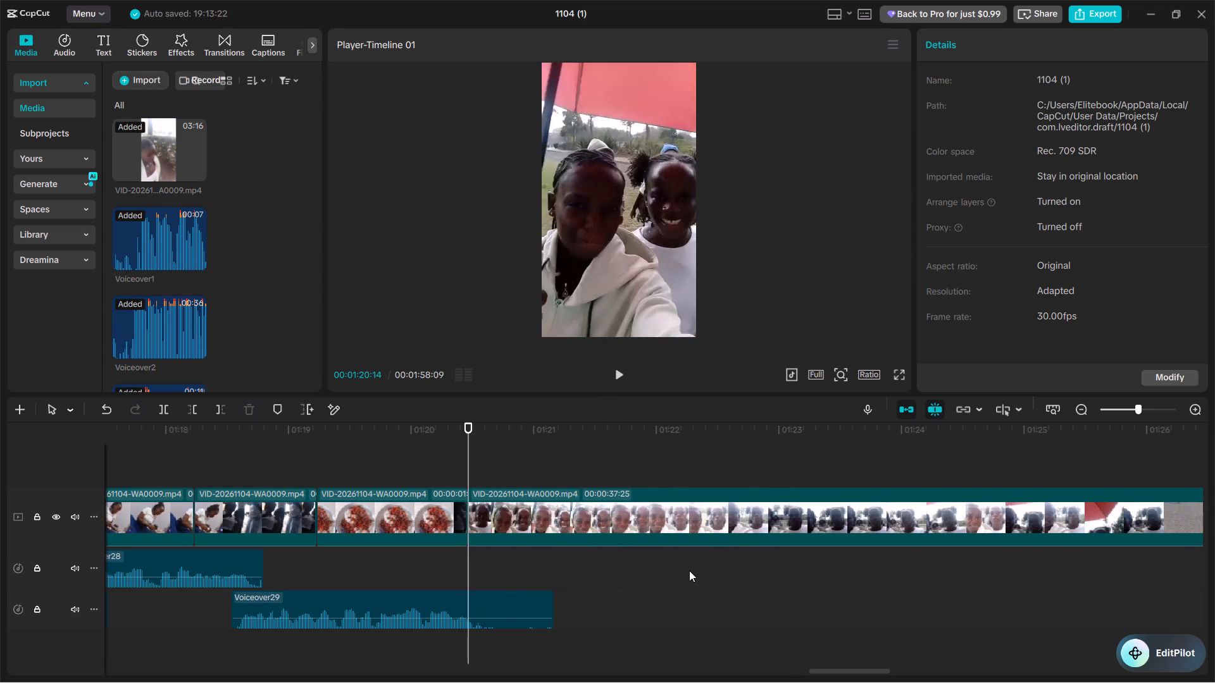
Play through the footage after the cut at 00:01:20:14, checking the selfie, schoolyard and samosa scenes.
key("space")
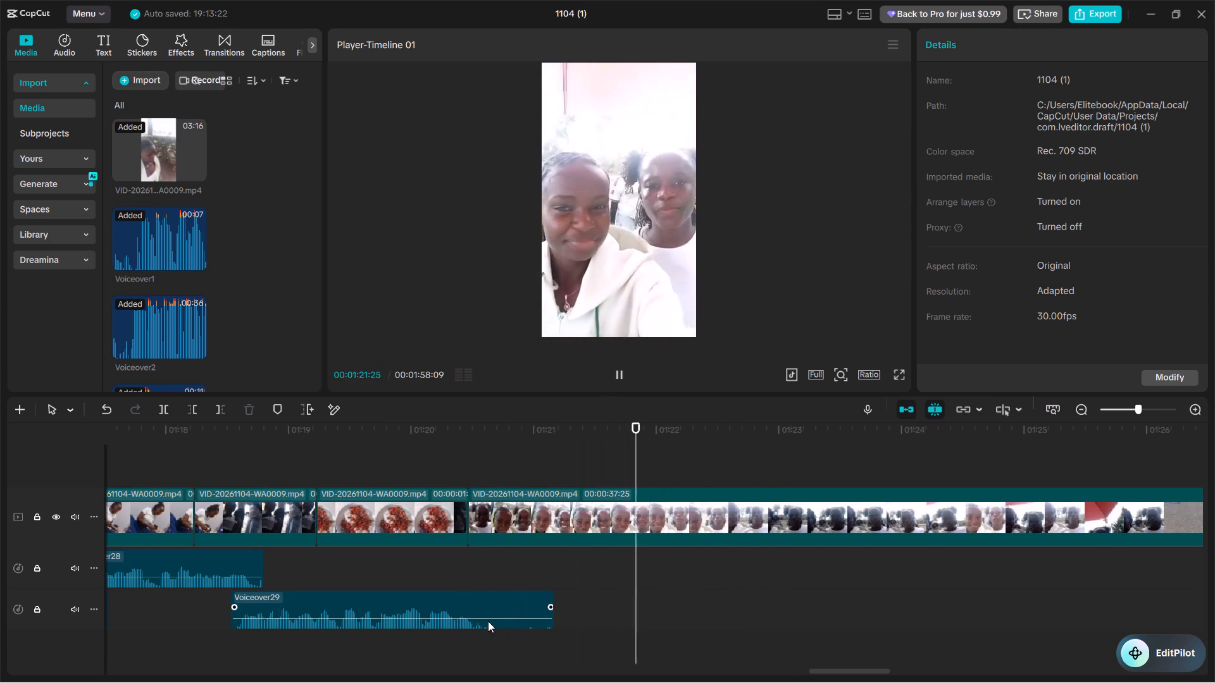
key("space")
key("space")
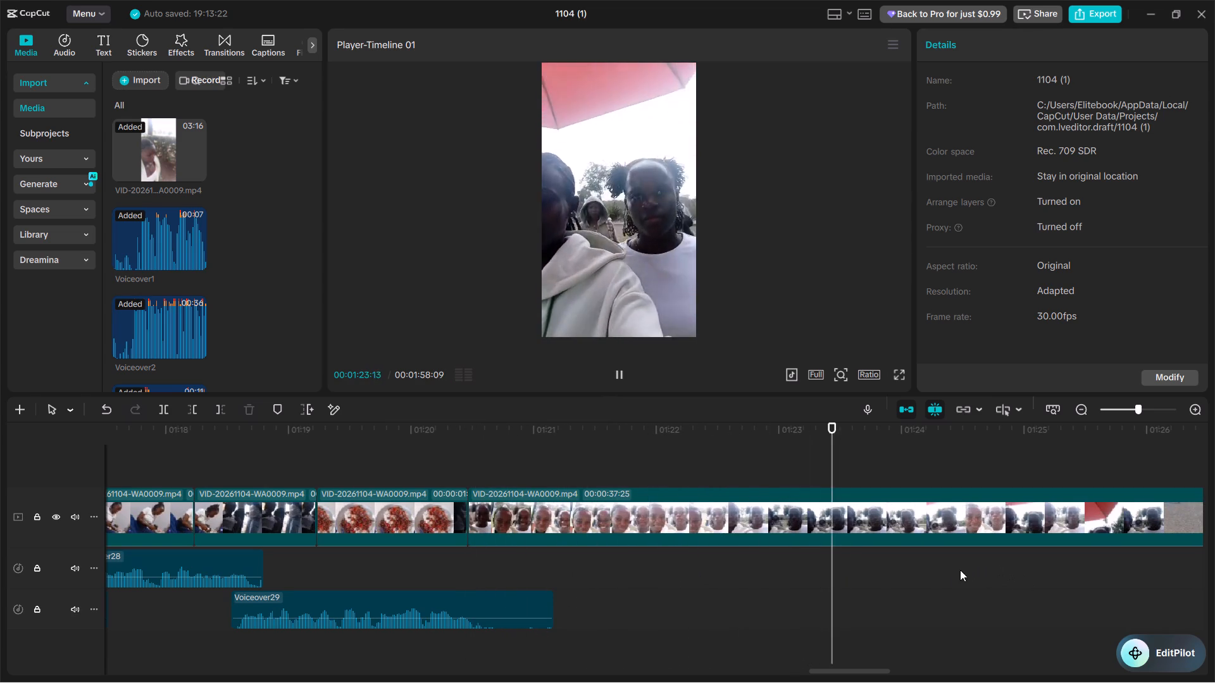
scroll(952, 575, "left", 2)
left_click_drag(740, 582, 740, 591)
key("space")
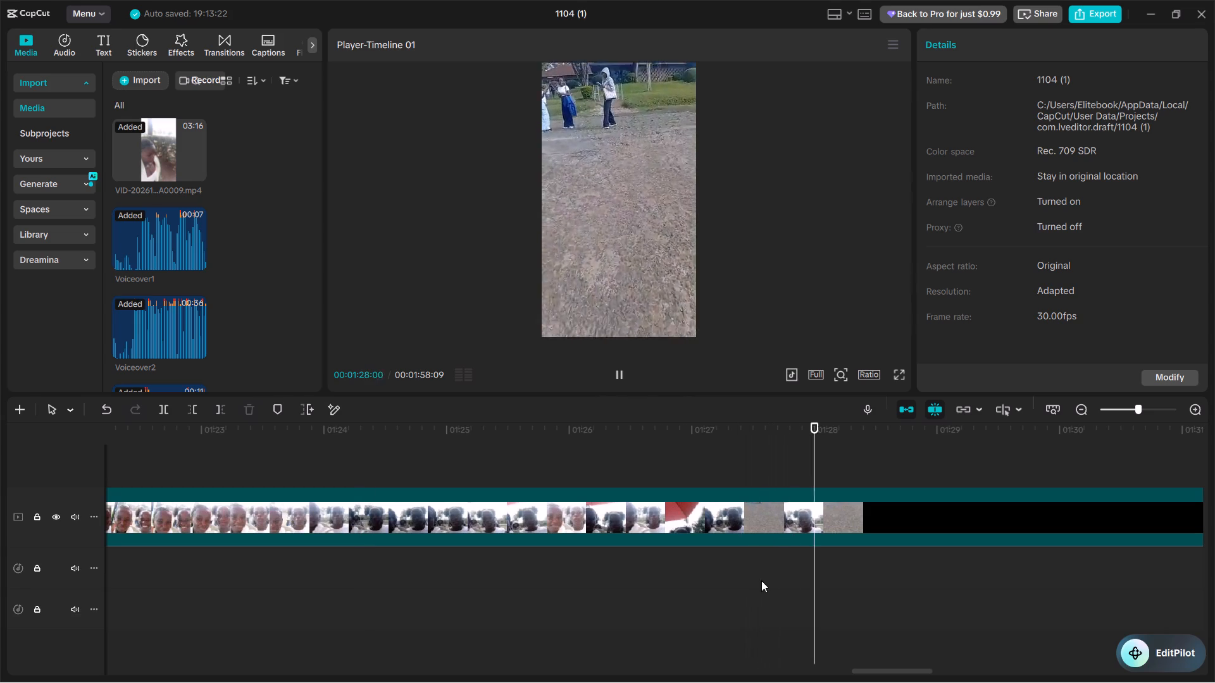
left_click(872, 562)
key("space")
scroll(961, 559, "left", 1)
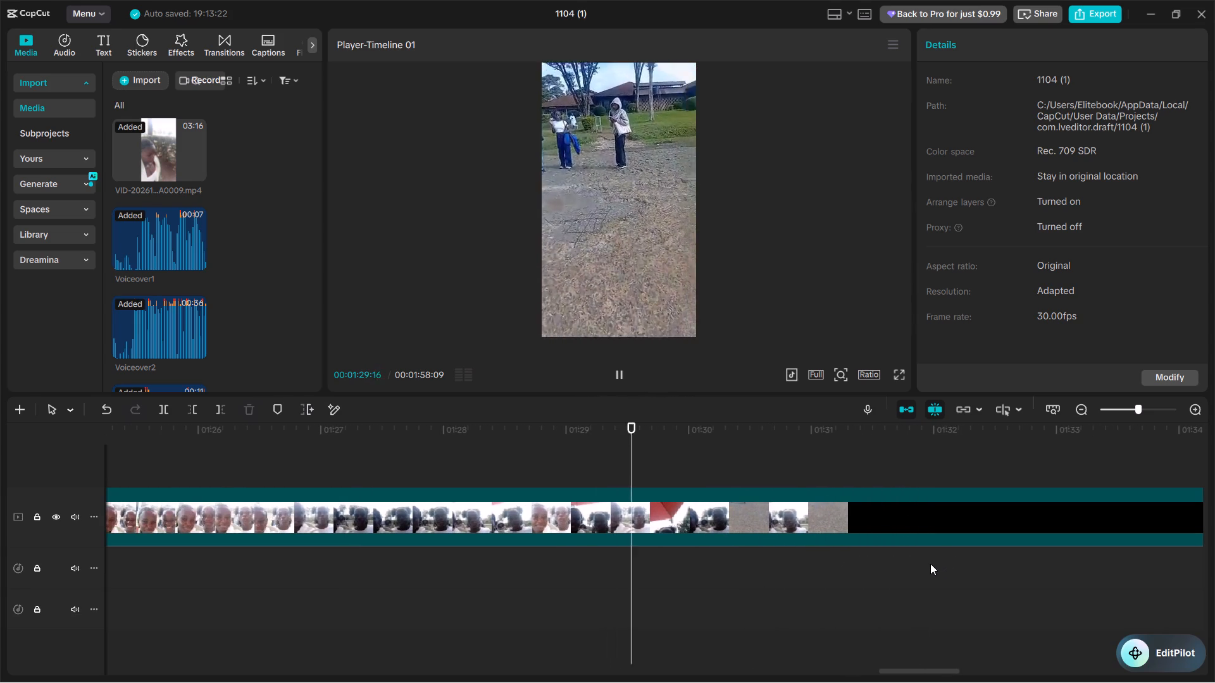
left_click(904, 562)
key("space")
key("space")
scroll(640, 586, "right", 2)
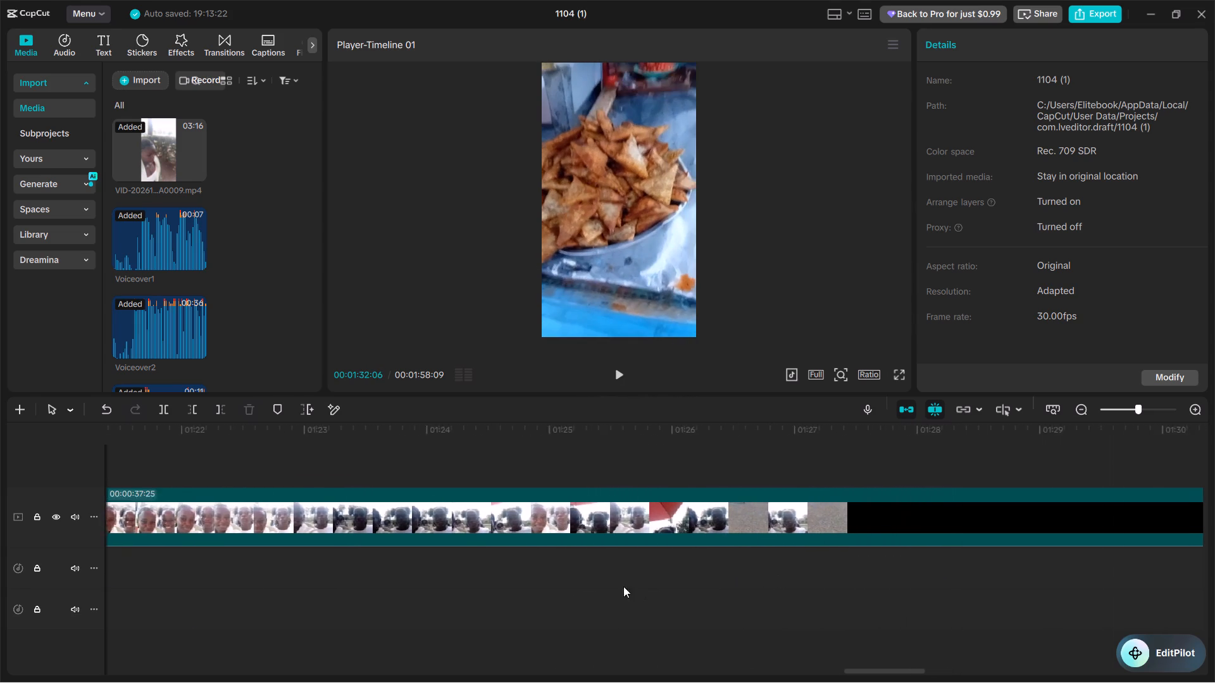
scroll(623, 586, "right", 1)
scroll(349, 594, "right", 1)
Fine-tune the end of the plate of food clip to about 00:01:20:13 and play the cut to the selfie scene.
left_click(384, 569)
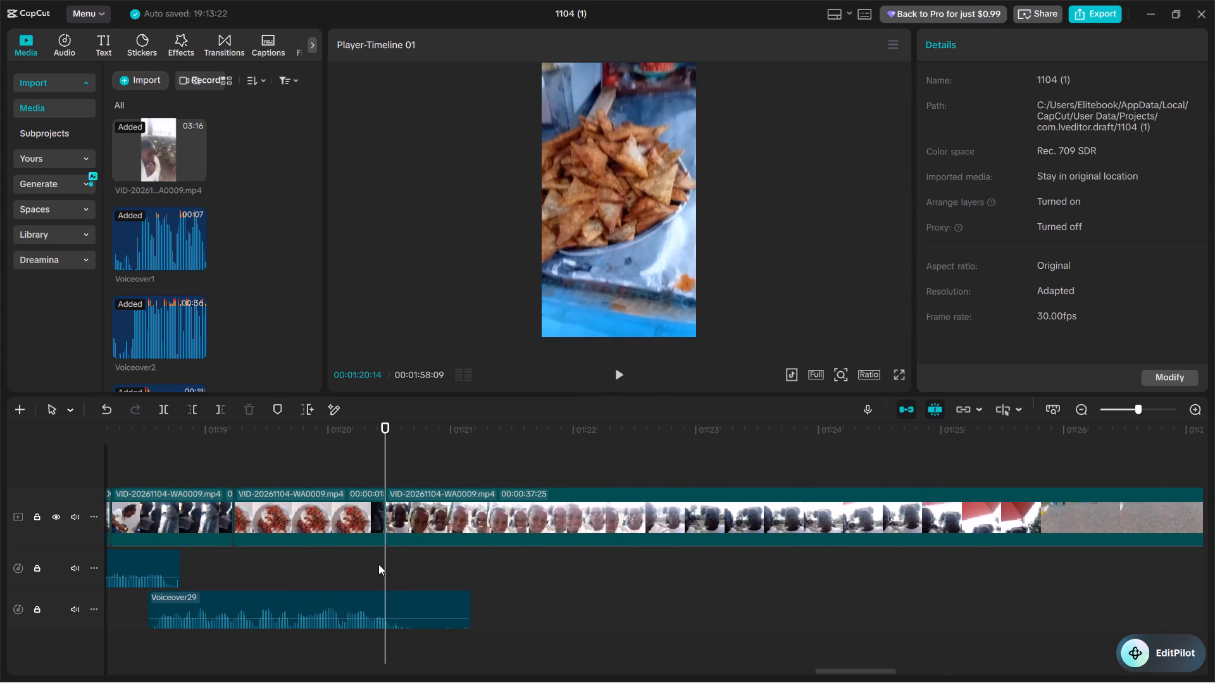
left_click(371, 564)
key("w")
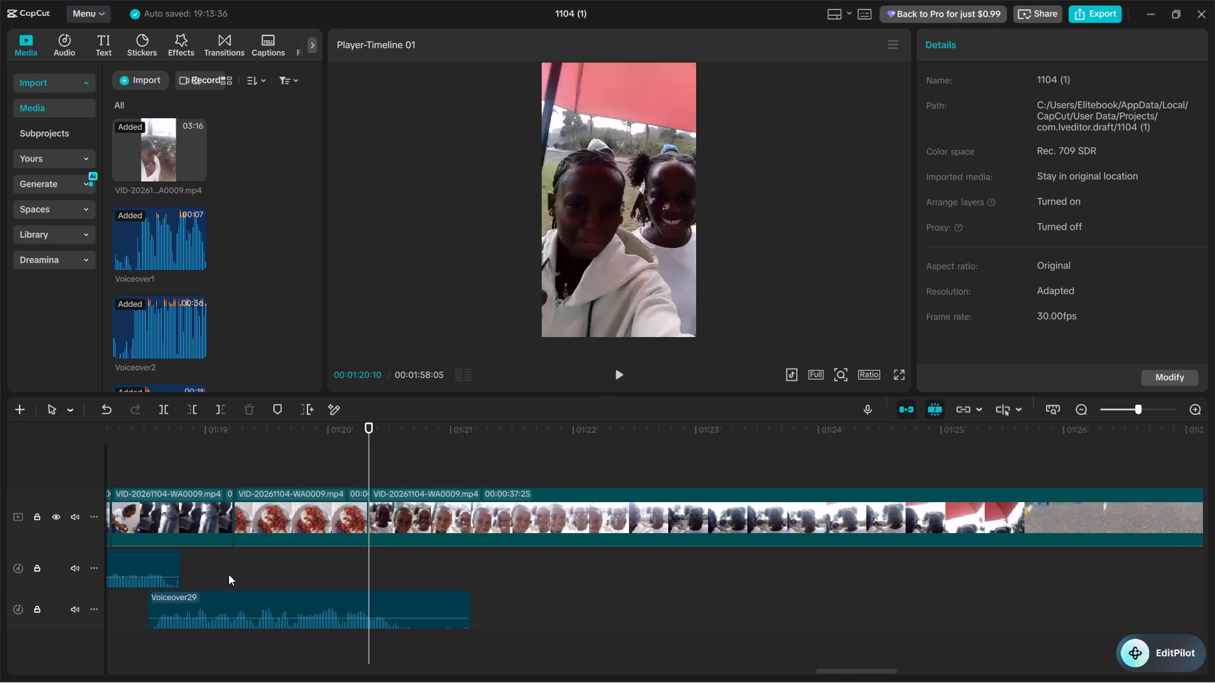
left_click(228, 574)
key("space")
key("space")
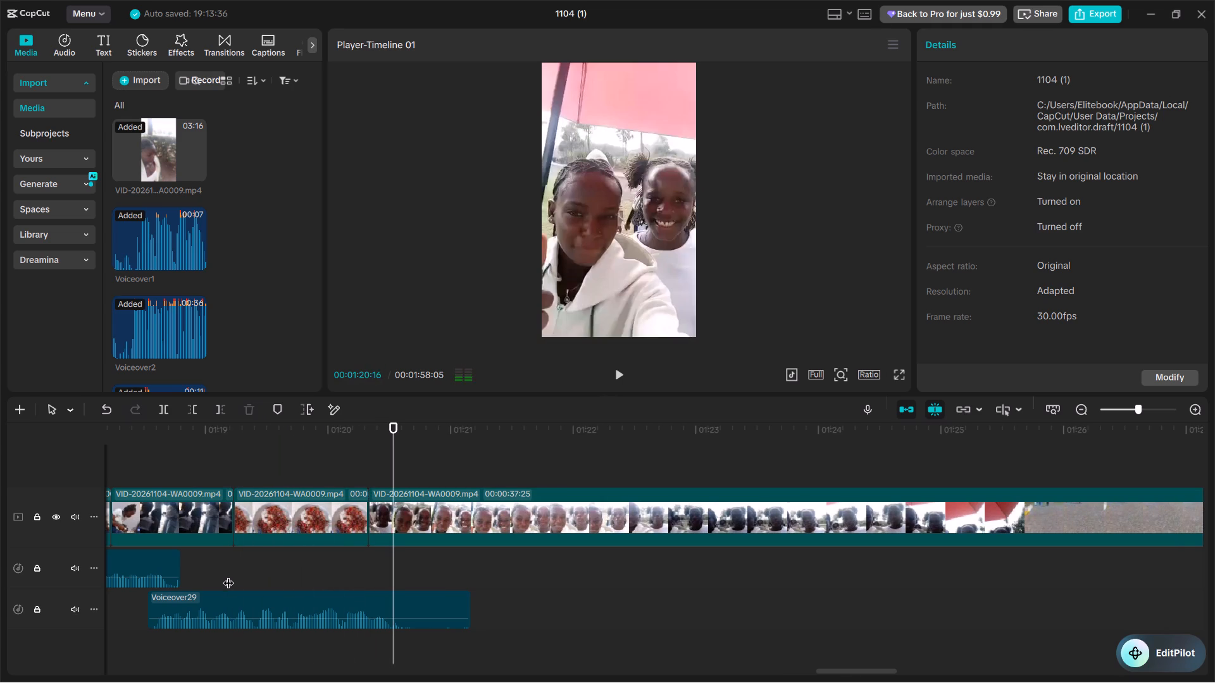
left_click_drag(365, 515, 377, 517)
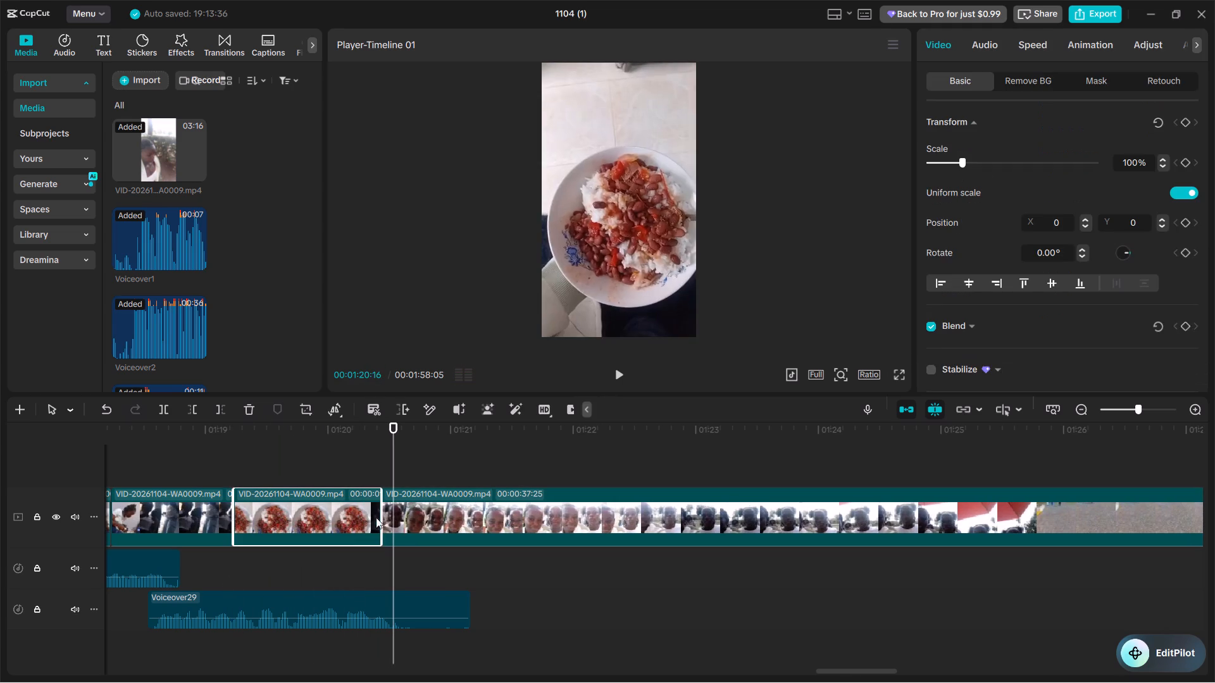
left_click(341, 605)
left_click(325, 580)
key("space")
key("space")
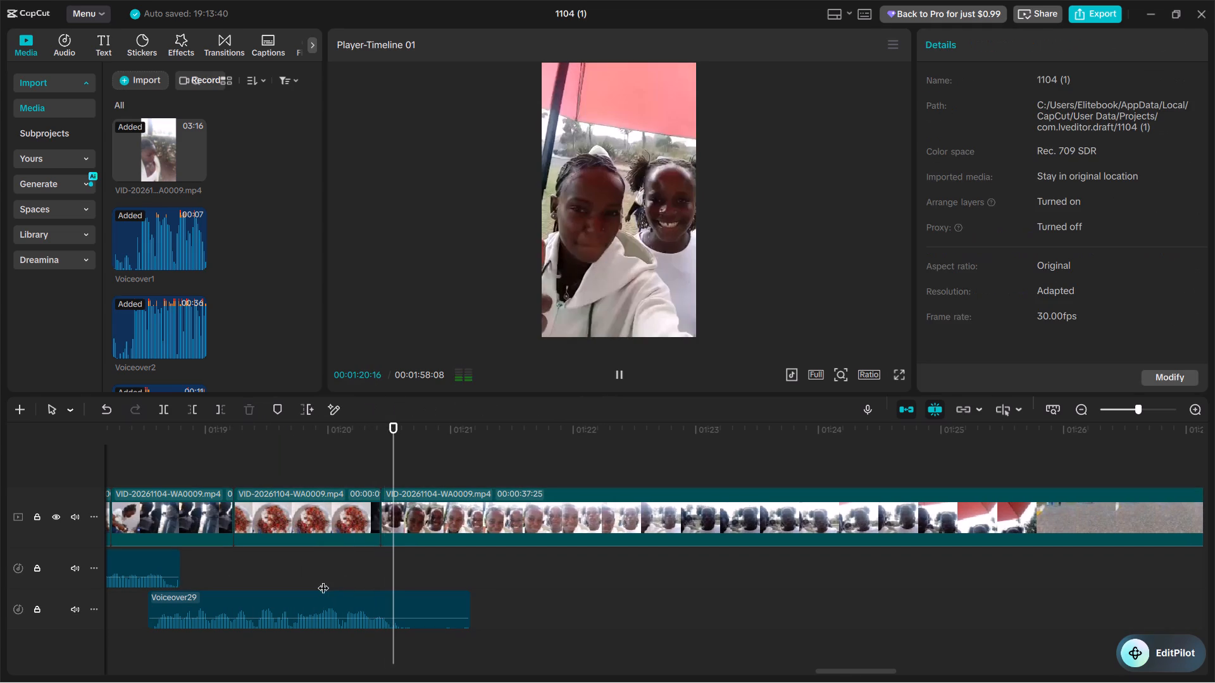
Record a new voiceover take of about 24 seconds starting from the cut at 00:01:20:13.
left_click(372, 579)
left_click(375, 582)
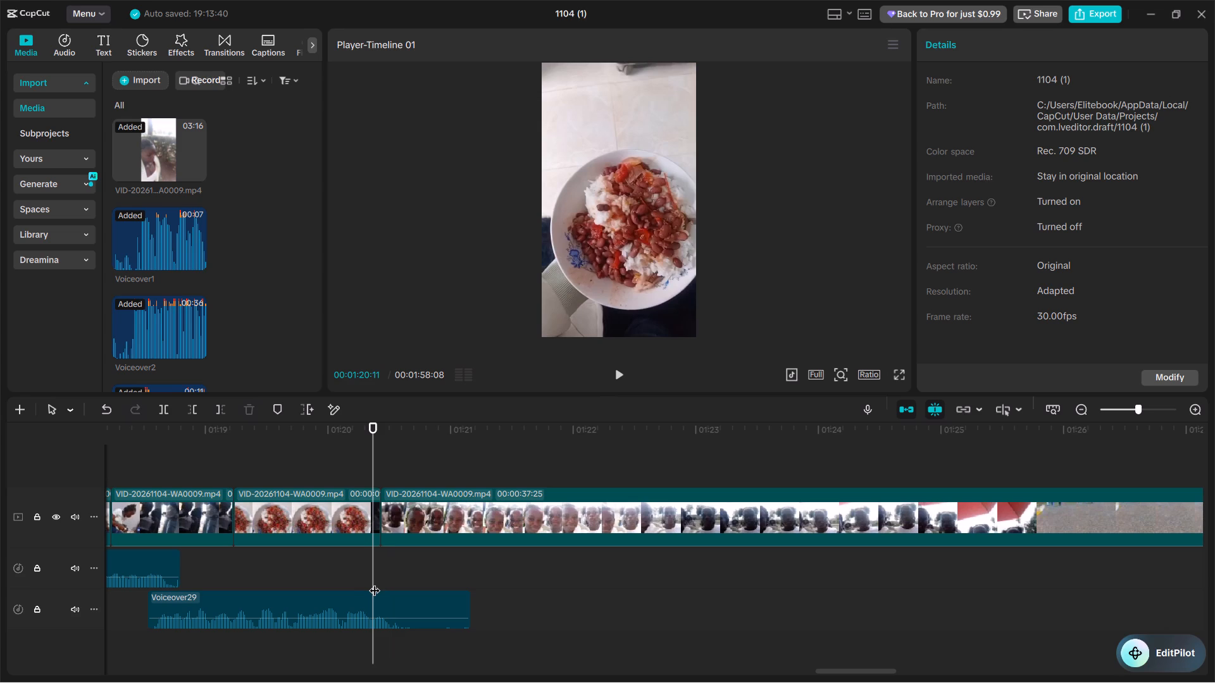
left_click(377, 572)
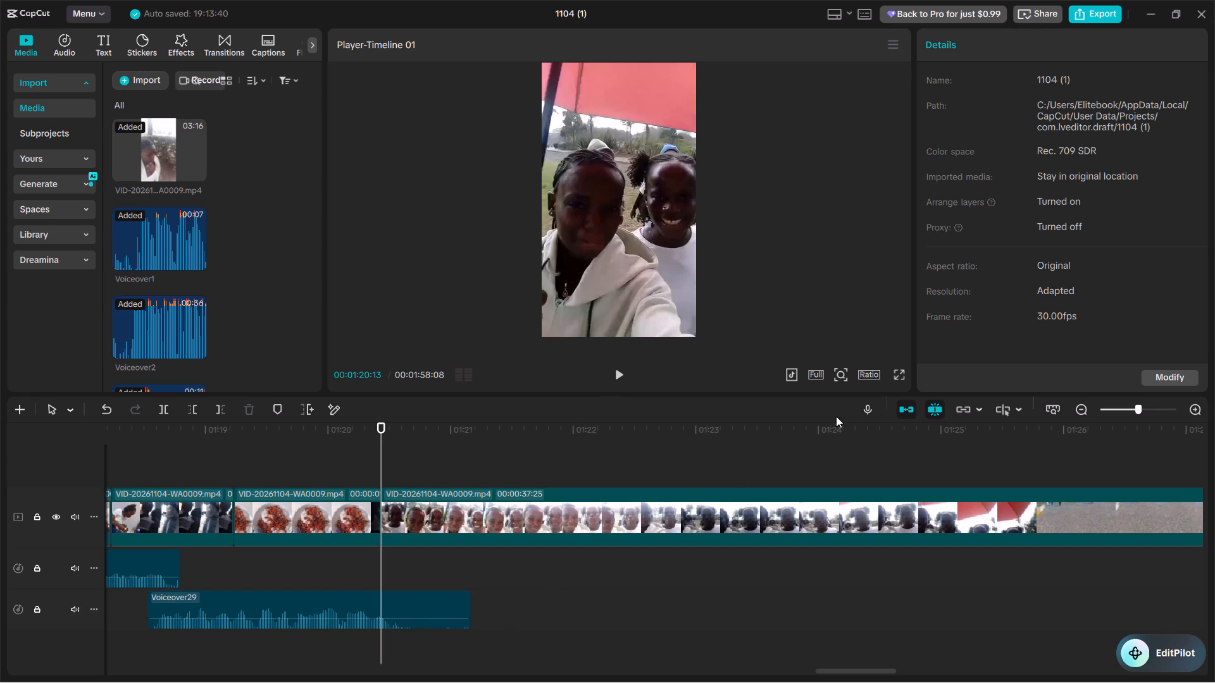
left_click(867, 410)
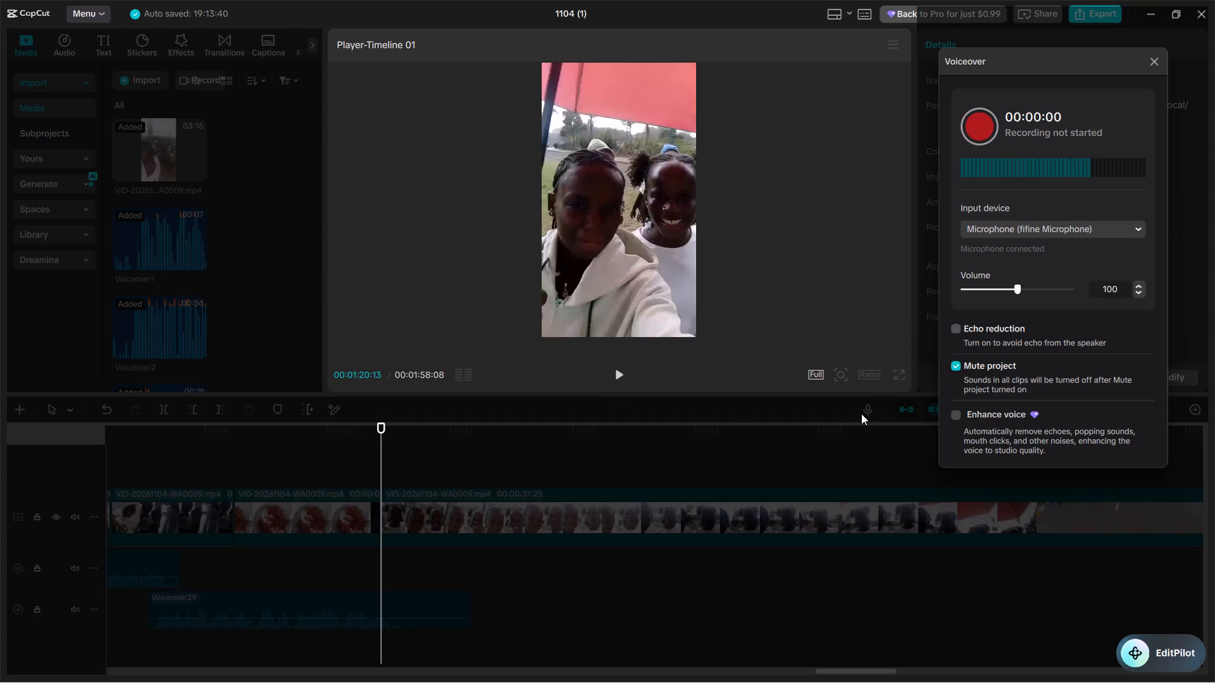
left_click(983, 128)
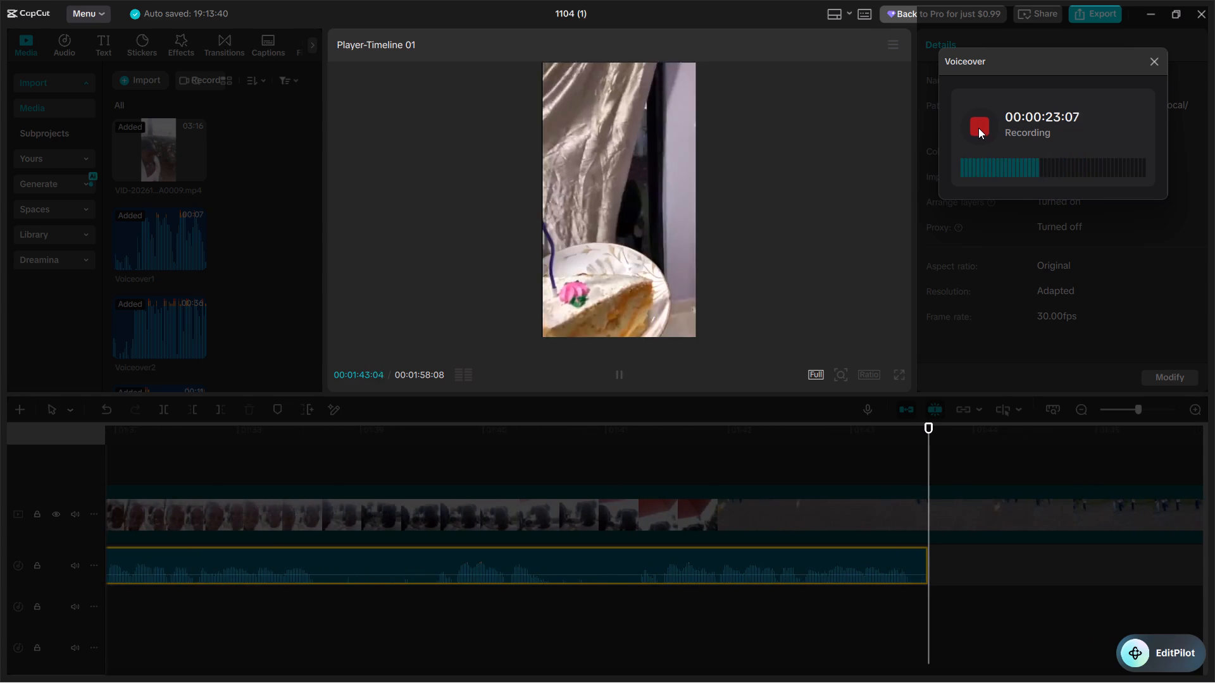
key("space")
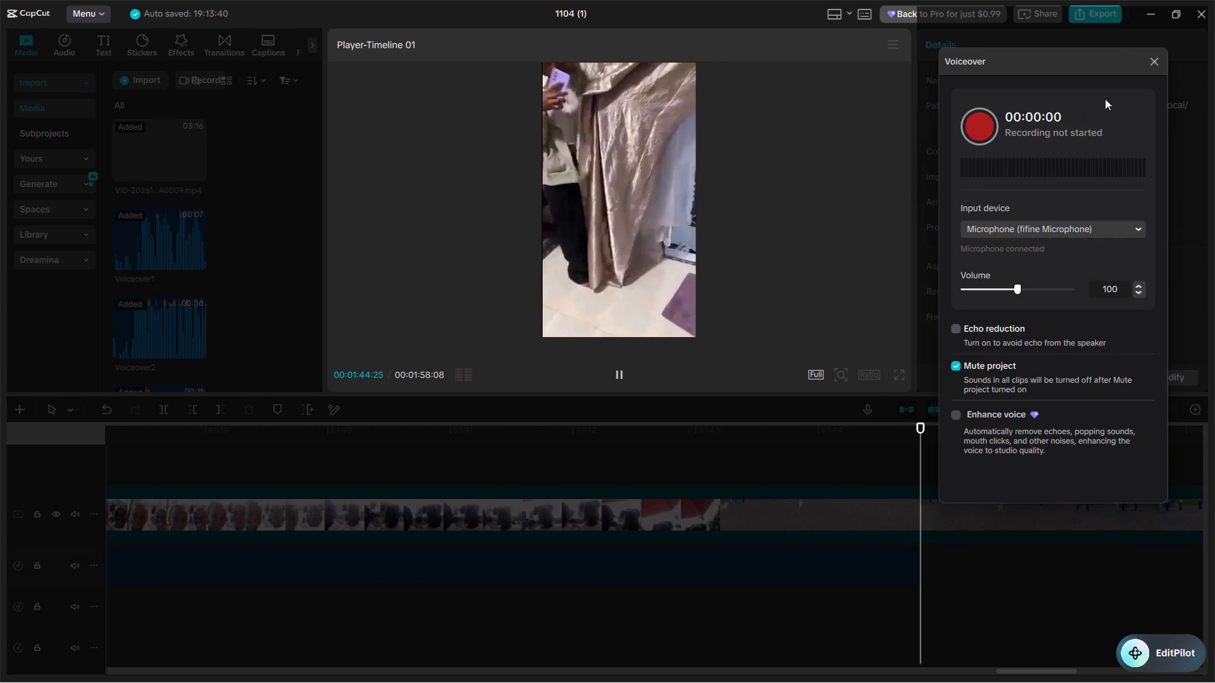
left_click(1154, 61)
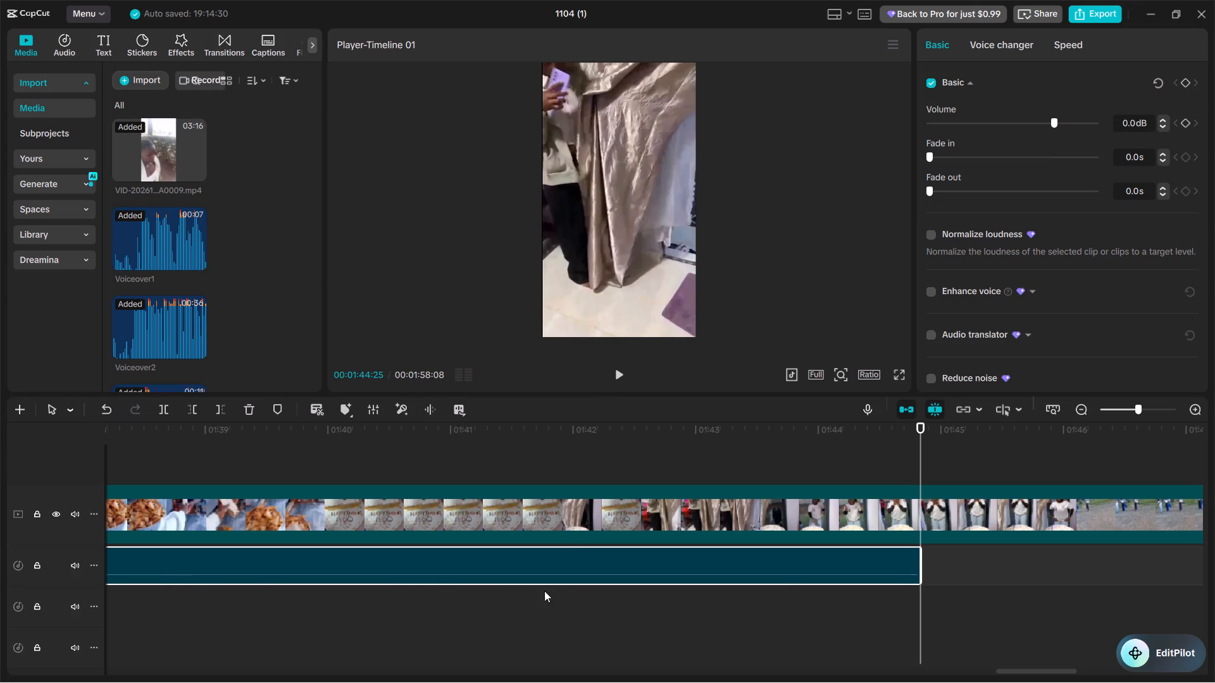
Cut the section from 00:01:34:01 to 00:01:41:09 out of Voiceover30, keeping the parts before and after it.
left_click(487, 598)
left_click(495, 562)
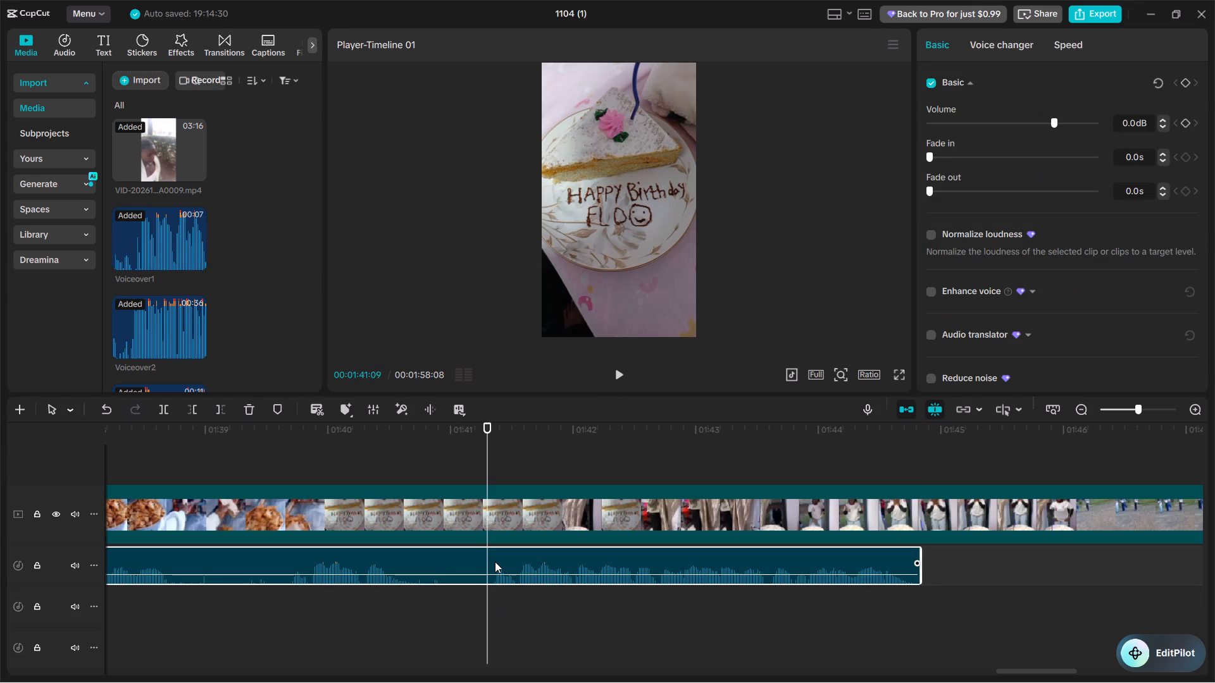
key("ctrl+b")
key("space")
scroll(495, 562, "right", 4)
key("space")
scroll(427, 576, "right", 3)
left_click(354, 592)
left_click(300, 592)
left_click(314, 567)
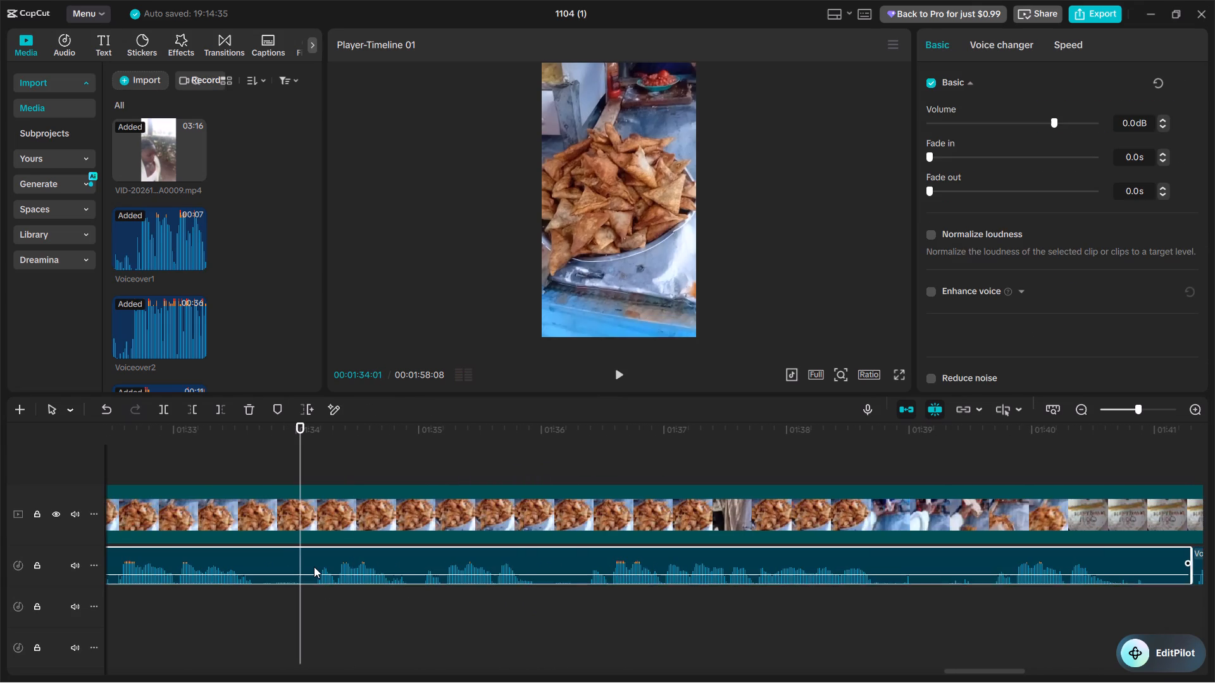
key("w")
Move the later part of Voiceover30 to the audio track below, starting at about 00:01:34:15.
key("ctrl+minus")
key("ctrl+minus")
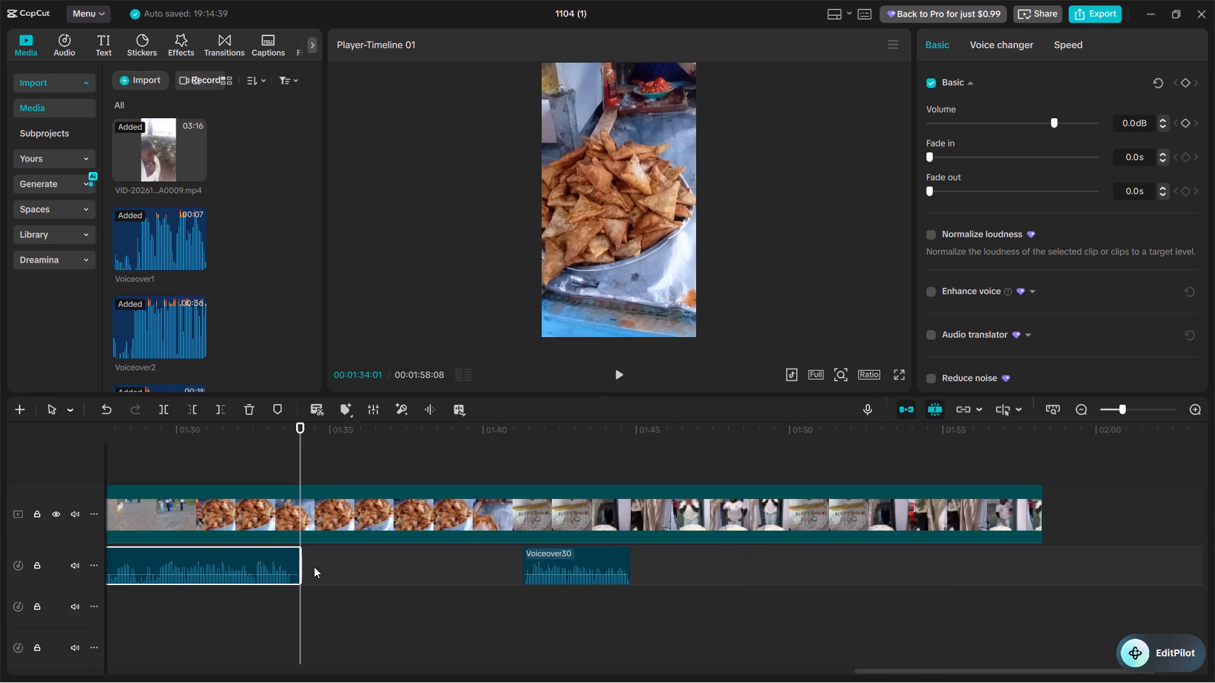
left_click_drag(563, 574, 464, 636)
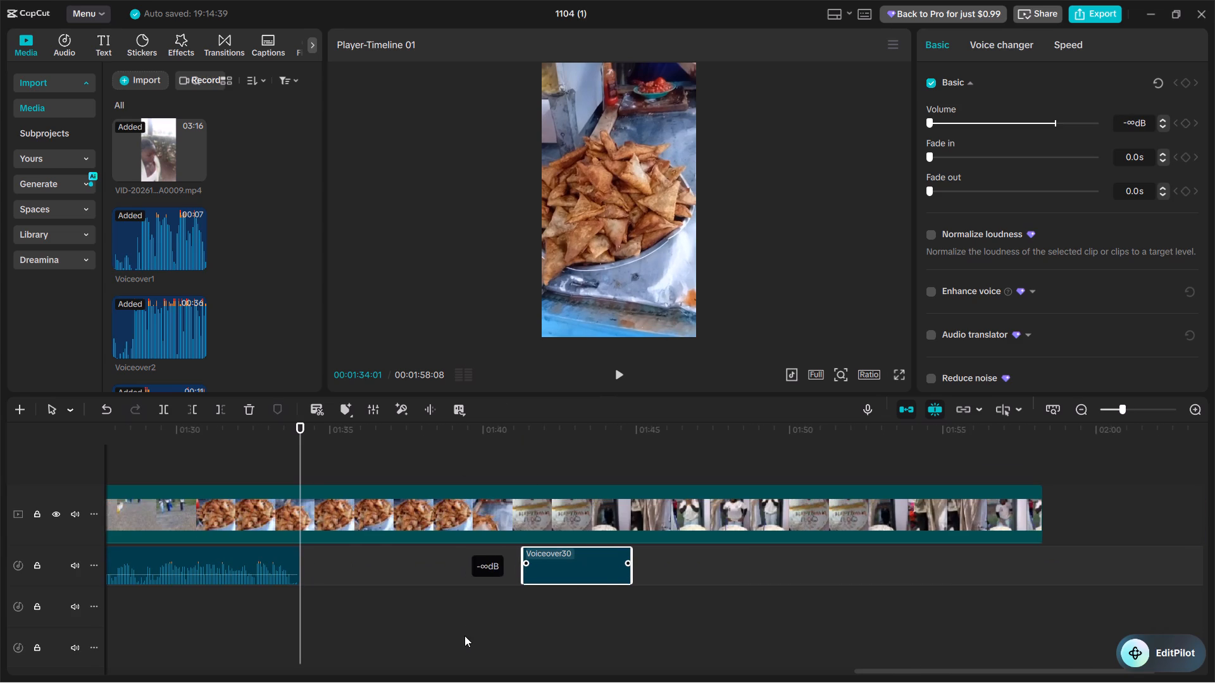
key("ctrl+z")
left_click_drag(583, 548, 377, 591)
Play the earlier part of Voiceover30 and trim its start to about 00:01:29:10.
scroll(326, 584, "right", 1)
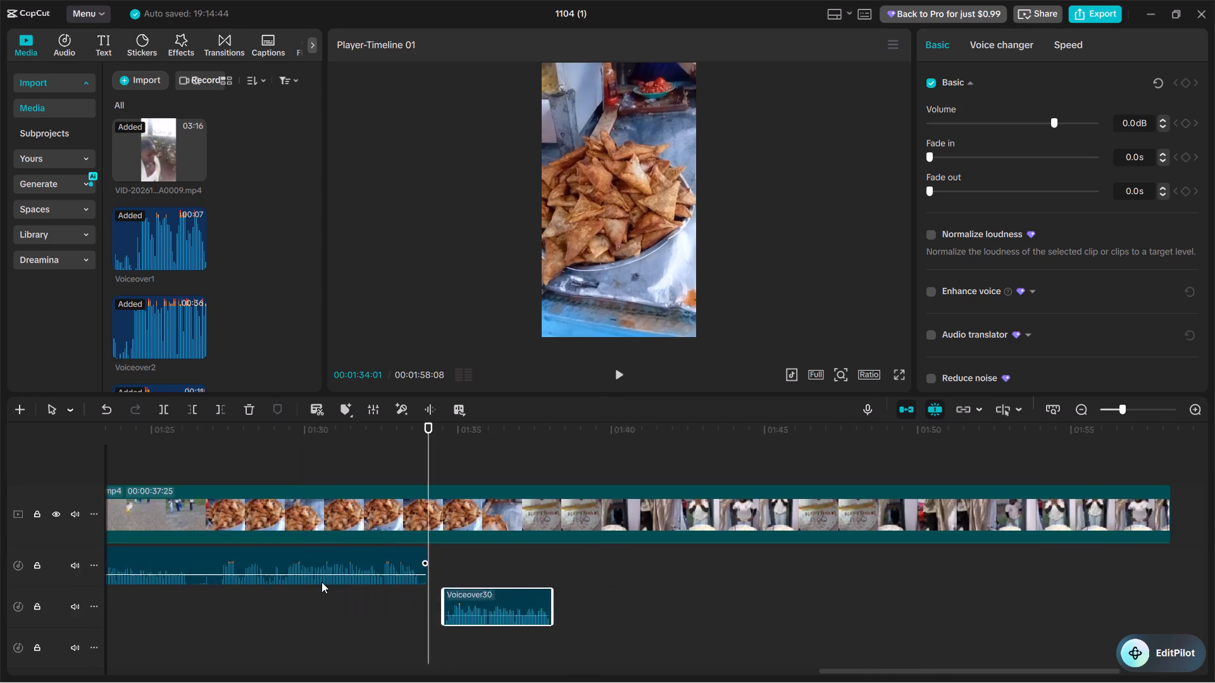
scroll(321, 582, "right", 1)
left_click_drag(254, 598, 261, 600)
key("space")
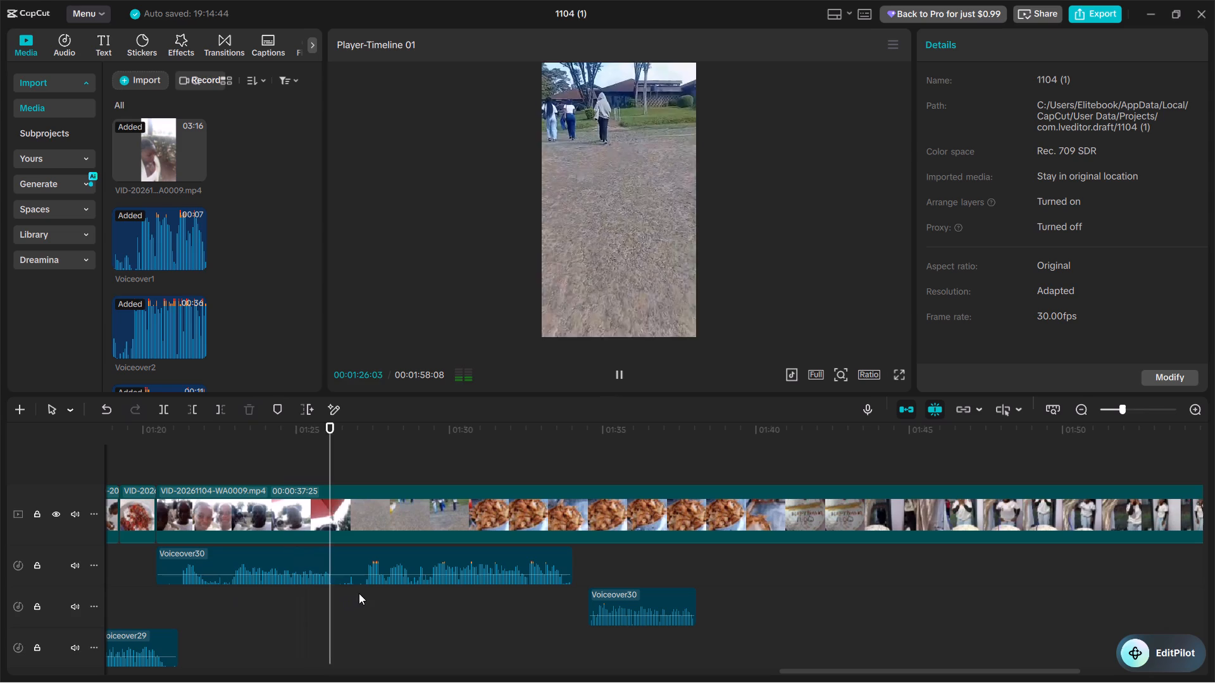
left_click(425, 594)
key("space")
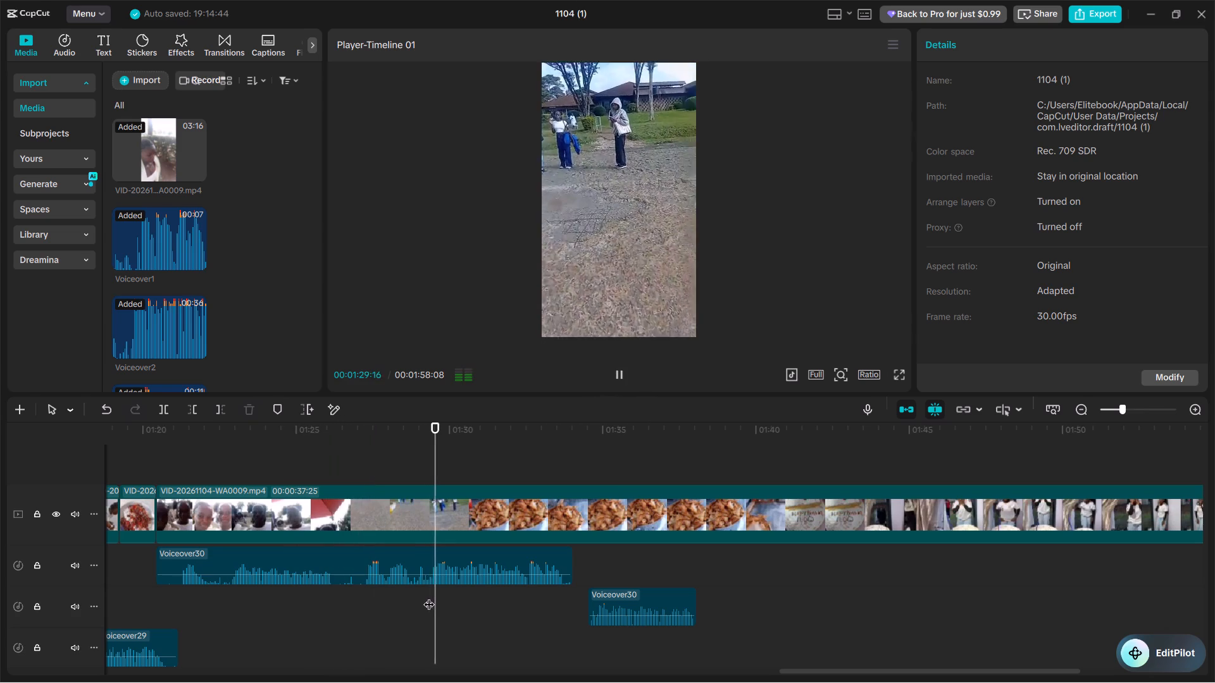
left_click(429, 596)
left_click(432, 555)
key("q")
key("space")
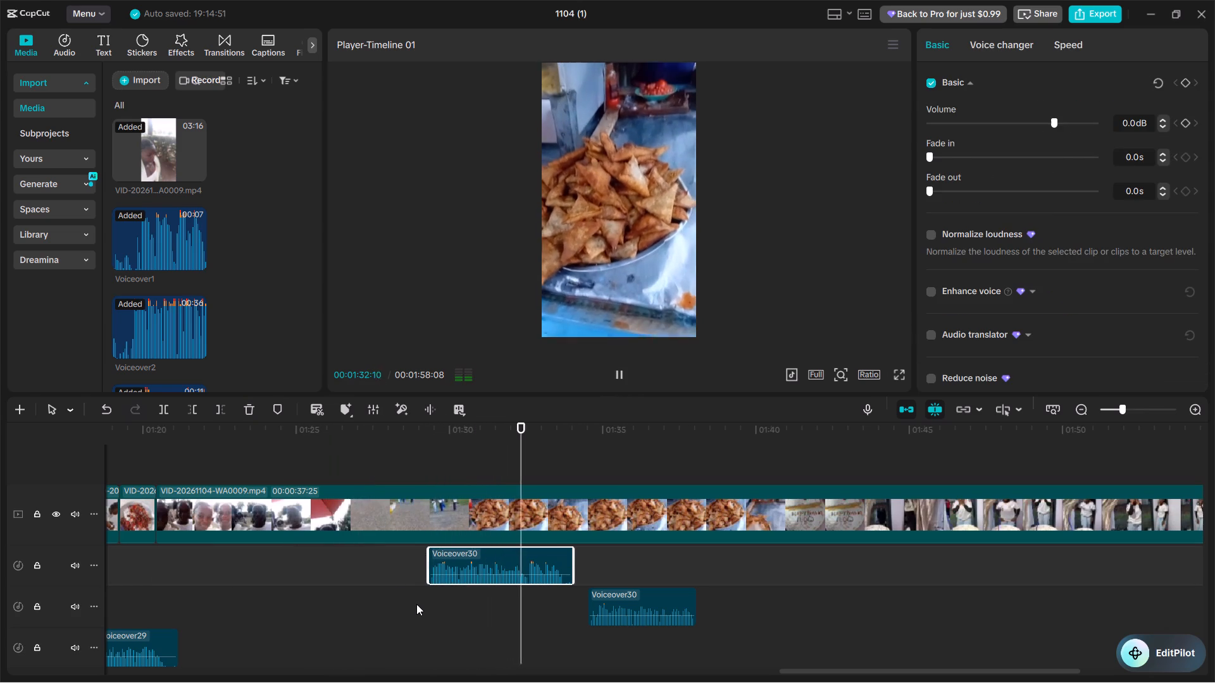
Replay the earlier part of Voiceover30 and trim its end to 00:01:32:09.
key("space")
left_click(487, 594)
key("space")
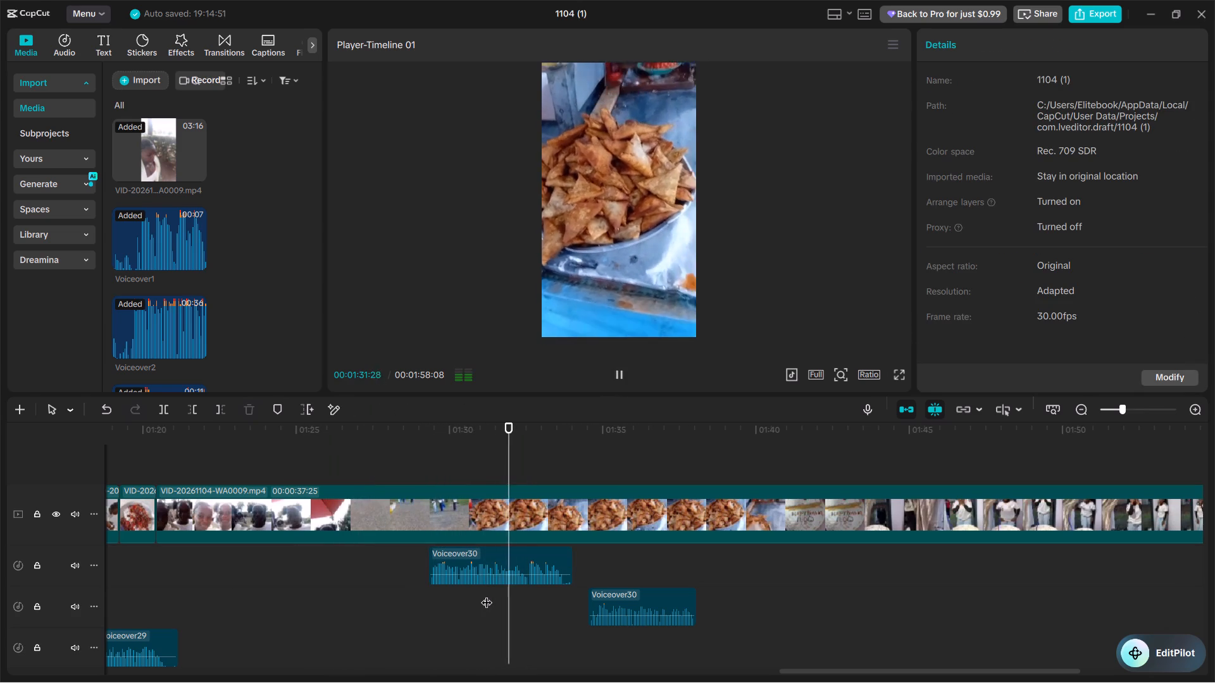
key("space")
left_click(506, 570)
key("w")
Move the later part of Voiceover30 to start at 00:01:32:09, directly after the earlier part ends.
left_click_drag(597, 602, 543, 594)
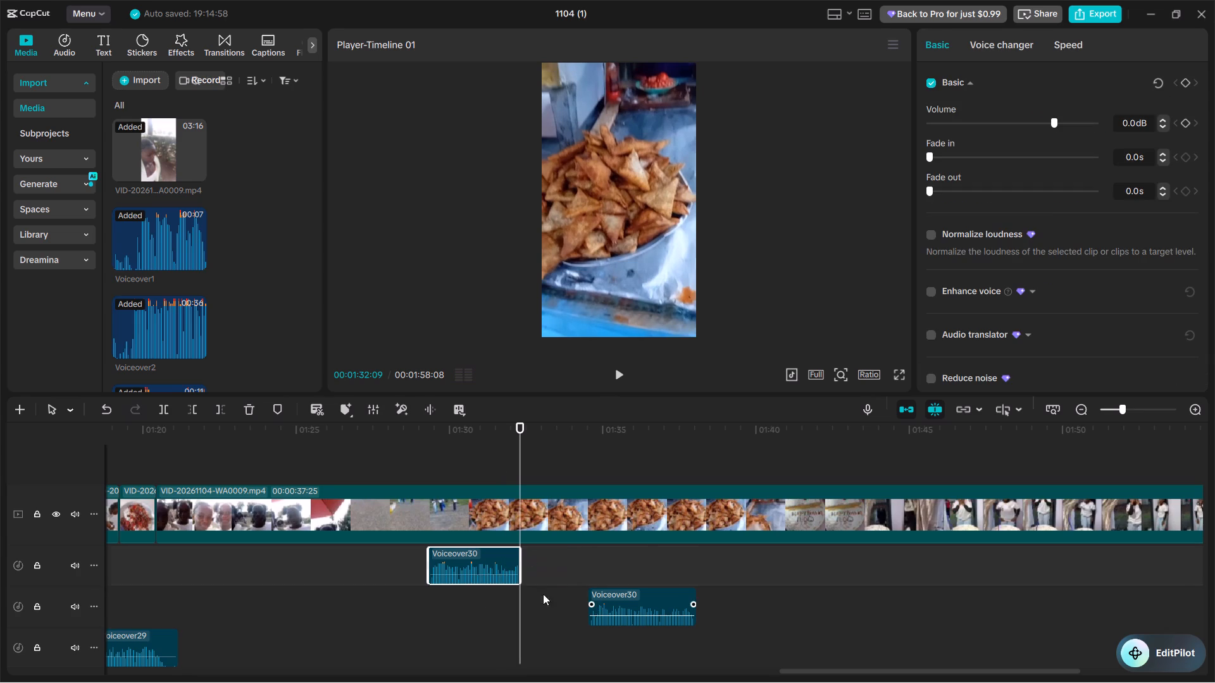
left_click_drag(543, 594, 525, 595)
Move both parts of Voiceover30 together to start at the selfie scene cut, about 00:01:20:13, and play the join with Voiceover29.
left_click_drag(607, 565, 494, 613)
left_click_drag(490, 551, 467, 582)
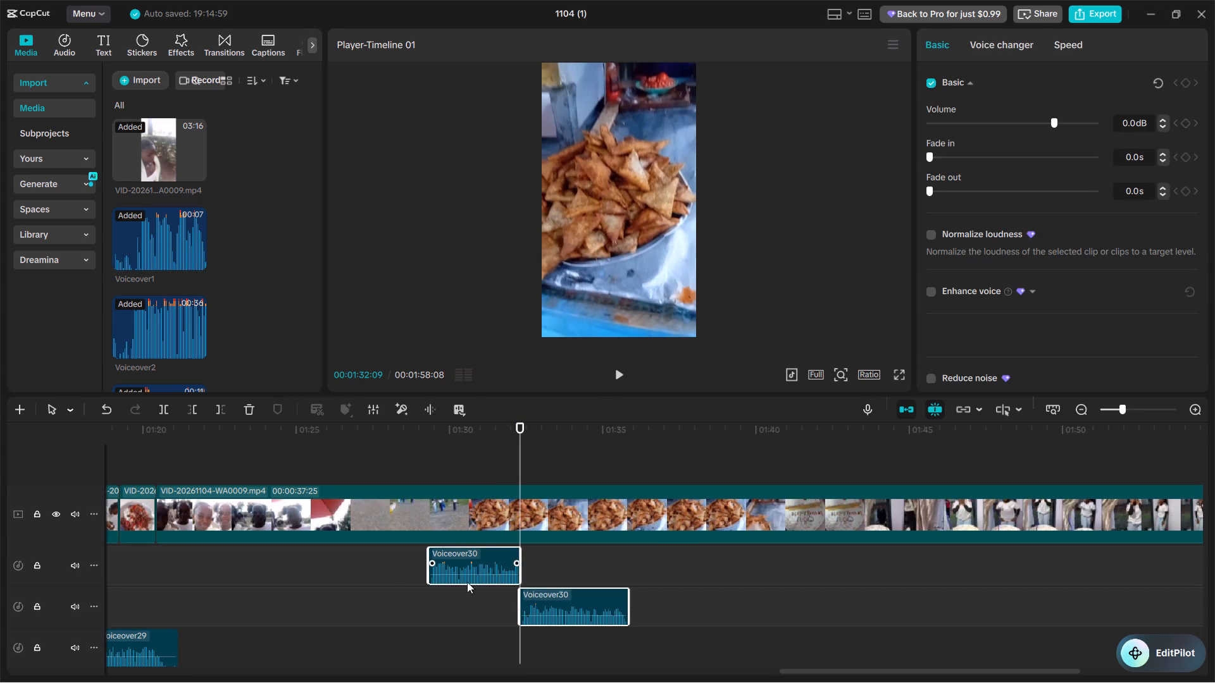
left_click_drag(467, 582, 214, 603)
left_click(143, 576)
key("space")
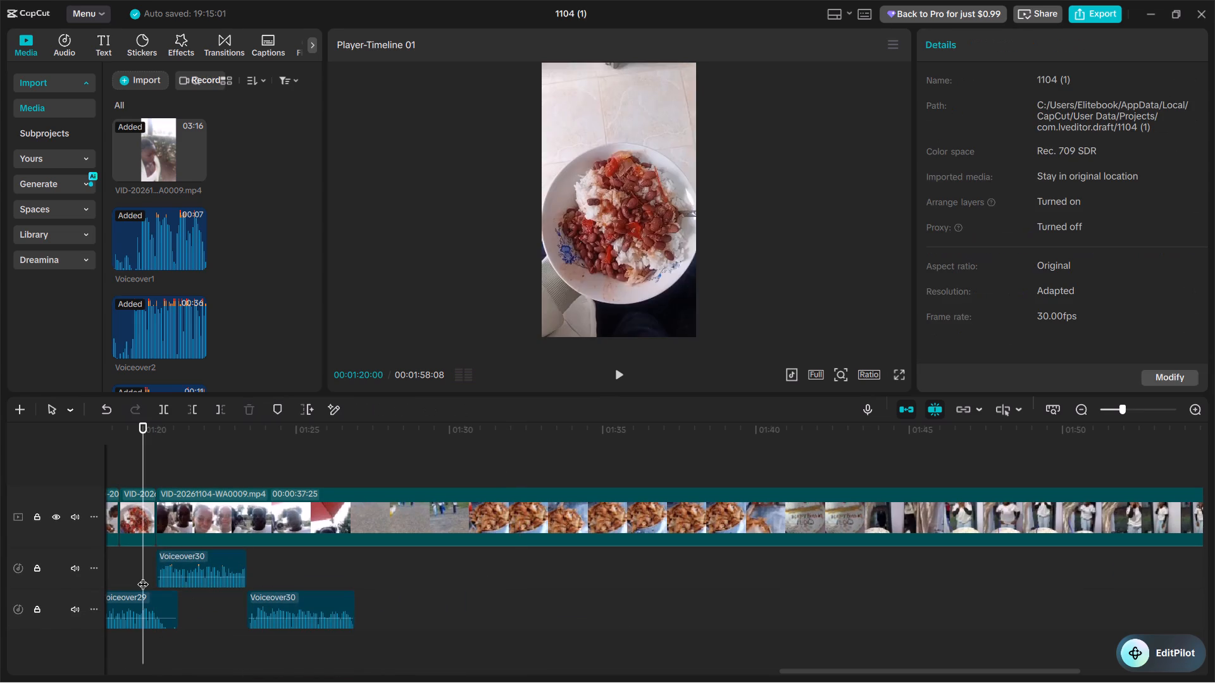
key("ctrl+equal")
key("ctrl+equal")
key("space")
scroll(143, 576, "right", 1)
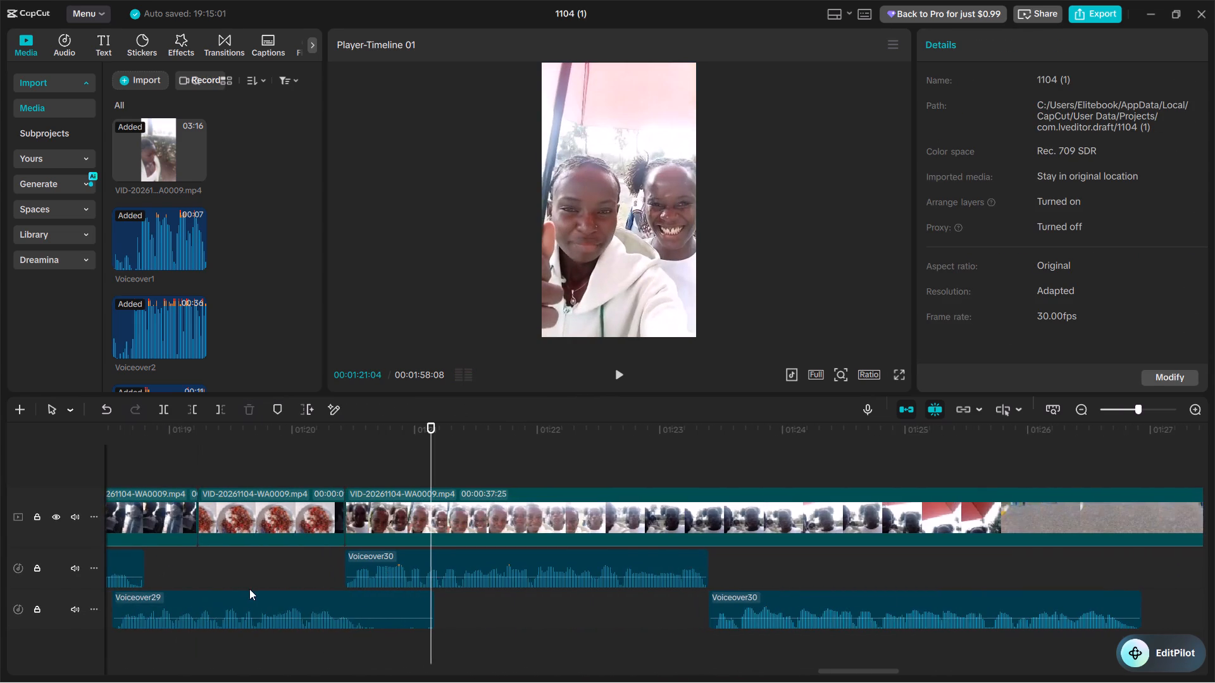
Move the first part of Voiceover30 earlier to start at about 00:01:20:08, overlapping Voiceover29's end, and play the join.
left_click_drag(378, 565, 344, 558)
left_click_drag(323, 562, 334, 563)
left_click(189, 577)
key("space")
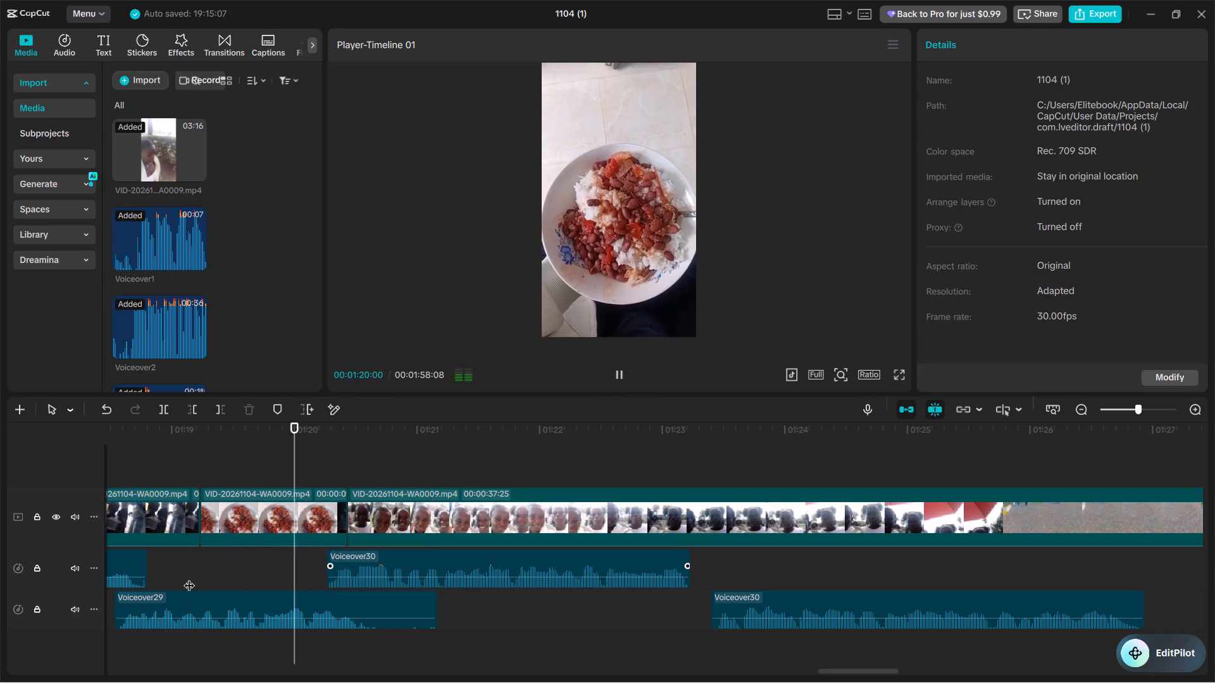
key("space")
Fine-tune the first part of Voiceover30 to start at about 00:01:20:09 and replay its join with Voiceover29.
left_click_drag(329, 557, 335, 560)
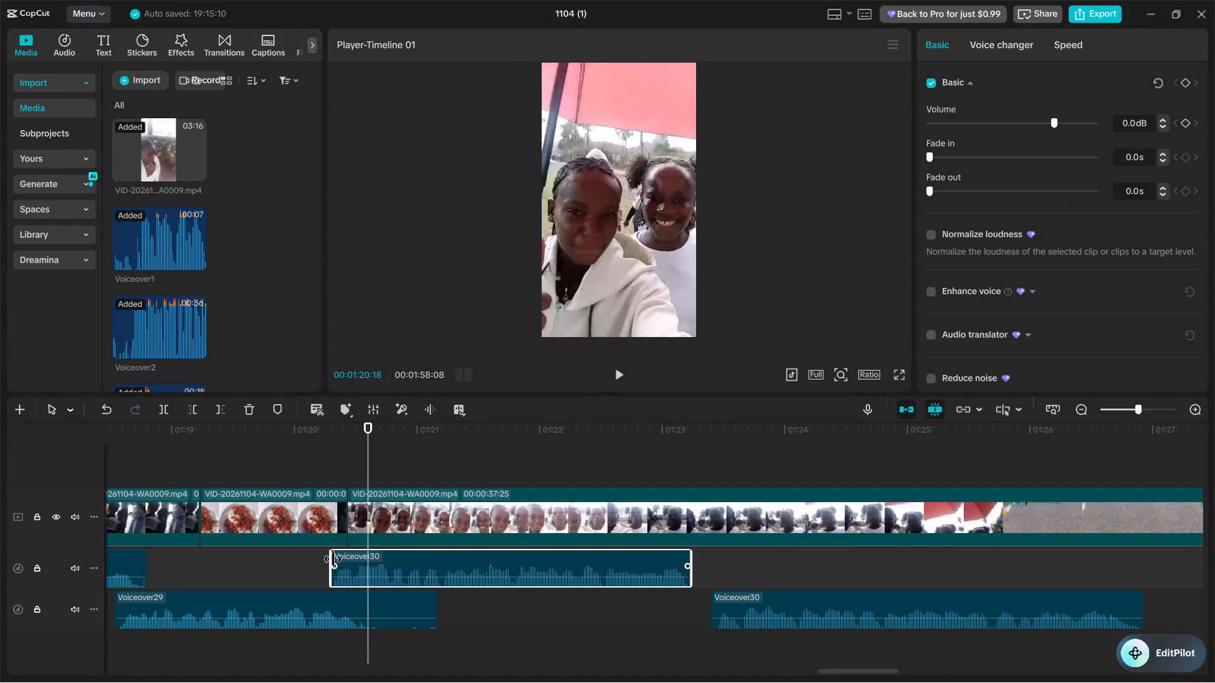
key("ctrl+z")
left_click_drag(335, 560, 345, 564)
left_click(200, 559)
key("space")
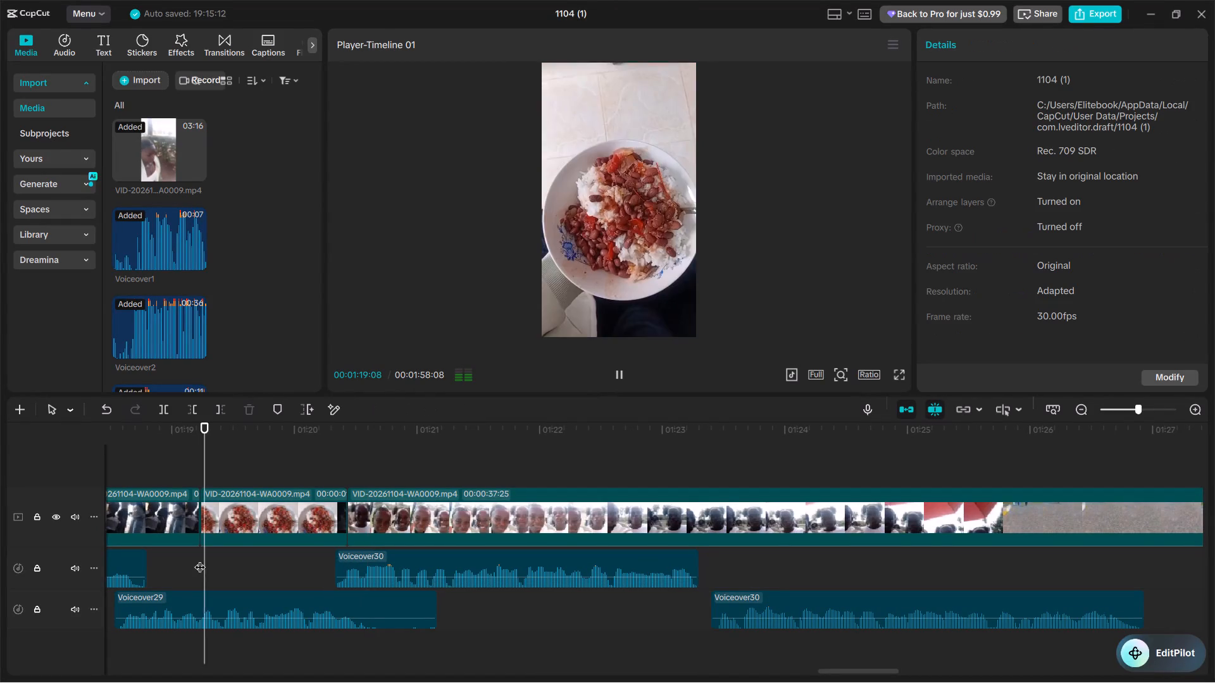
key("space")
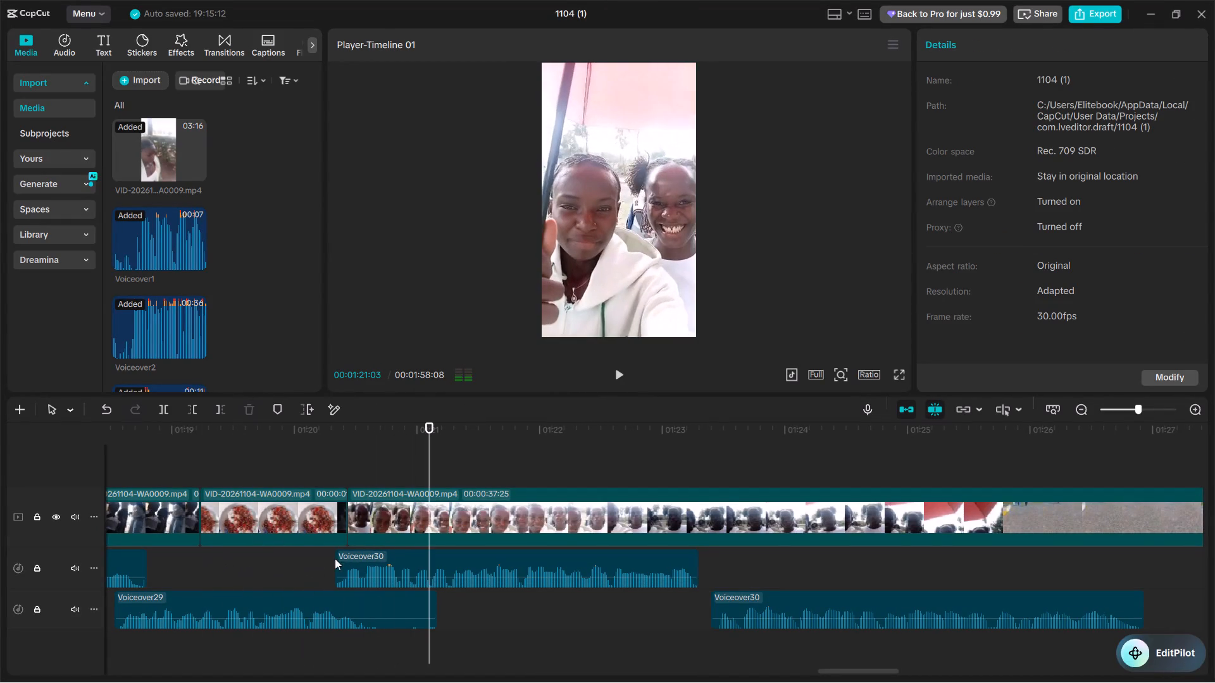
left_click(349, 557)
left_click(251, 560)
key("space")
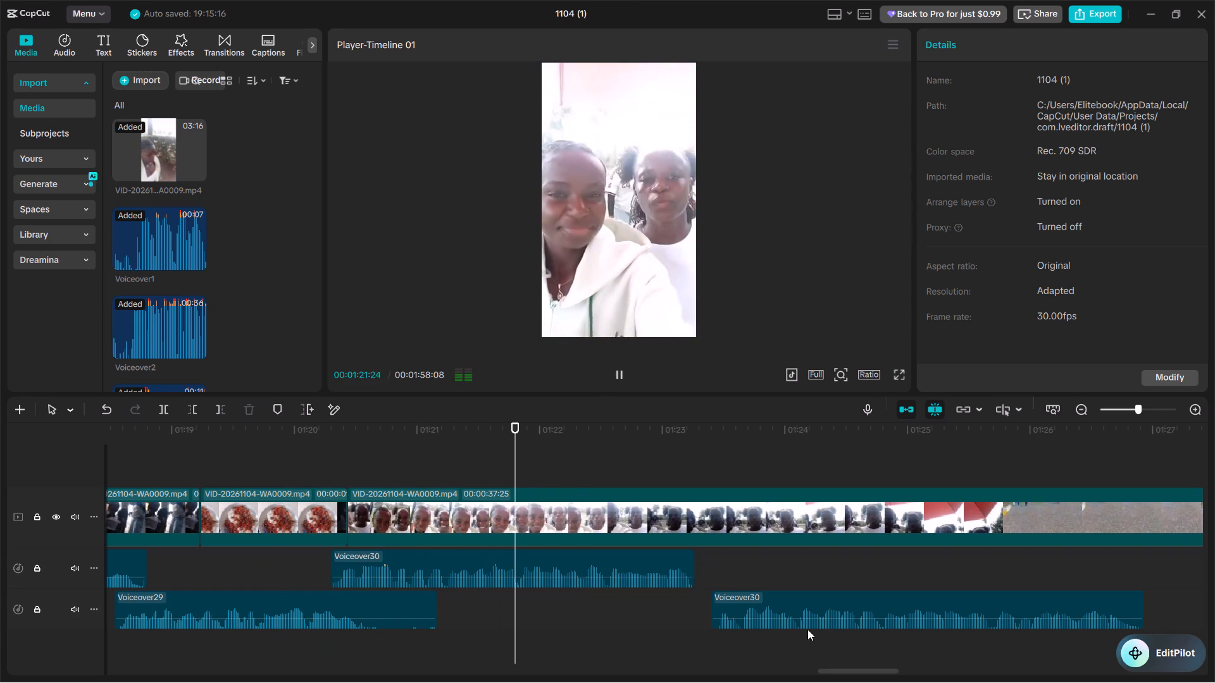
key("space")
Move the second part of Voiceover30 earlier to start at about 00:01:23:03 and play its join with the first part.
left_click_drag(740, 598, 720, 597)
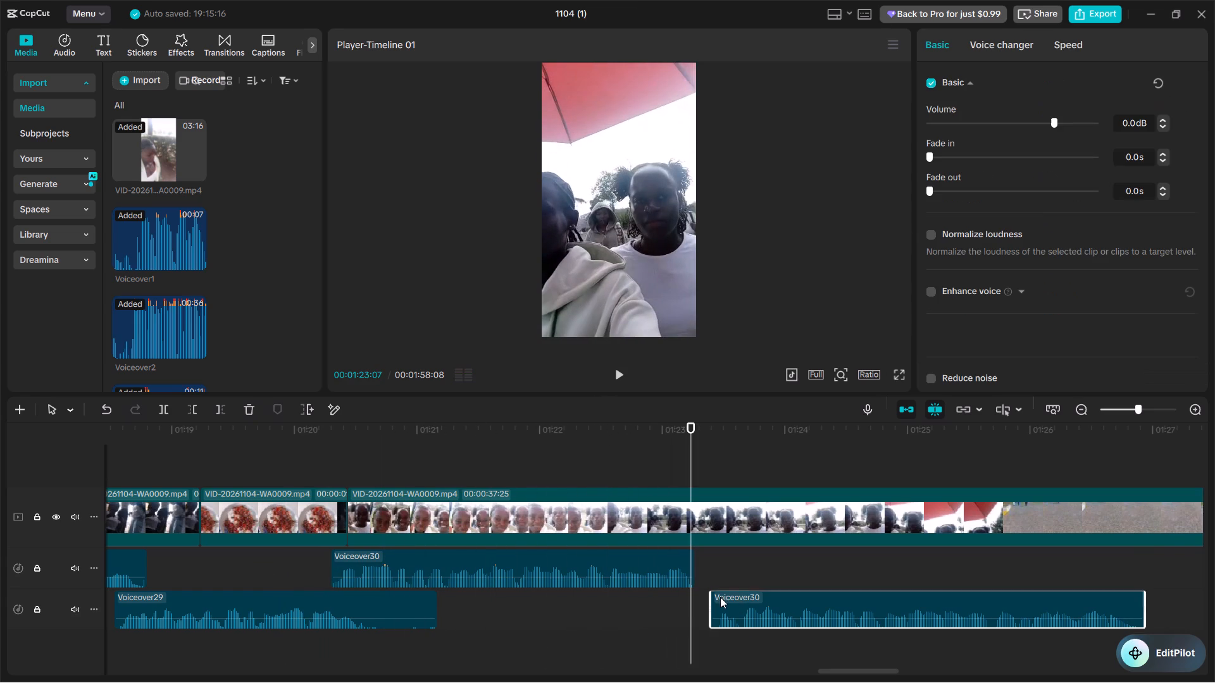
left_click_drag(720, 597, 706, 597)
left_click(605, 613)
key("space")
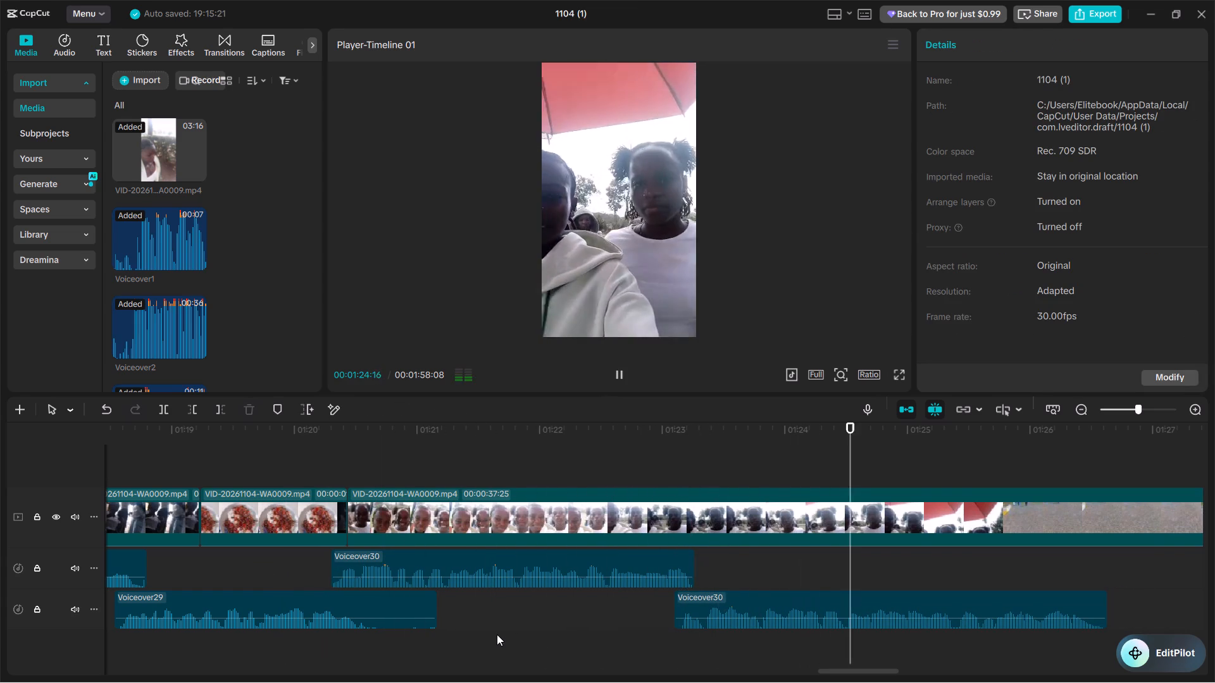
Trim the end of the second part of Voiceover30 at 00:01:26:17.
key("space")
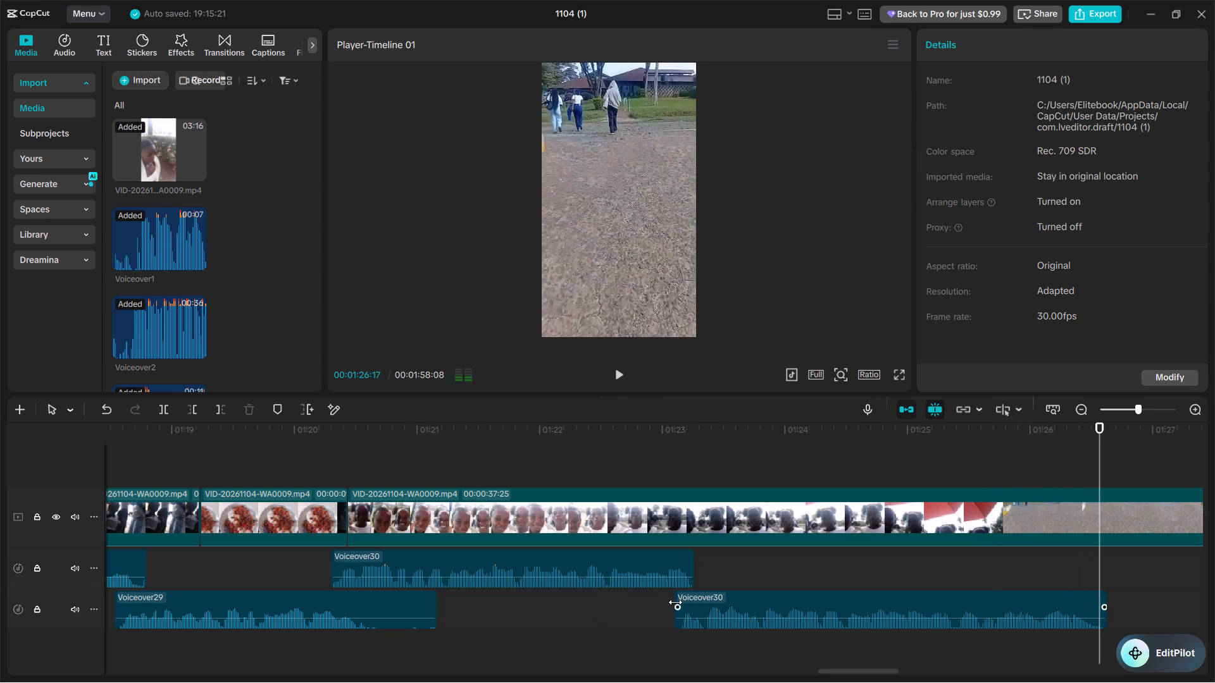
left_click(975, 613)
key("w")
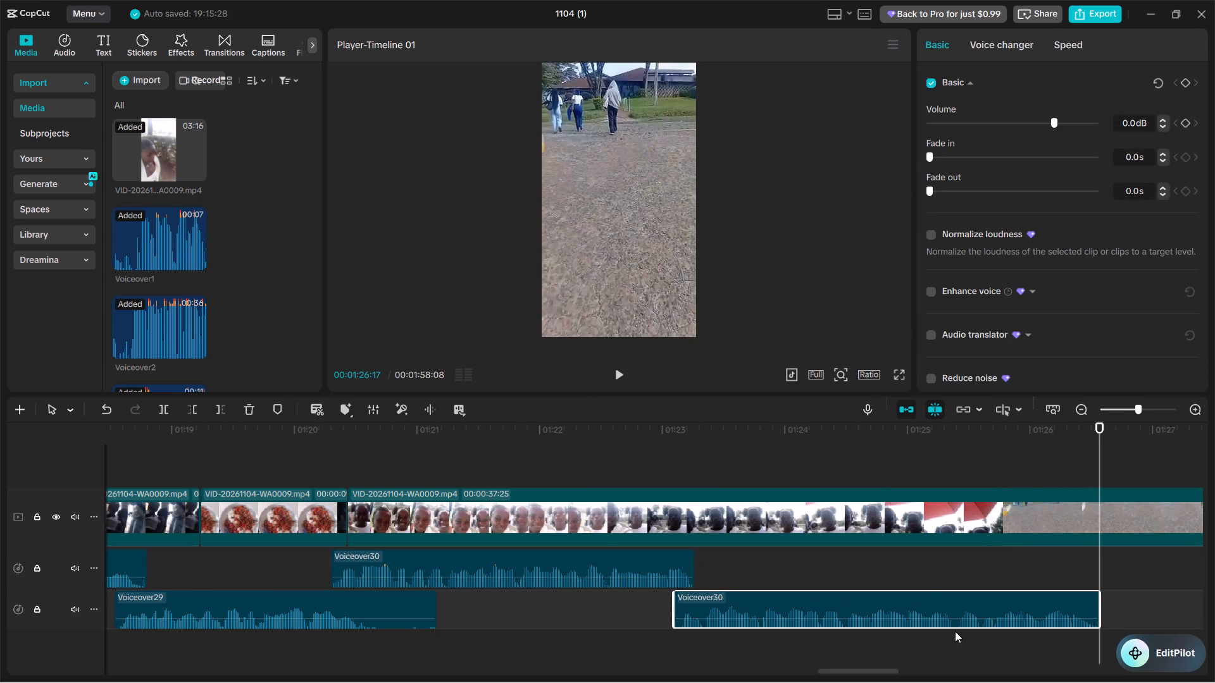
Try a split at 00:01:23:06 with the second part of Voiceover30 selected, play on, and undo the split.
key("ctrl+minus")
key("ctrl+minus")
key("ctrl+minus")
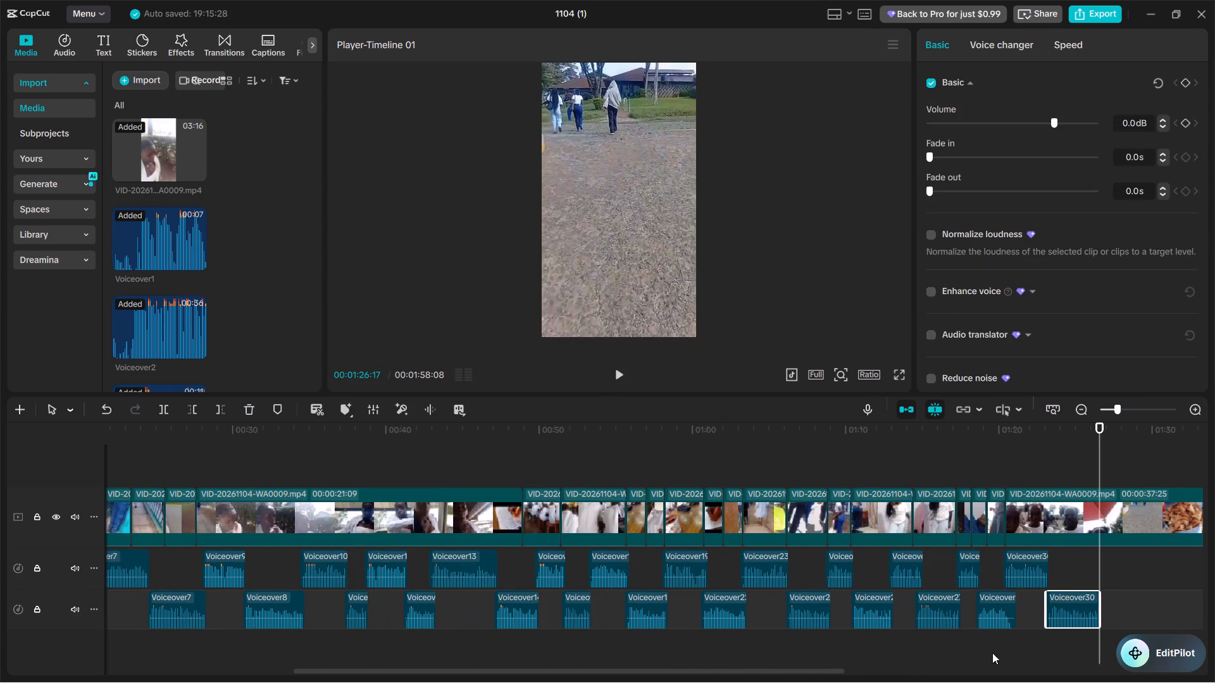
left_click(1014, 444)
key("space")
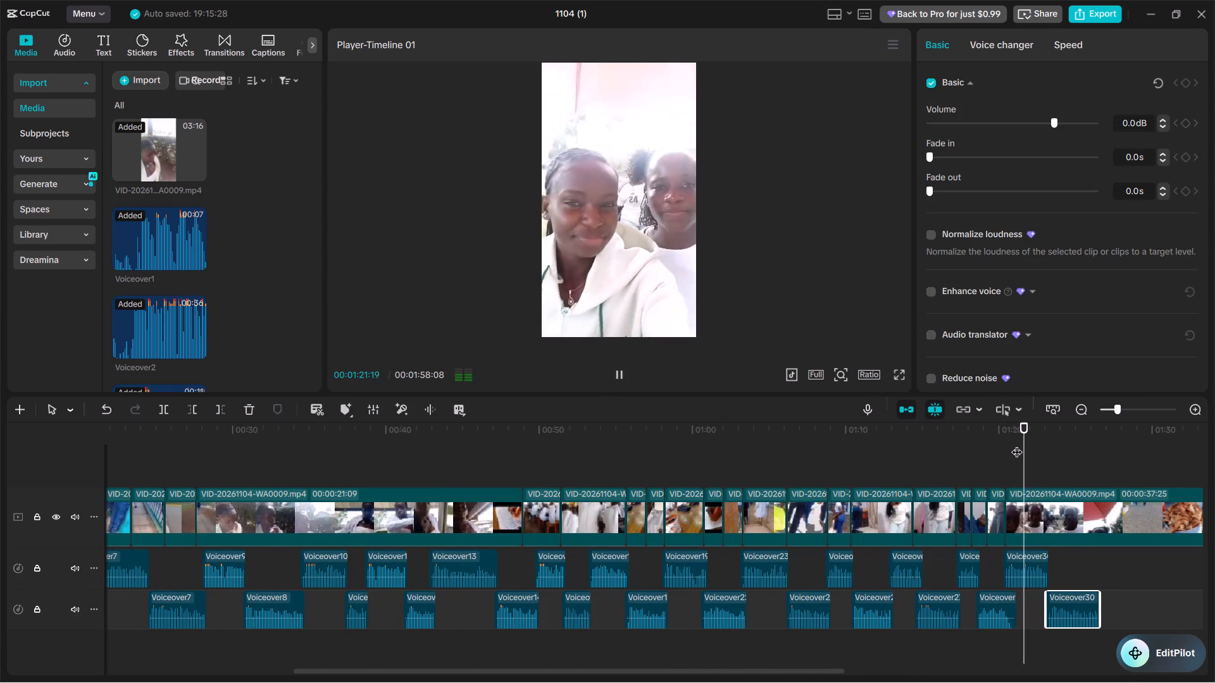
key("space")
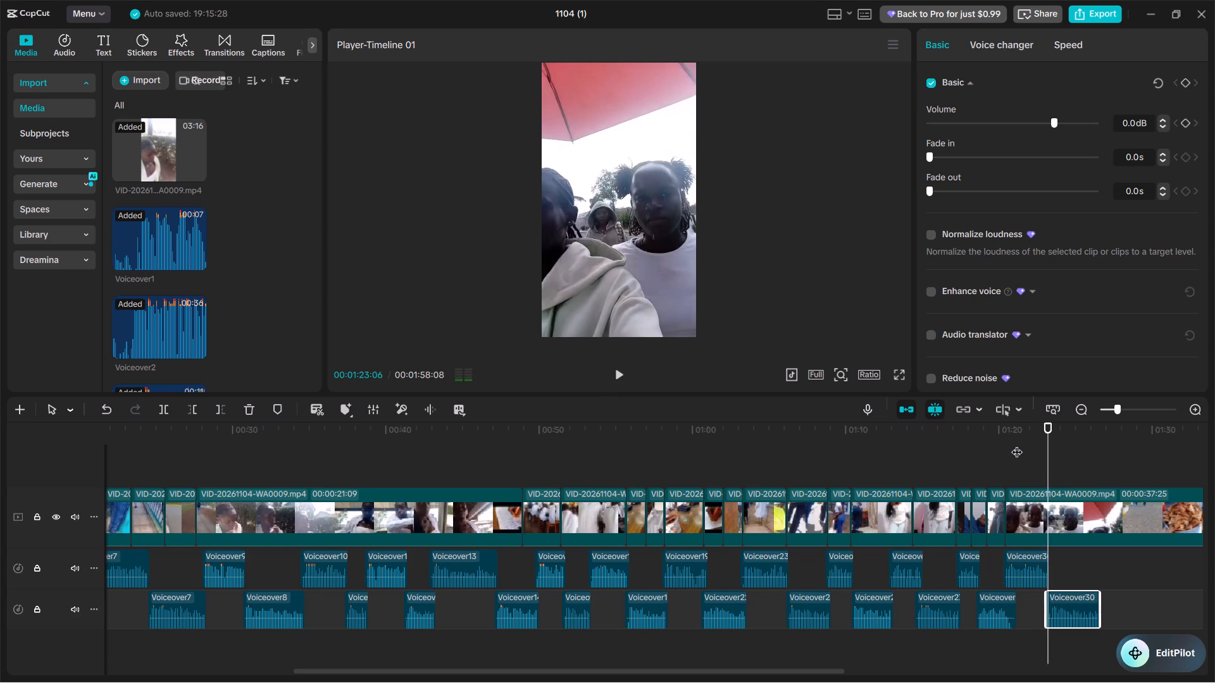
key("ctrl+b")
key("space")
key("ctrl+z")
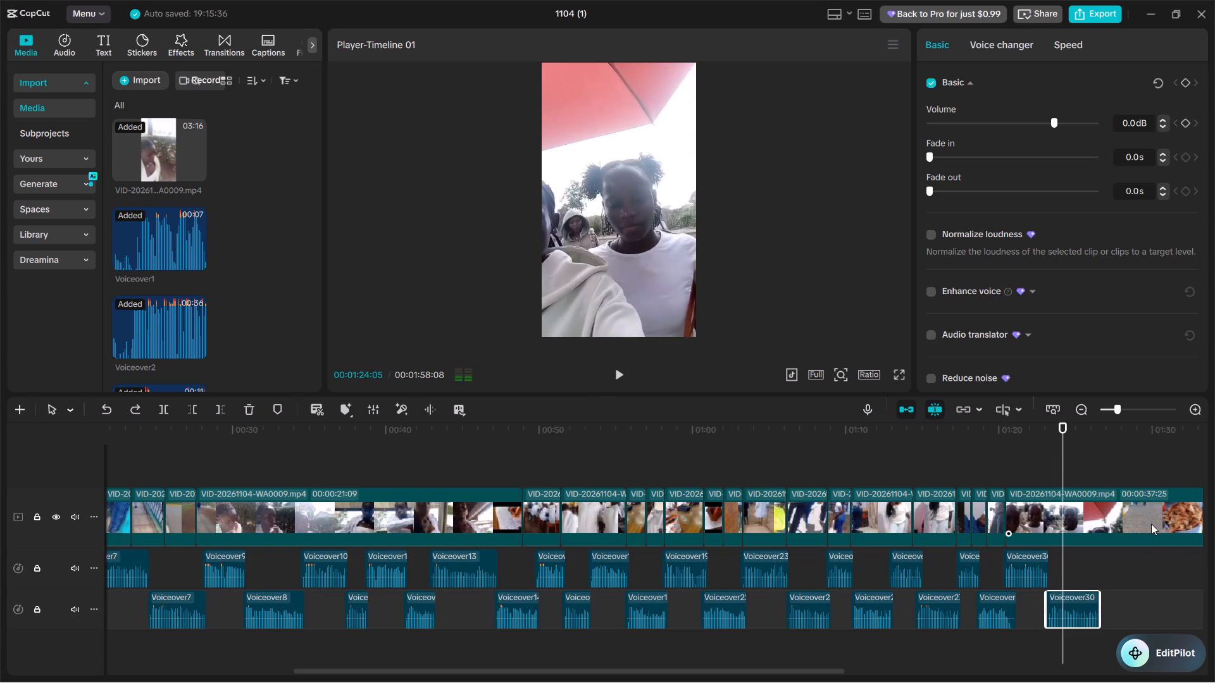
Split the selfie video at 00:01:23:08 and remove the footage after the split up to a point within the walkway scene.
left_click(1054, 472)
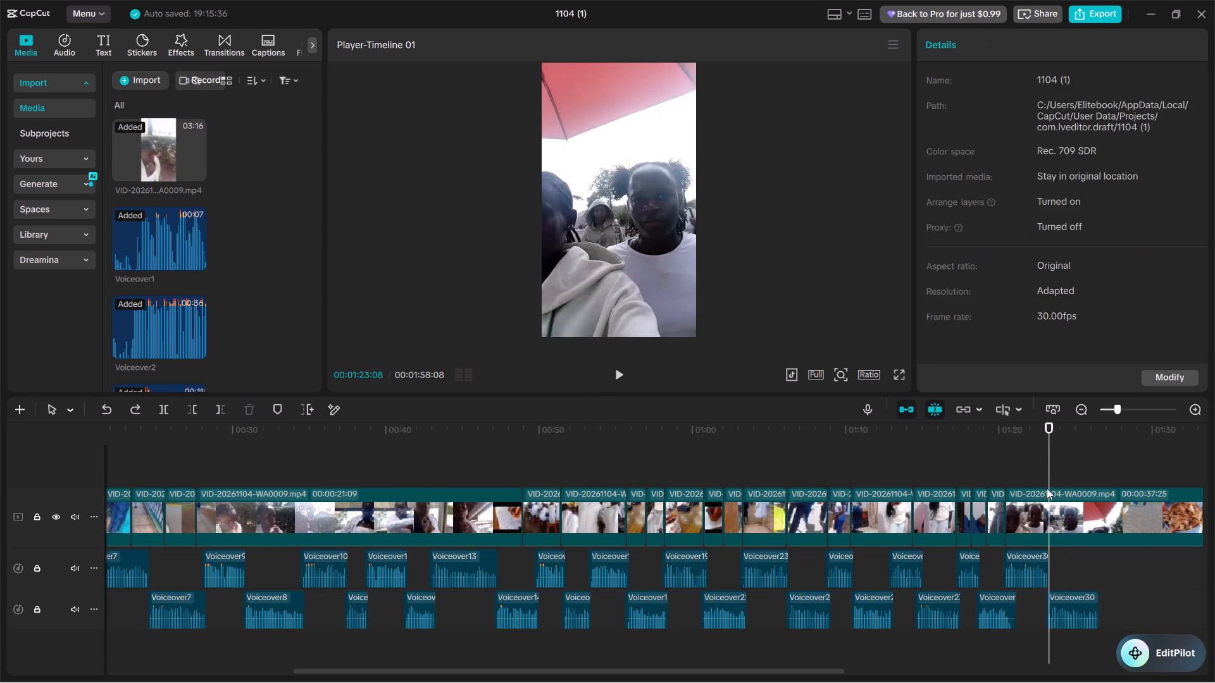
key("ctrl+b")
key("space")
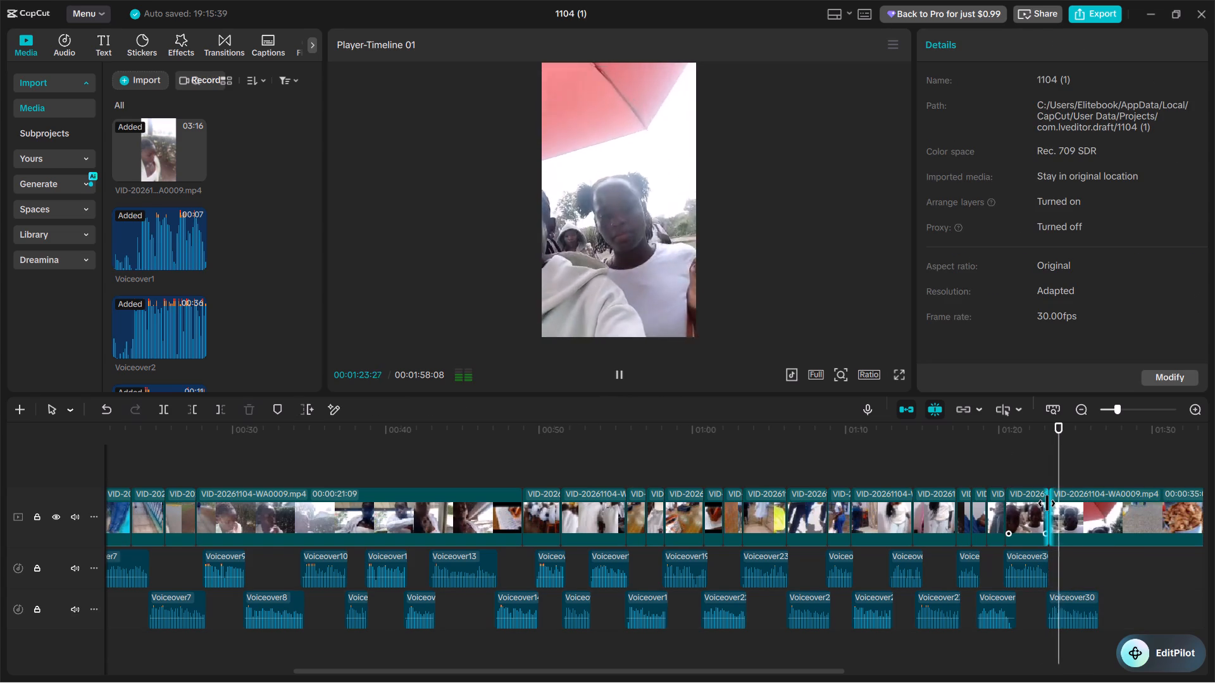
scroll(1047, 503, "left", 1)
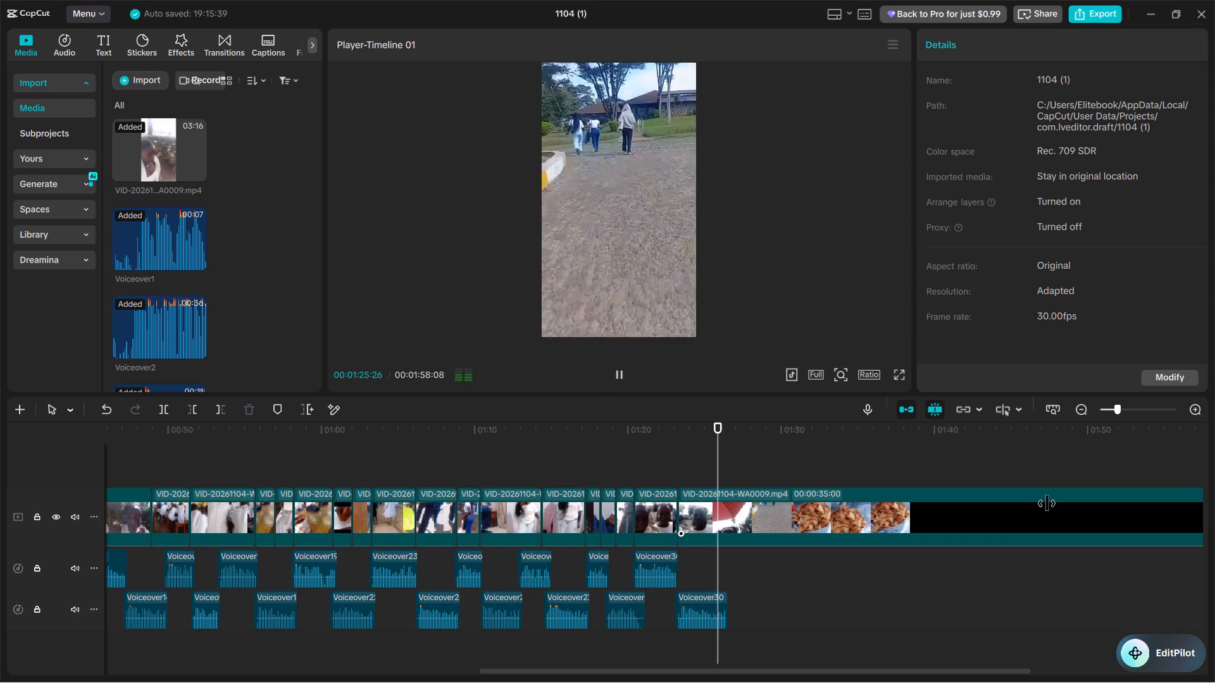
key("space")
key("q")
Play the shortened selfie clip against Voiceover30 and trim its end at 00:01:22:17.
left_click(636, 473)
key("space")
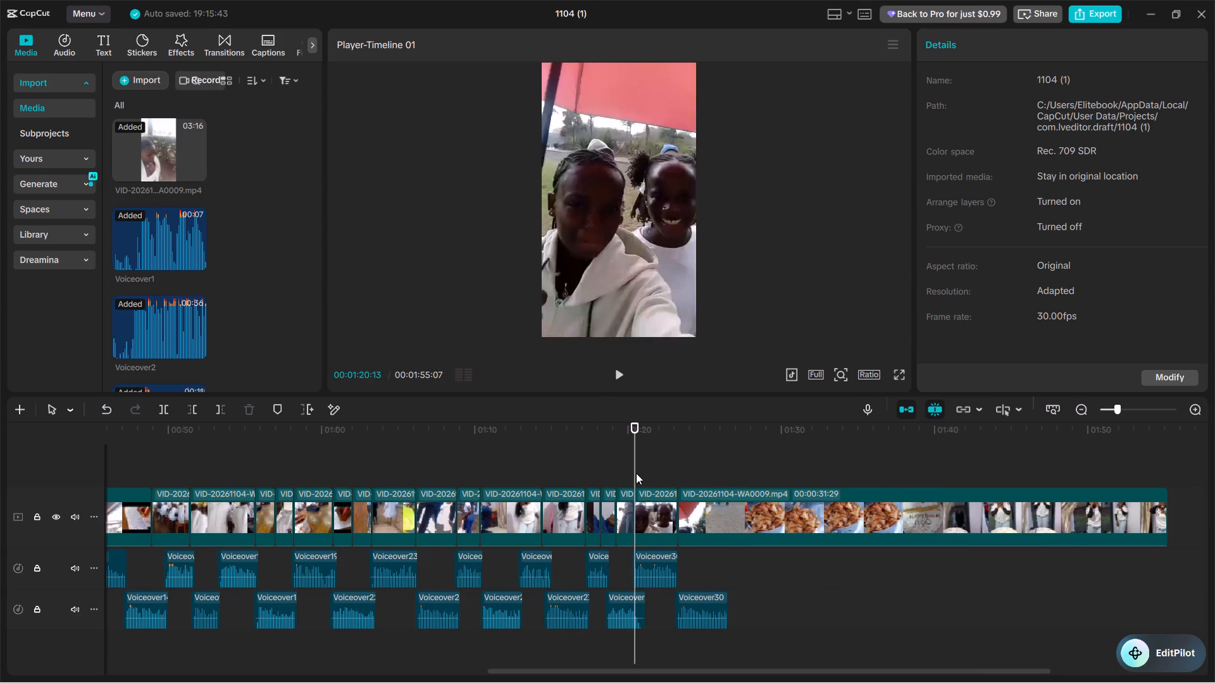
key("space")
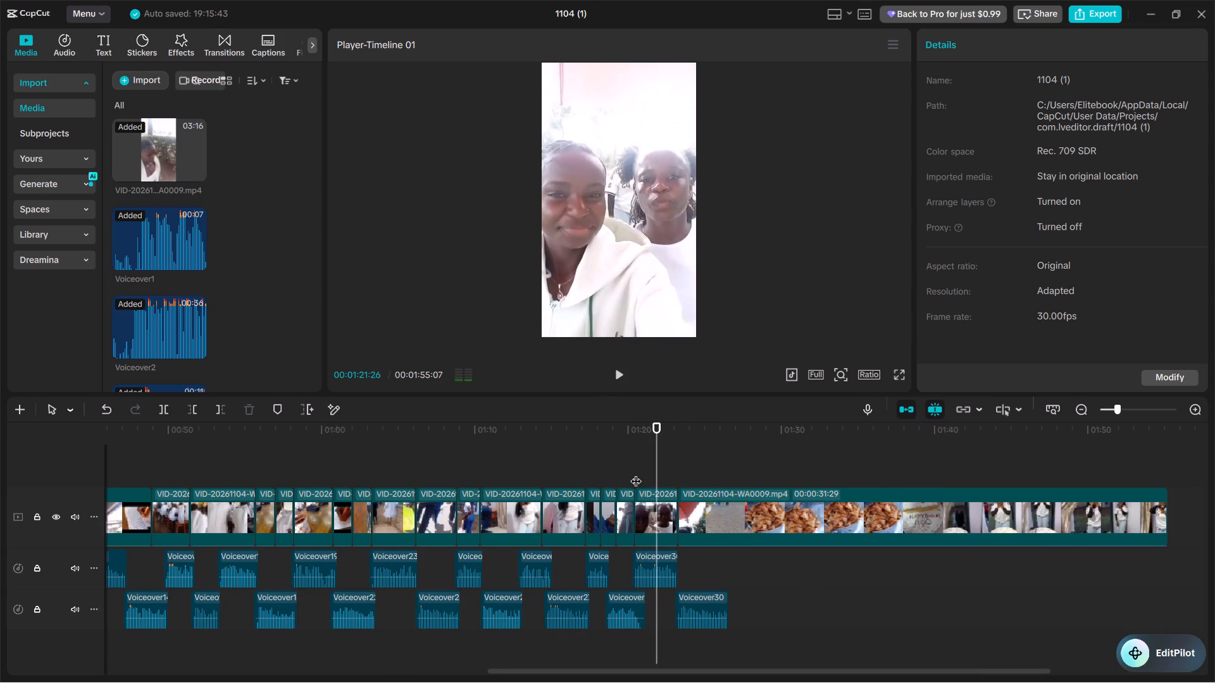
key("space")
key("space")
key("space")
key("space")
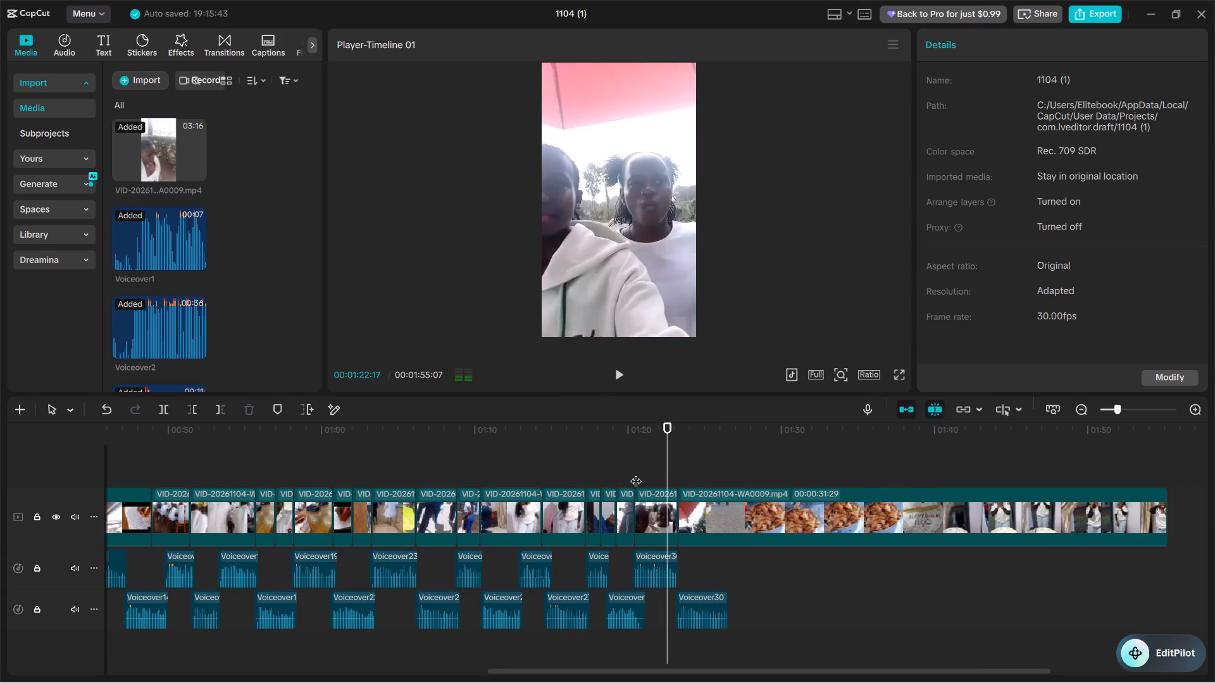
type("w")
Split the video in the walkway scene at 00:01:24:07 and remove the following footage up to the samosas at 00:01:27:04.
key("space")
key("space")
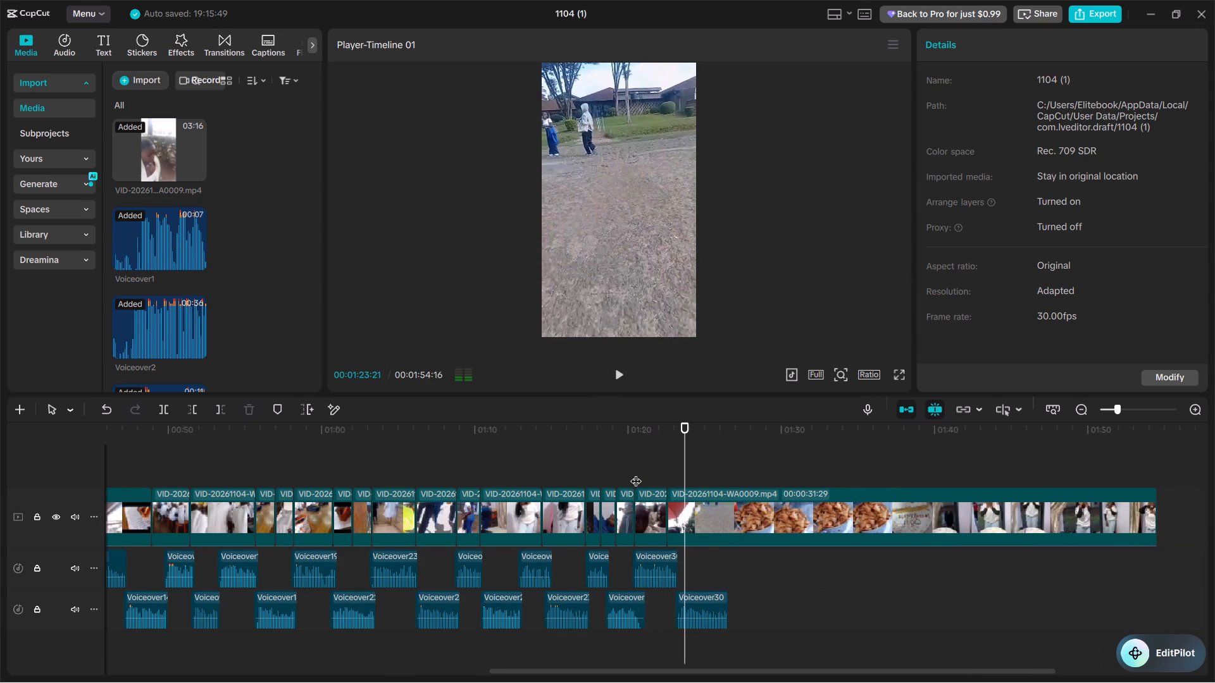
key("space")
key("space")
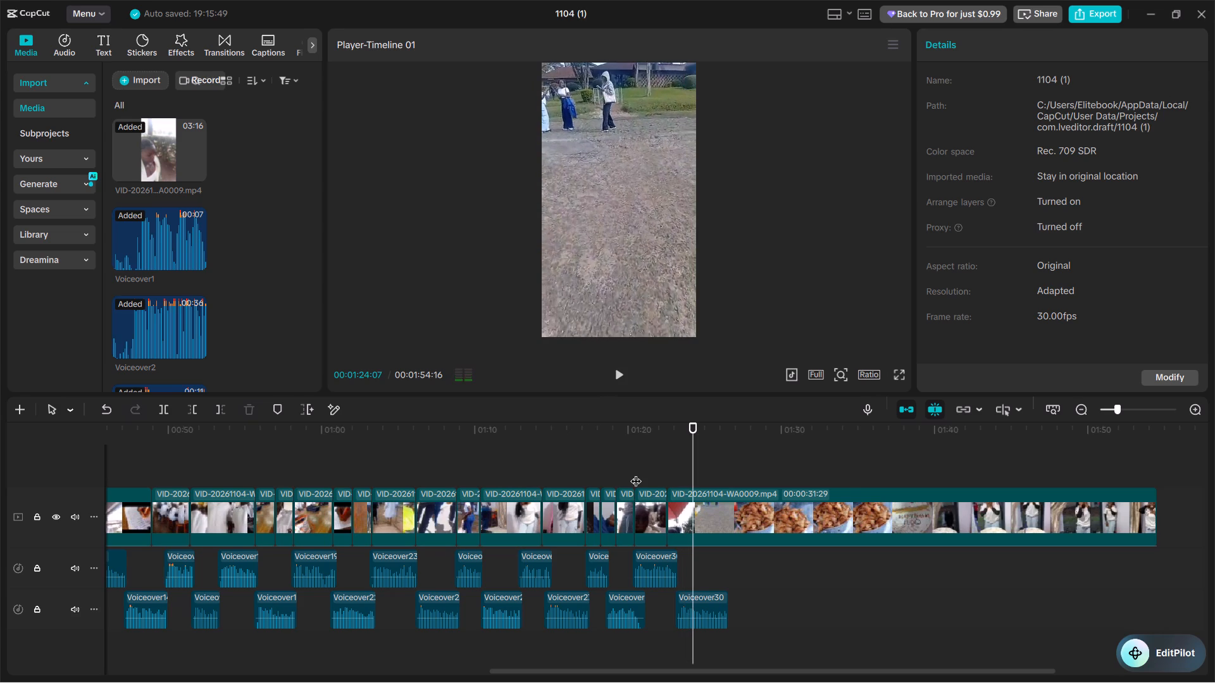
key("ctrl+b")
key("space")
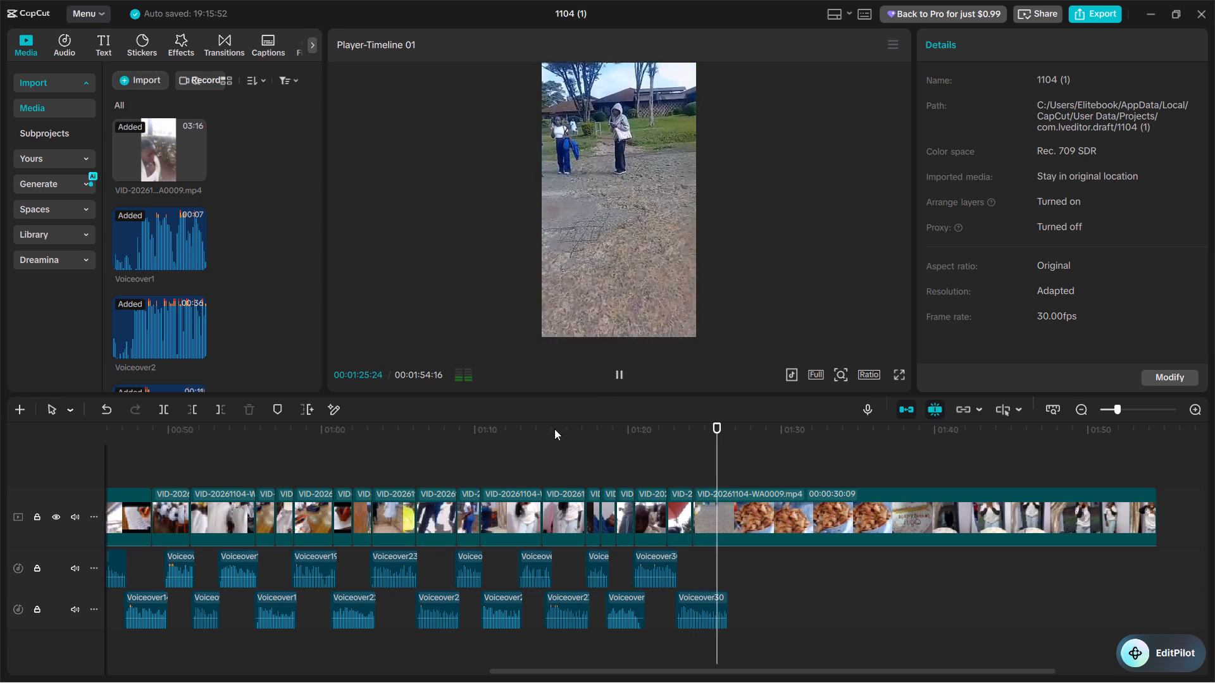
key("space")
key("q")
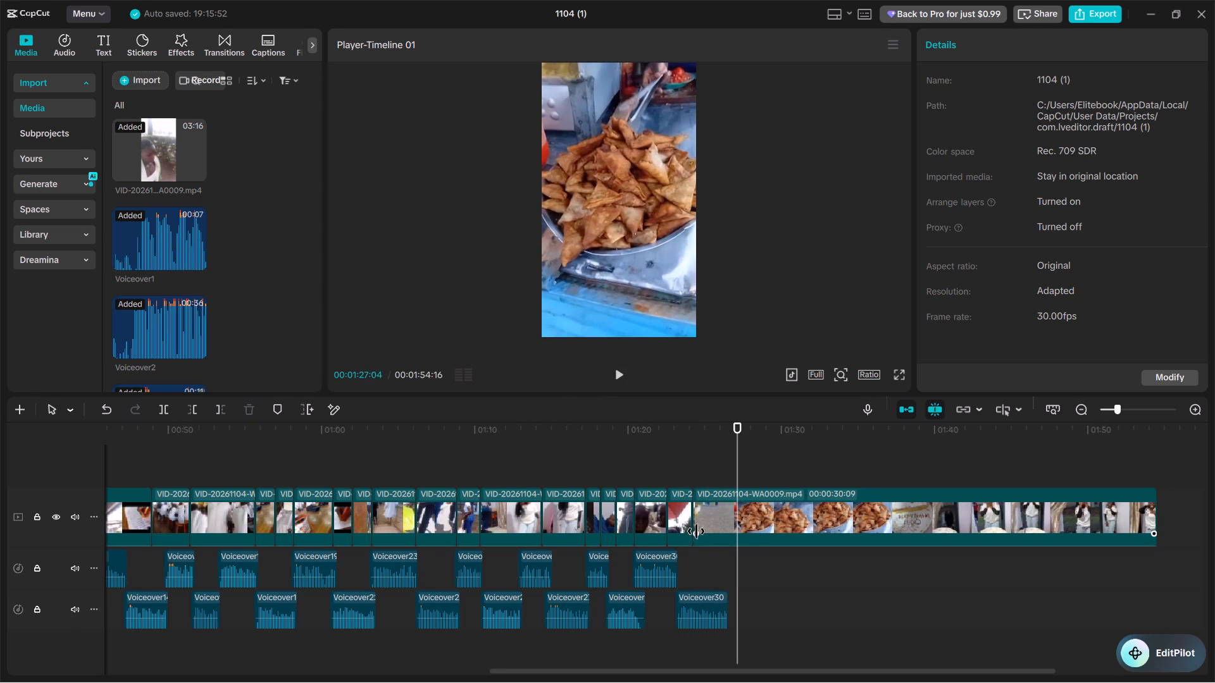
Play the recut section from the selfie scene and split the samosa footage at Voiceover30's end, about 00:01:26:13.
left_click(634, 463)
key("space")
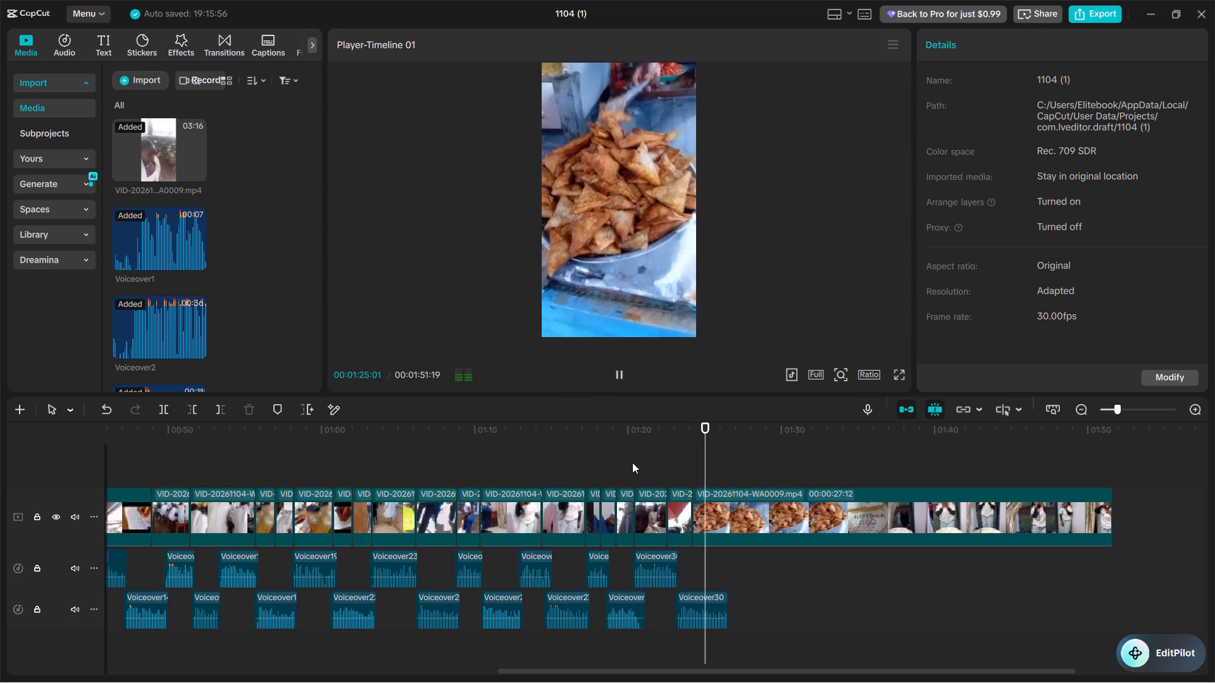
key("space")
key("space")
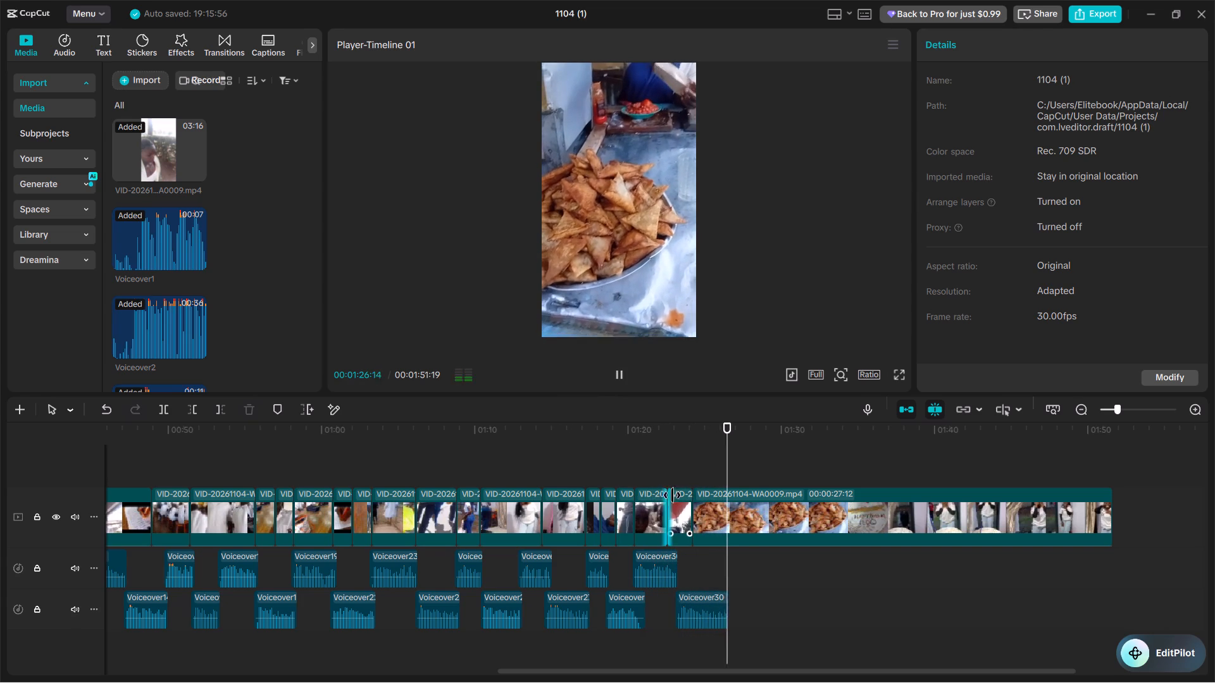
key("space")
left_click(713, 562)
key("space")
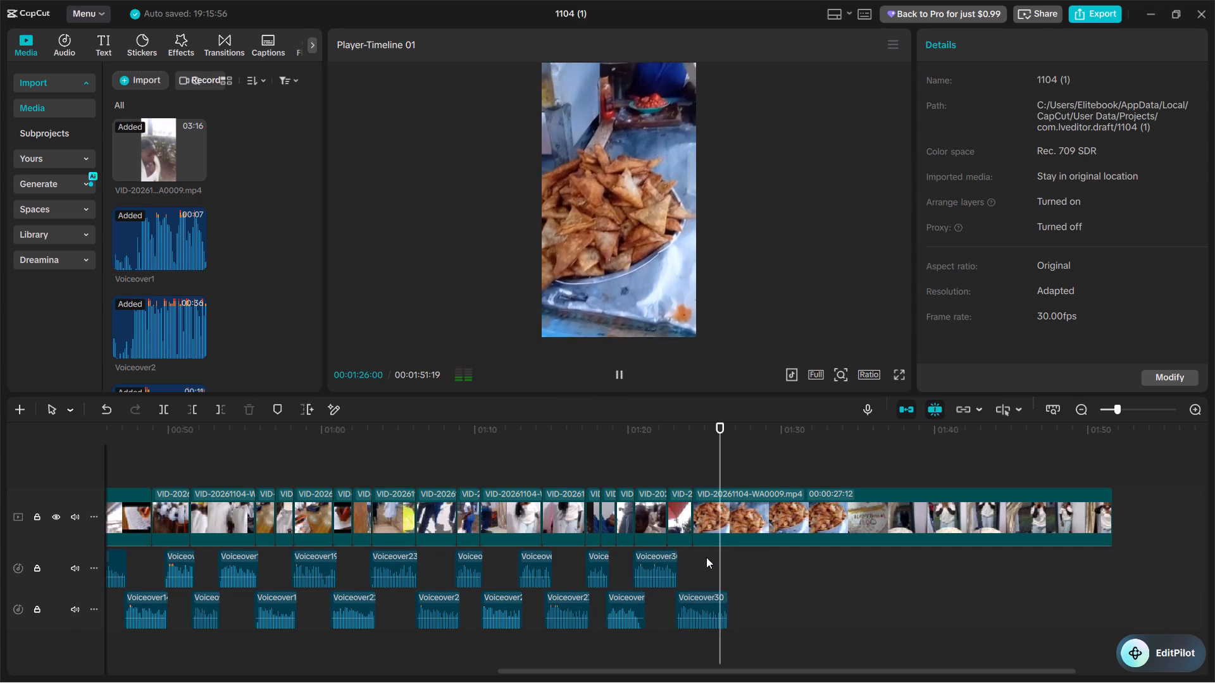
key("space")
key("ctrl+b")
Remove the samosa footage after the last split up to the scene where the vendor hands over the food.
key("space")
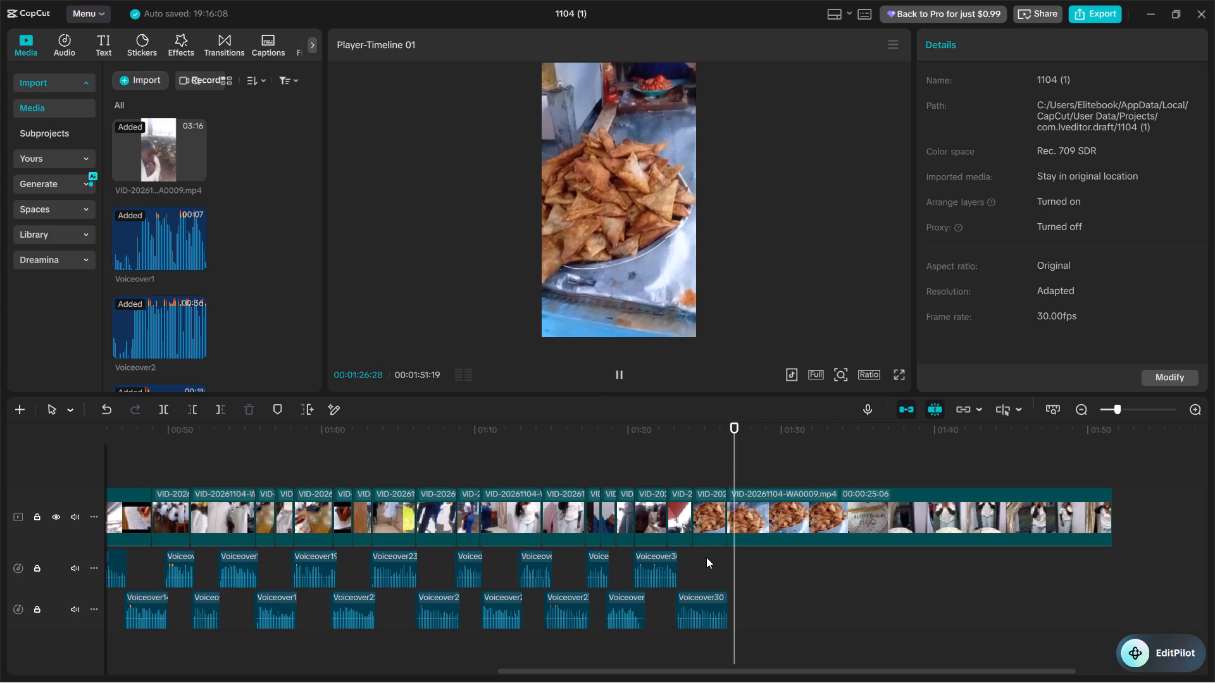
left_click(773, 557)
key("space")
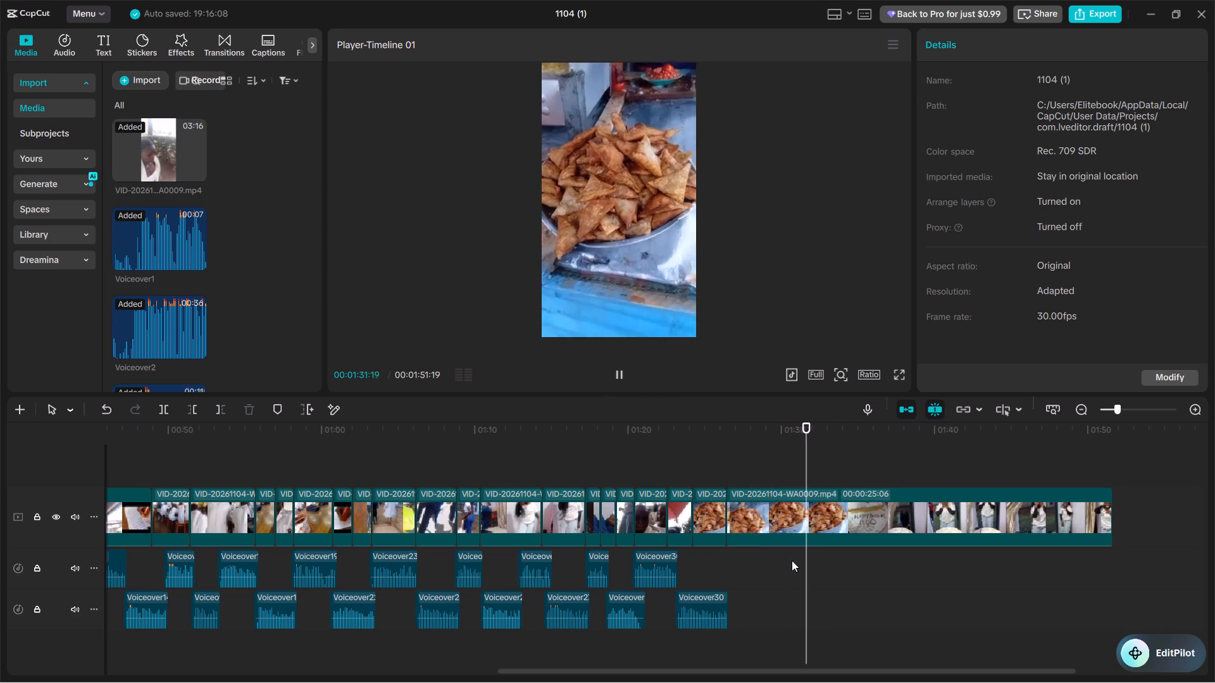
key("space")
type("q")
Play the remaining footage past the food handover into the cake scene, and return to the end of Voiceover30.
key("space")
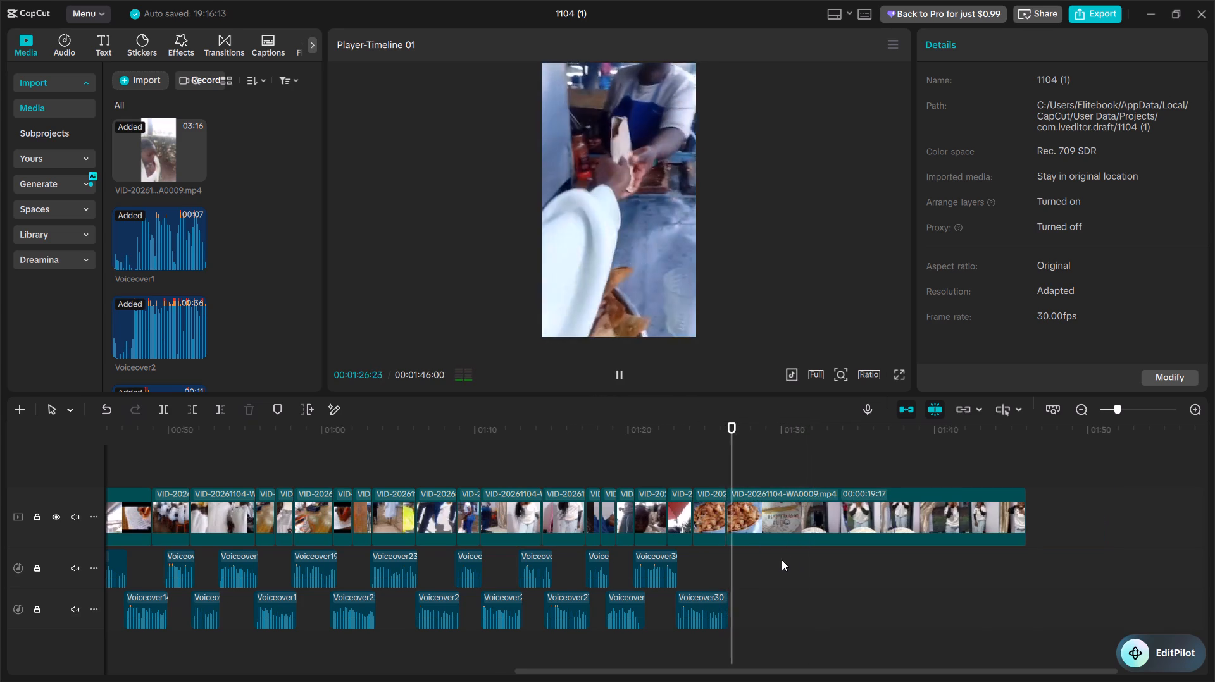
key("space")
key("space")
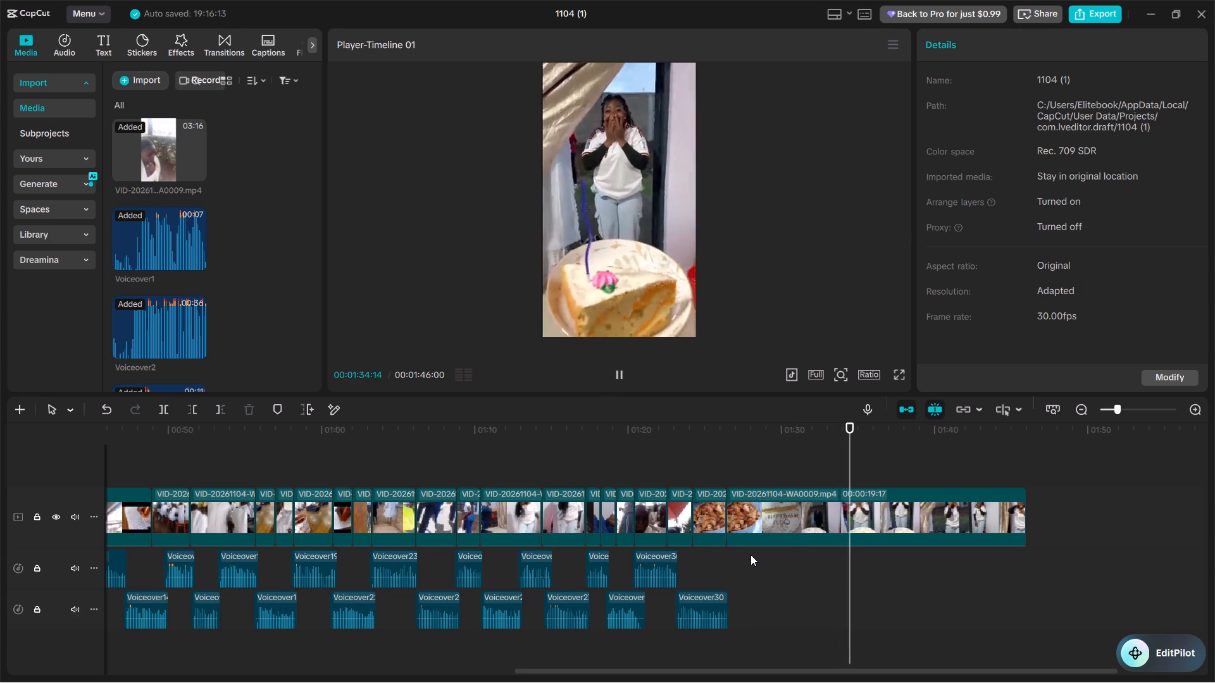
left_click(718, 555)
left_click(725, 559)
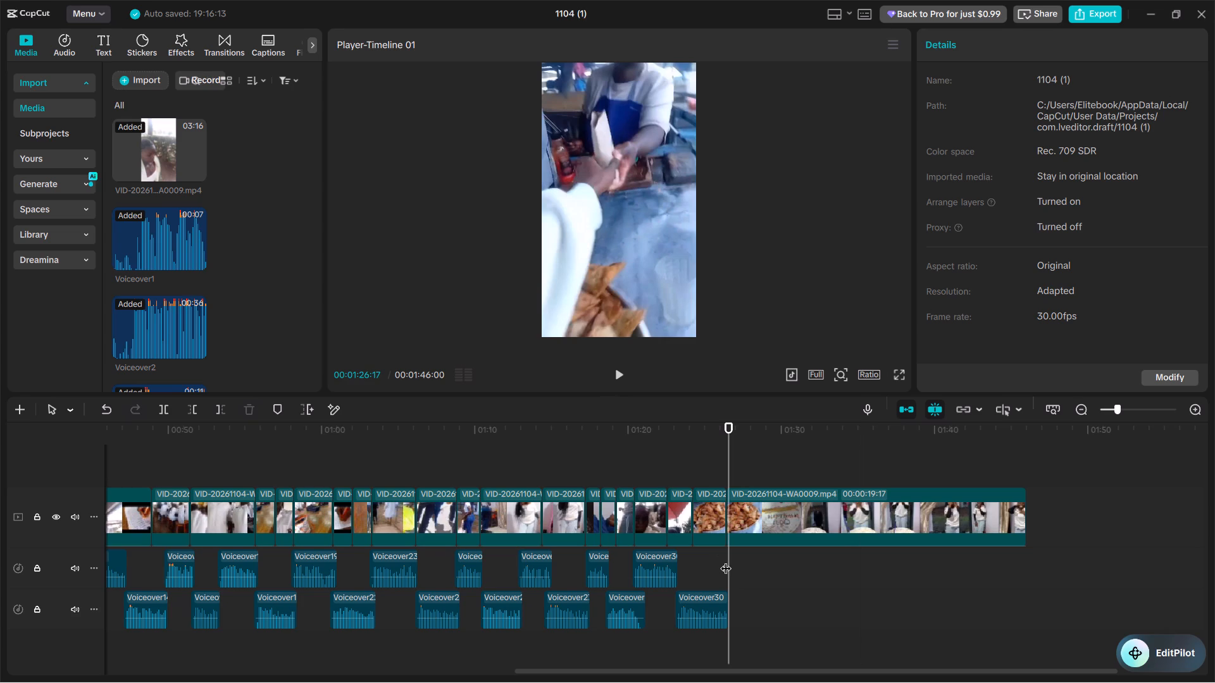
left_click(726, 560)
left_click(720, 558)
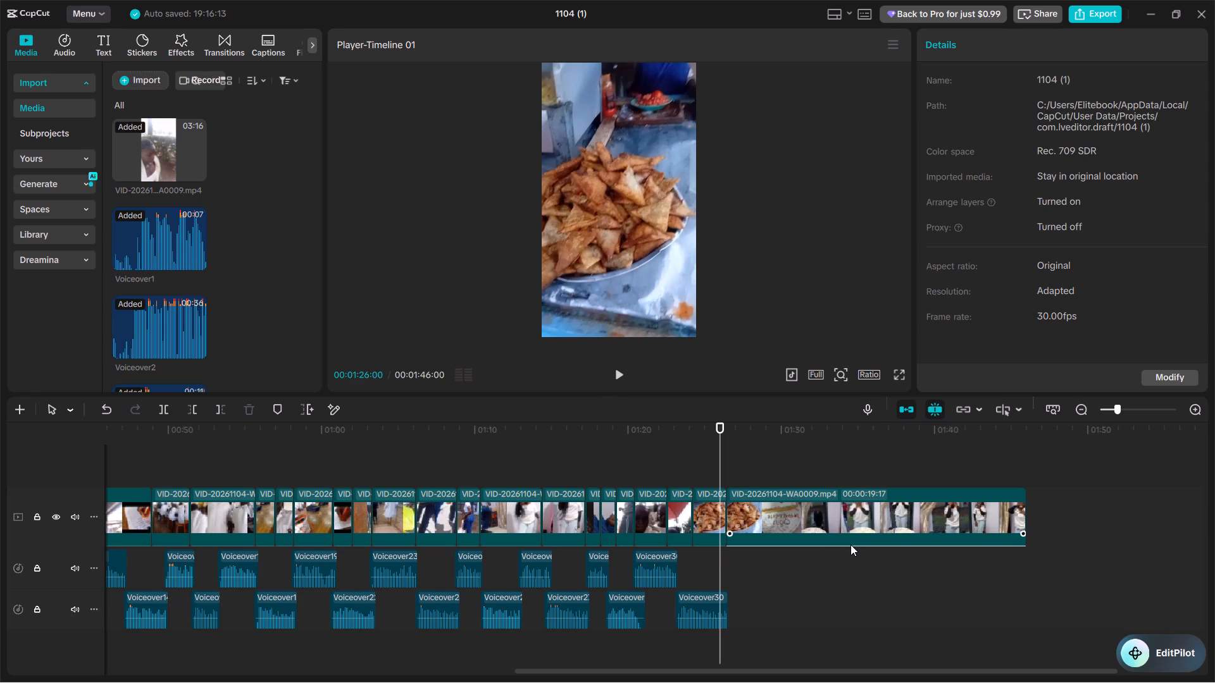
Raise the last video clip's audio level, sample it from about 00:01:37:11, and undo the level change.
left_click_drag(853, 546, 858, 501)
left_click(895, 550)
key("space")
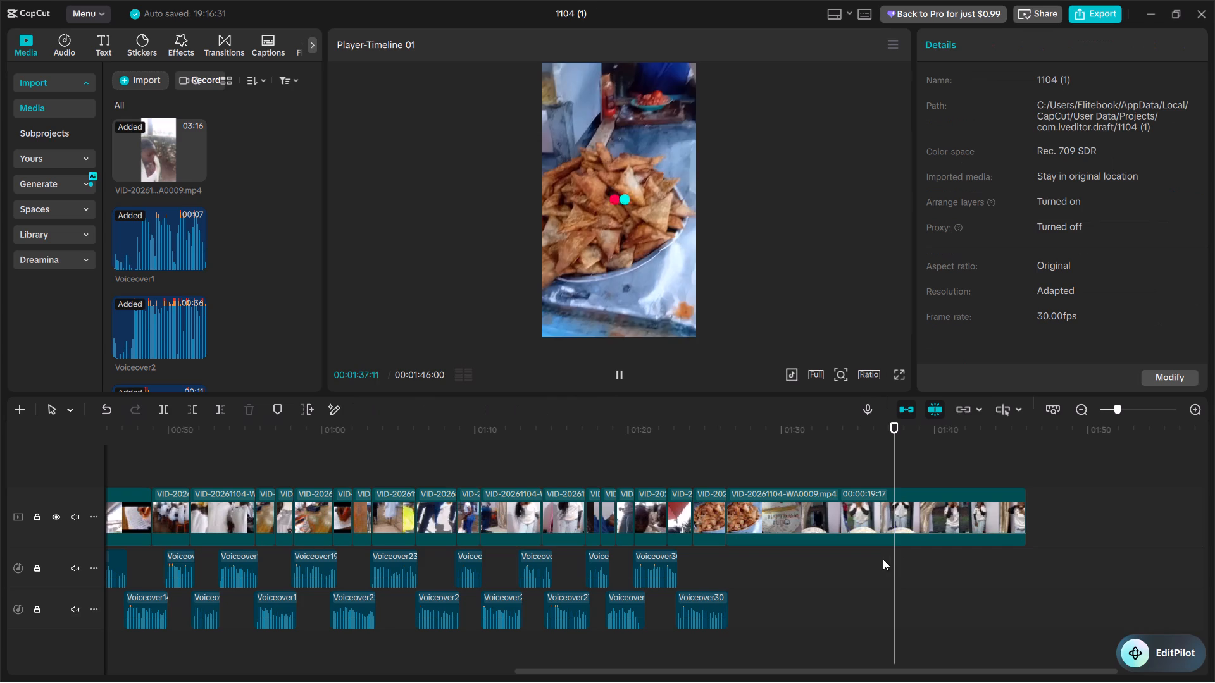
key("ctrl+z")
Replay the samosa clip under the end of Voiceover30 and set the playhead to 00:01:26:17, where the narration ends.
left_click(709, 572)
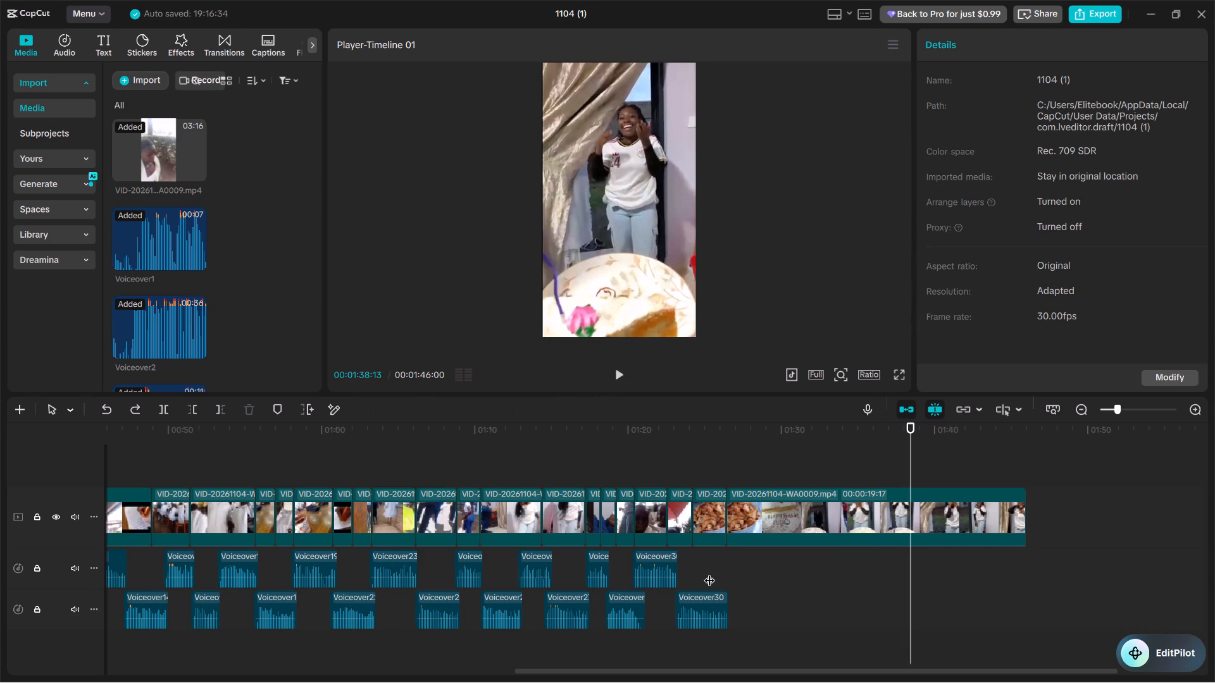
key("space")
key("space")
key("space")
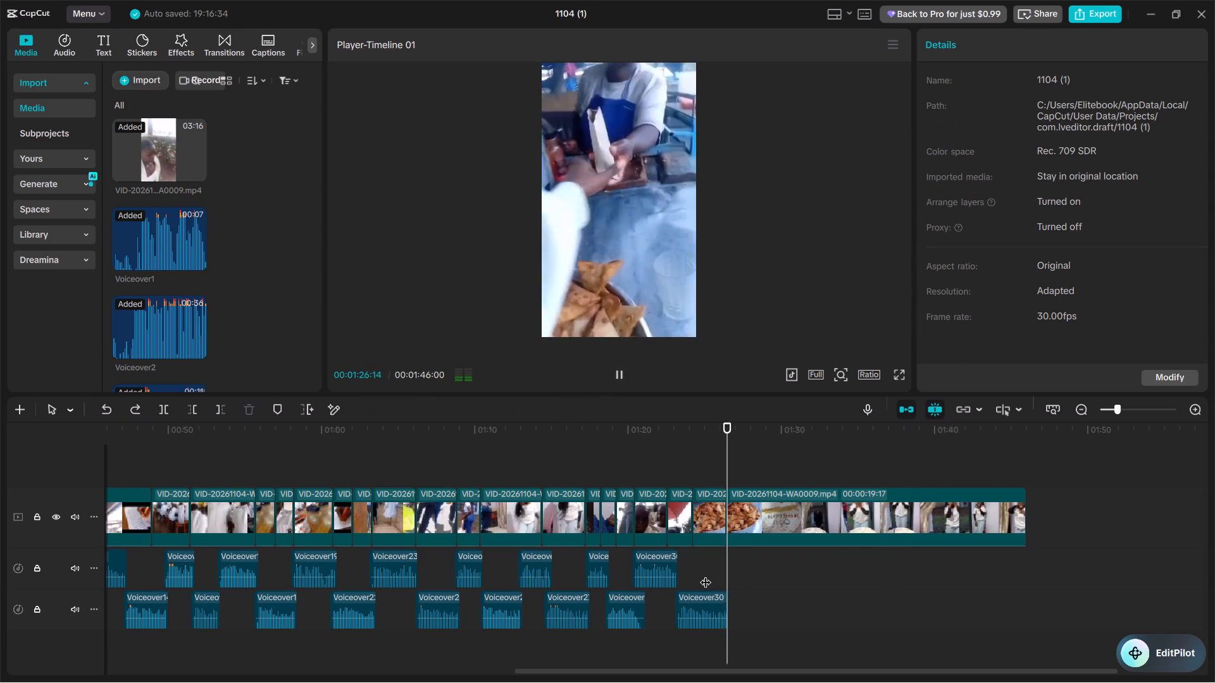
key("space")
left_click(719, 569)
left_click(725, 569)
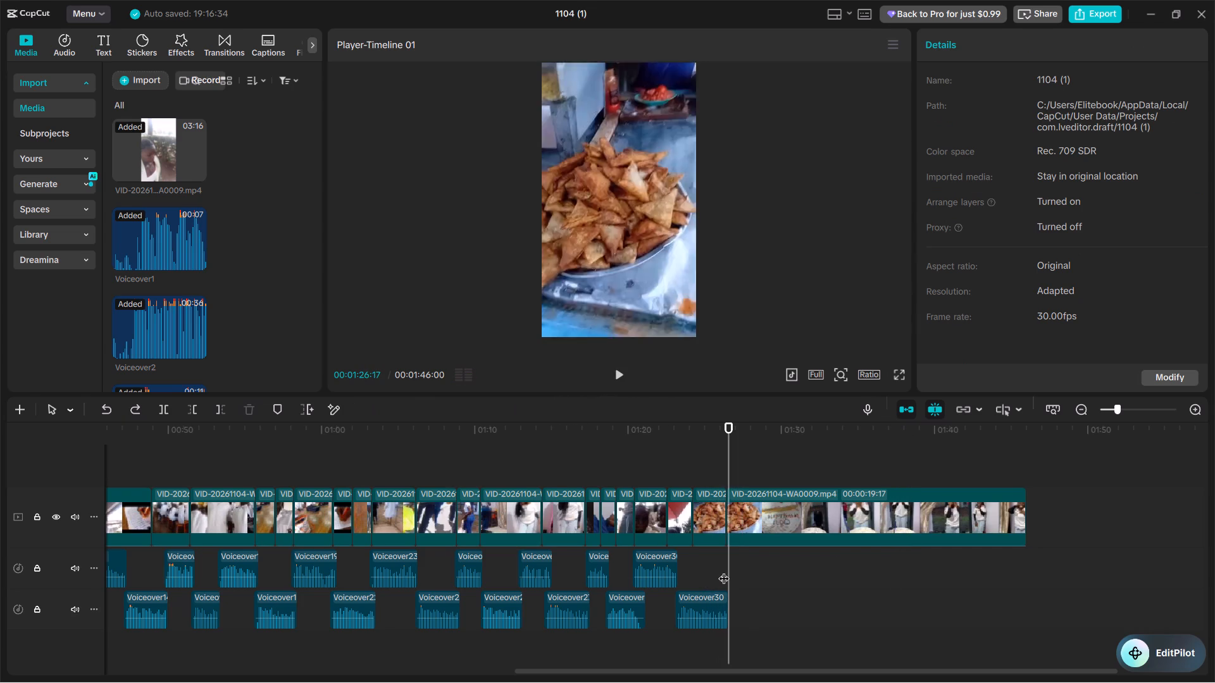
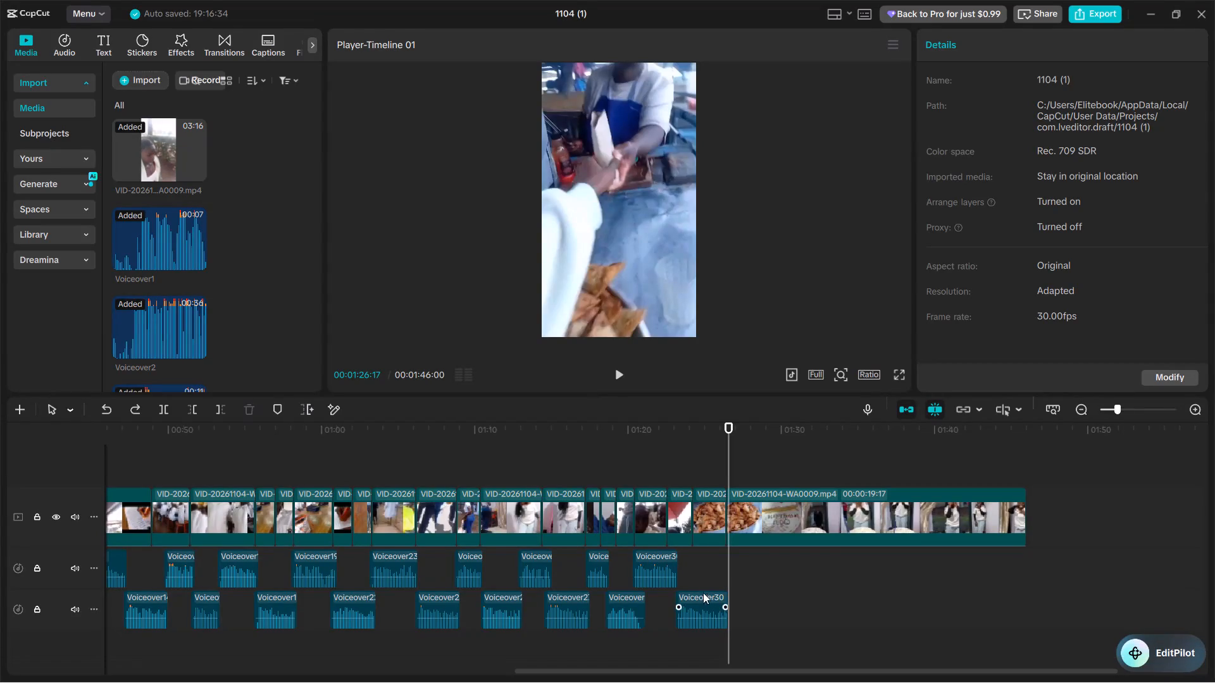
Replay the last stretch of Voiceover30 from 00:01:25:06 to check it against the footage.
left_click(709, 567)
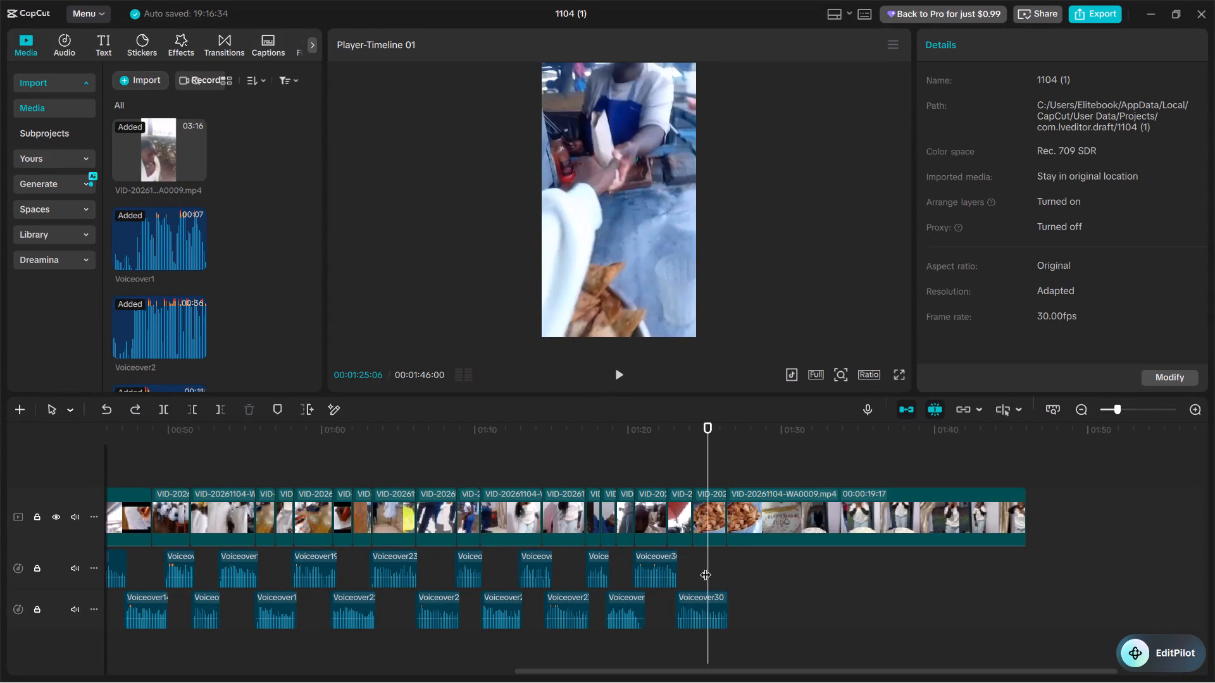
key("space")
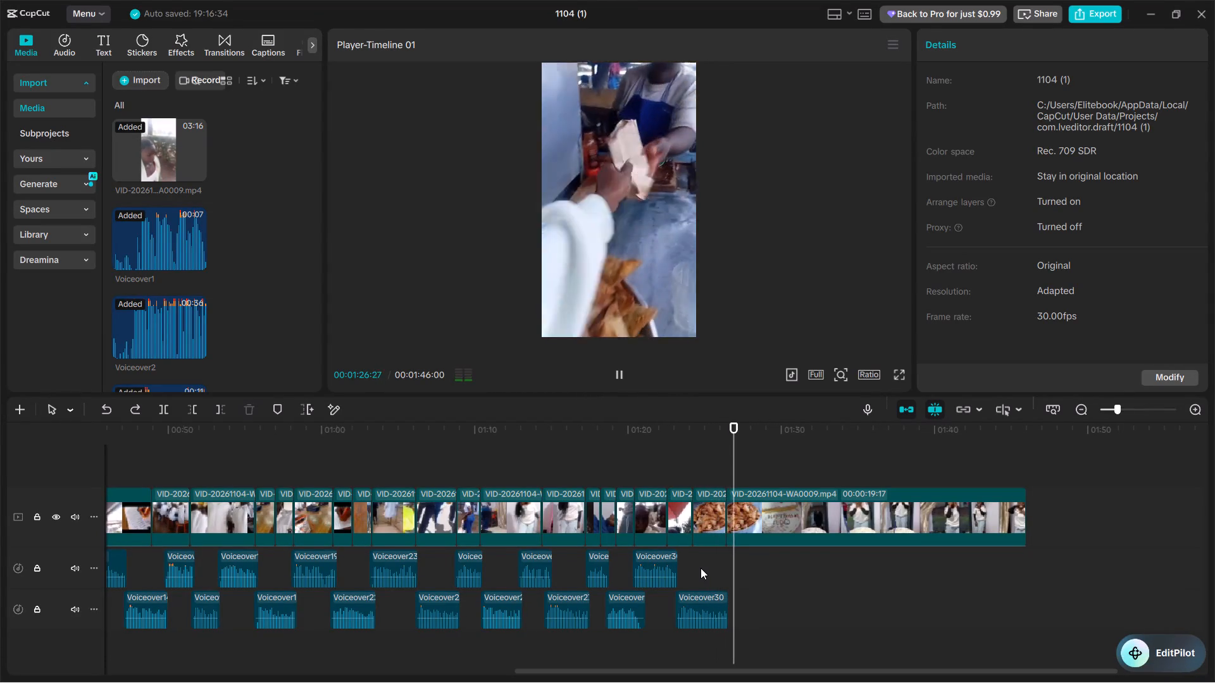
key("space")
Set the playhead to 00:01:26:13 at the end of Voiceover30 and open the voiceover recorder for another take.
left_click(725, 561)
left_click(723, 560)
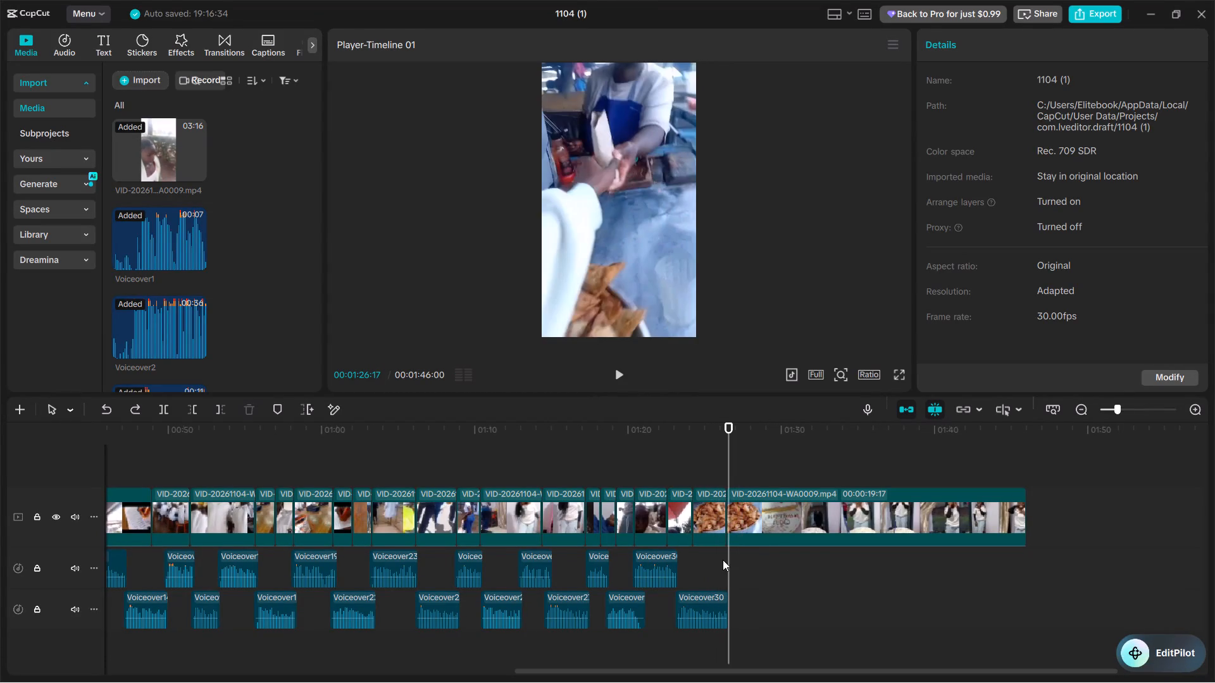
left_click(859, 413)
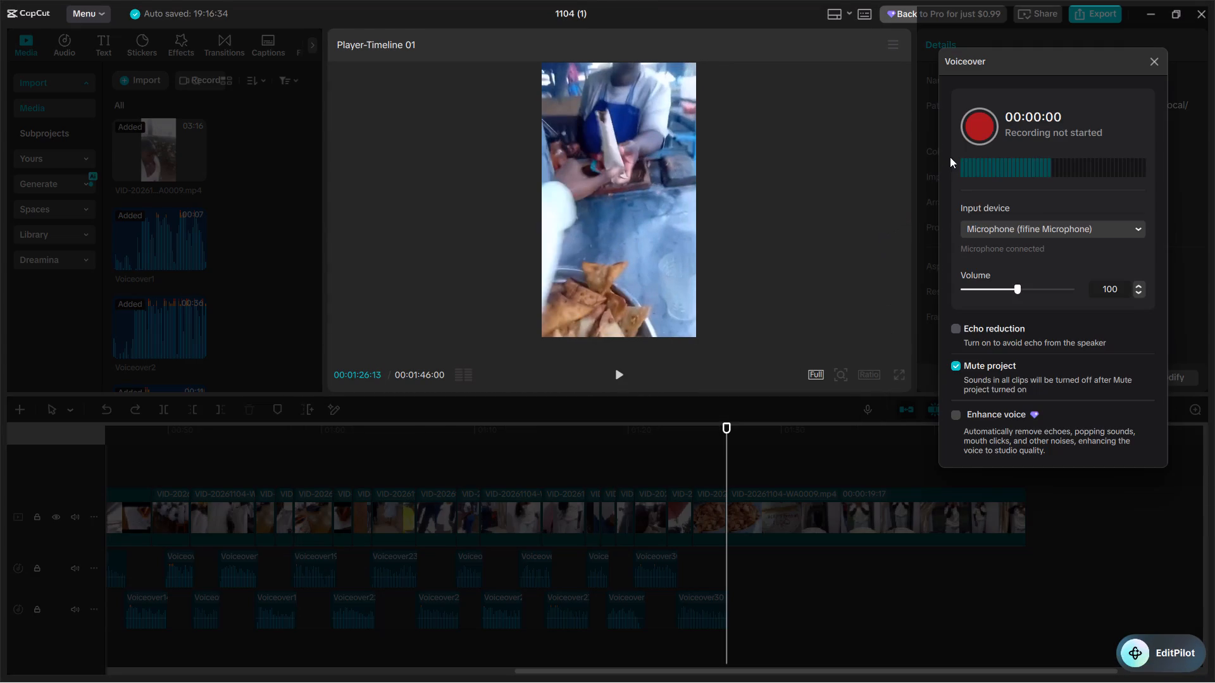
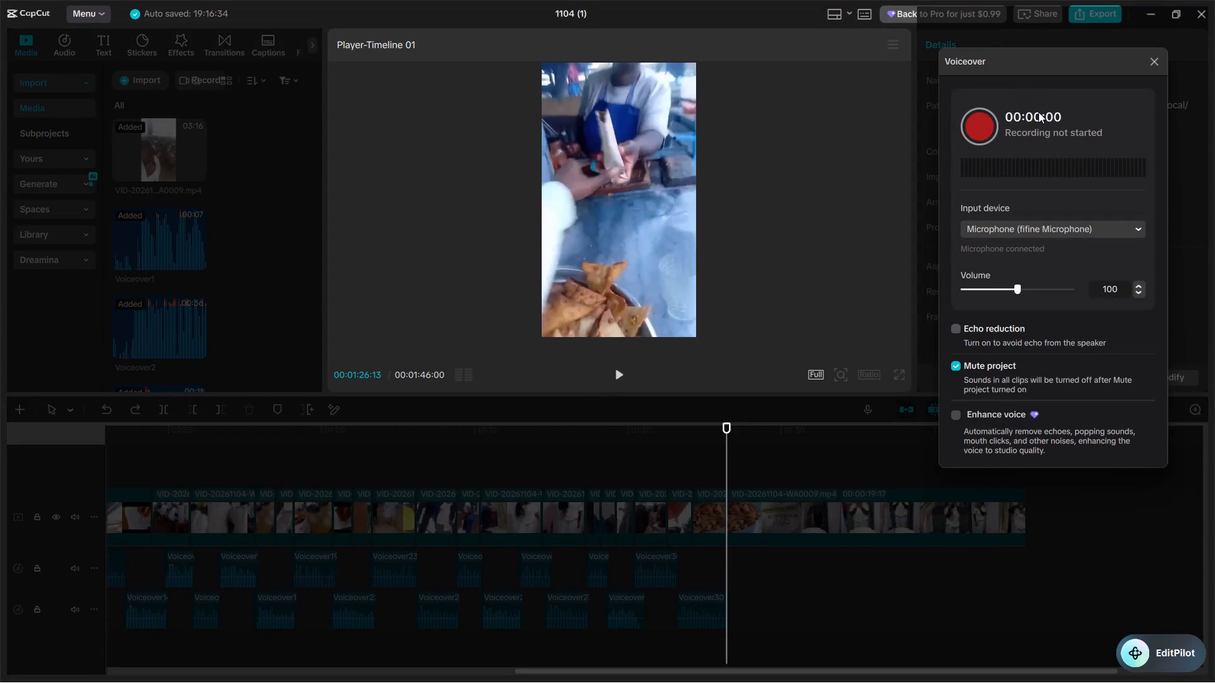
Record a voiceover take of about 17 seconds from 00:01:26:13 and close the recorder.
left_click(989, 130)
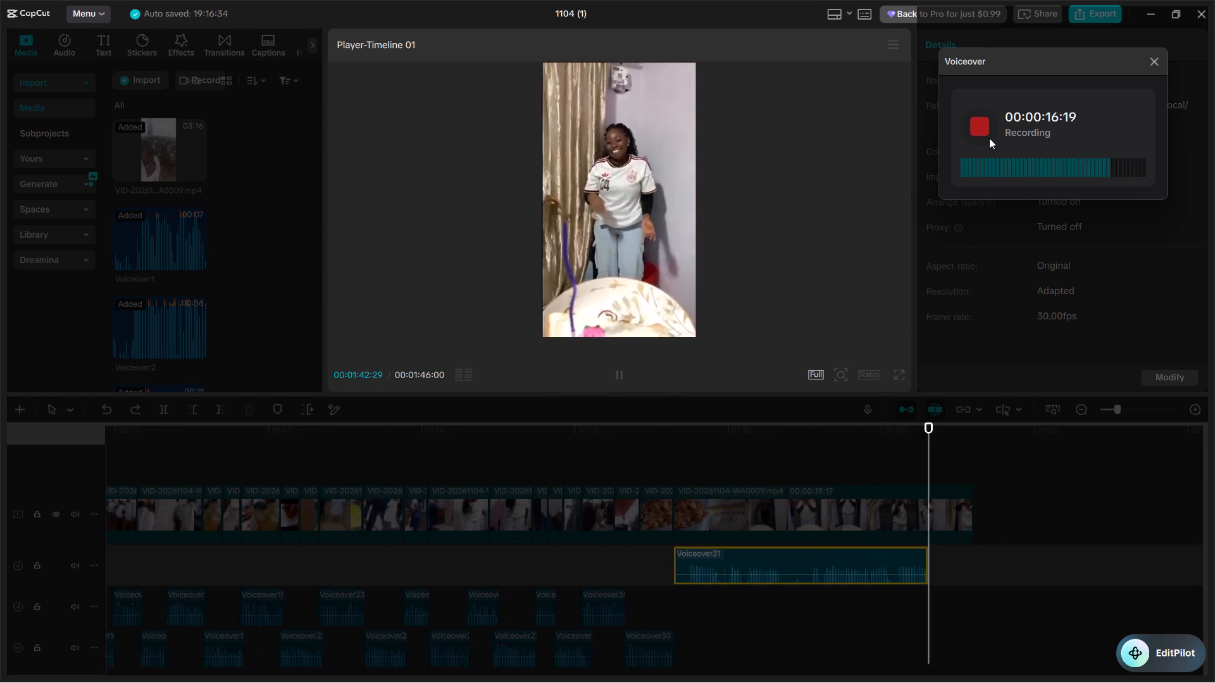
key("space")
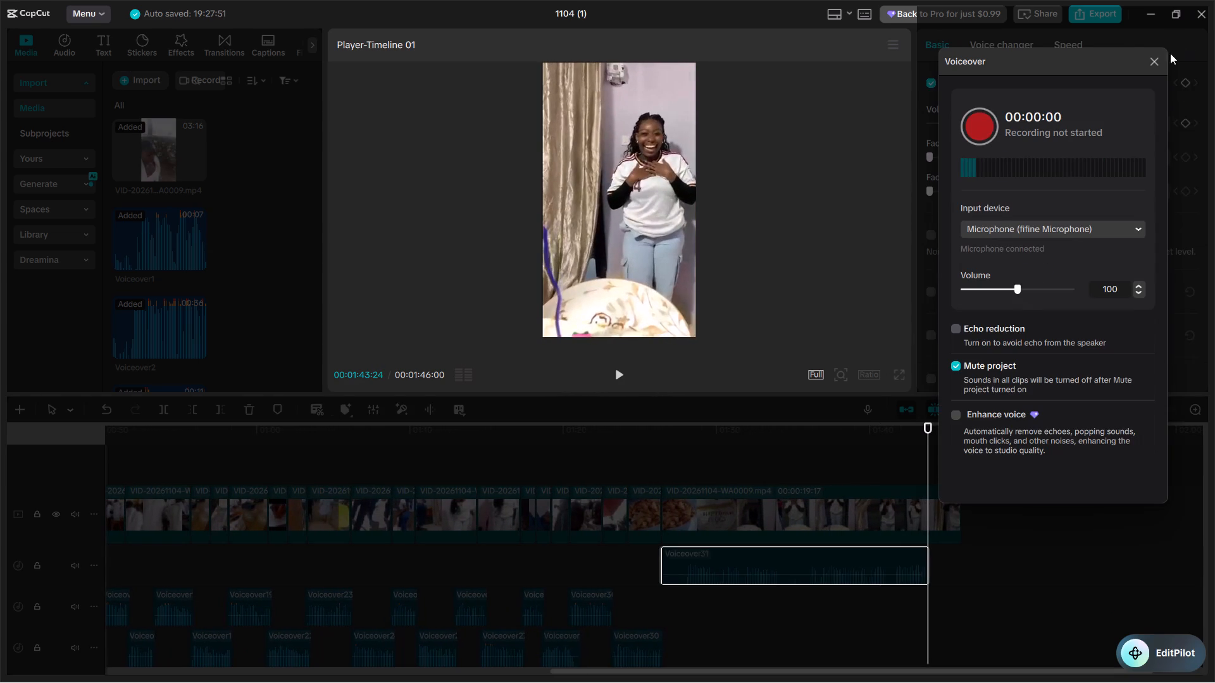
left_click(1153, 65)
Trim away the start of Voiceover31 up to about 00:01:37.
left_click(747, 600)
left_click_drag(803, 593, 804, 593)
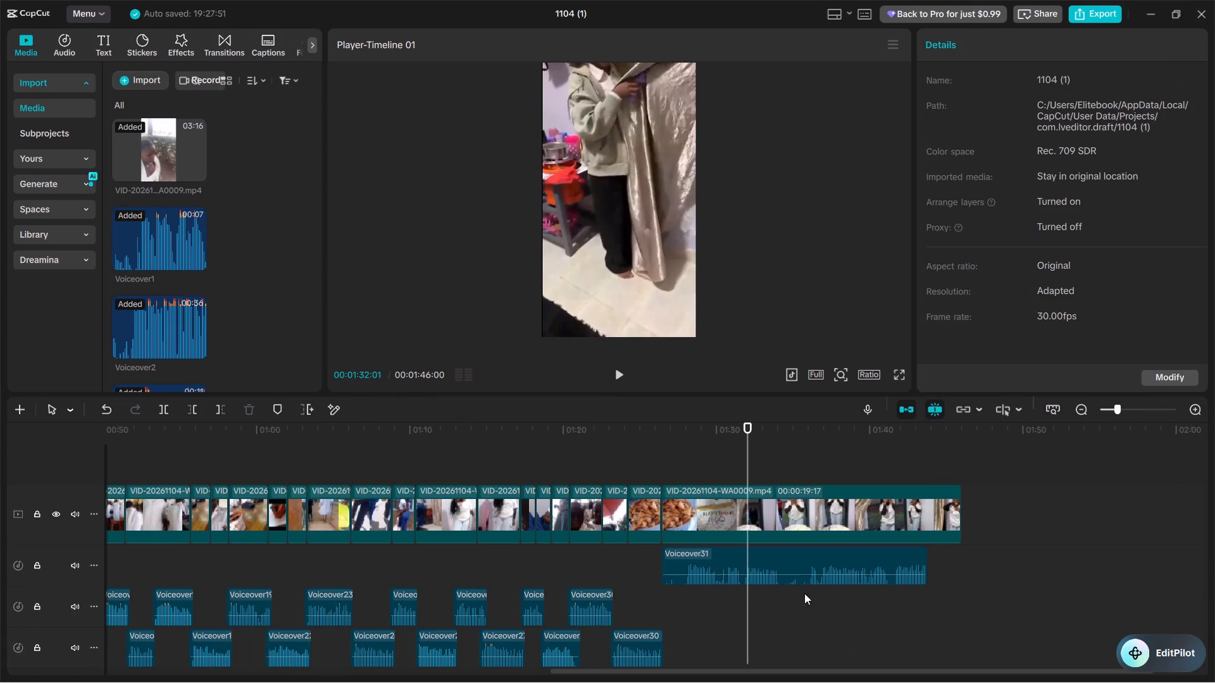
left_click_drag(804, 593, 810, 596)
key("space")
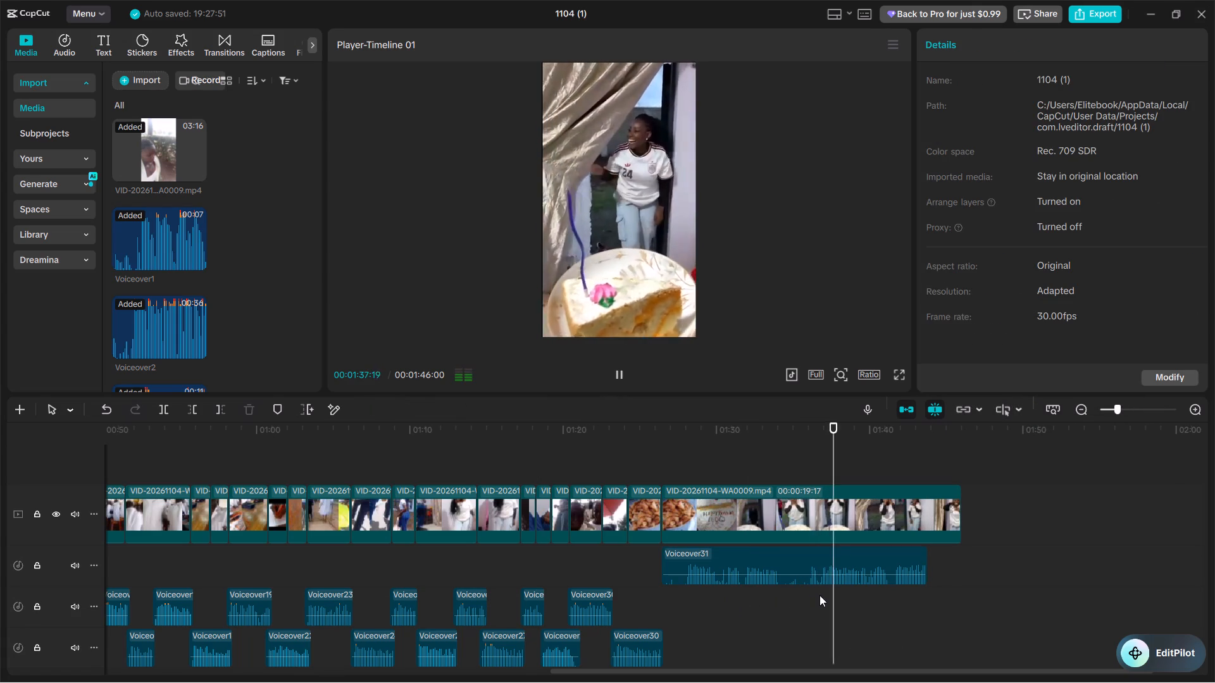
left_click(819, 595)
left_click(825, 568)
key("q")
key("space")
Move the trimmed Voiceover31 to the audio track above Voiceover30, starting at about 00:01:26:09 and slightly overlapping Voiceover30's end.
left_click_drag(838, 565, 746, 601)
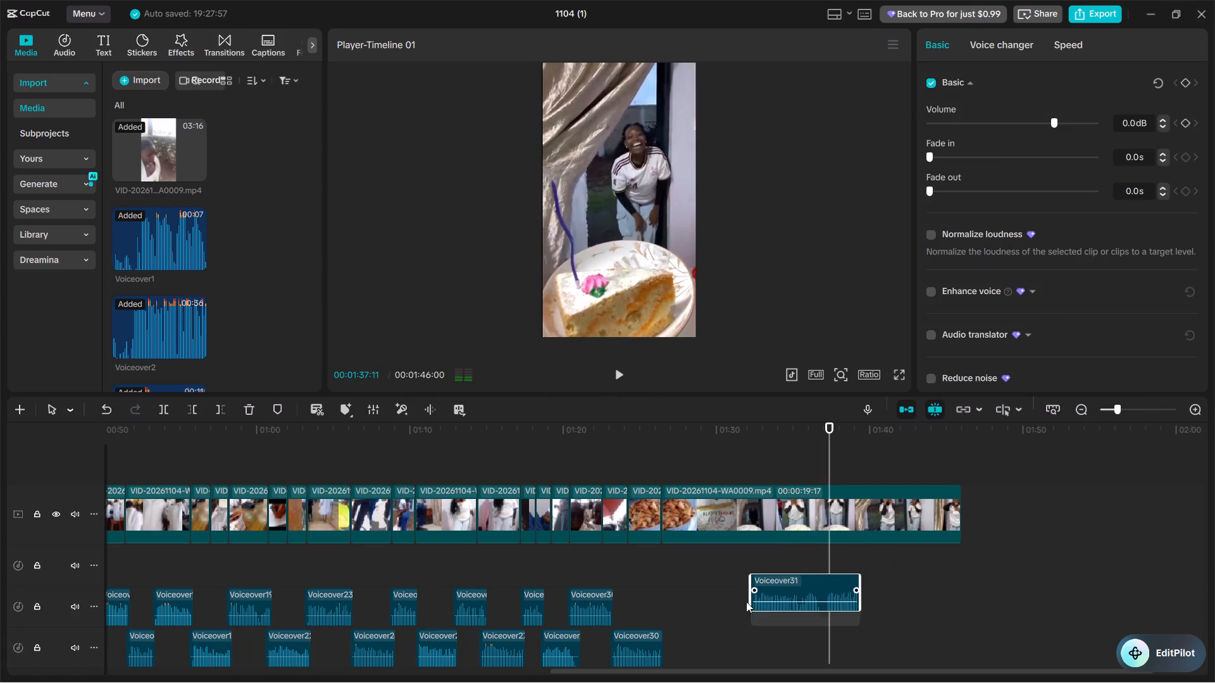
left_click_drag(746, 601, 674, 612)
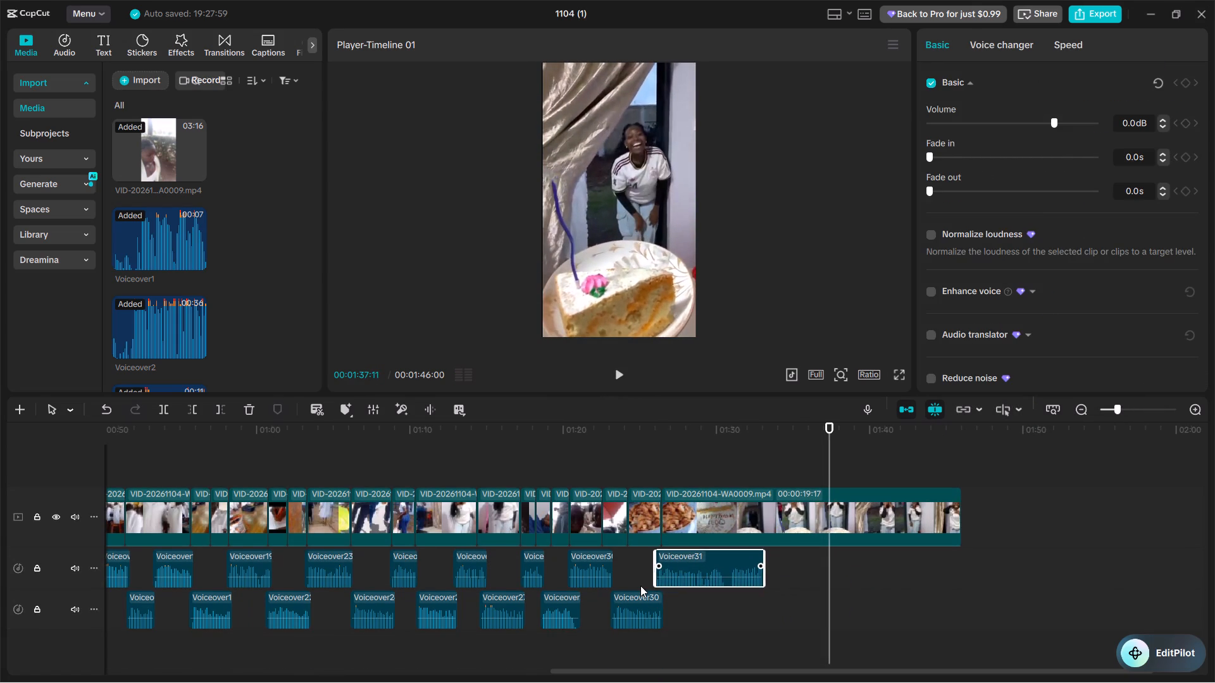
left_click(640, 586)
key("space")
key("ctrl+equal")
key("ctrl+equal")
key("ctrl+equal")
key("space")
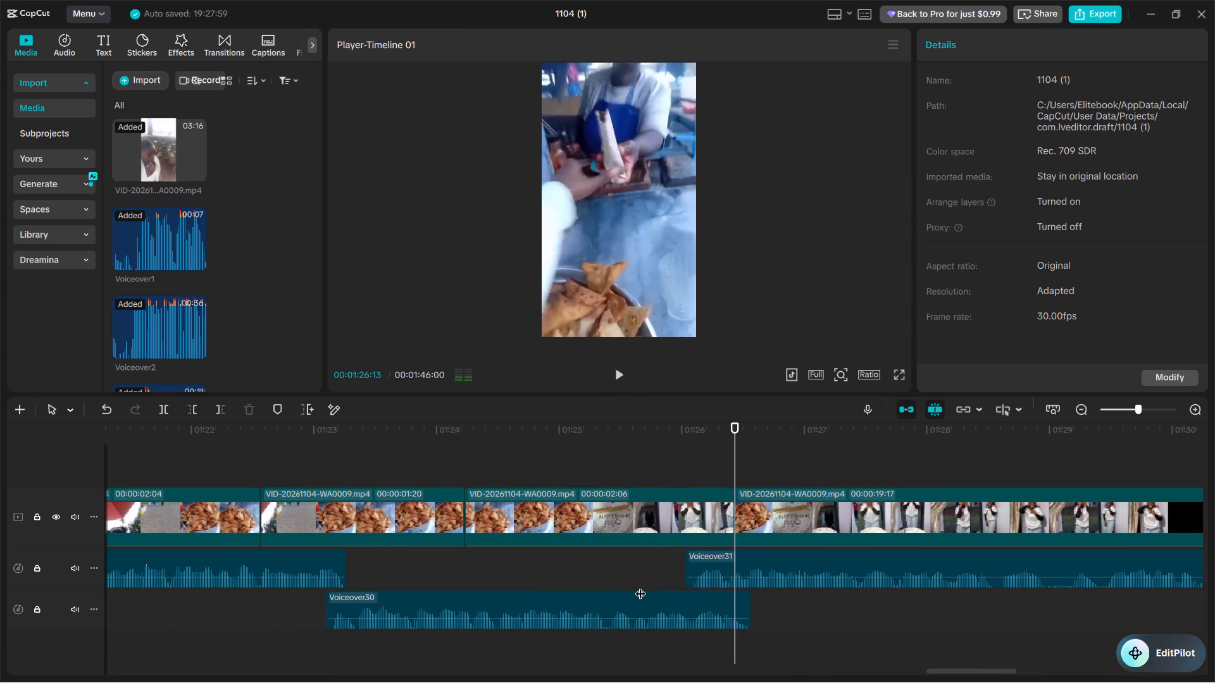
left_click_drag(694, 568, 726, 565)
Play Voiceover31 from just before its start and split it at 00:01:29:10.
left_click(665, 565)
key("space")
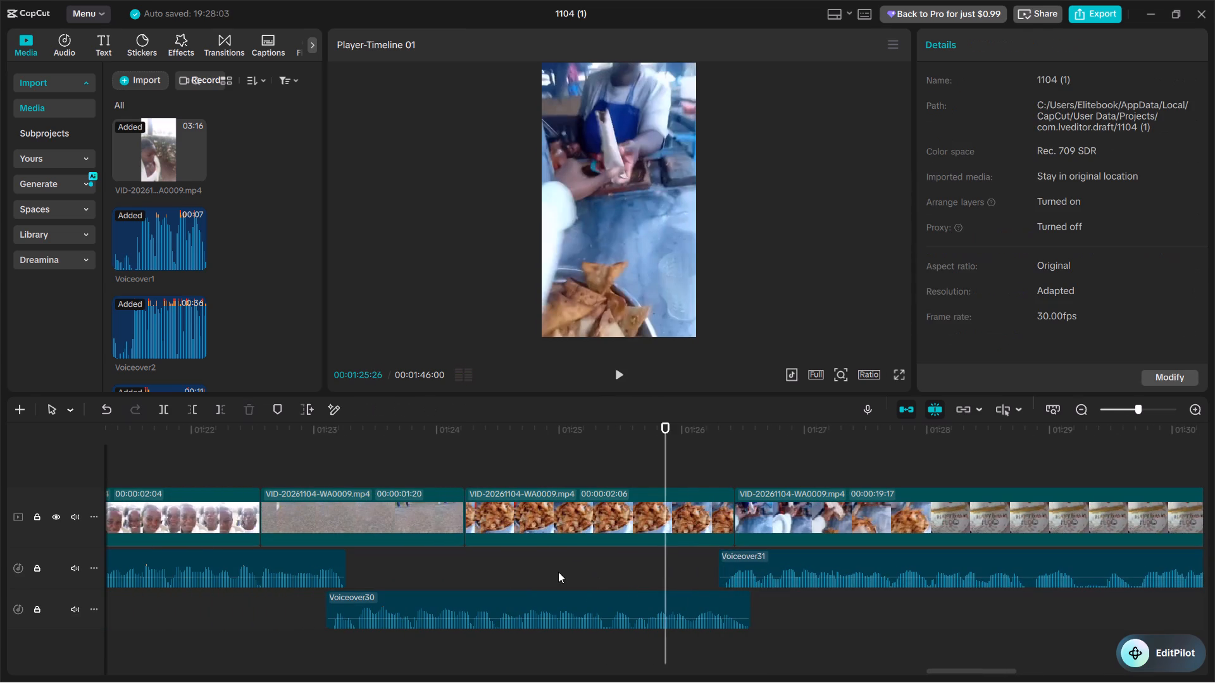
scroll(769, 569, "left", 1)
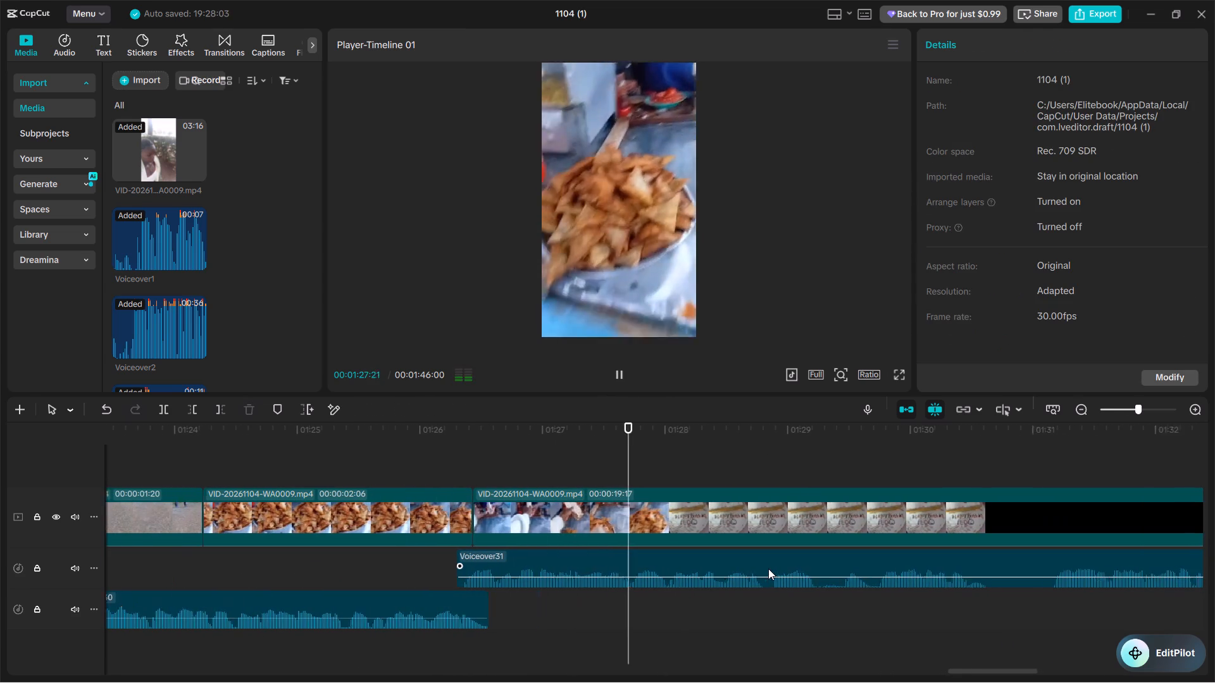
scroll(768, 569, "left", 1)
key("space")
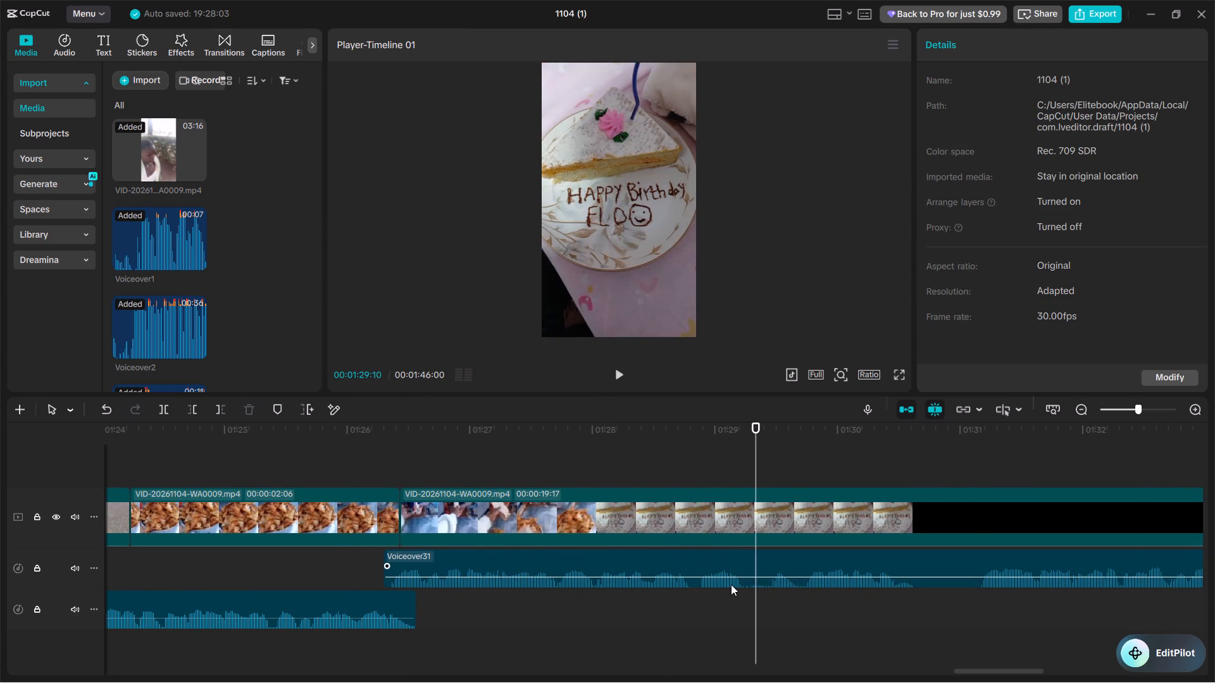
left_click(731, 584)
key("ctrl+b")
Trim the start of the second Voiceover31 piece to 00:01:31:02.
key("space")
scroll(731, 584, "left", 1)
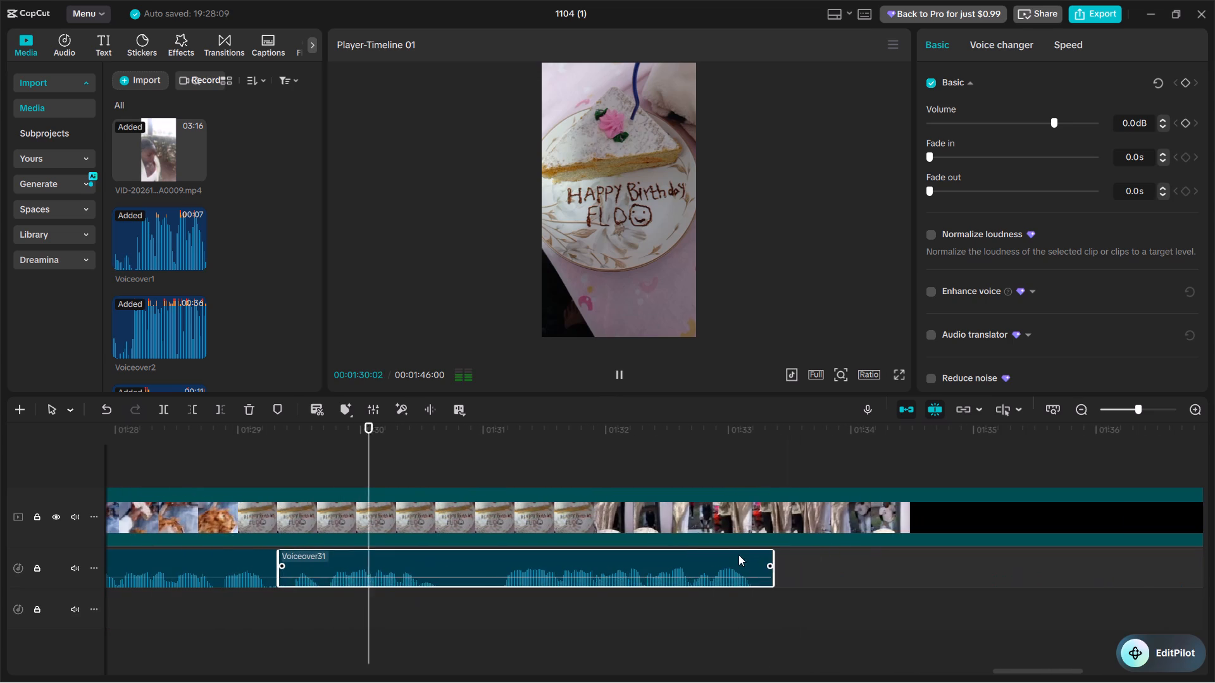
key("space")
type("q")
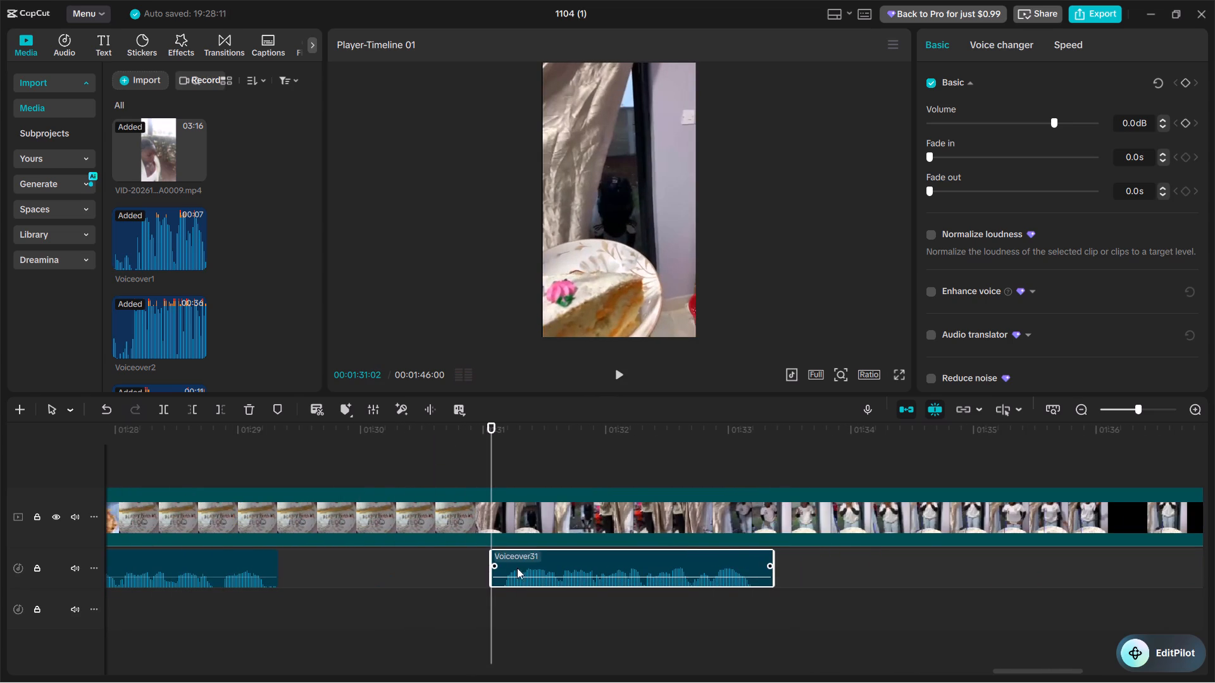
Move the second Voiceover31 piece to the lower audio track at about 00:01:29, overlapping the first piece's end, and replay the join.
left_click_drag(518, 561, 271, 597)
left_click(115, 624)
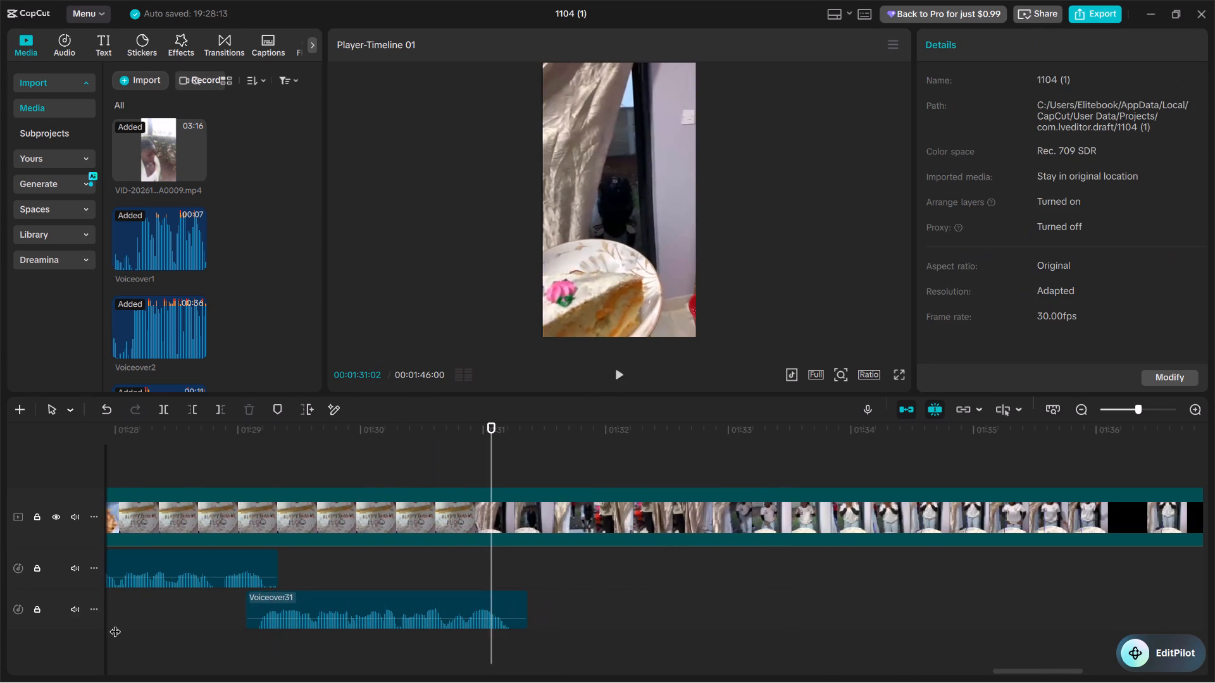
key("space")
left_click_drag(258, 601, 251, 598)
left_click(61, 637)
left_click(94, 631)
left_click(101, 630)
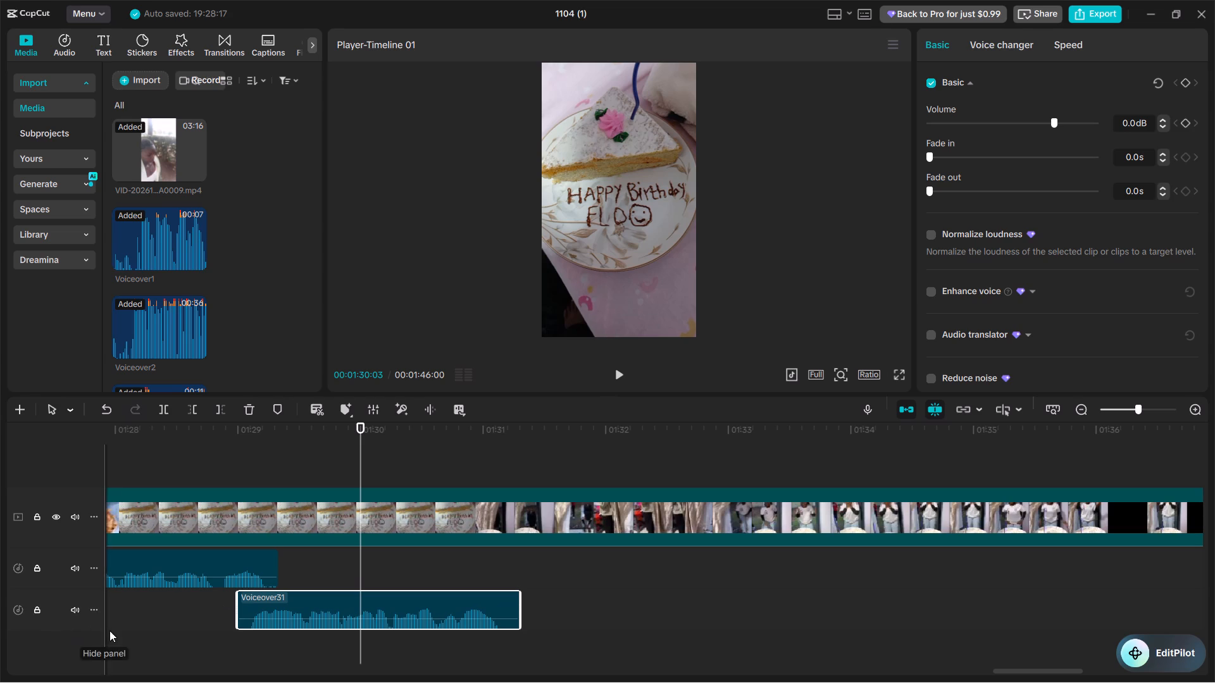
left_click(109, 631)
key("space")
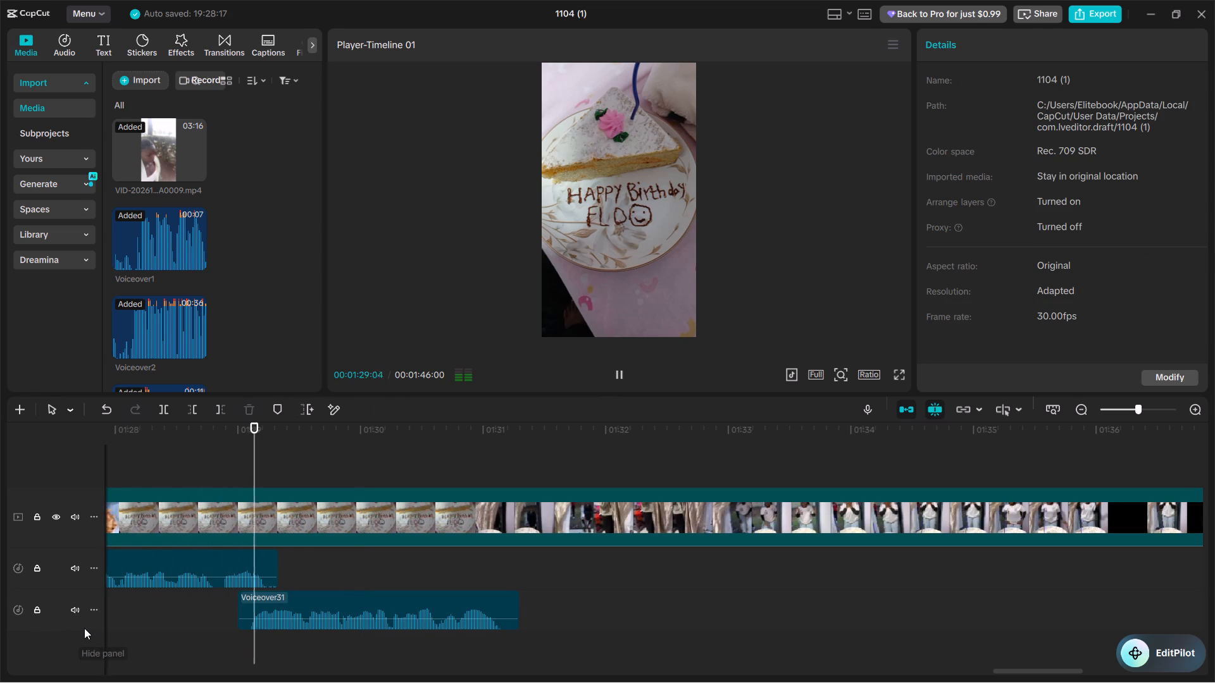
Make the lower audio track slightly taller.
left_click_drag(82, 631, 84, 609)
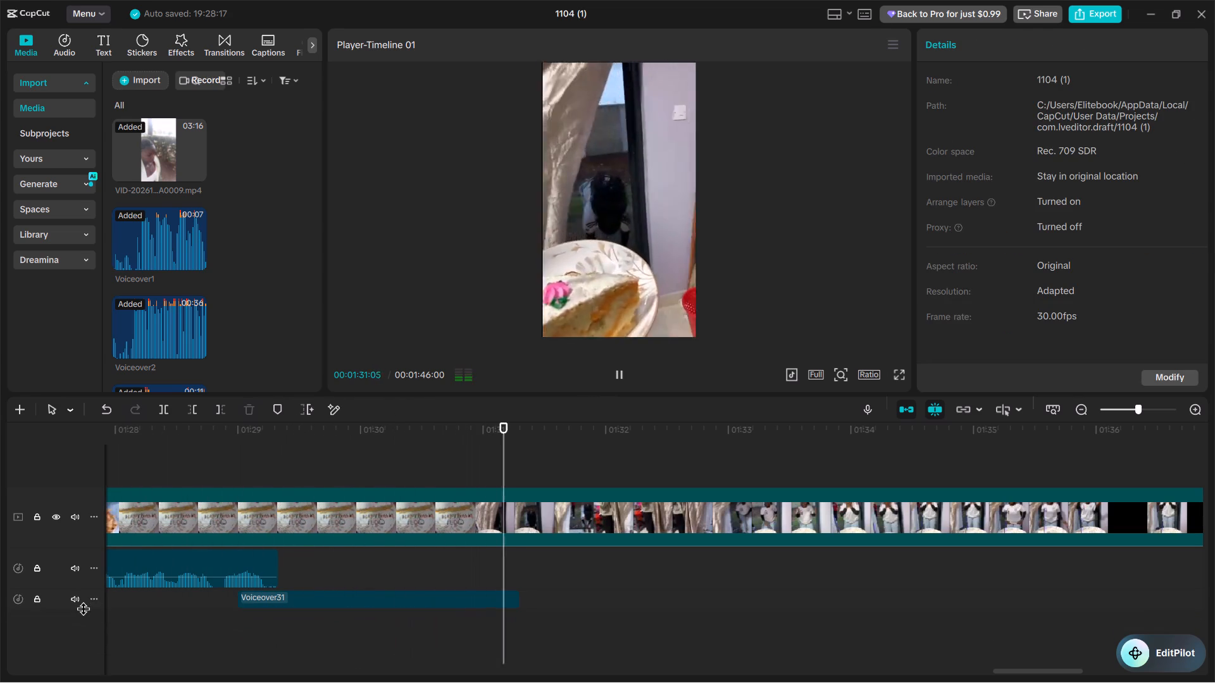
left_click_drag(84, 609, 78, 639)
key("ctrl+z")
key("ctrl+shift+z")
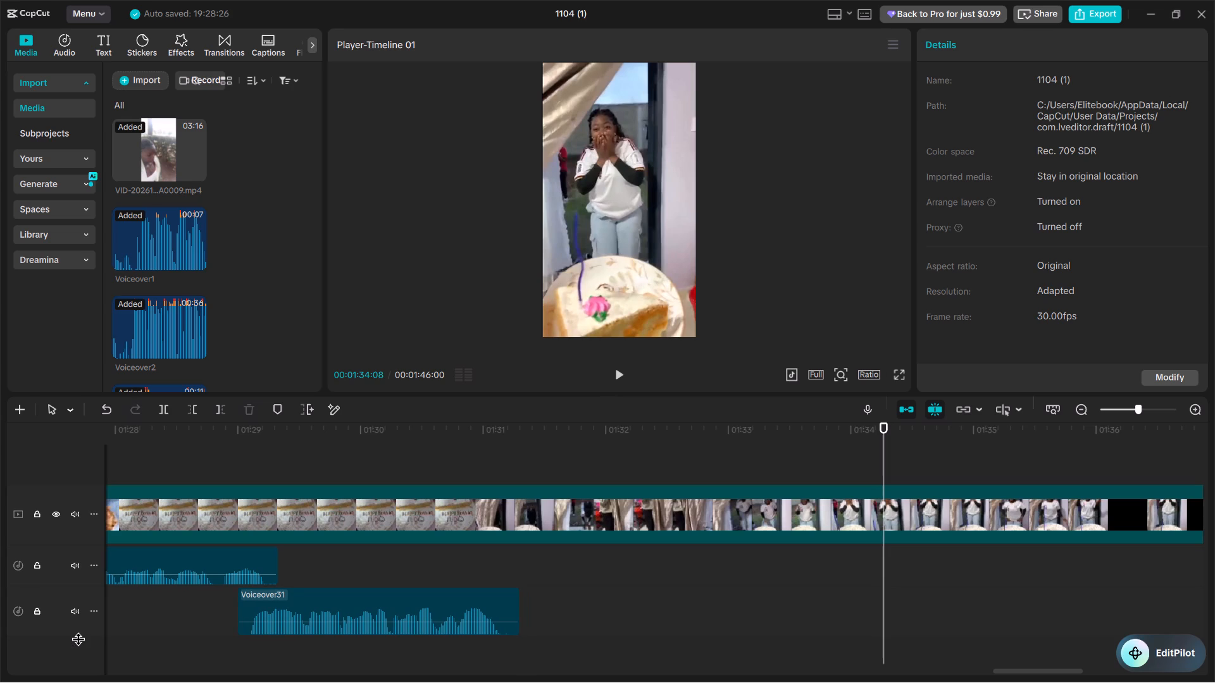
Replay the join and delete the second Voiceover31 piece from the lower audio track.
left_click(154, 632)
key("space")
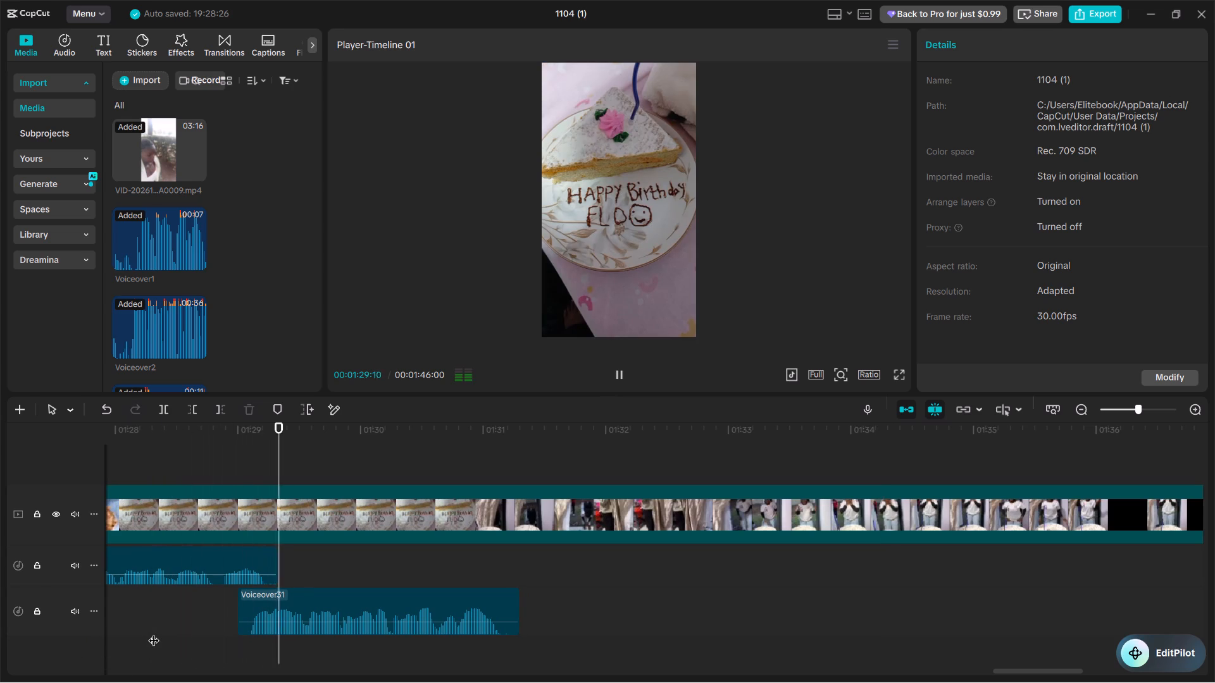
key("space")
left_click(278, 620)
key("BackSpace")
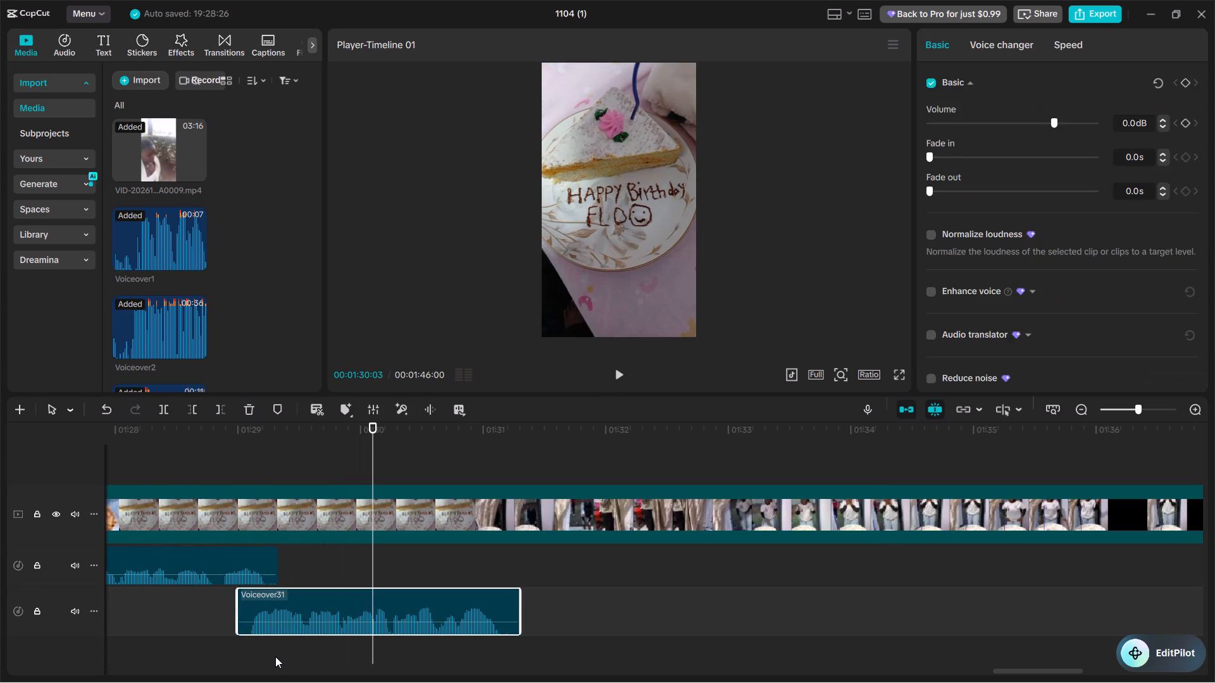
Replay the end of Voiceover31, record a new voiceover take of about 3 seconds from 00:01:29:05, and close the recorder.
scroll(232, 630, "right", 1)
left_click(237, 631)
key("space")
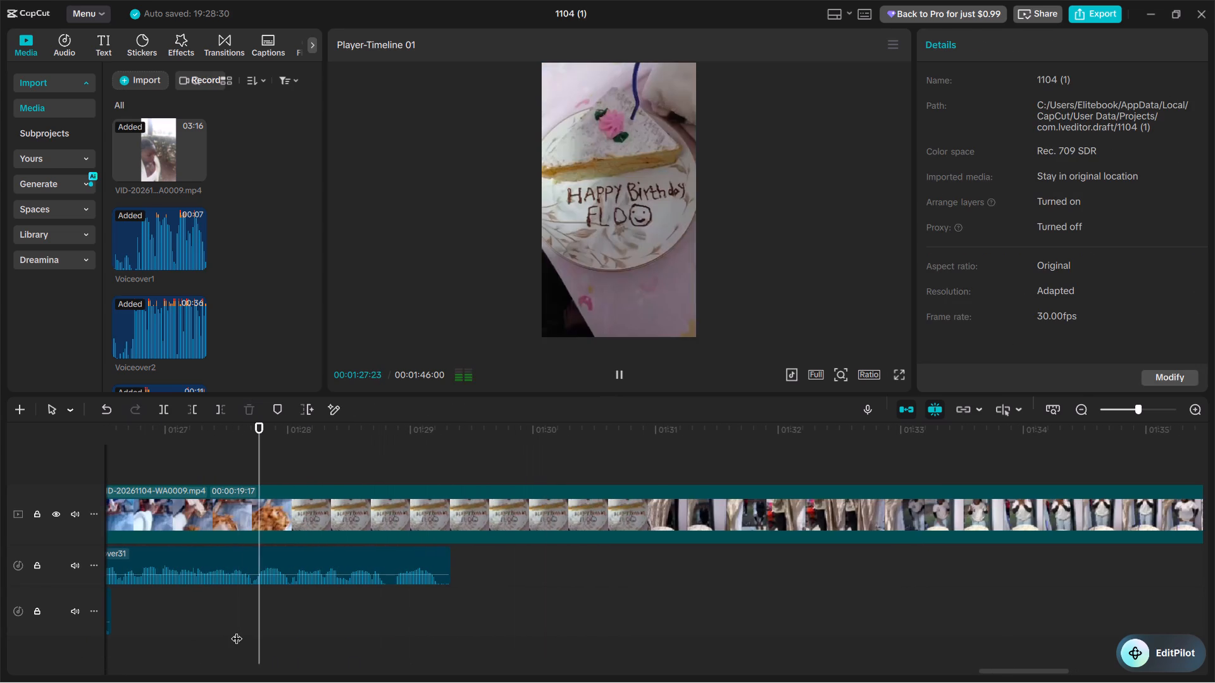
key("space")
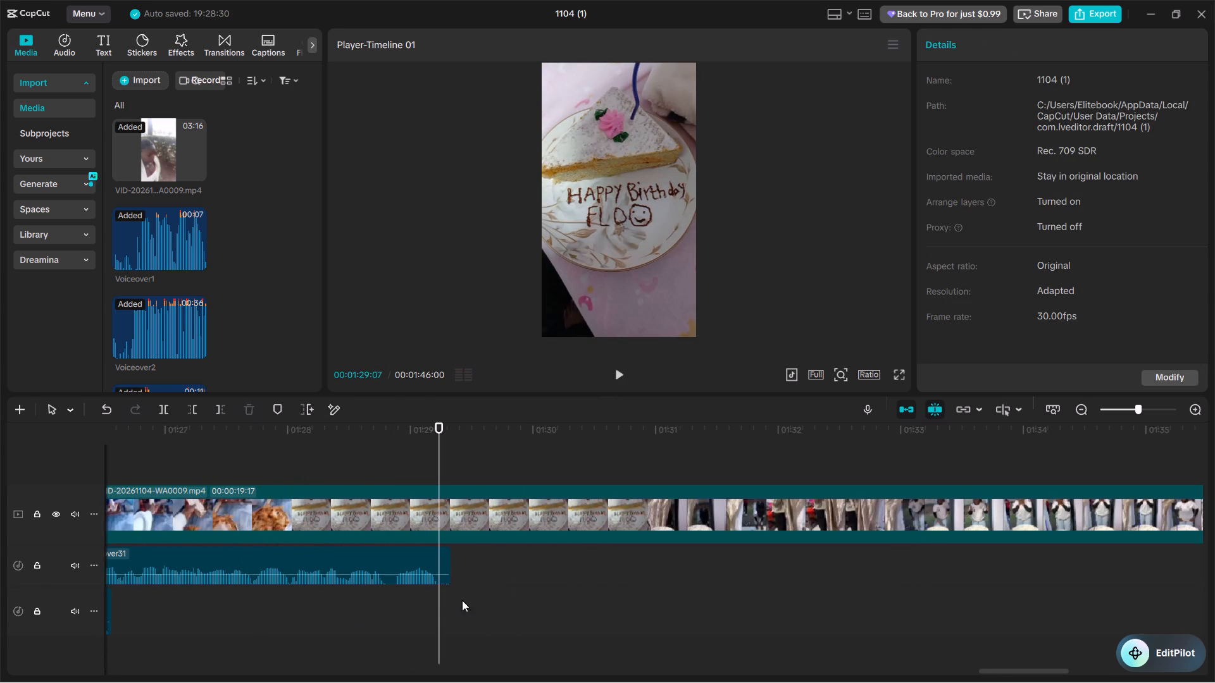
double_click(433, 592)
left_click(429, 591)
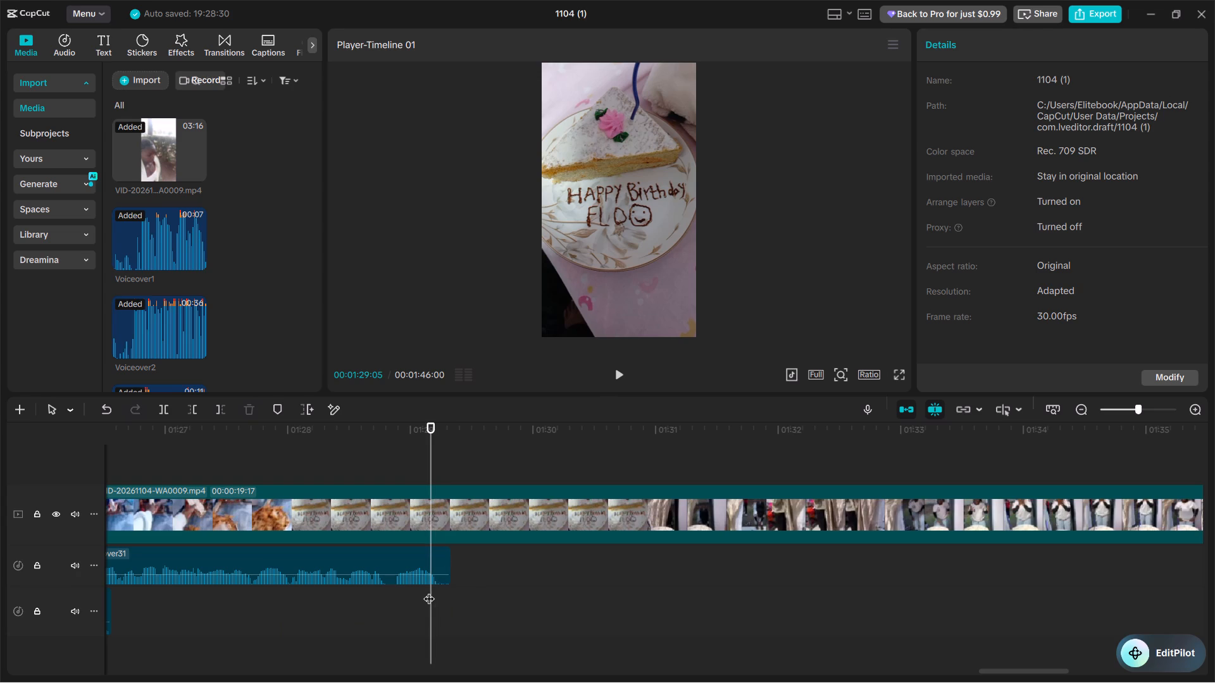
left_click(866, 412)
left_click(980, 135)
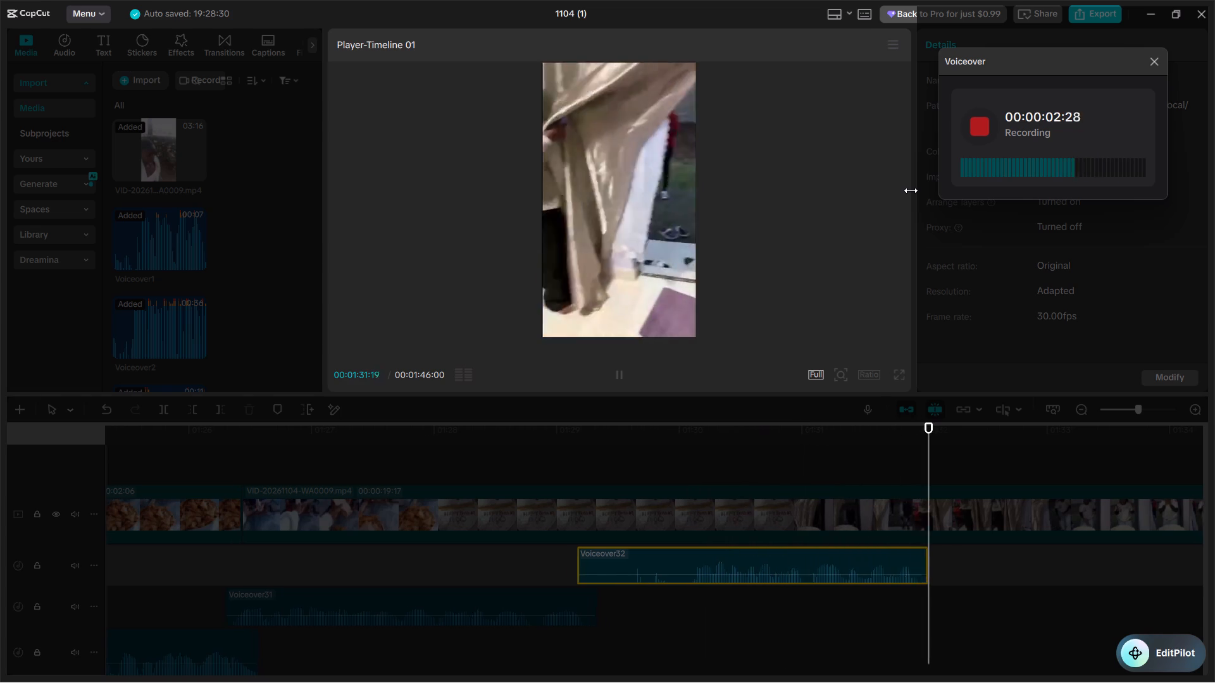
key("space")
left_click(1150, 61)
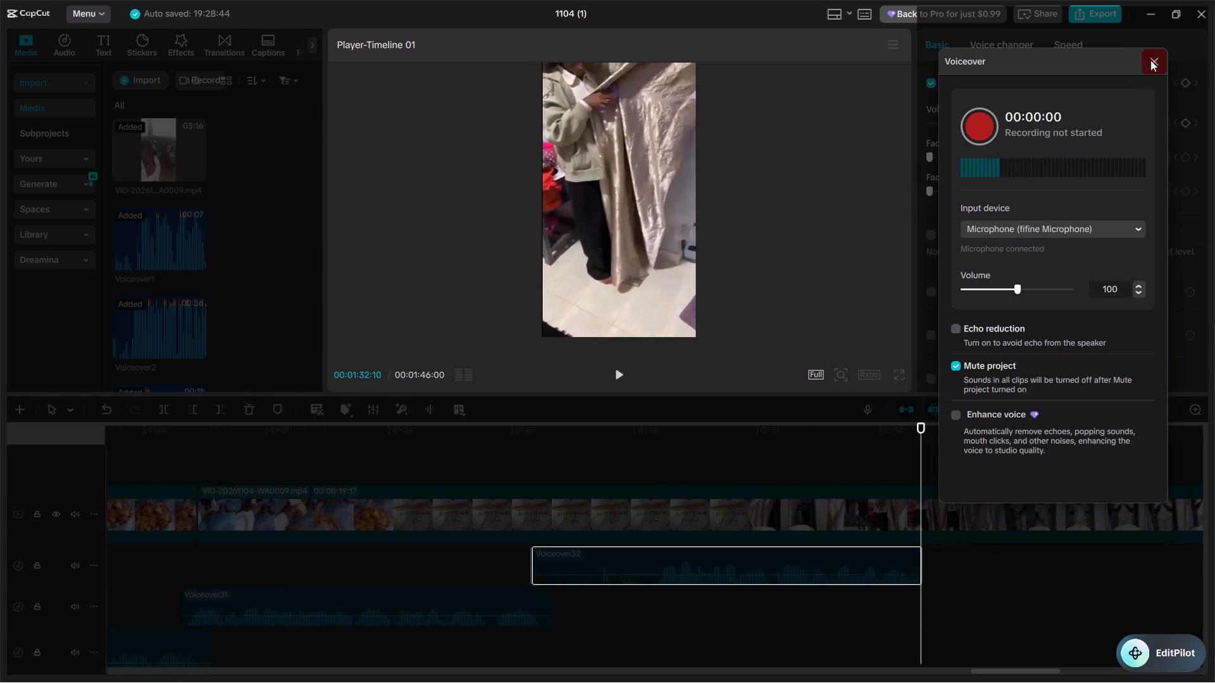
Trim the silent start of Voiceover32 to about 00:01:30 and replay the remaining take.
left_click(652, 584)
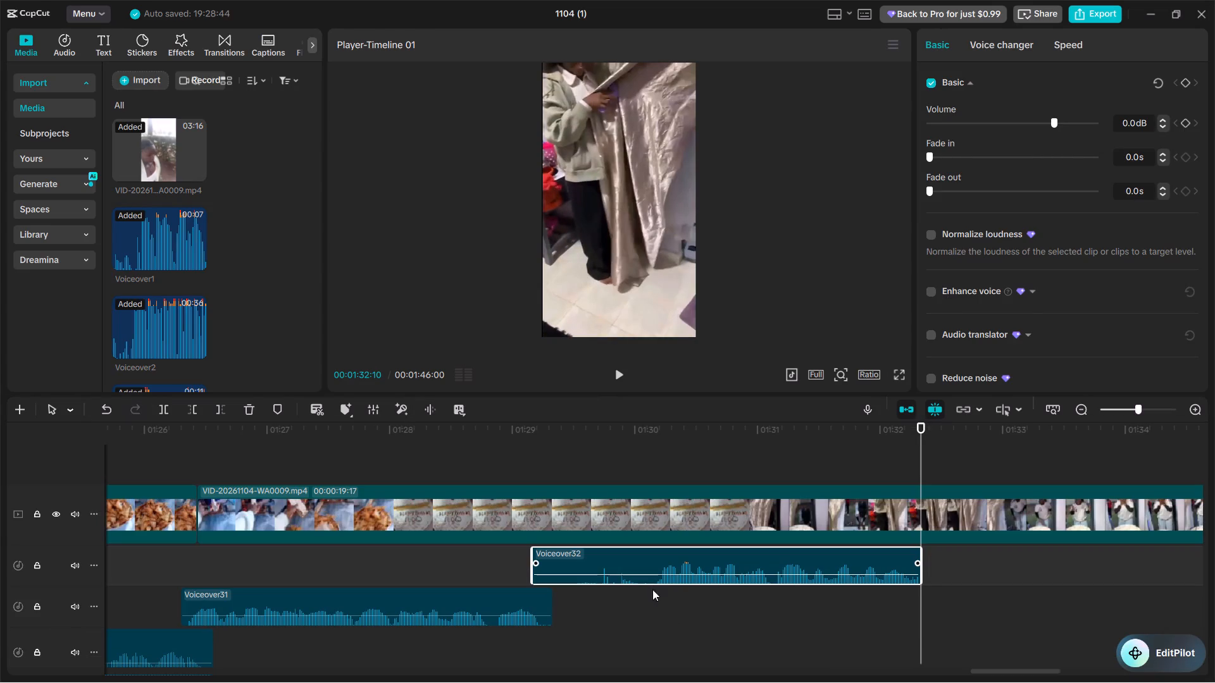
left_click(651, 605)
left_click(659, 575)
key("q")
key("space")
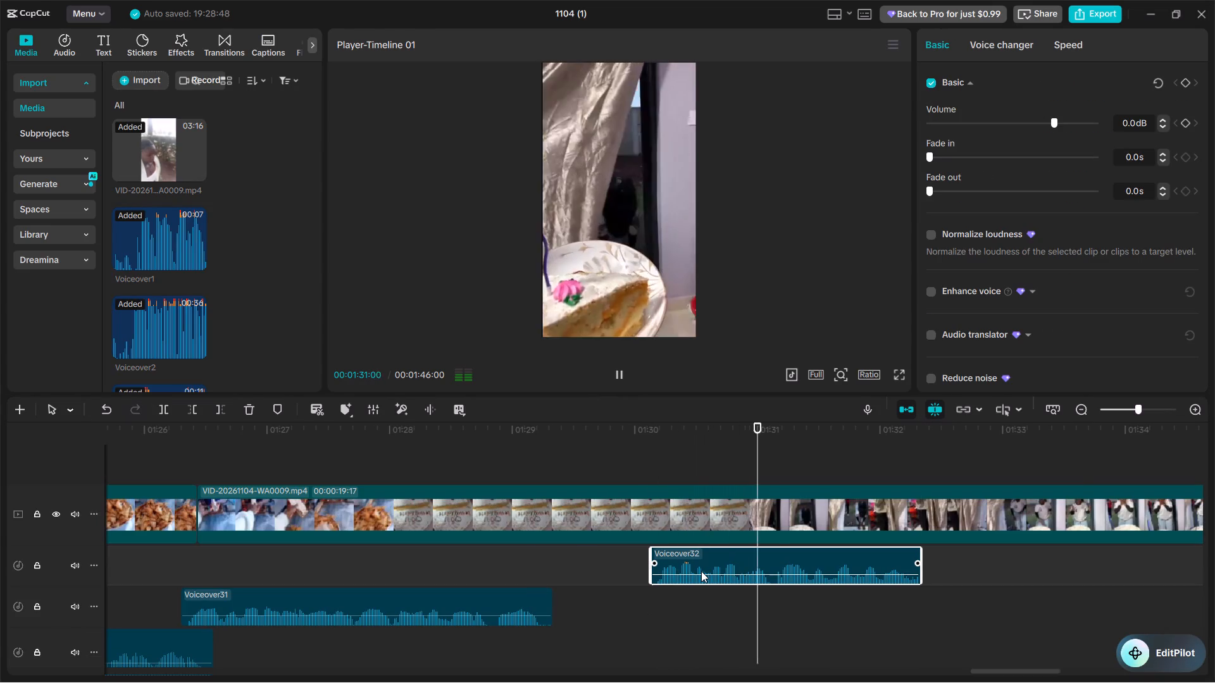
key("space")
Move Voiceover32 to the lower audio track at about 00:01:29:03, overlapping the end of Voiceover31, and play the join.
left_click_drag(742, 560, 607, 619)
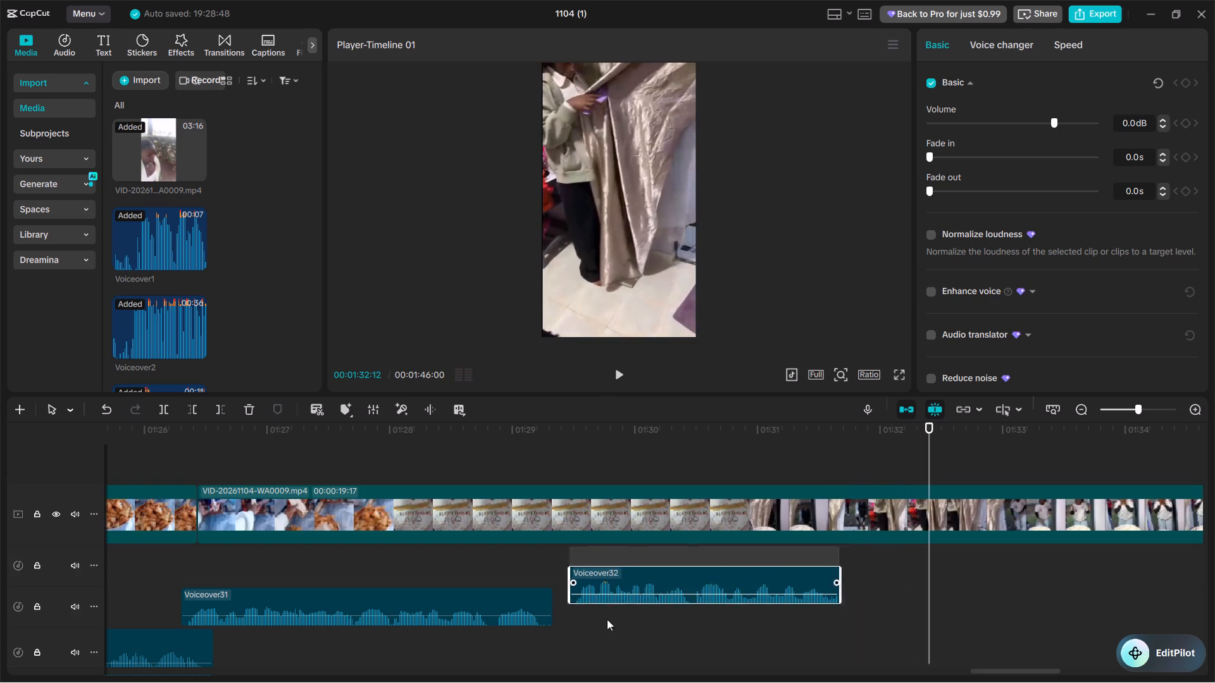
left_click_drag(607, 619, 616, 640)
left_click(394, 644)
key("space")
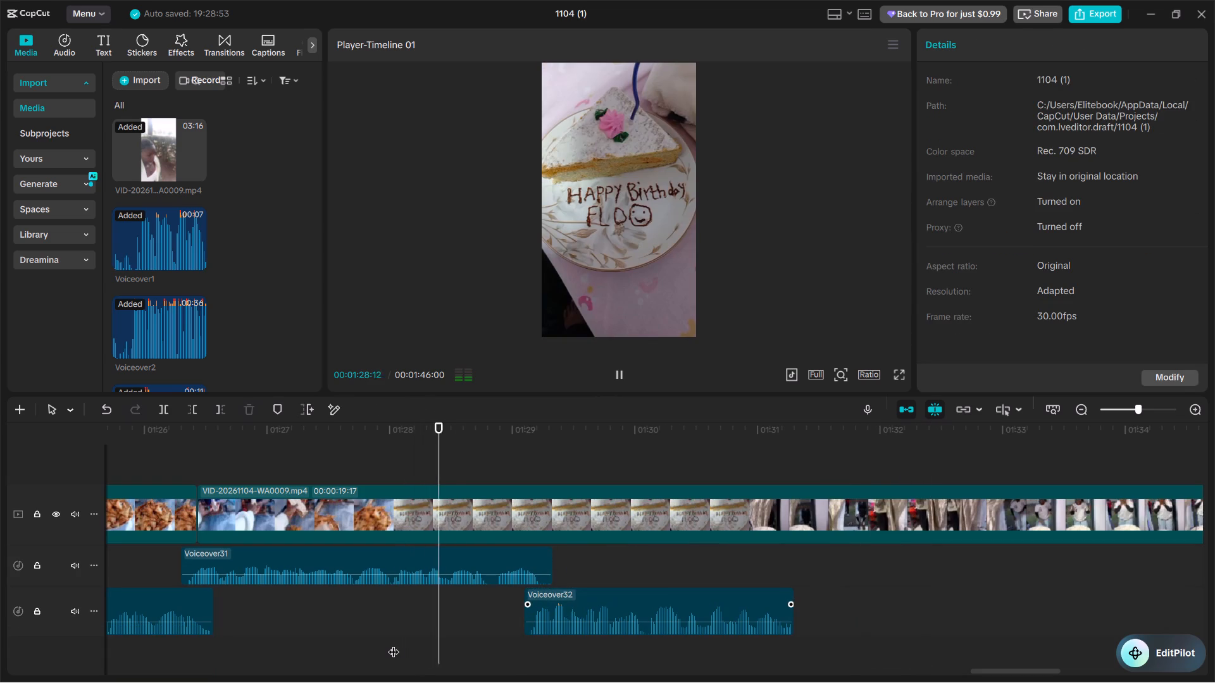
key("space")
Fine-tune Voiceover32's start to about 00:01:29:02 so it closely follows the last words of Voiceover31.
left_click_drag(535, 603, 530, 603)
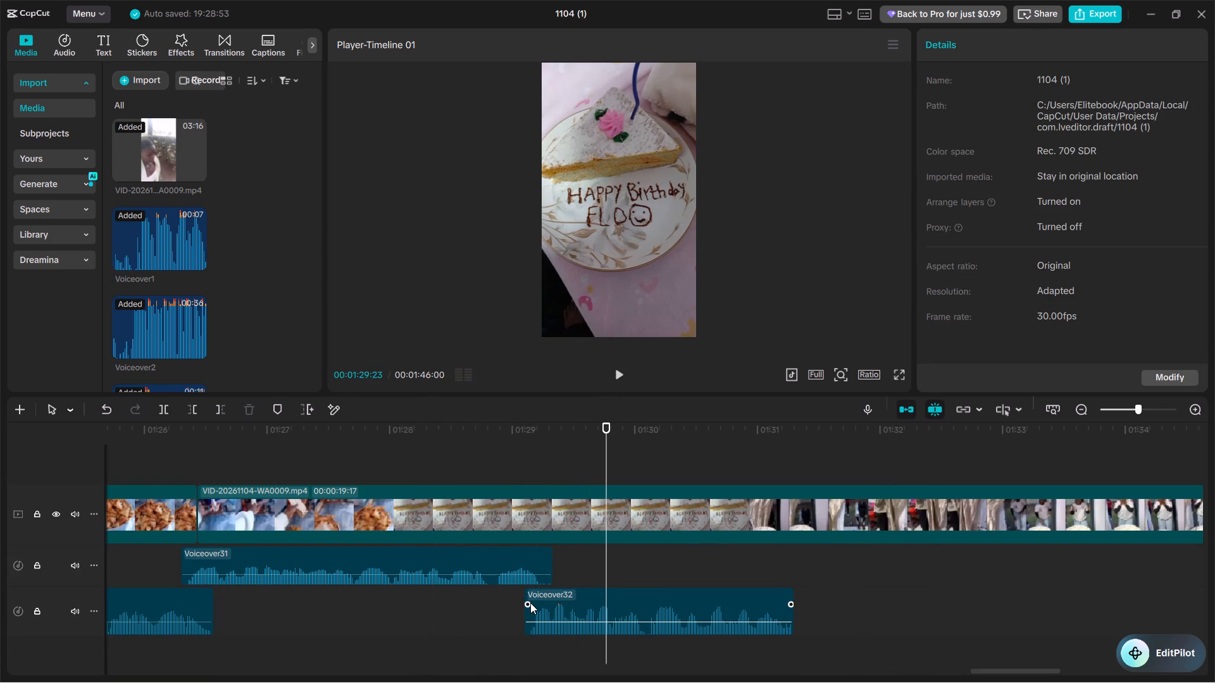
left_click_drag(530, 603, 527, 605)
left_click(456, 615)
key("space")
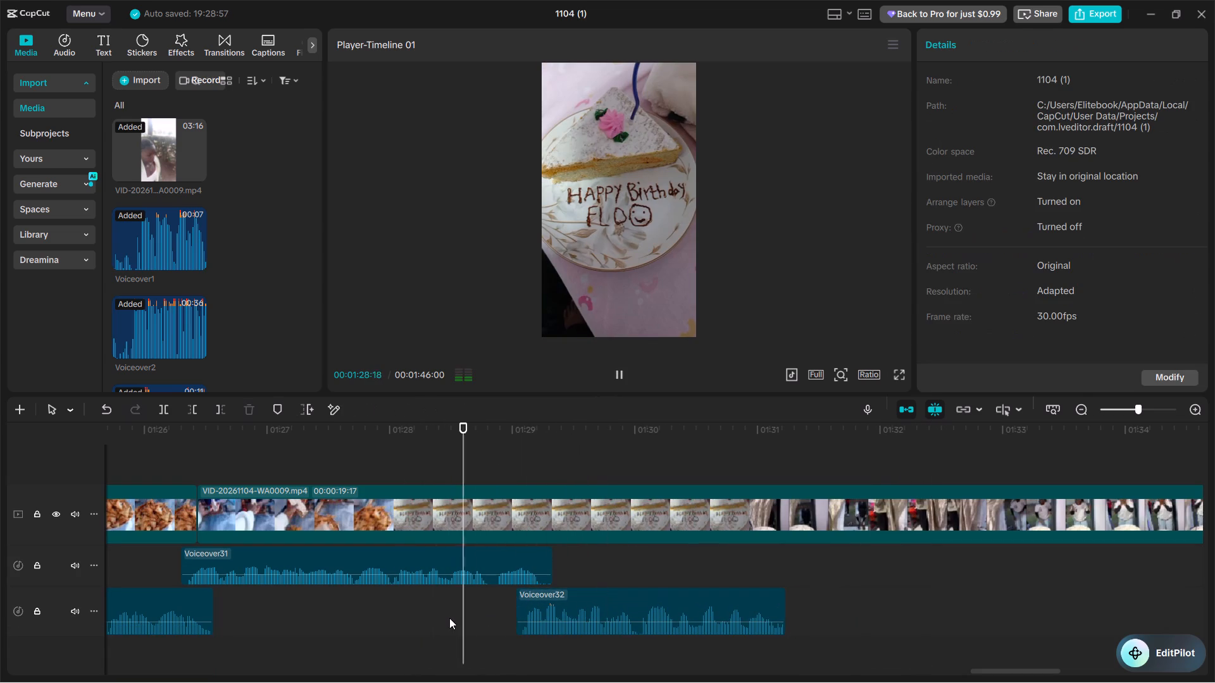
key("space")
key("ctrl+equal")
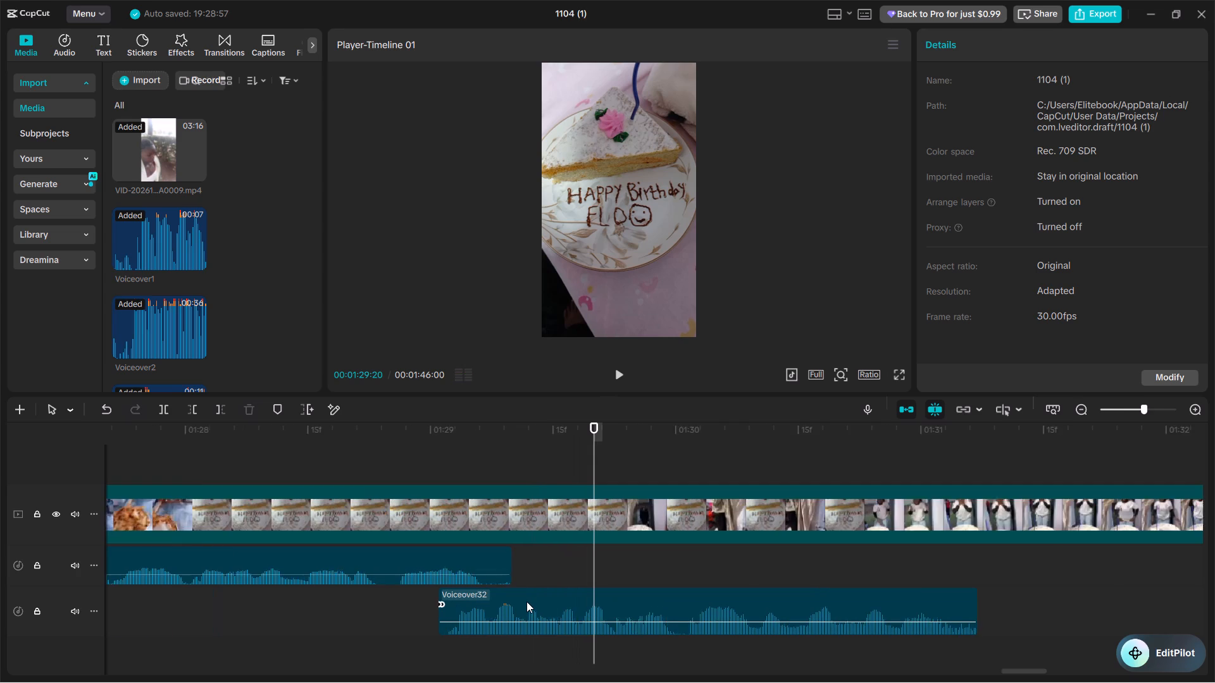
key("ctrl+equal")
scroll(526, 601, "right", 1)
left_click_drag(570, 604, 587, 608)
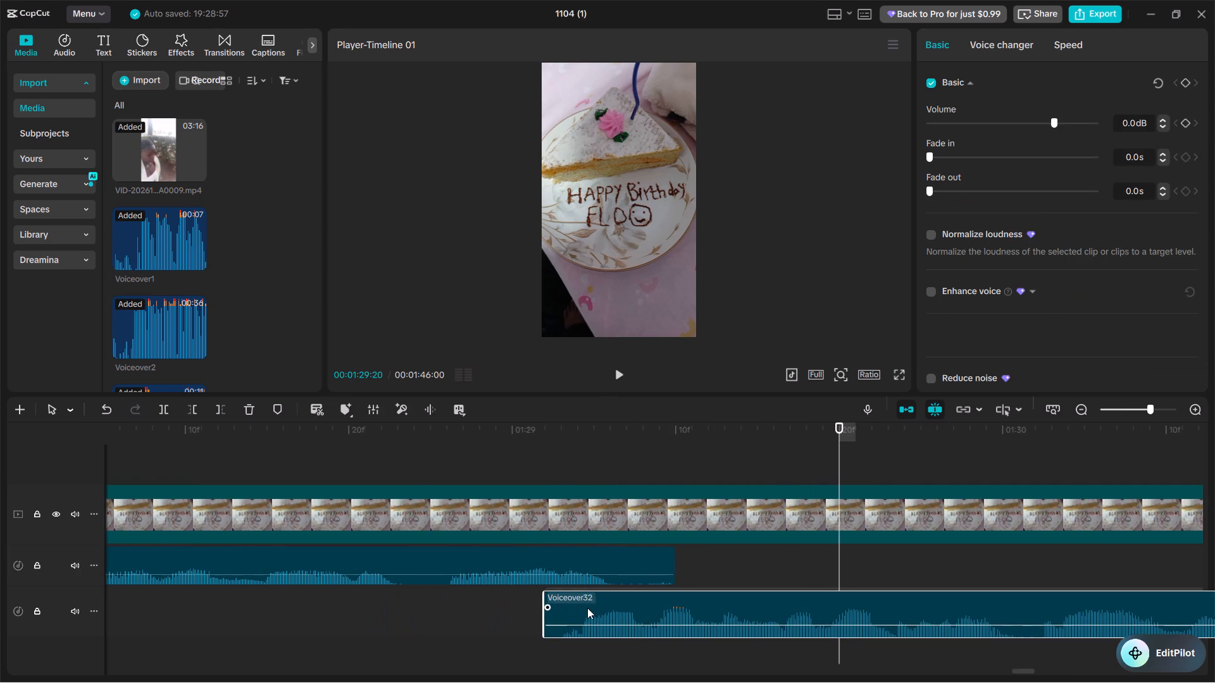
left_click_drag(587, 608, 588, 606)
Replay the join between Voiceover31 and Voiceover32 through to the end of Voiceover32 to check the timing.
left_click(397, 617)
key("space")
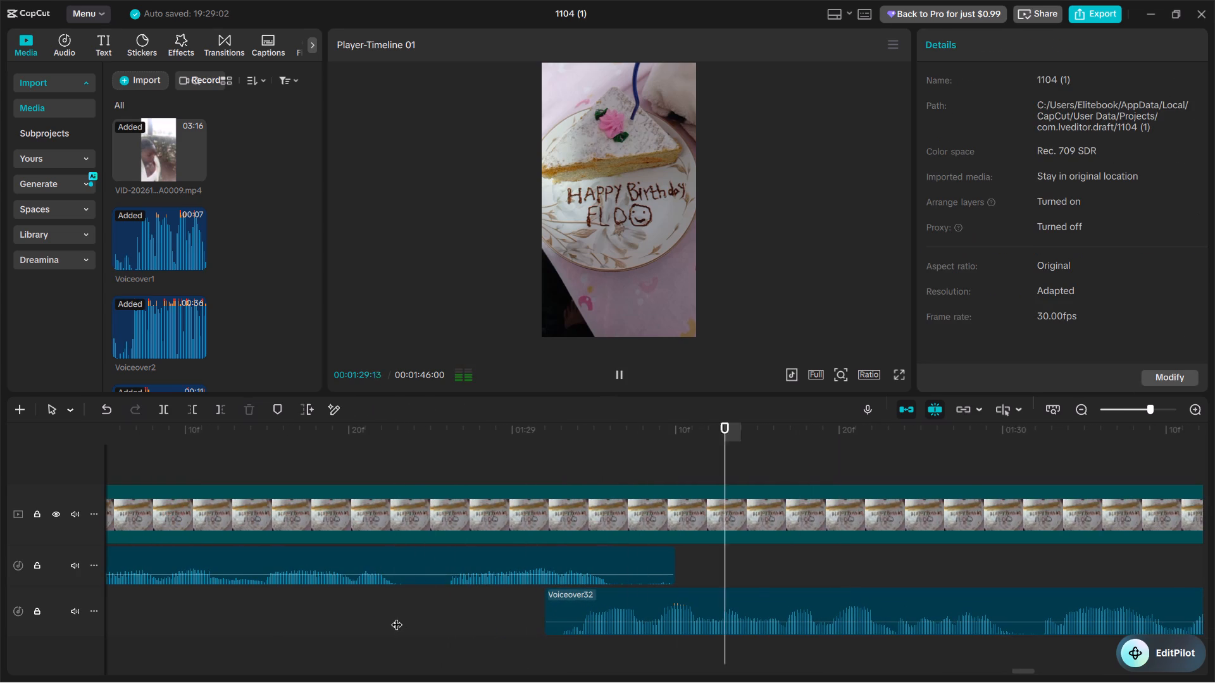
key("space")
key("space")
key("ctrl+minus")
key("ctrl+minus")
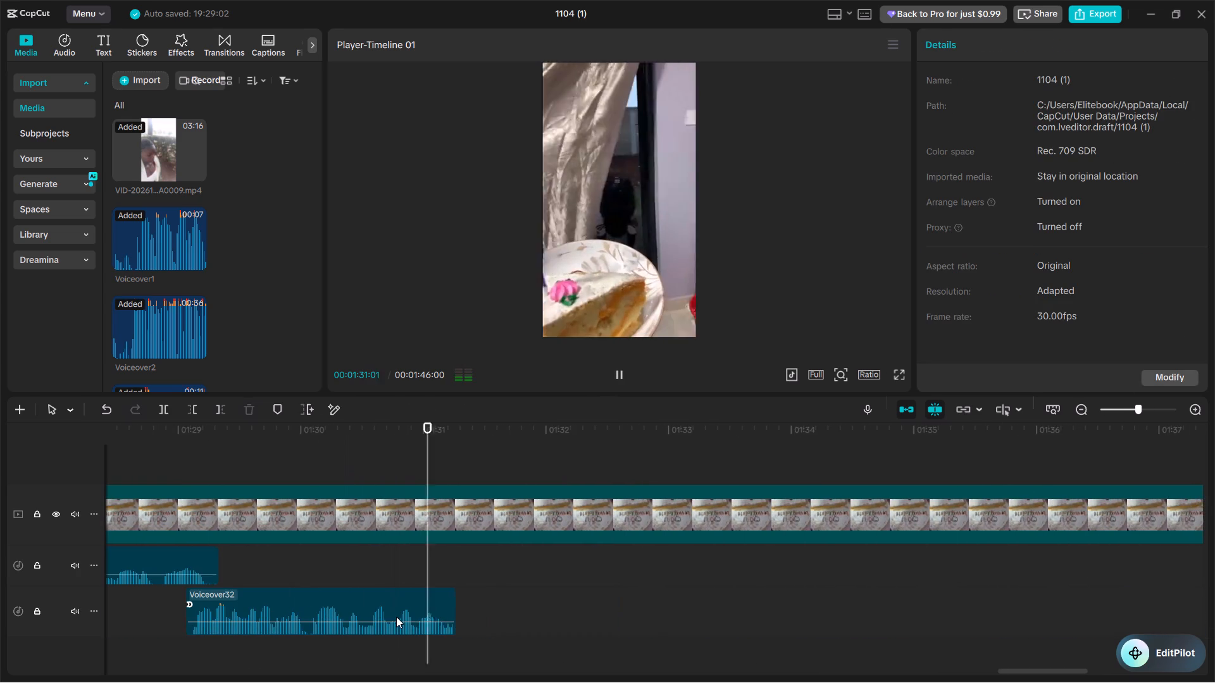
key("space")
key("ctrl+minus")
key("ctrl+minus")
scroll(396, 617, "right", 1)
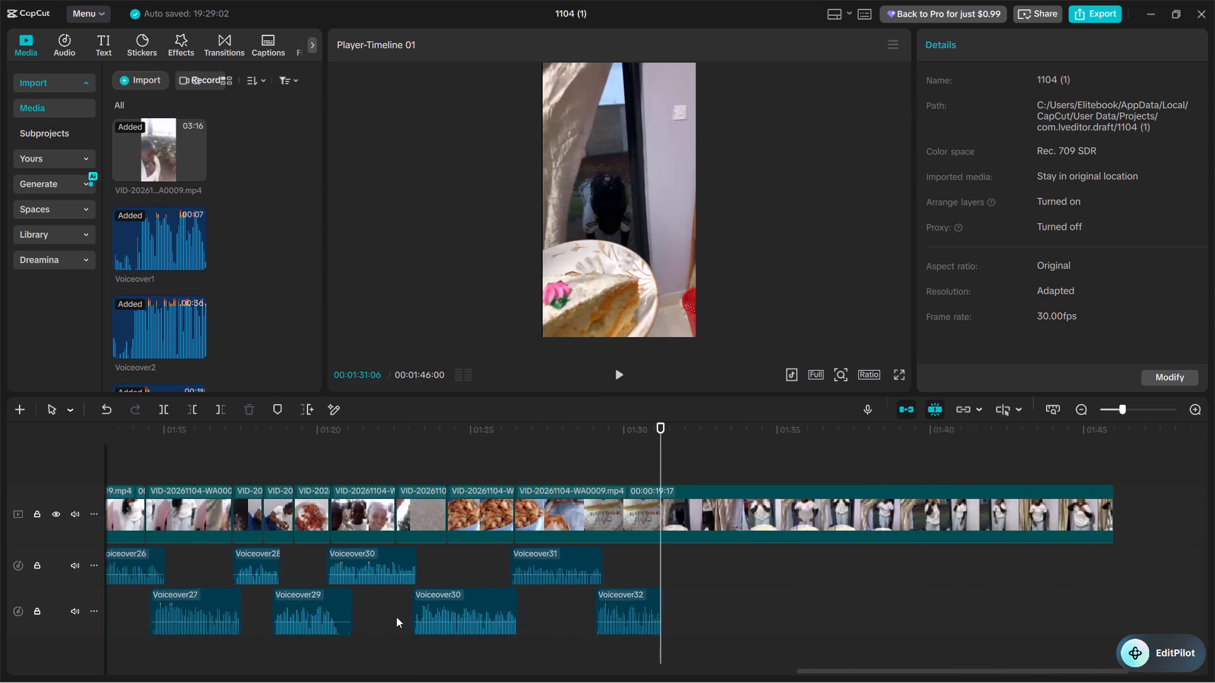
Play the footage under Voiceover31 and split the last footage clip at about 00:01:27:19.
scroll(396, 617, "right", 1)
left_click(585, 458)
key("space")
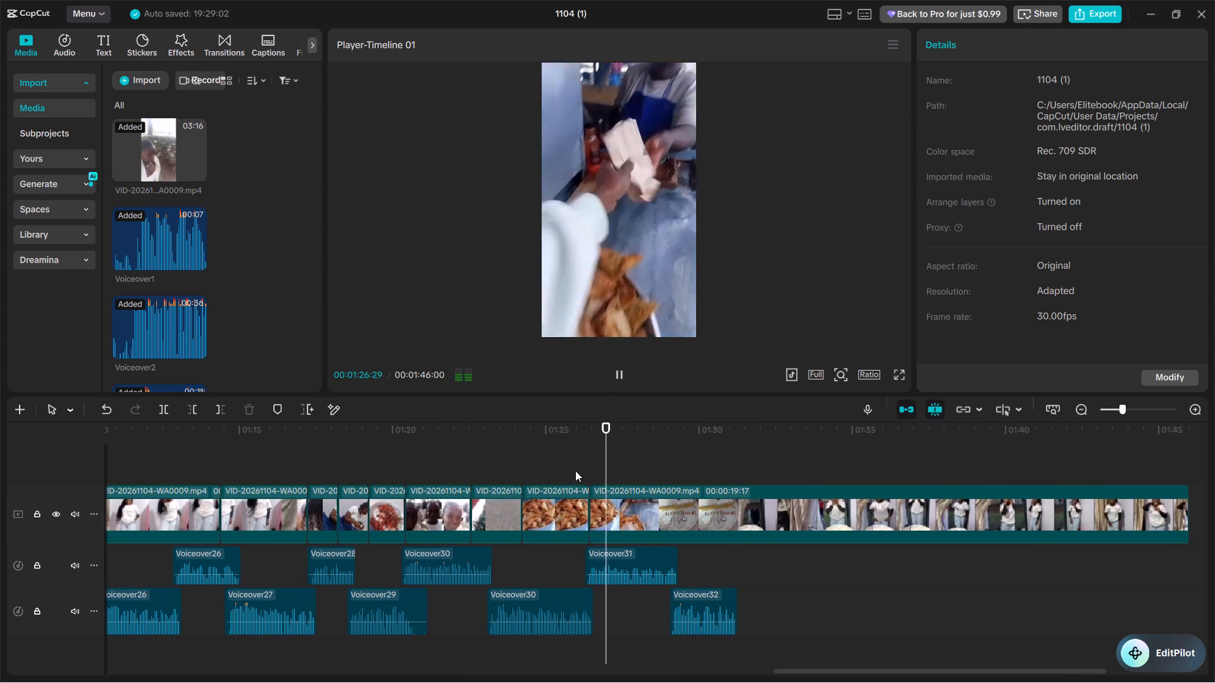
key("space")
key("space")
key("space")
key("ctrl+b")
Isolate the birthday-cake close-up by trimming about 21 frames off its start and splitting the footage at 00:01:29:06.
key("space")
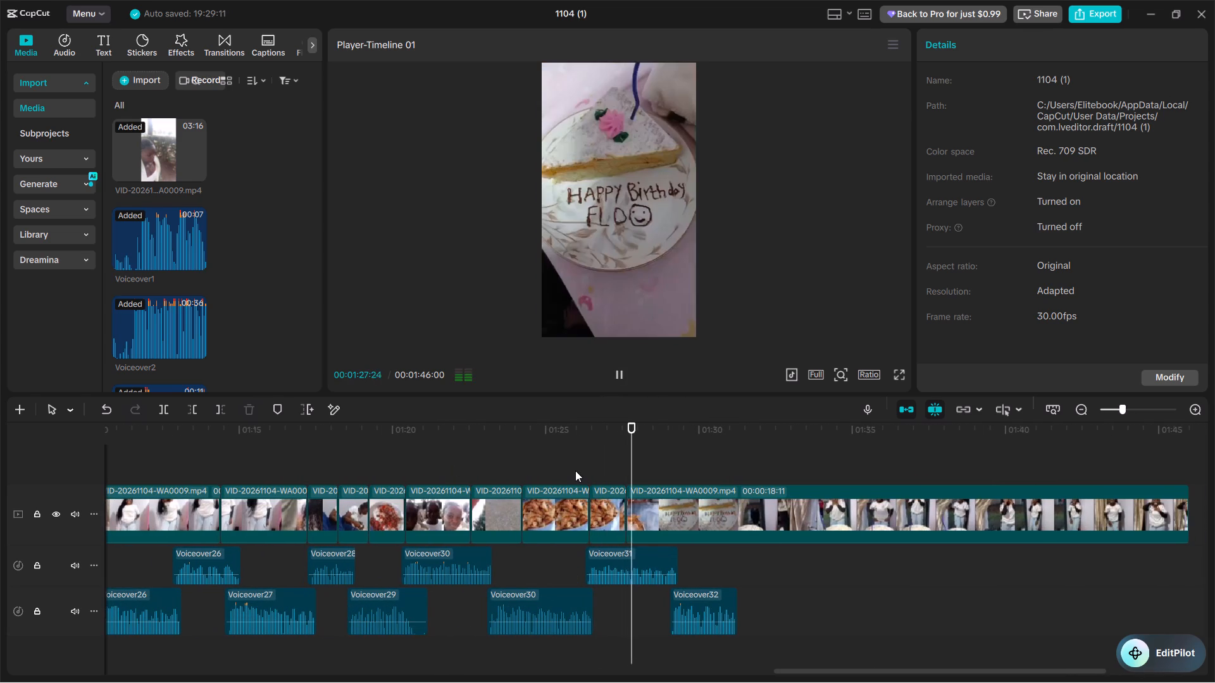
key("space")
type("q")
key("space")
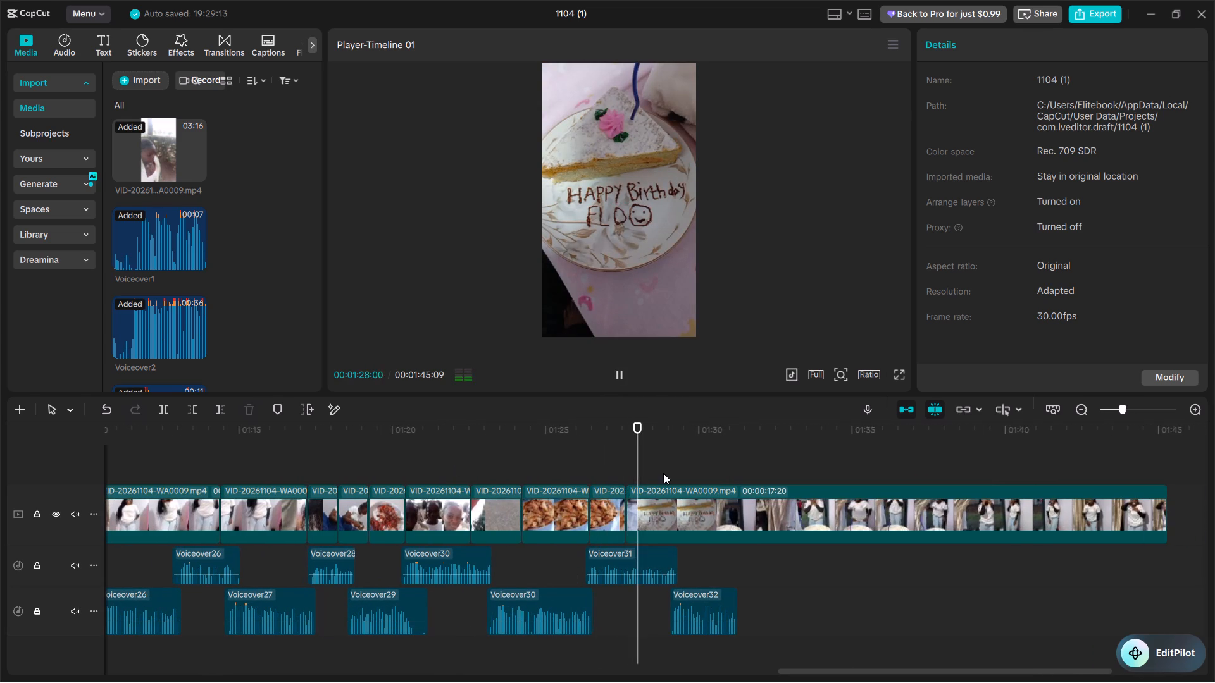
key("ctrl+b")
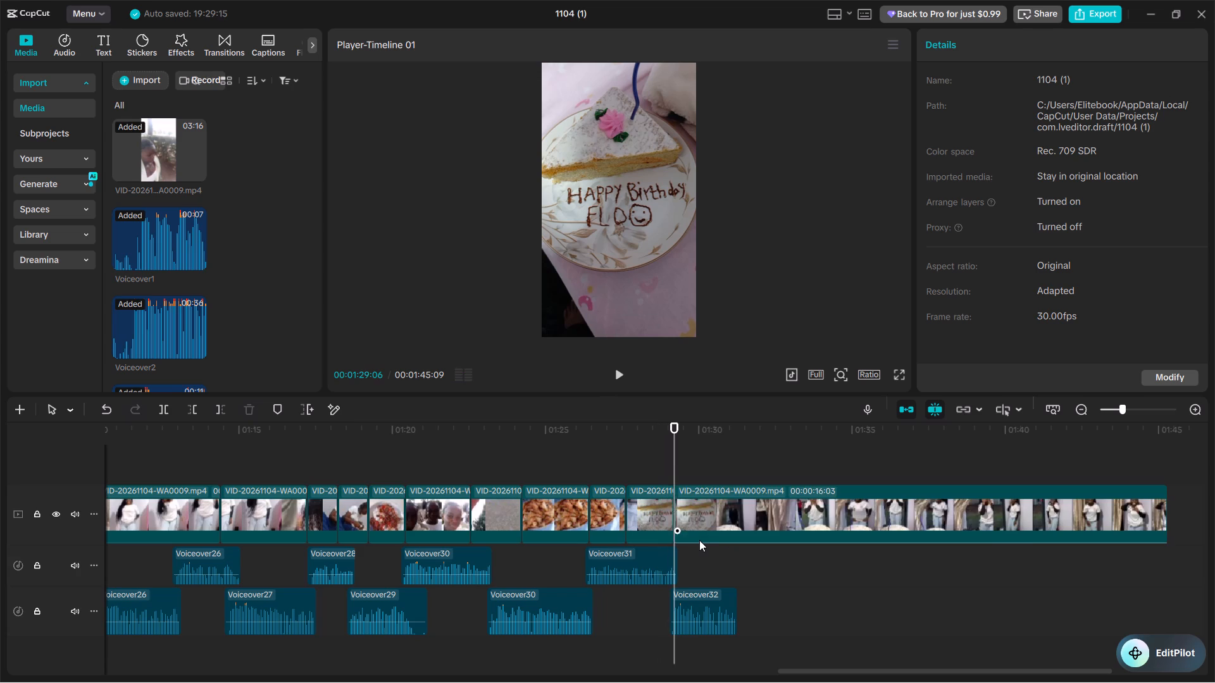
Play past the cake close-up and trim about 24 frames off the start of the footage clip following it.
key("space")
key("space")
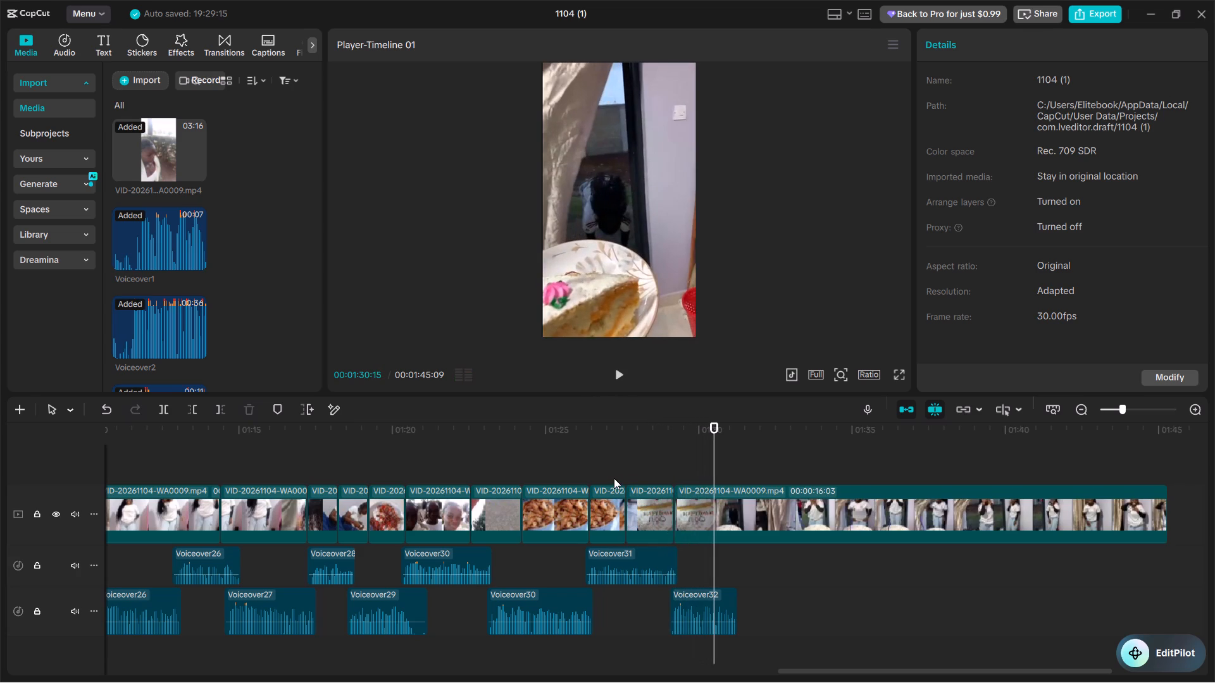
left_click(699, 471)
key("q")
Move the cake close-up out of the main footage to a track above, starting at about 00:01:32:21.
left_click_drag(642, 515, 656, 488)
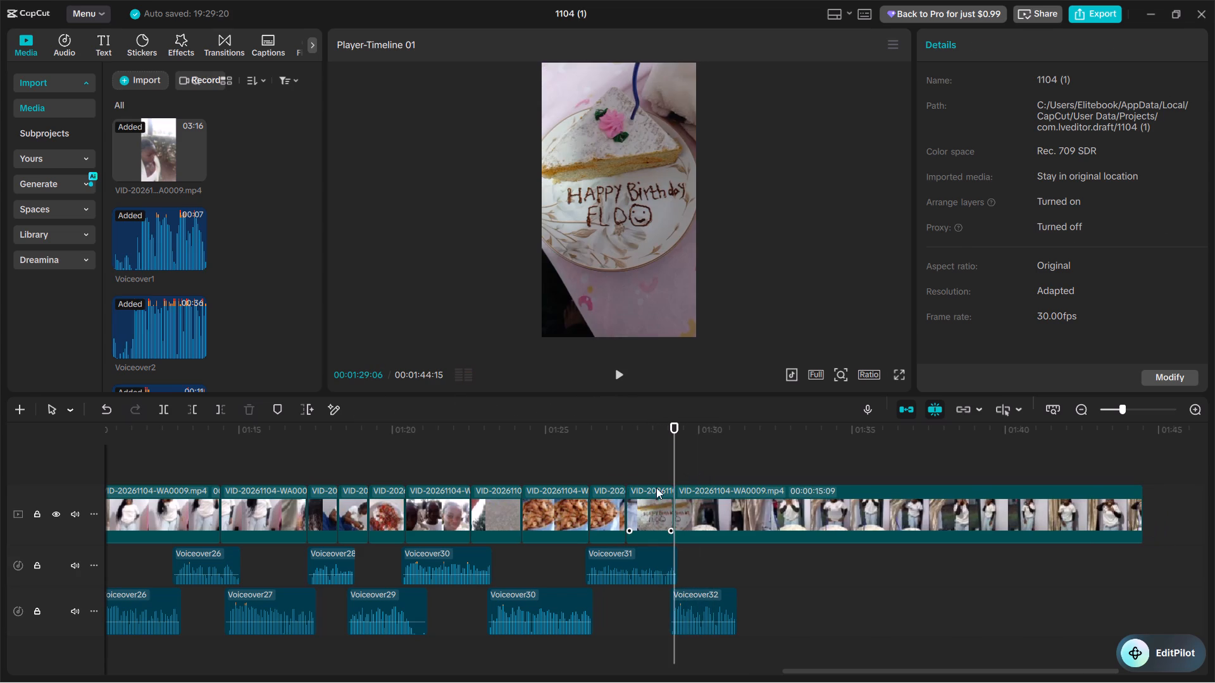
left_click_drag(656, 488, 713, 479)
left_click(635, 493)
left_click_drag(725, 508, 762, 504)
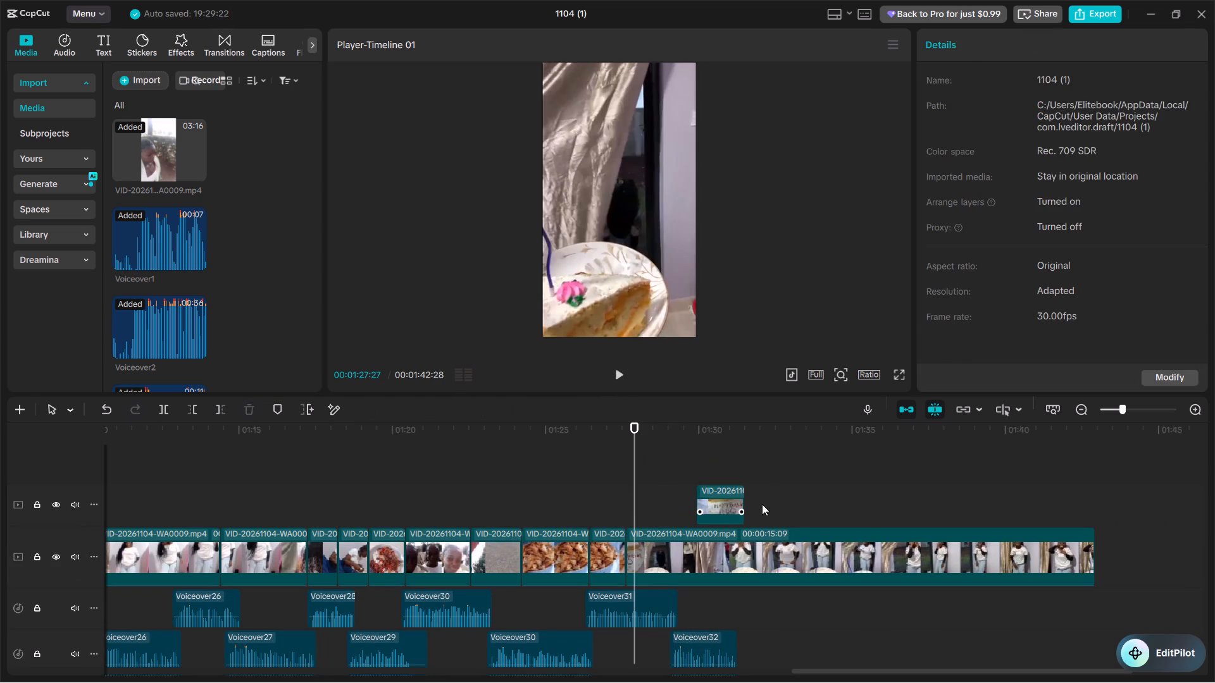
left_click_drag(762, 504, 808, 509)
Play the rearranged footage through Voiceover32 and split the last main-track clip at 00:01:31:06, where Voiceover32 ends.
key("space")
left_click(637, 515)
left_click(625, 507)
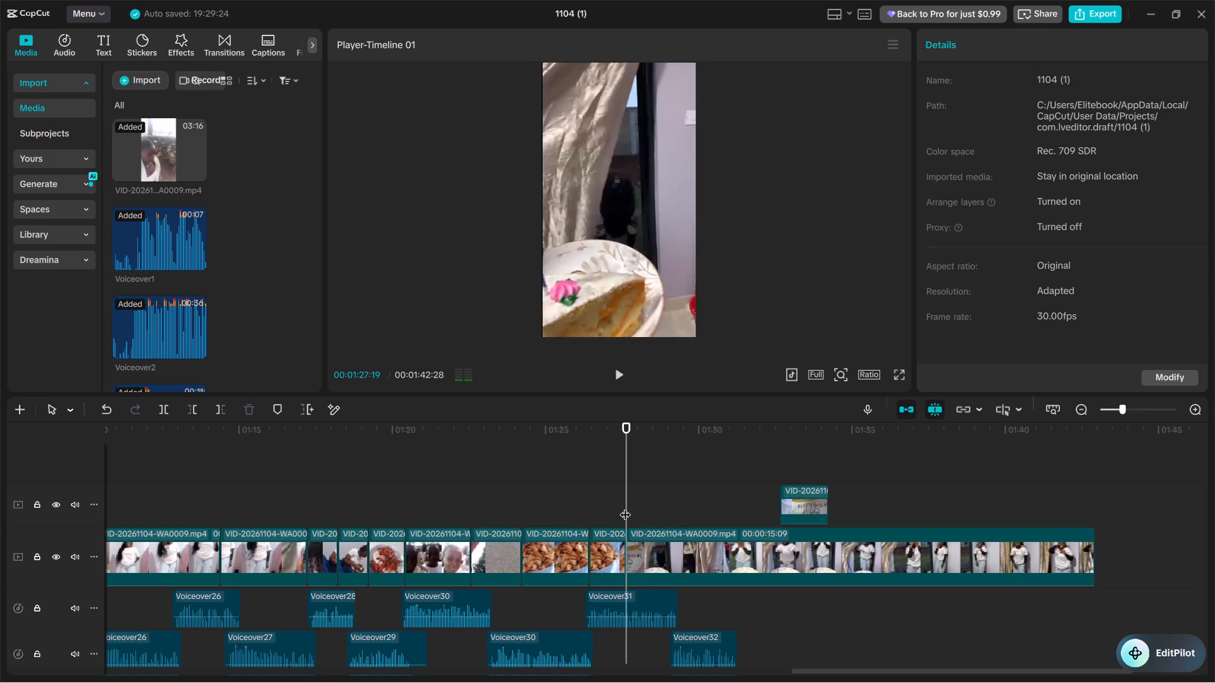
key("space")
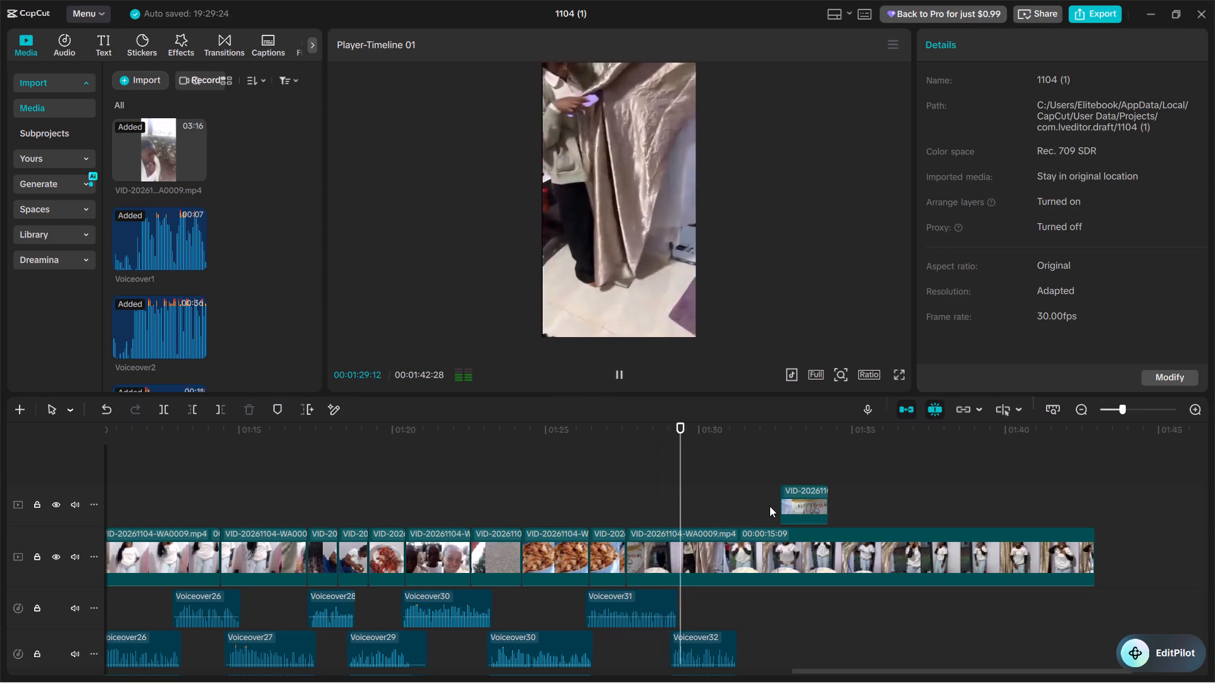
key("space")
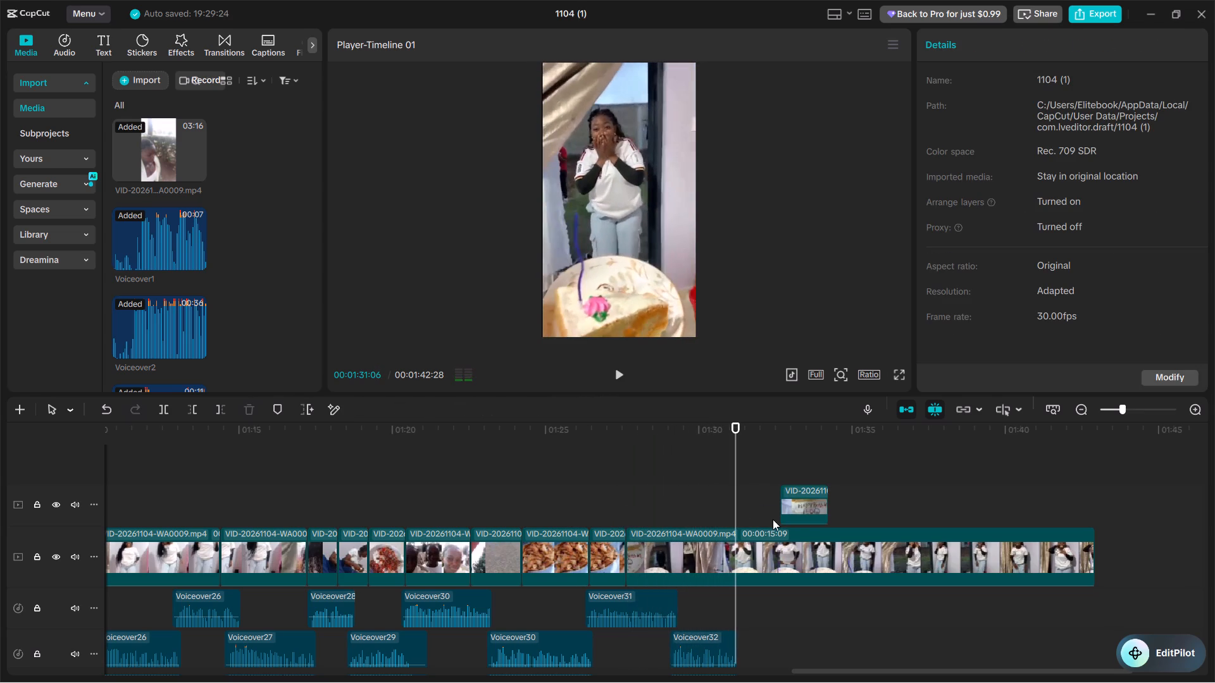
left_click(735, 550)
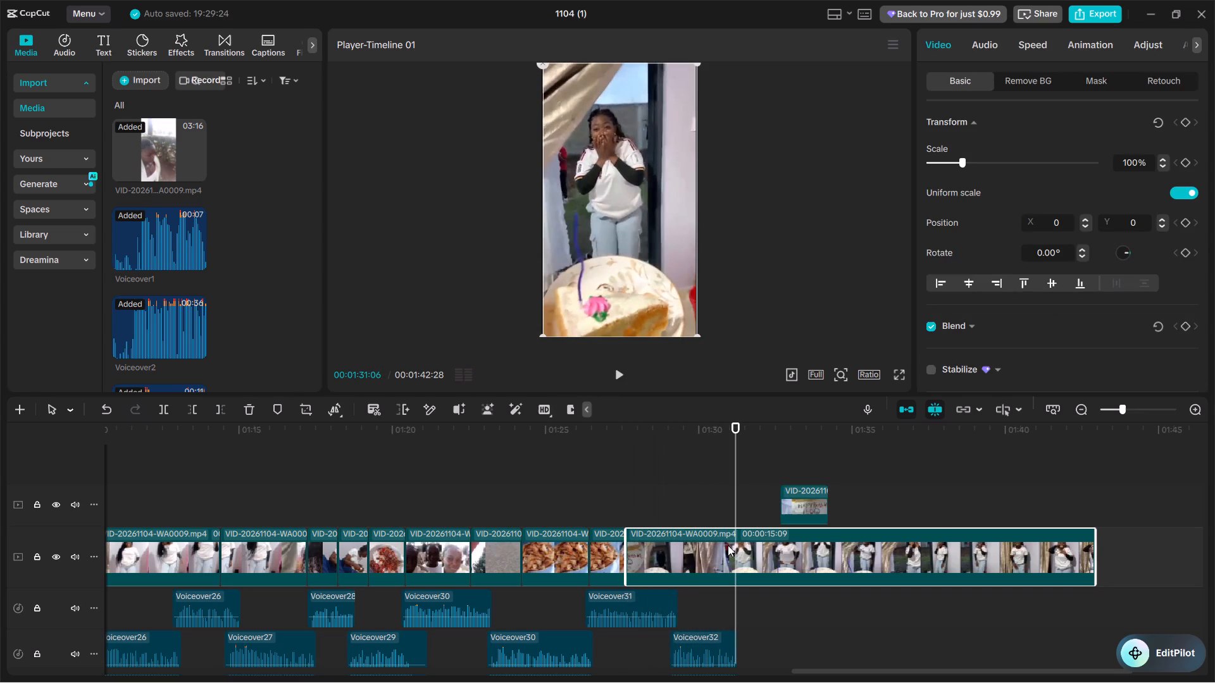
key("ctrl+b")
Insert the cake close-up into the main footage track at the 00:01:31:06 split.
left_click_drag(799, 493, 784, 514)
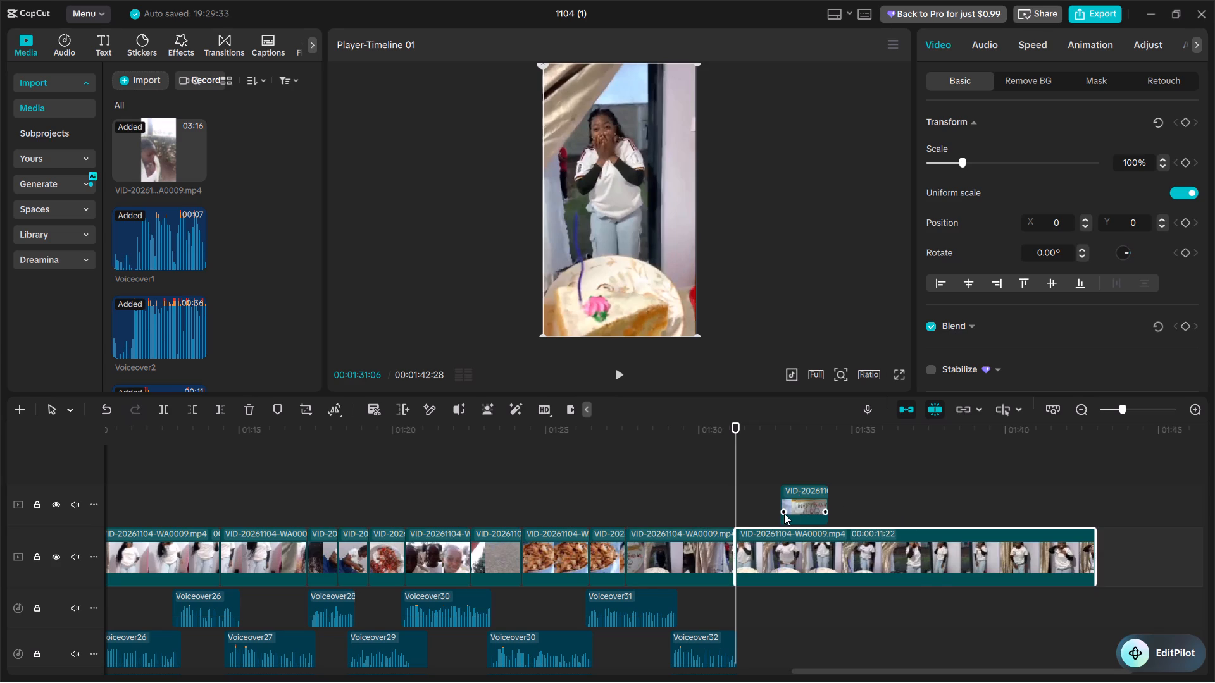
left_click_drag(784, 514, 745, 546)
Play into the inserted cake close-up and trim its end to about 00:01:32:08, leaving about one second.
left_click(732, 461)
left_click(728, 458)
key("space")
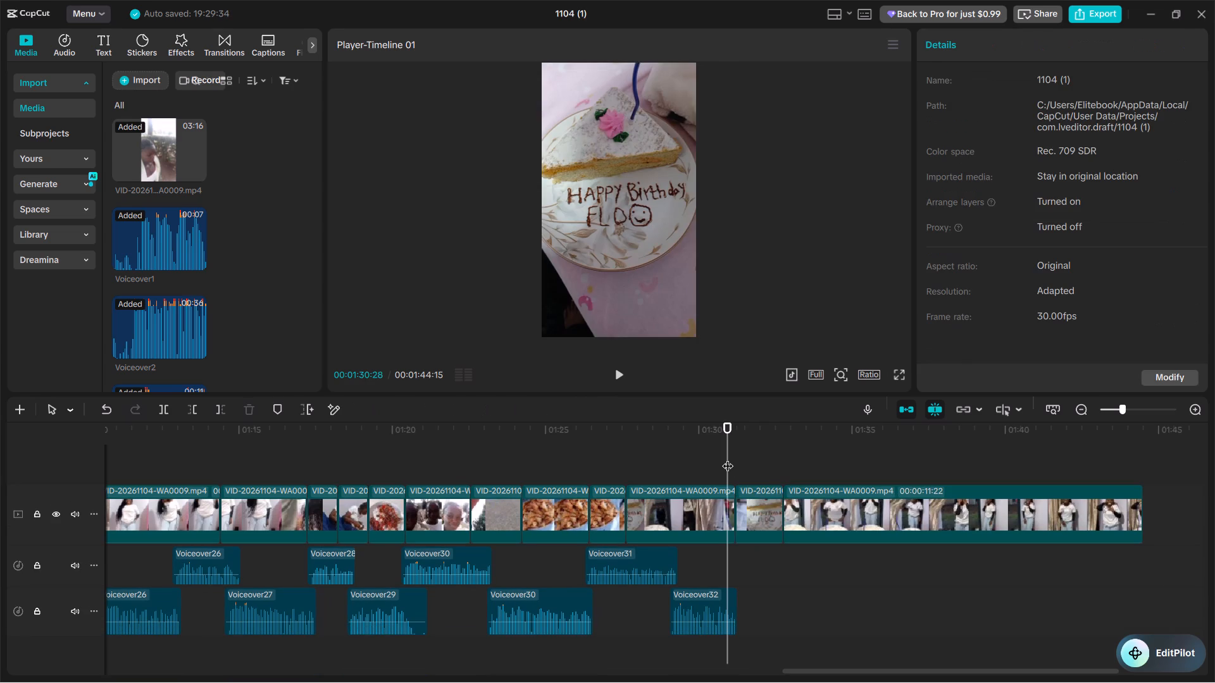
key("space")
key("space")
key("space")
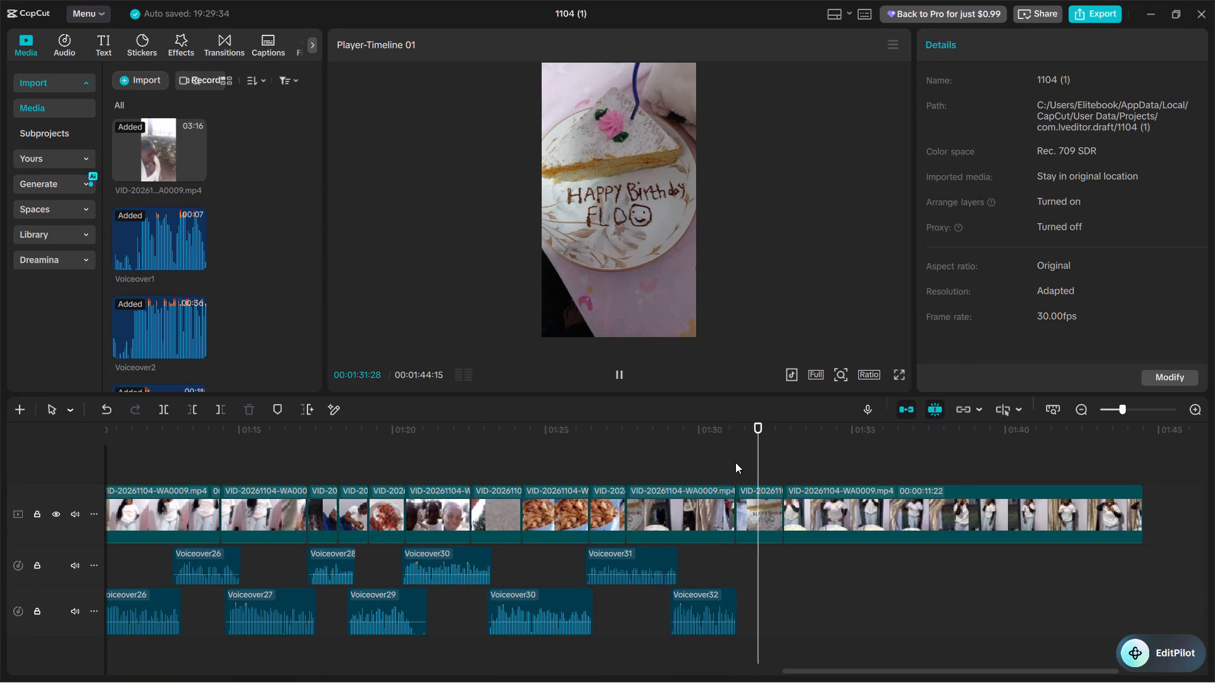
key("space")
key("space")
type("w")
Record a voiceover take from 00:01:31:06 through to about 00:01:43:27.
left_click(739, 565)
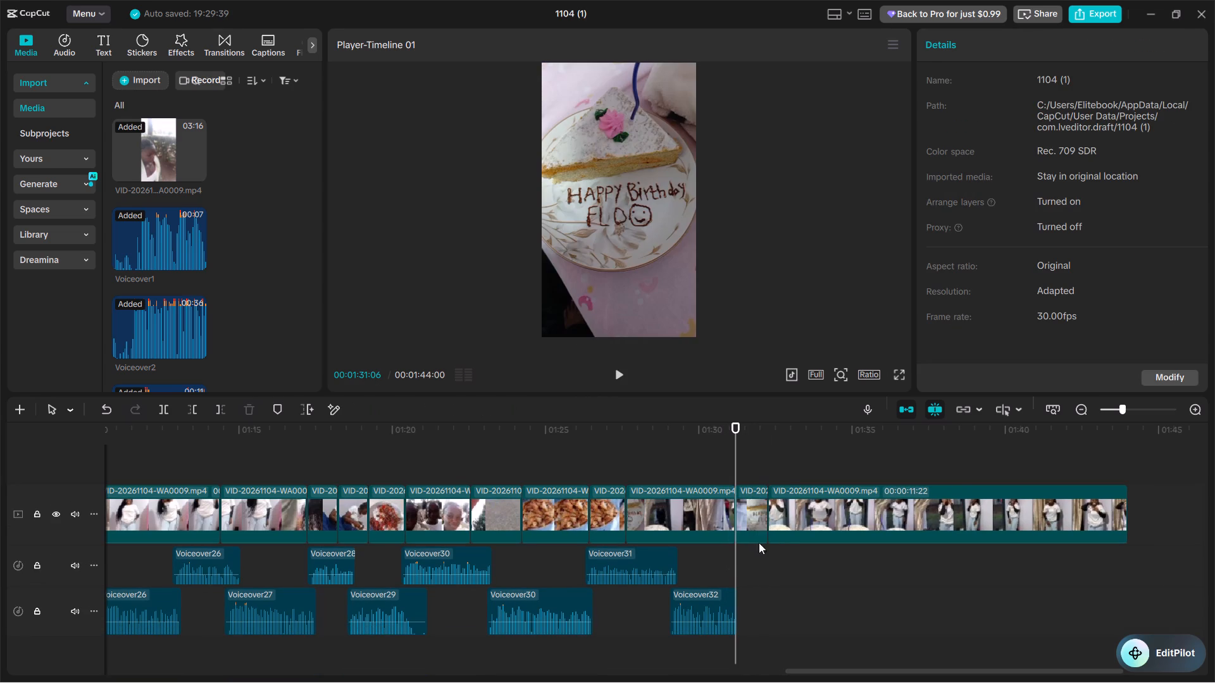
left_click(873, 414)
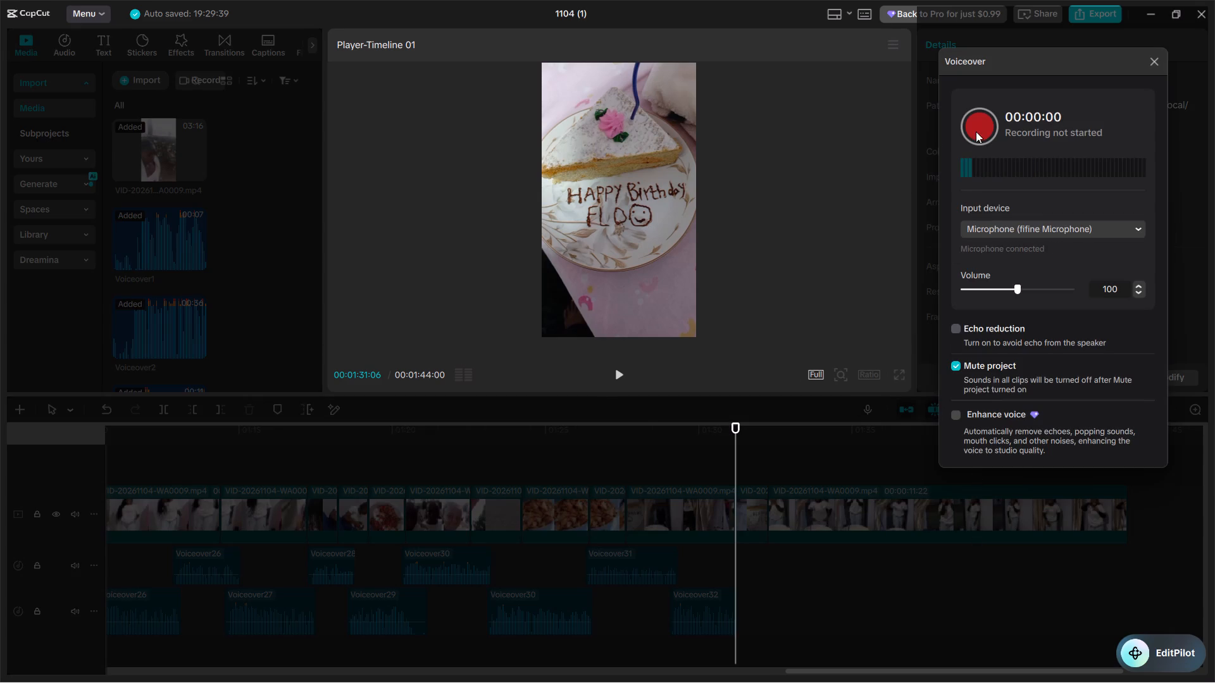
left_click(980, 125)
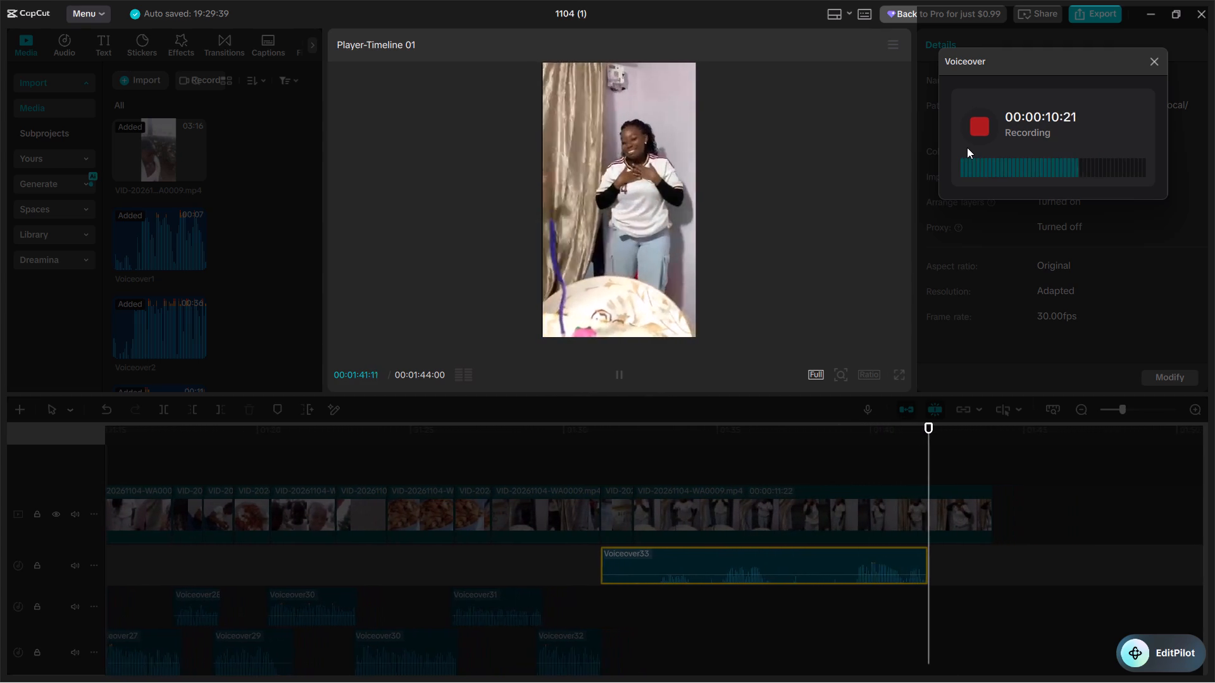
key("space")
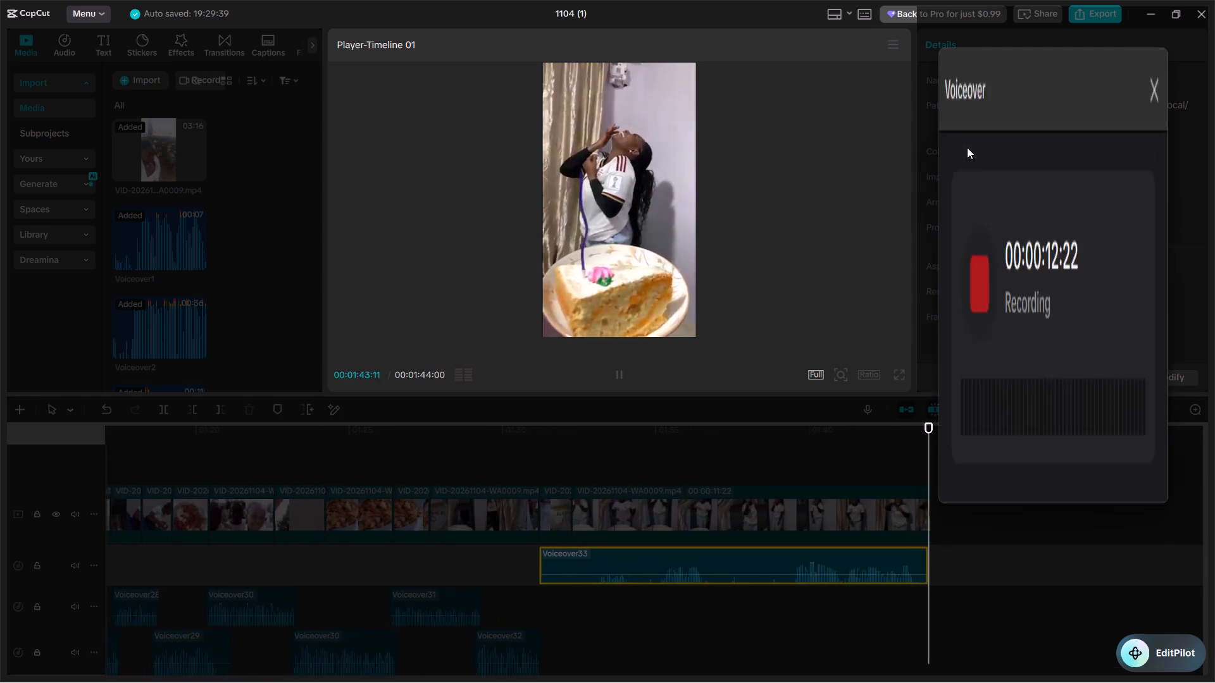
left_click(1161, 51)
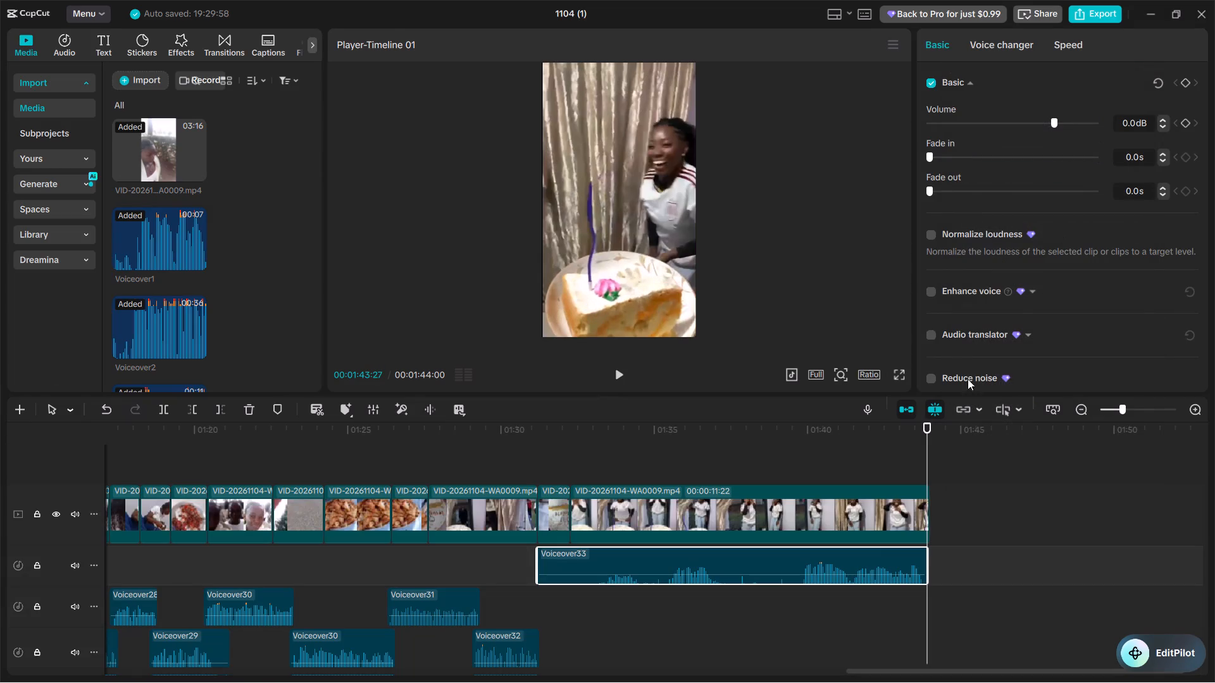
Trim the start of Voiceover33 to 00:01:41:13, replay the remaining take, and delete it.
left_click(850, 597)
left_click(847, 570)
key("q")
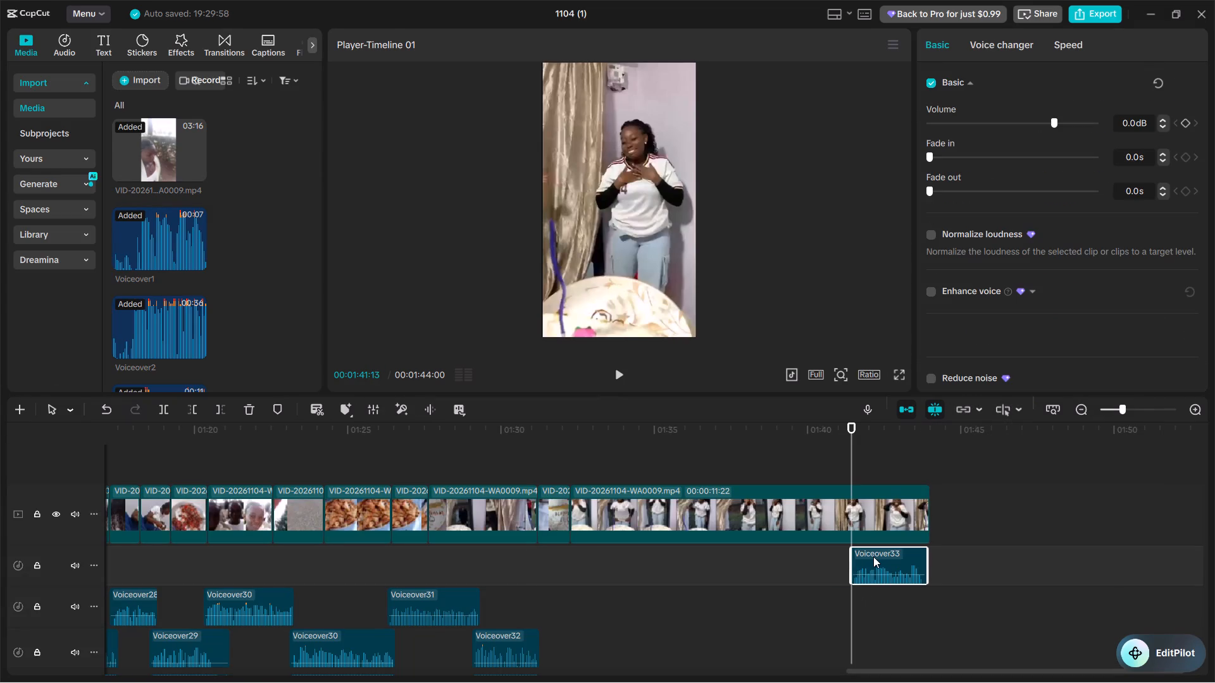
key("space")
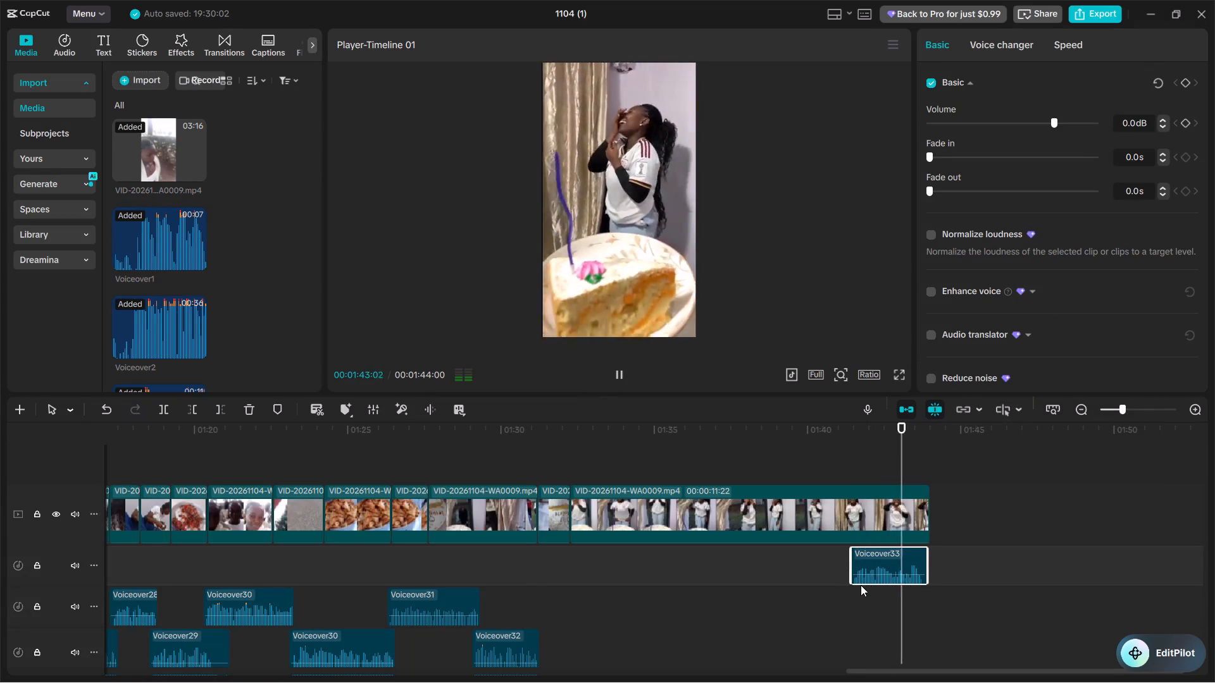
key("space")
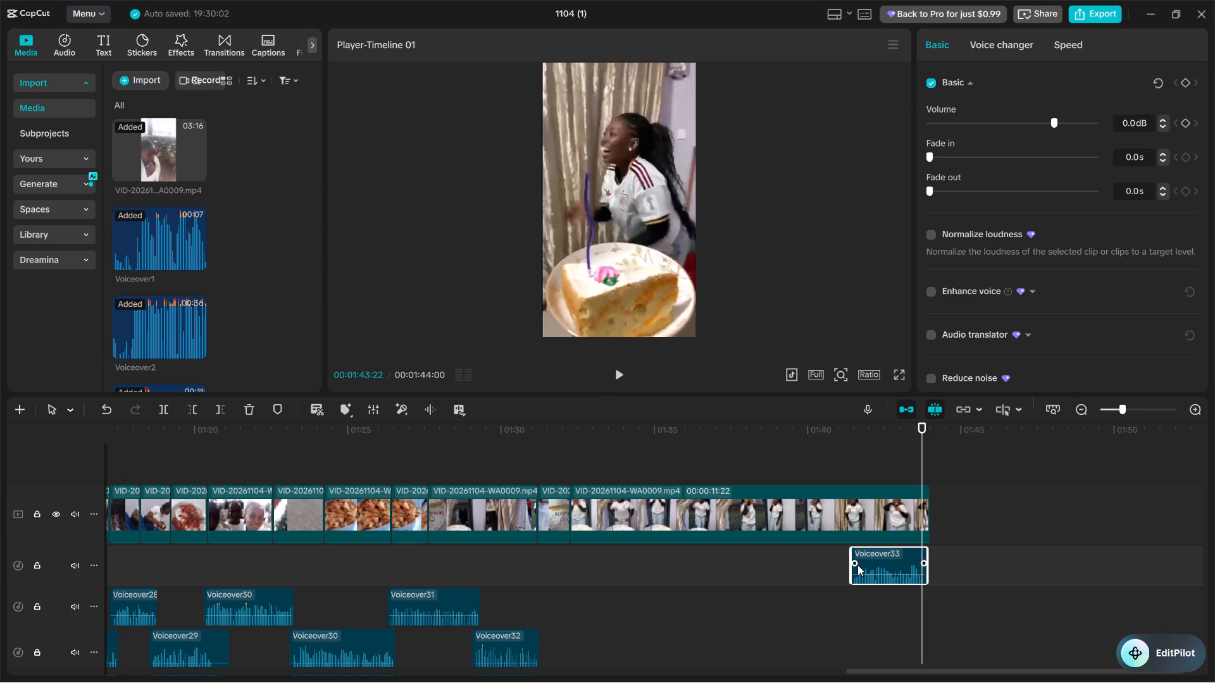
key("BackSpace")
Record a replacement voiceover take from 00:01:31:01 to about 00:01:33:23.
left_click(532, 552)
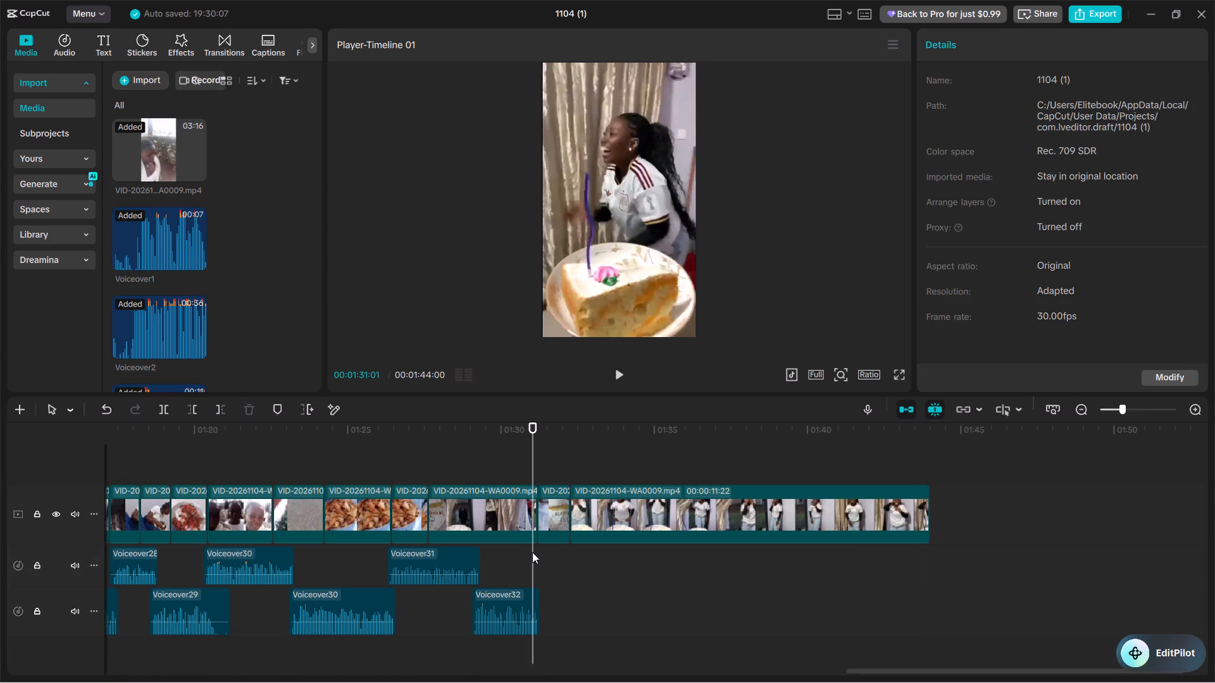
left_click(870, 410)
left_click(968, 133)
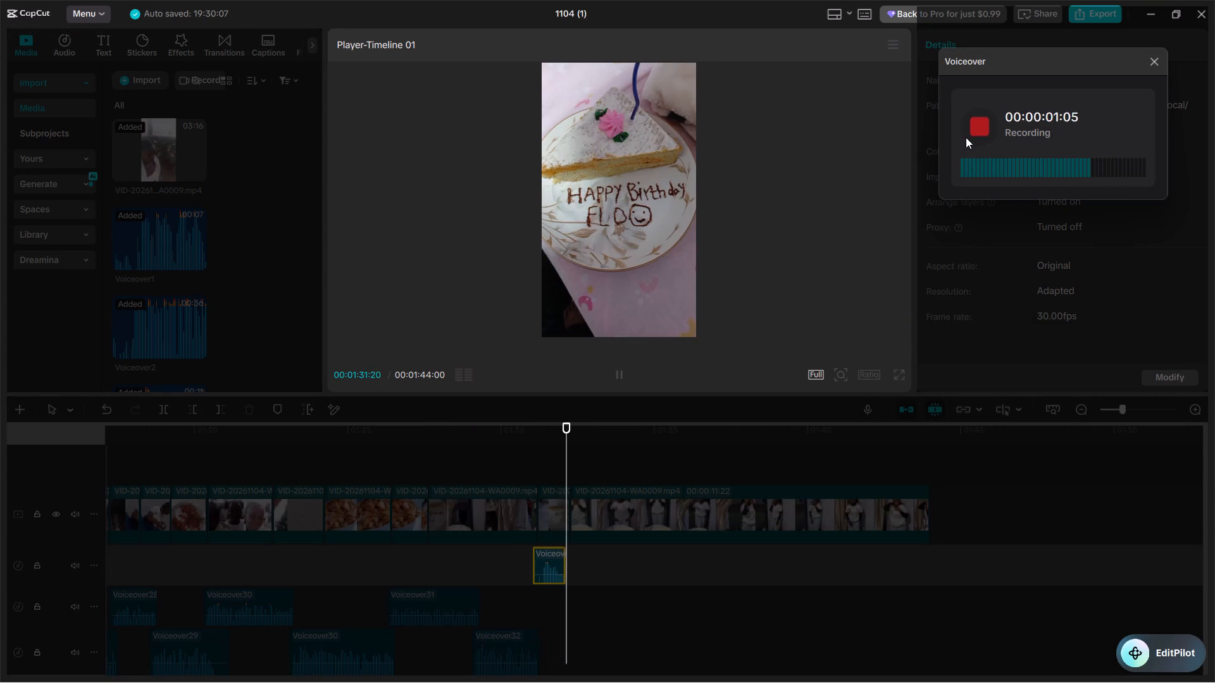
key("space")
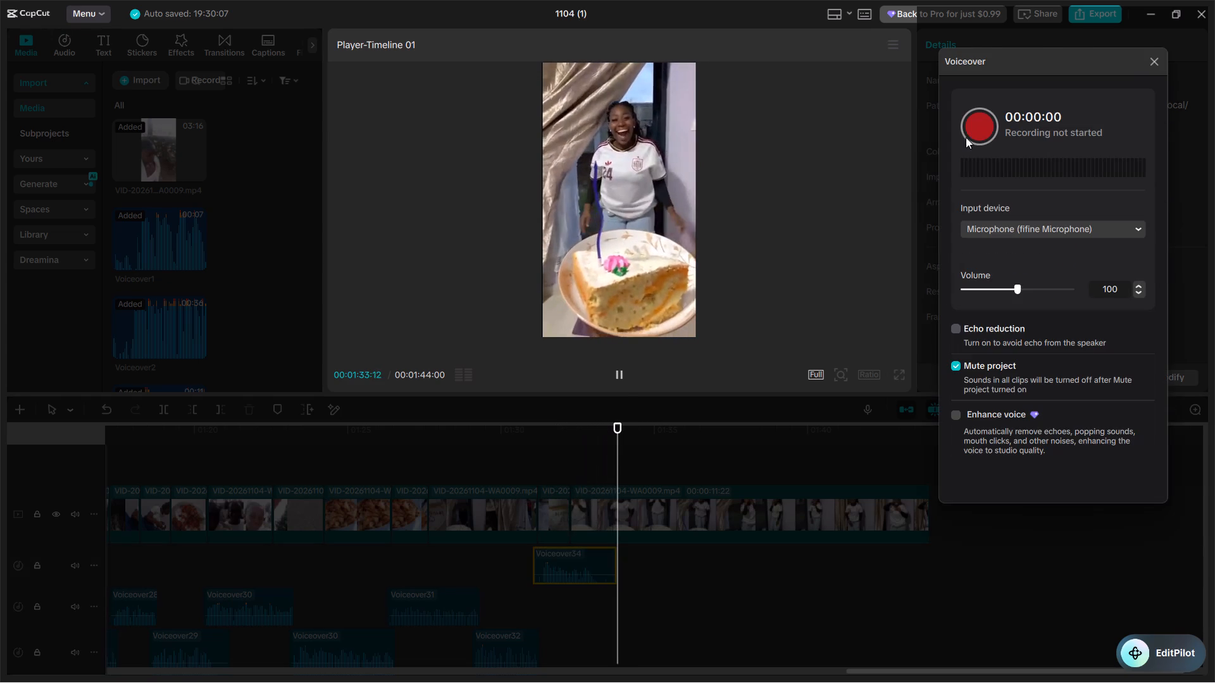
left_click(1149, 61)
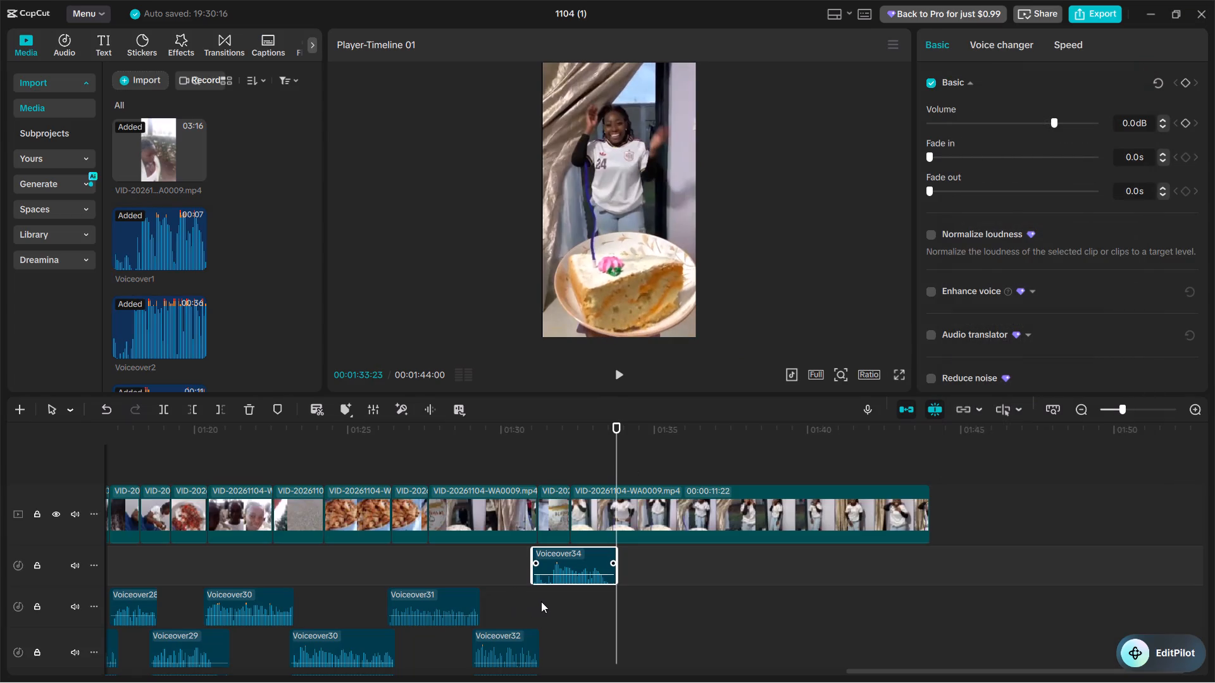
Trim the silent start of Voiceover34 to about 00:01:31:19.
left_click(552, 600)
left_click(549, 574)
key("Left")
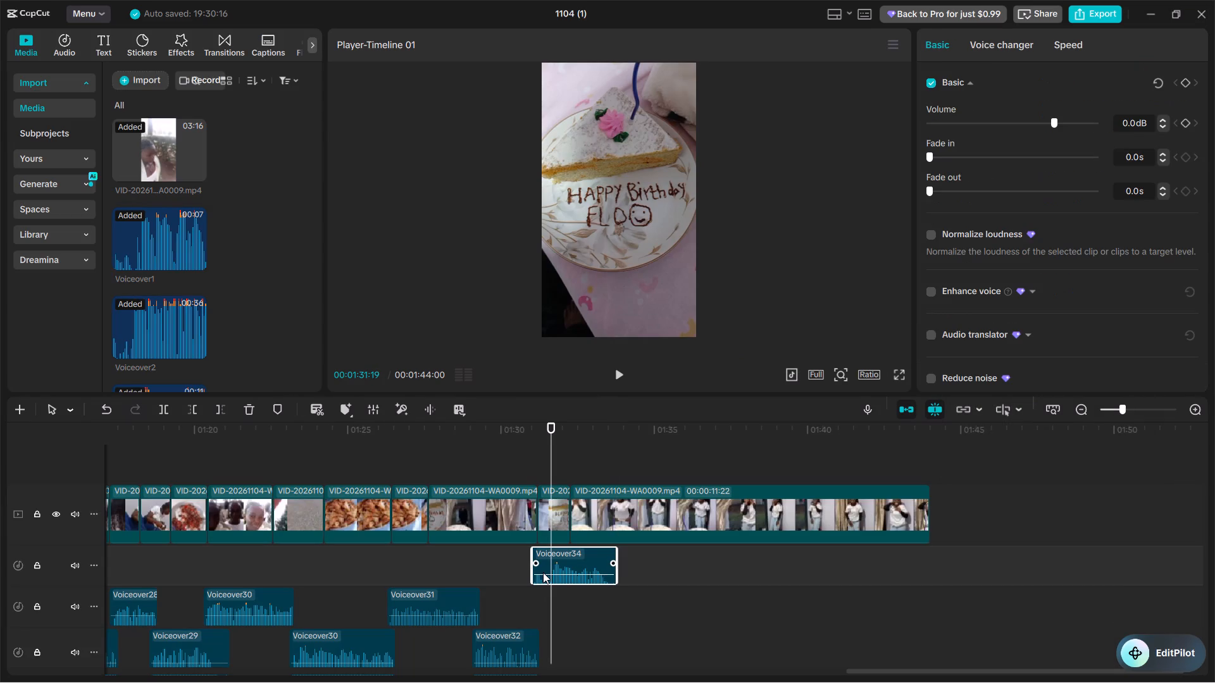
key("q")
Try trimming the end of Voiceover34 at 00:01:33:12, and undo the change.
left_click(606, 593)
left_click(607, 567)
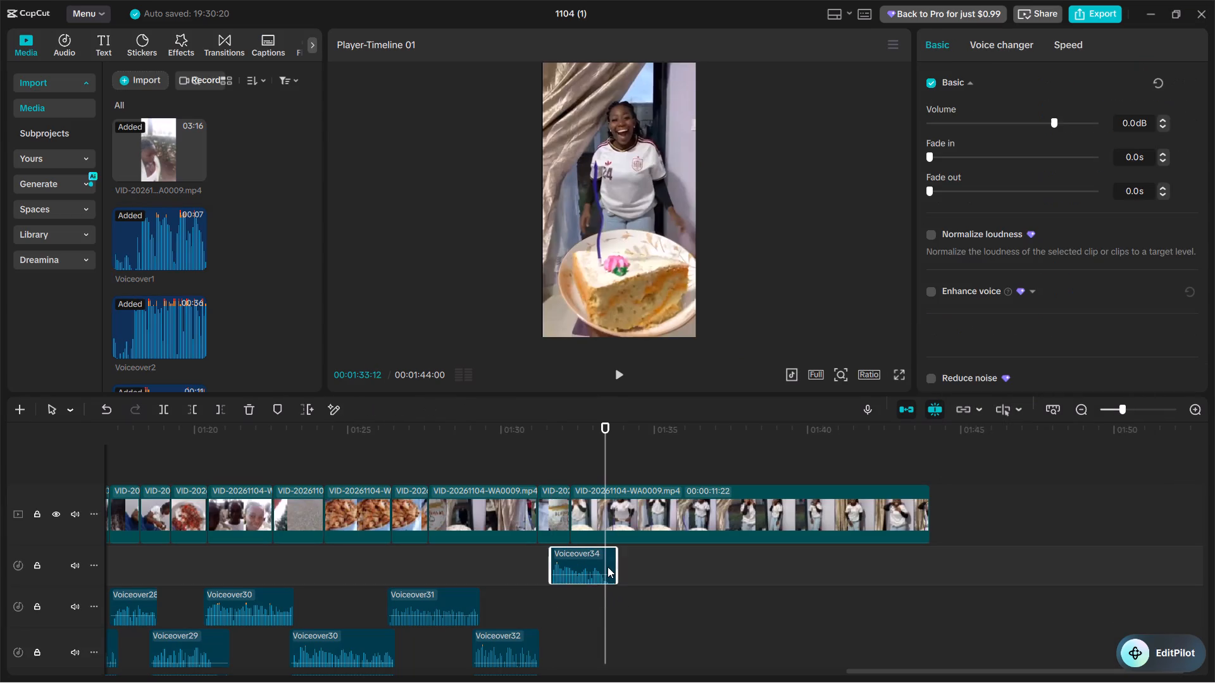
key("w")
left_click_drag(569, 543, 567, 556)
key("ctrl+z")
Move Voiceover34 to Voiceover31's audio track at about 00:01:31:01, overlapping the end of Voiceover32, and play the join.
left_click_drag(576, 557, 576, 557)
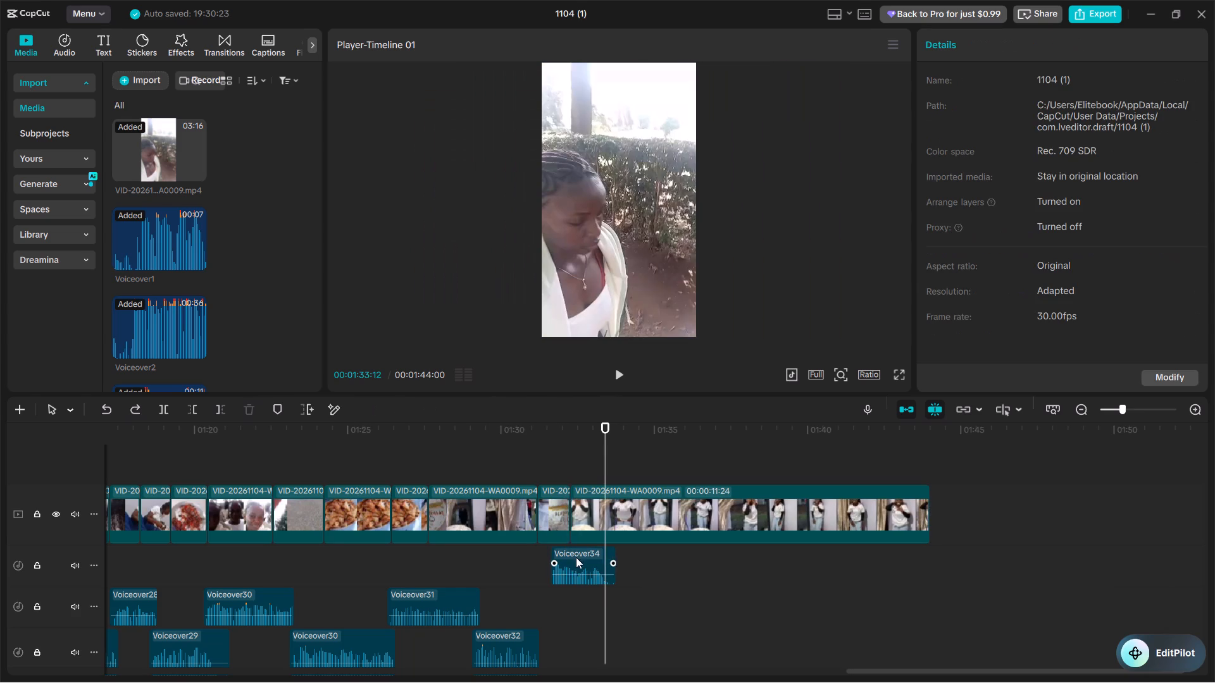
left_click_drag(576, 557, 558, 606)
left_click(509, 568)
key("space")
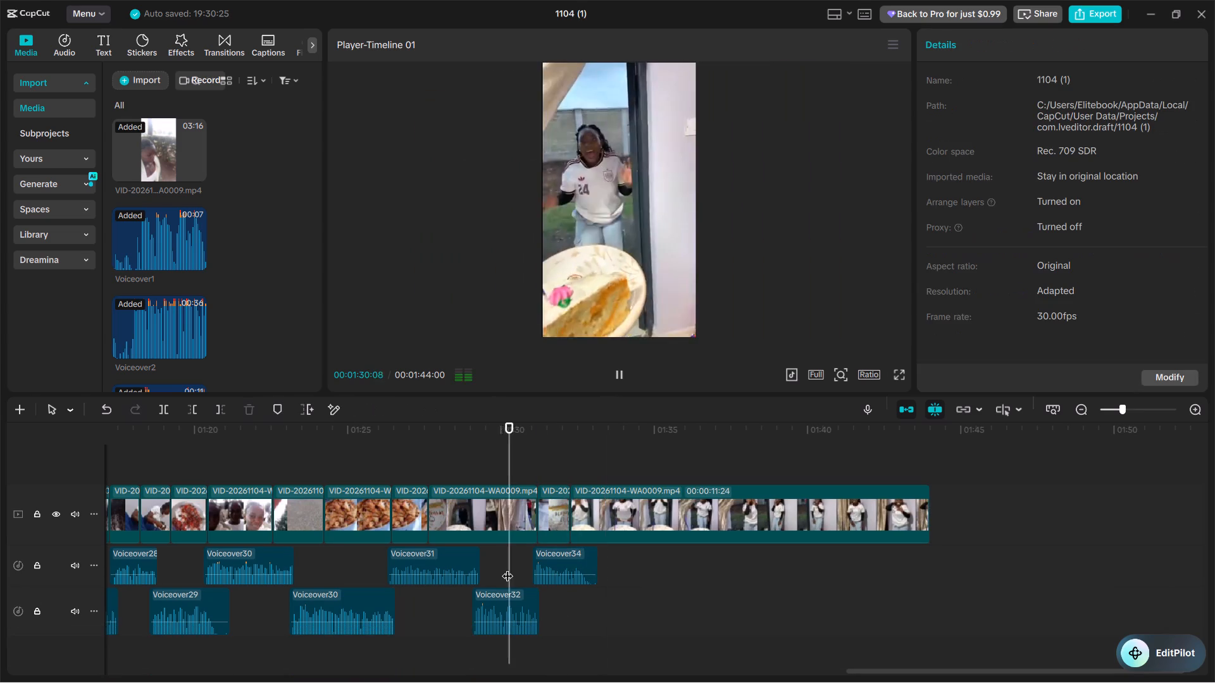
key("ctrl+equal")
key("ctrl+equal")
key("ctrl+equal")
key("space")
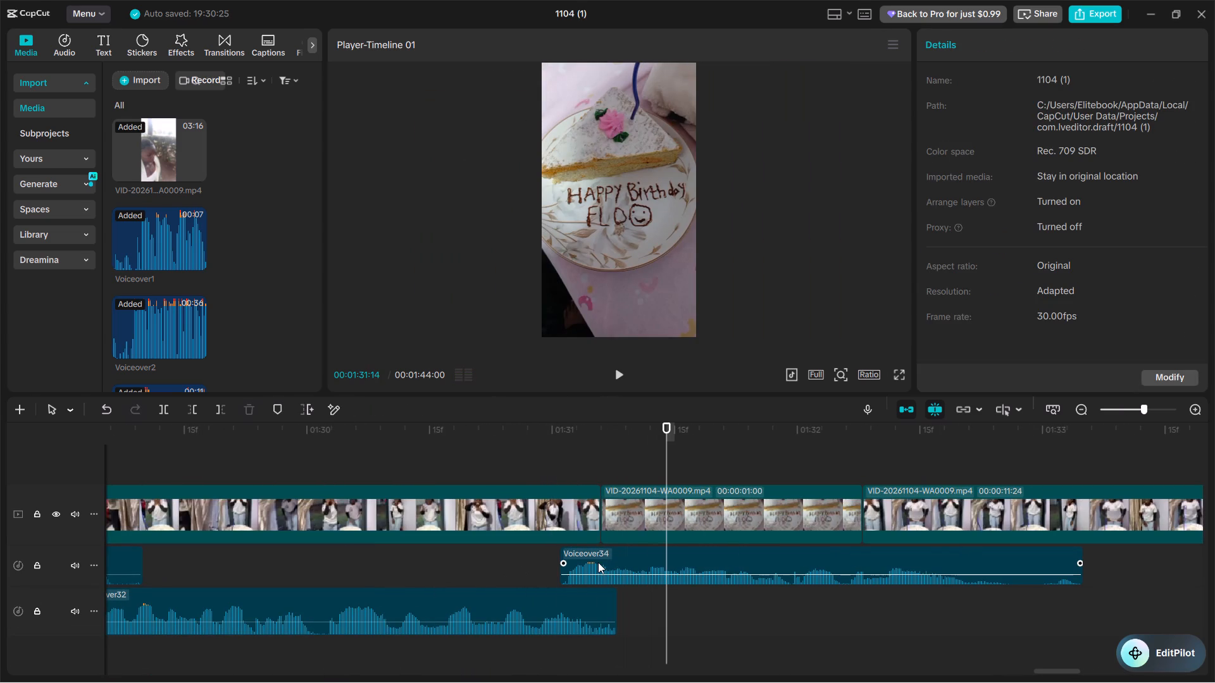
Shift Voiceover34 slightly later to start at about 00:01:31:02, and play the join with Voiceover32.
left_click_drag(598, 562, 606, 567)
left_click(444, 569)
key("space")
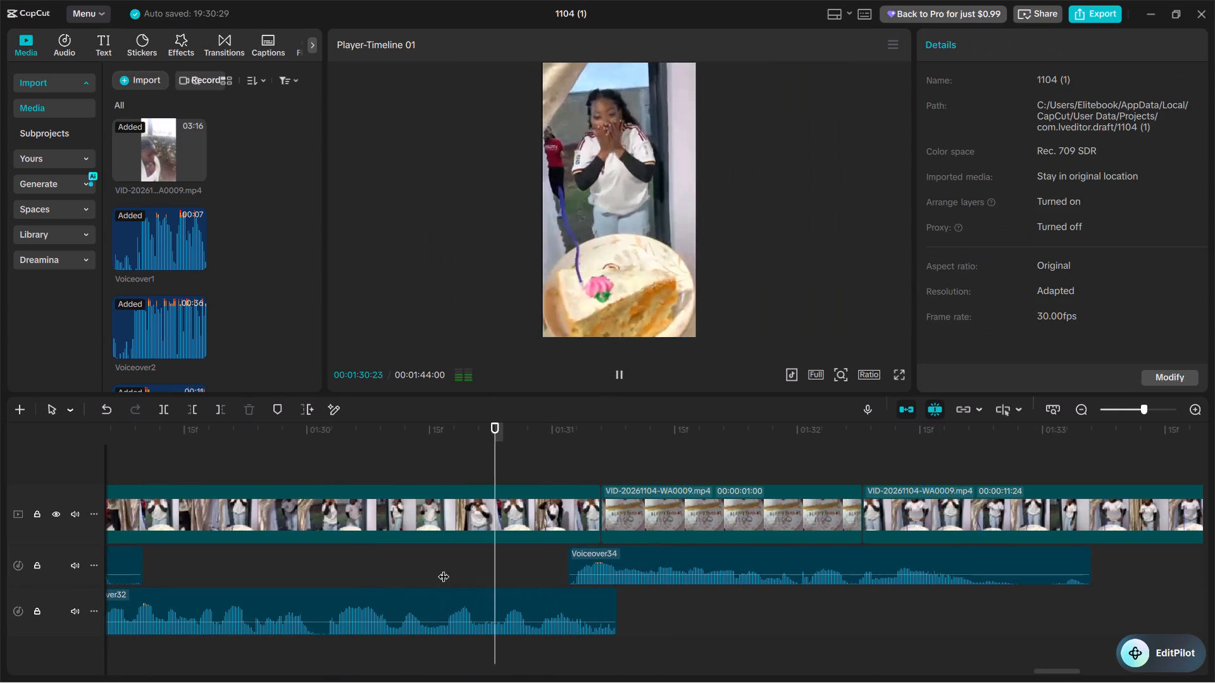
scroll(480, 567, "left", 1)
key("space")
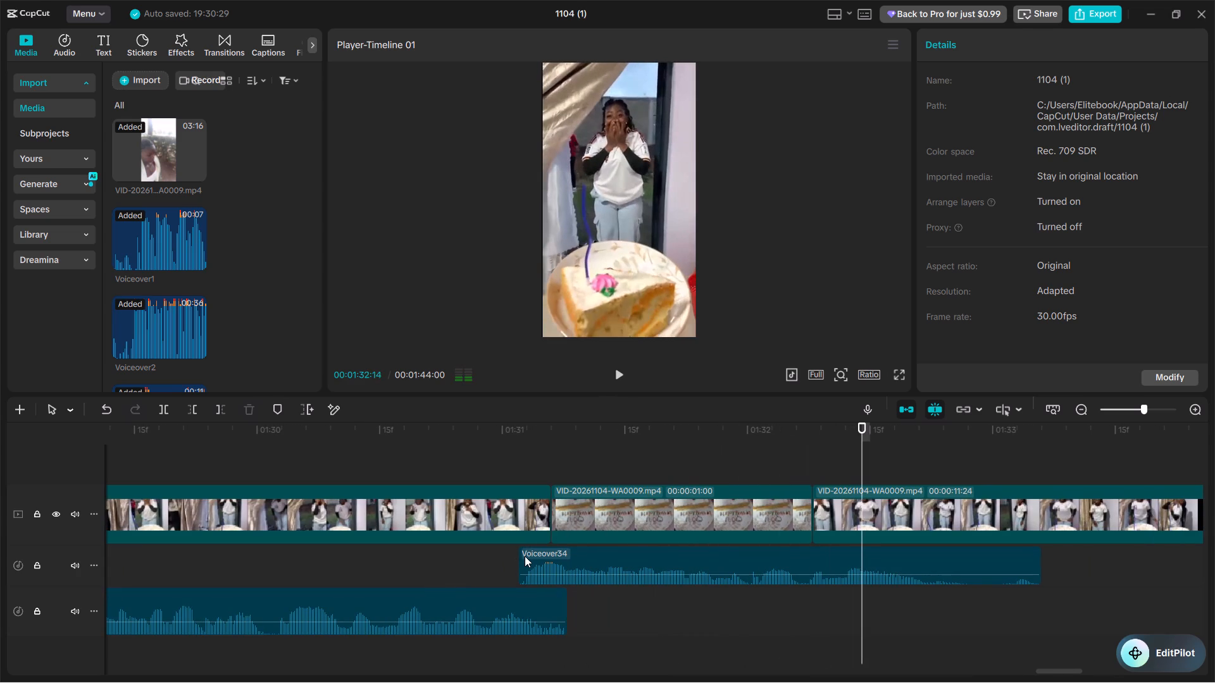
Shift Voiceover34 slightly earlier to start at about 00:01:31:01, and play the overlap with Voiceover32.
key("ctrl+equal")
key("ctrl+equal")
scroll(525, 556, "right", 2)
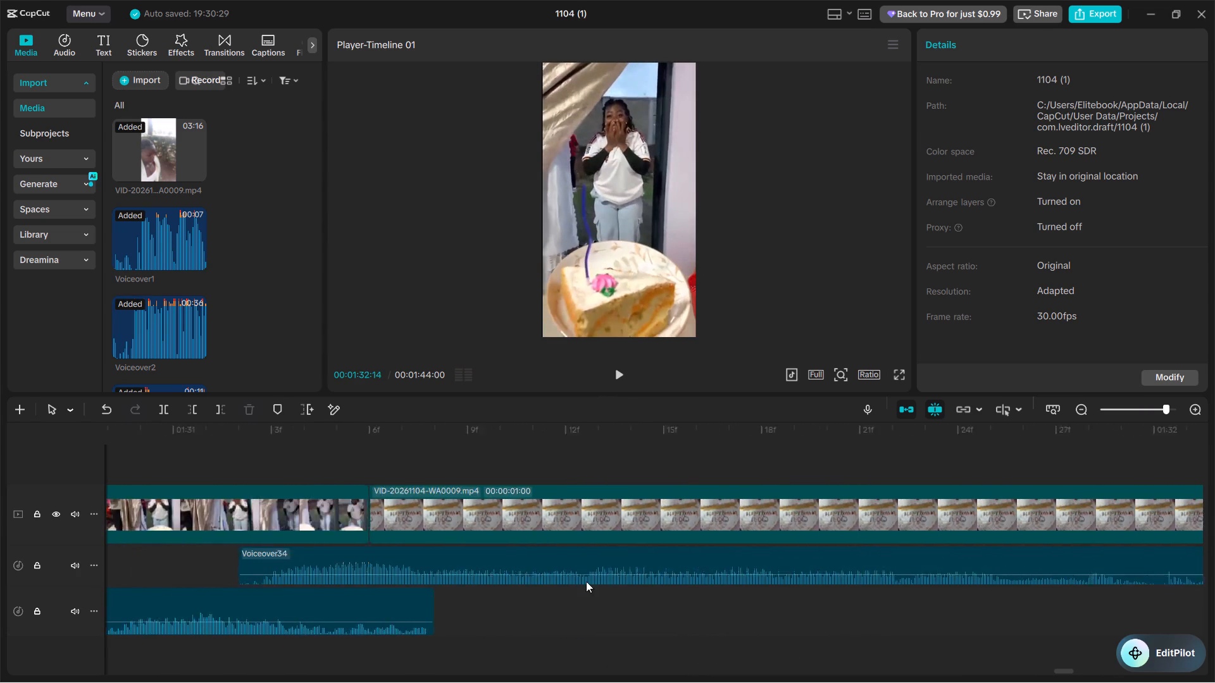
scroll(586, 581, "right", 1)
left_click_drag(337, 563, 311, 554)
left_click(58, 565)
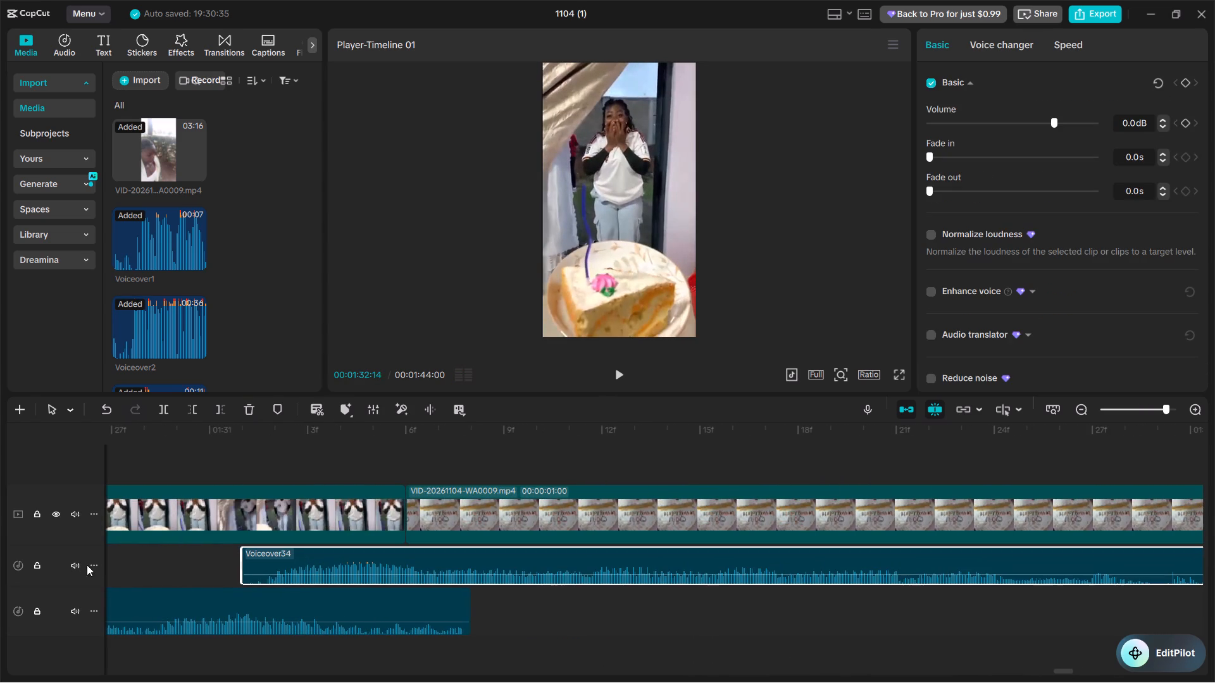
left_click(96, 564)
double_click(129, 557)
key("space")
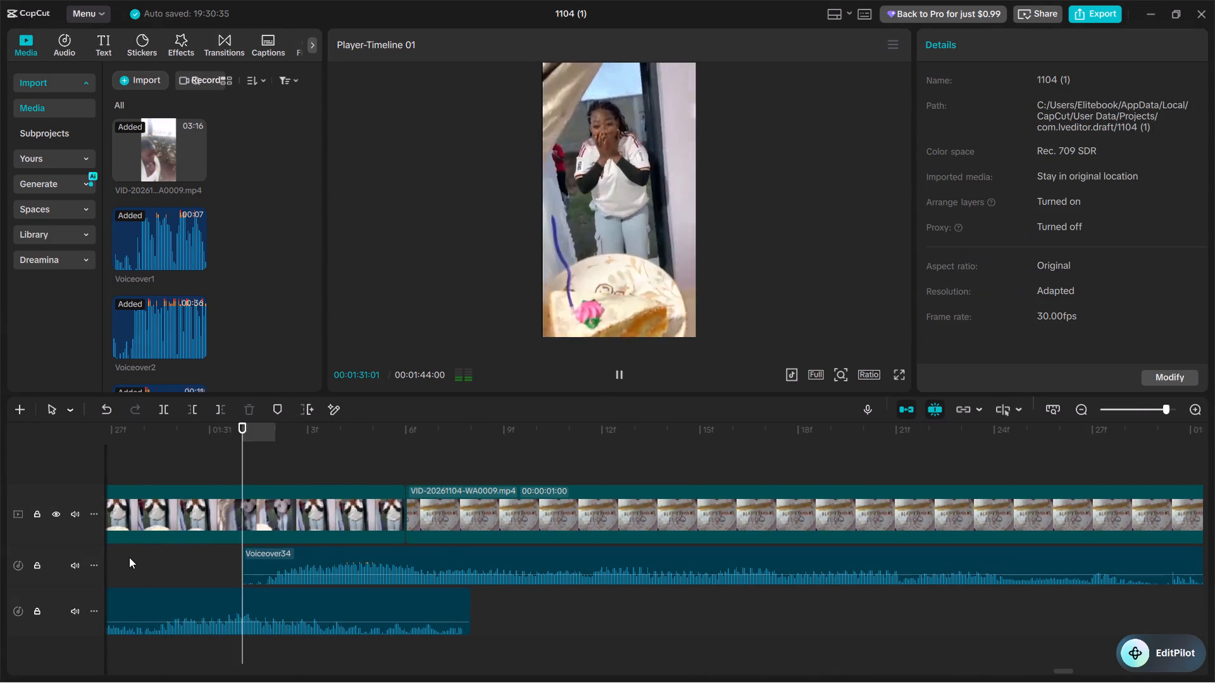
key("space")
Play through Voiceover34, trim its end to 00:01:32:22, and check the new ending.
key("ctrl+minus")
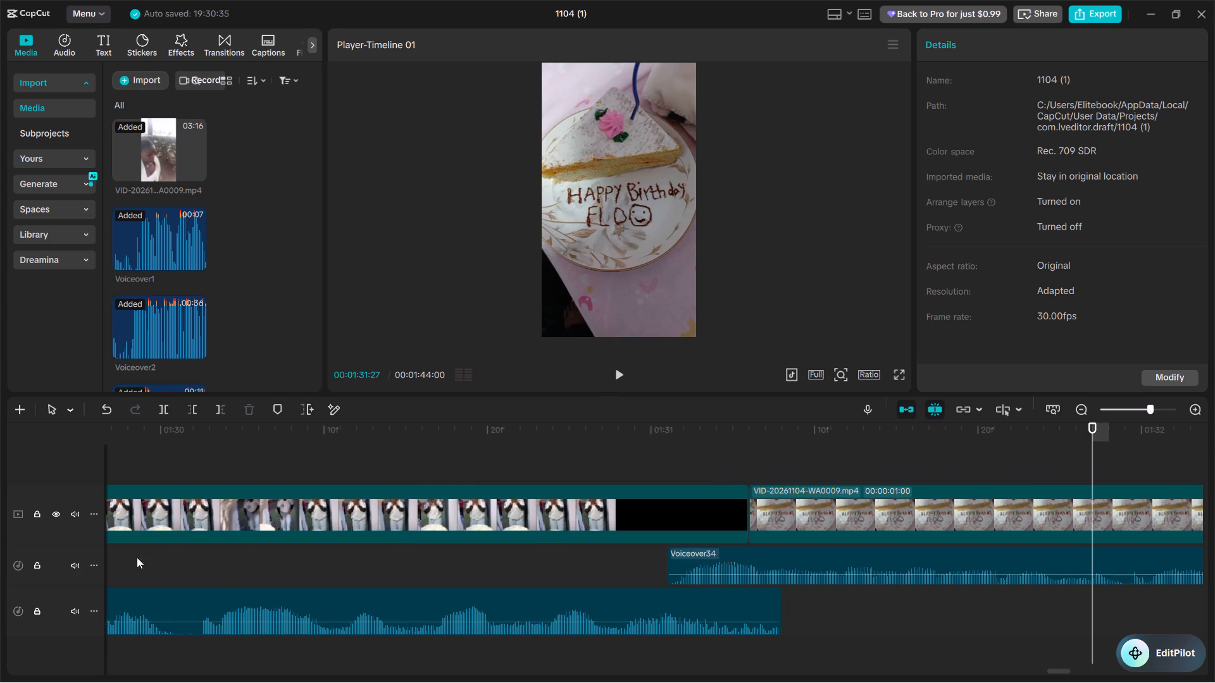
left_click(495, 551)
key("space")
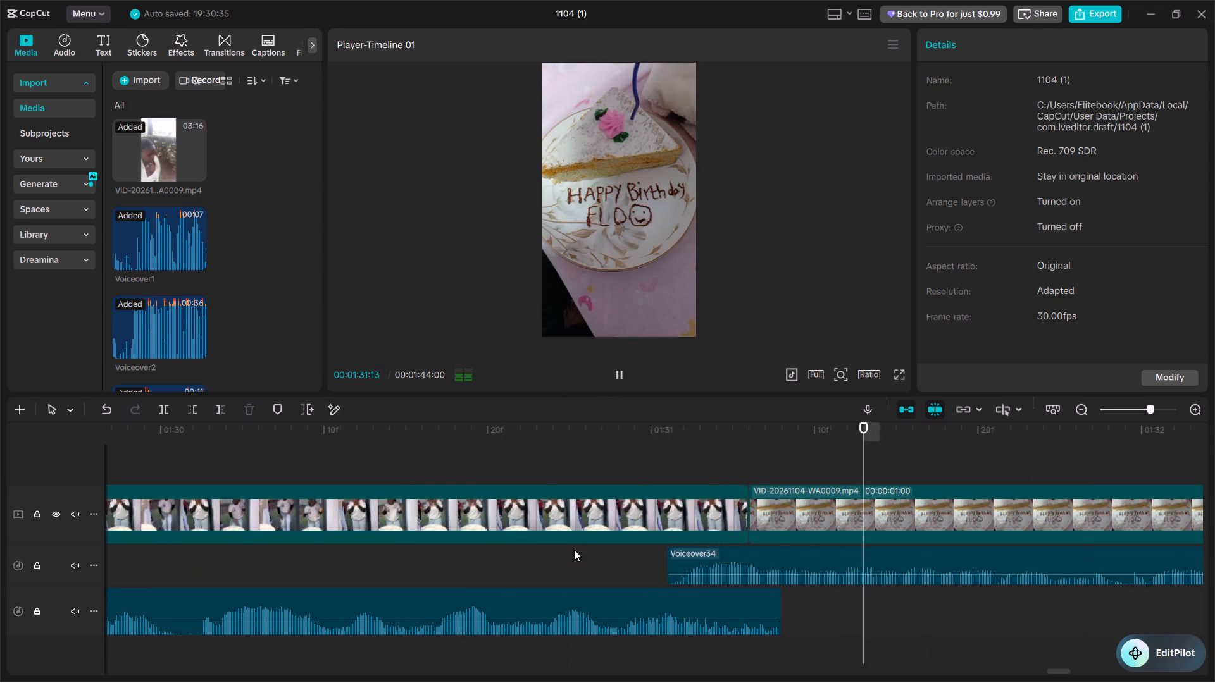
scroll(592, 550, "left", 2)
key("space")
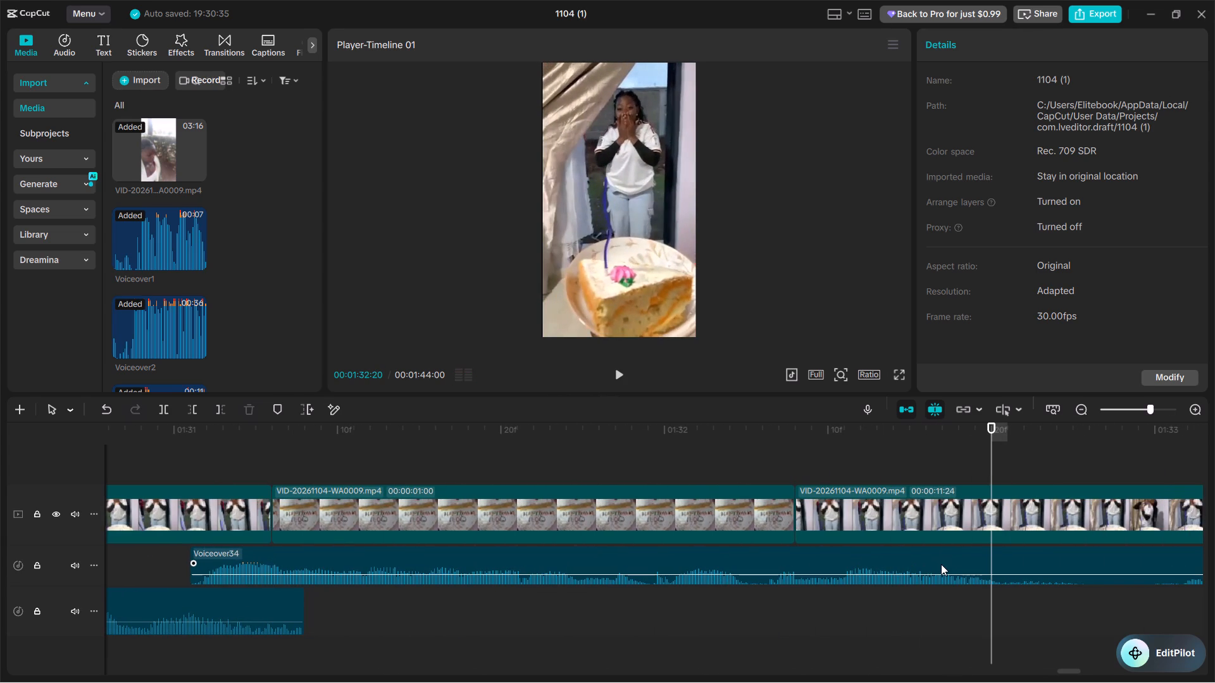
key("Right")
key("Right")
left_click(941, 564)
key("w")
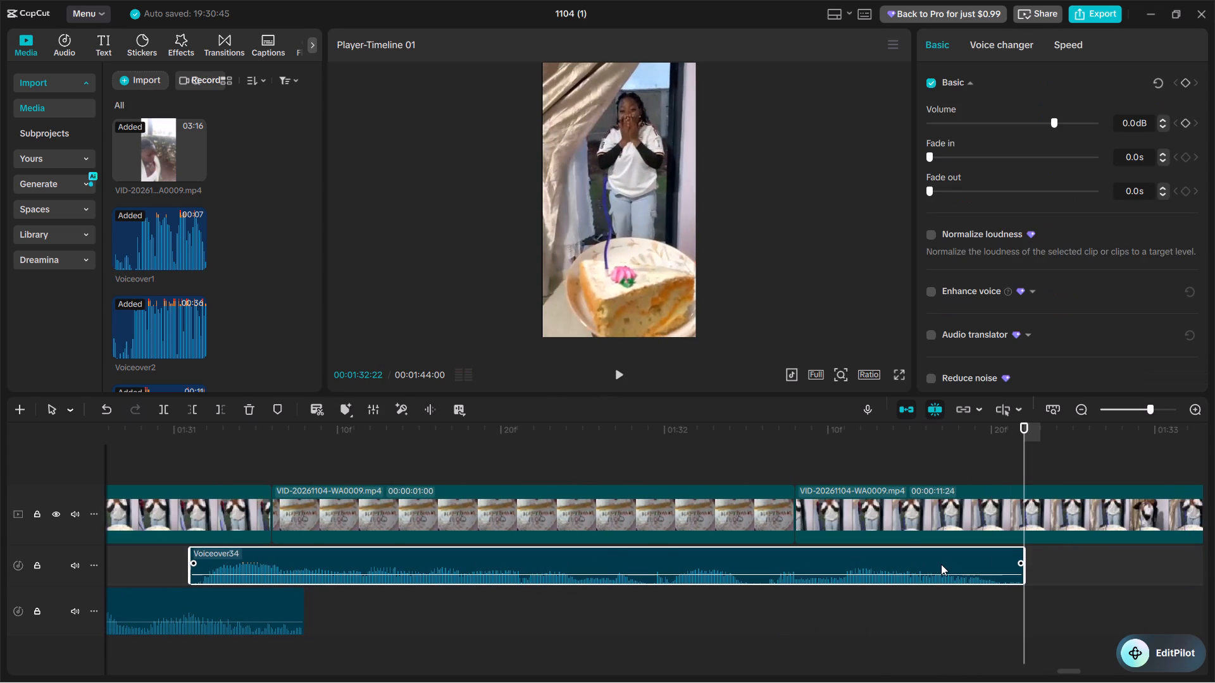
key("ctrl+minus")
scroll(941, 564, "left", 1)
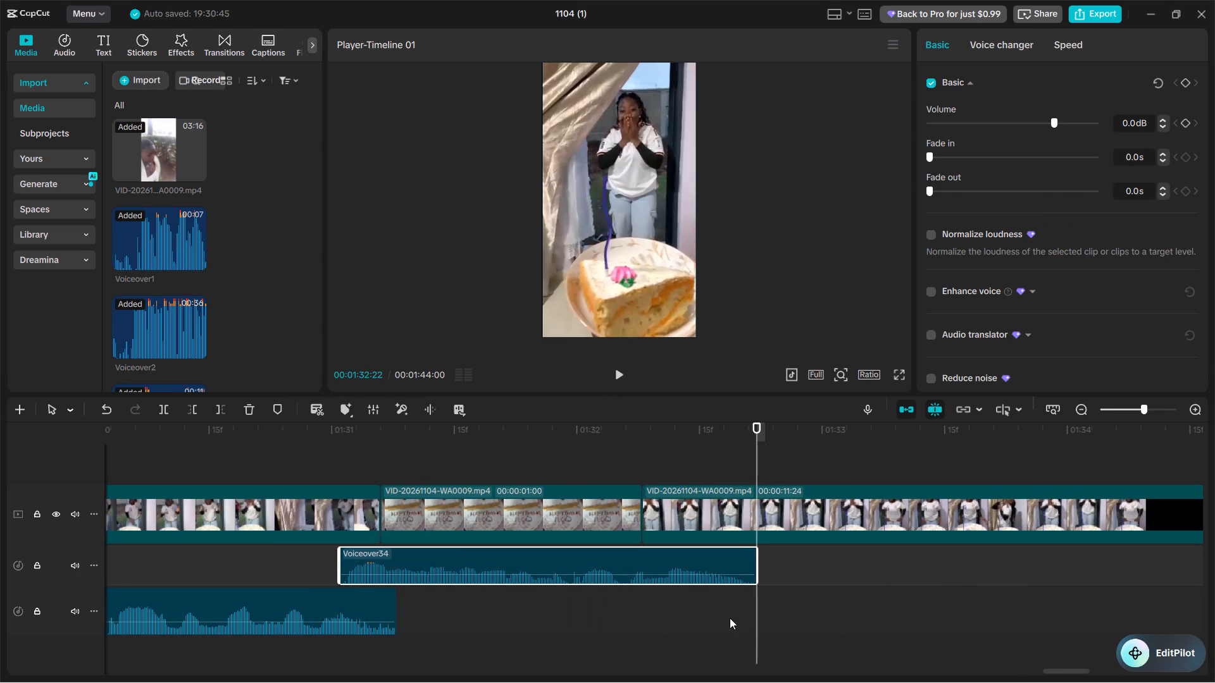
left_click(632, 625)
key("space")
key("space")
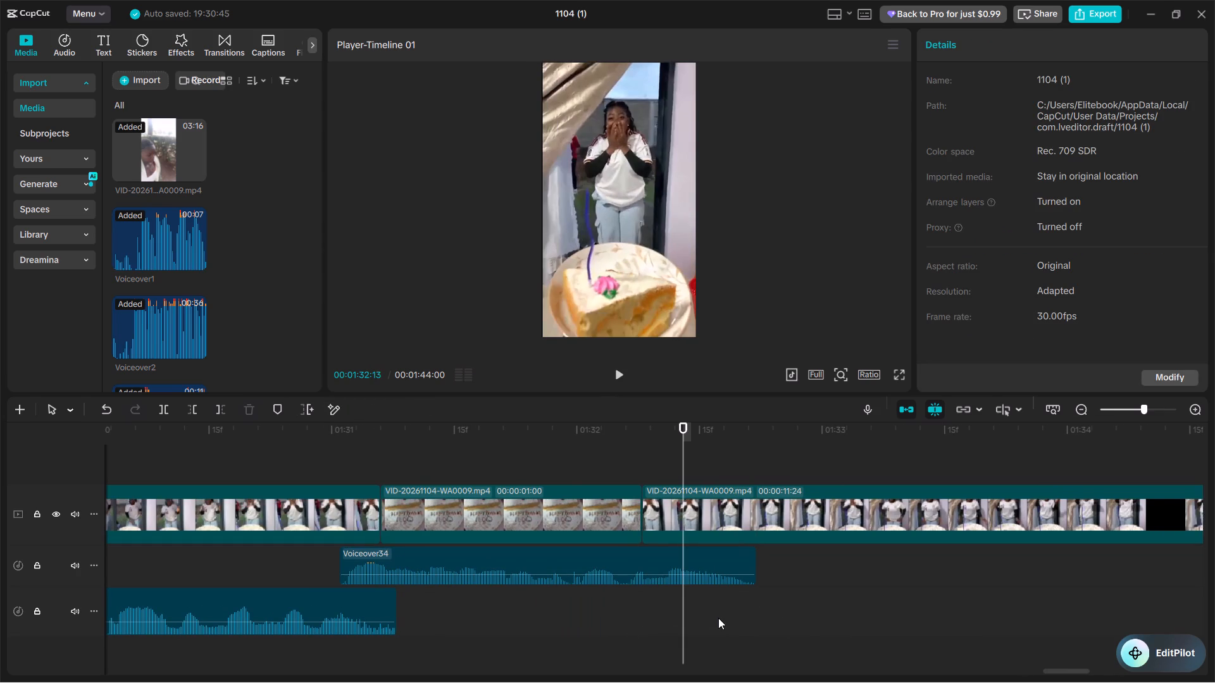
Review the remaining footage after Voiceover34, playing the stretch near the end of the video.
scroll(718, 618, "left", 1)
key("ctrl+minus")
key("ctrl+minus")
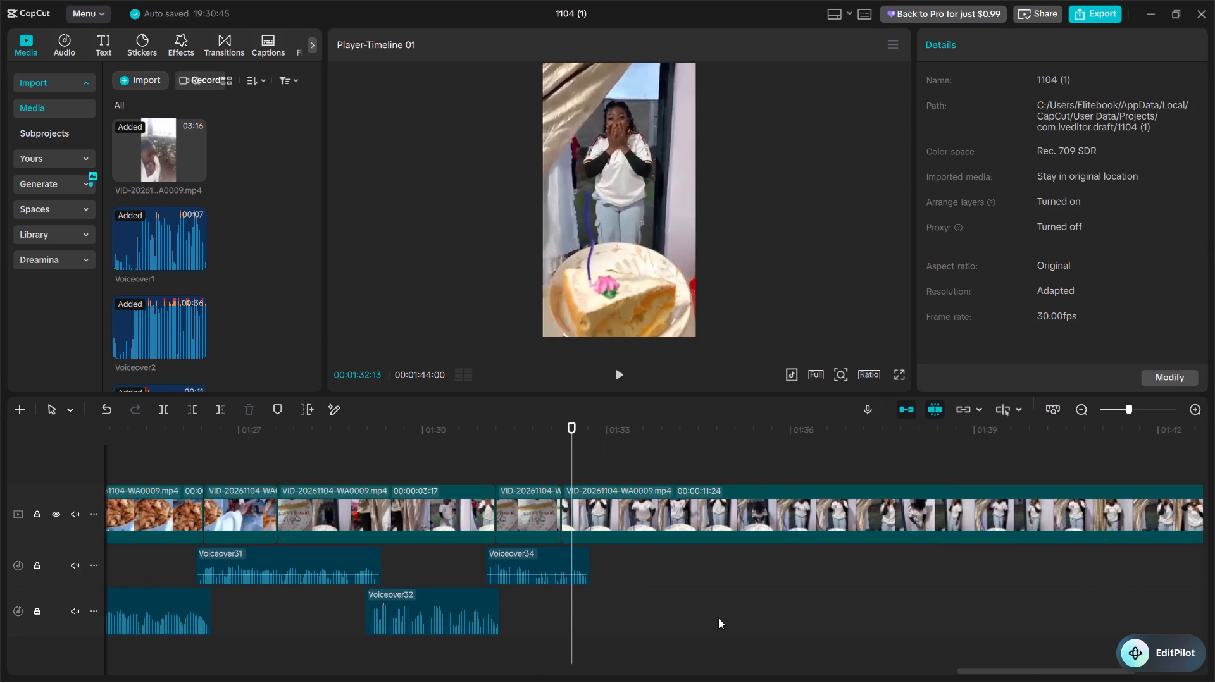
left_click(757, 582)
left_click(936, 552)
scroll(917, 543, "left", 2)
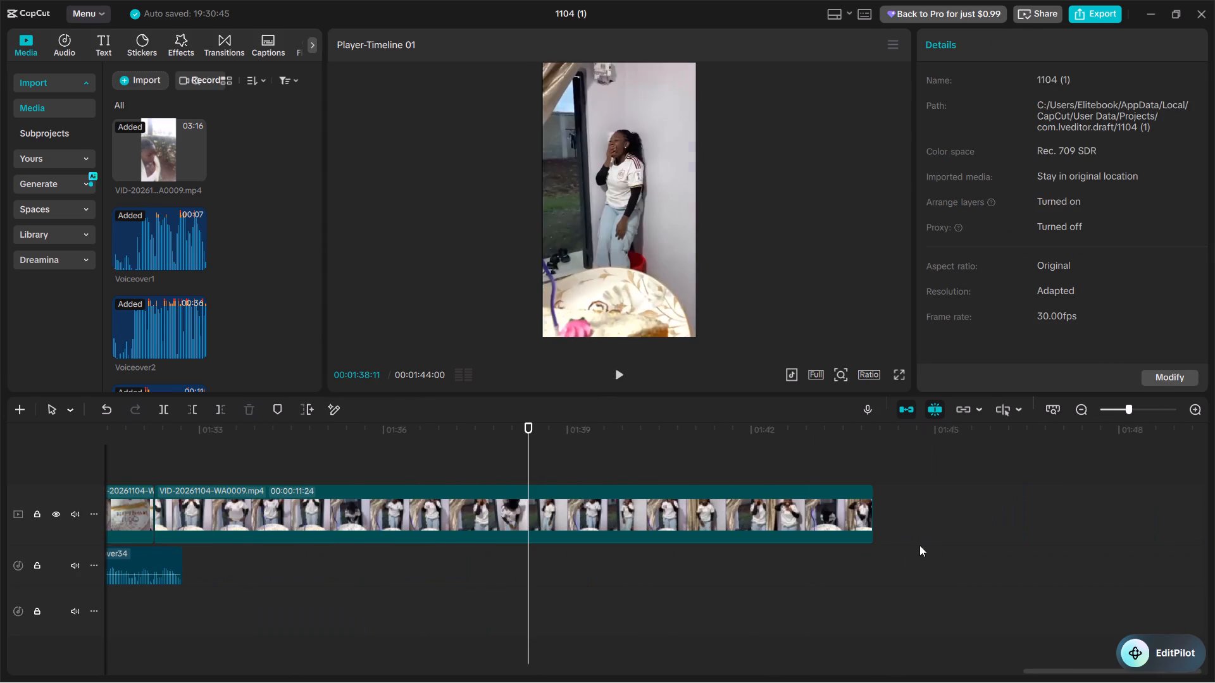
key("space")
left_click(774, 591)
key("space")
scroll(707, 575, "right", 1)
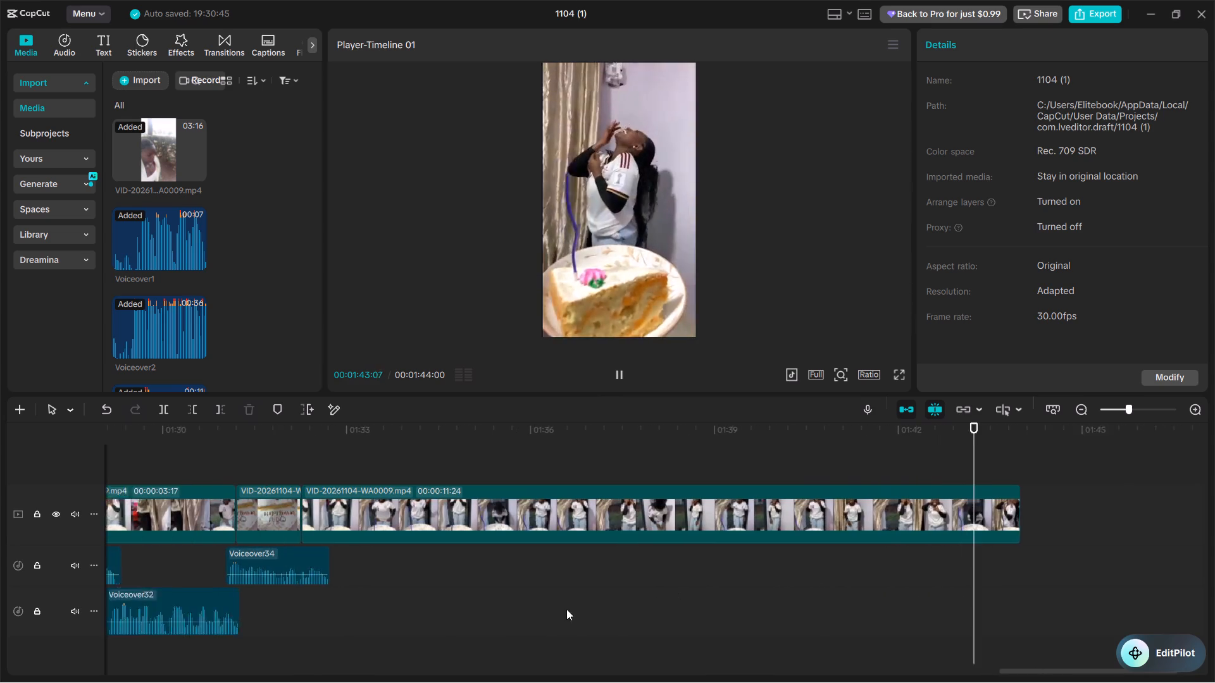
scroll(566, 609, "right", 1)
Record a new voiceover take from 00:01:32:15 to 00:01:46:13.
left_click(371, 621)
key("space")
key("space")
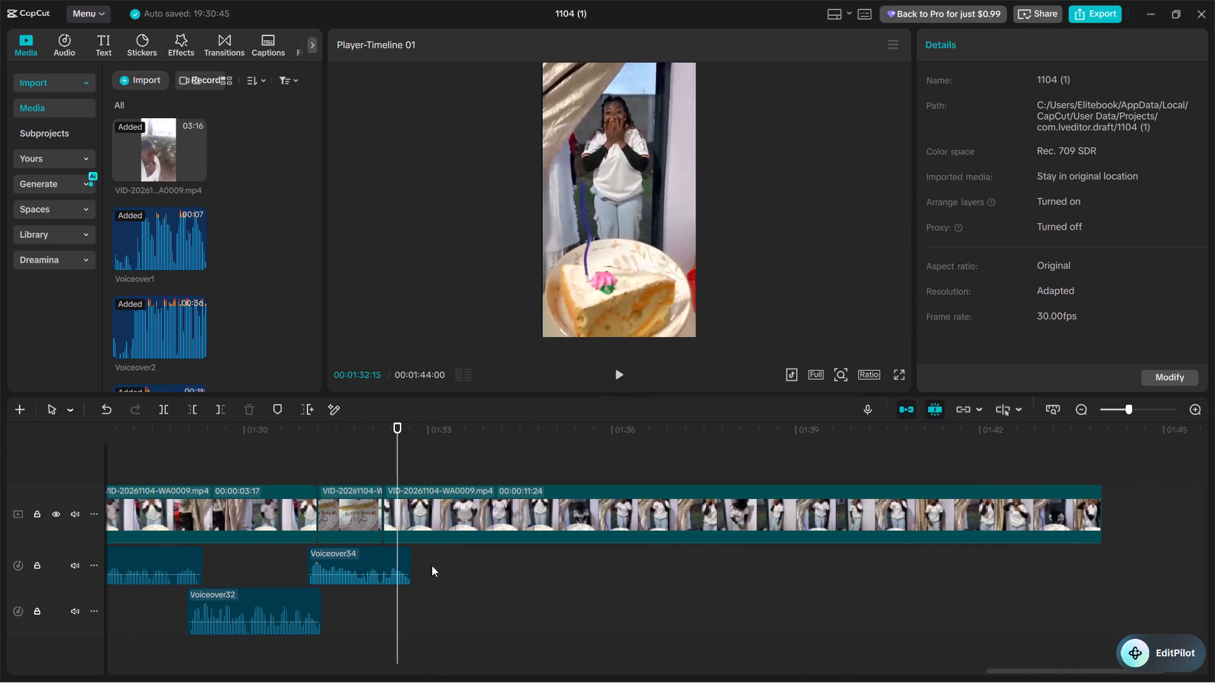
left_click(864, 412)
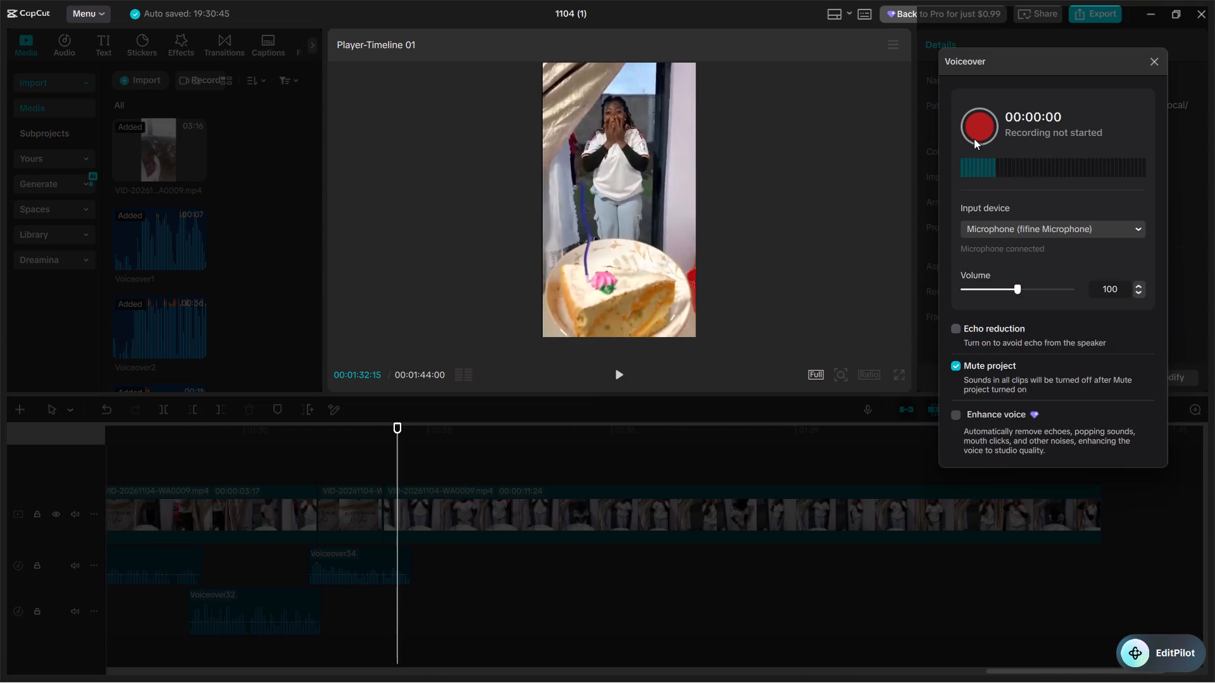
left_click(974, 137)
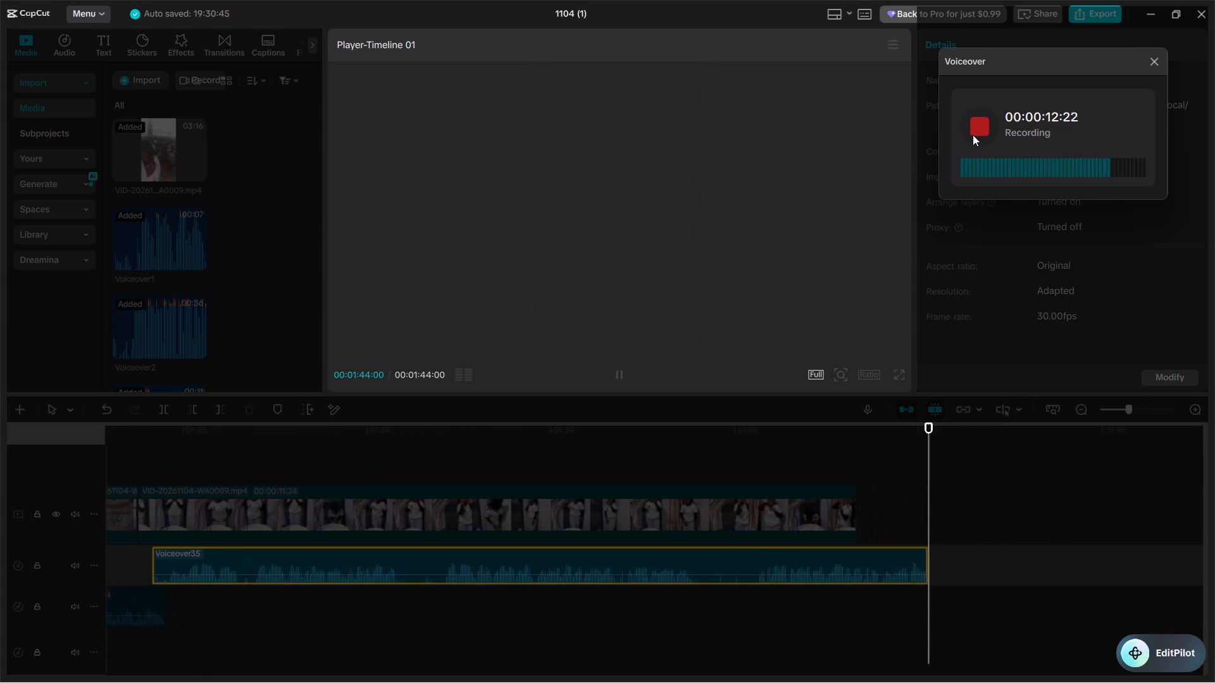
key("space")
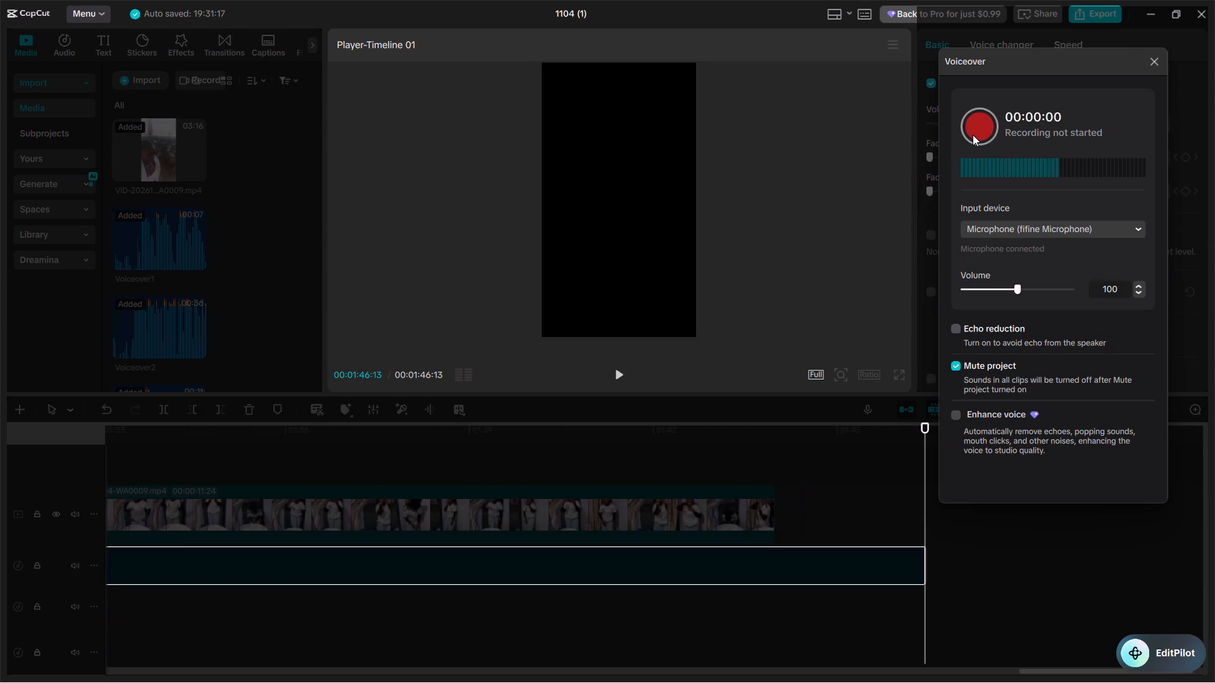
left_click(1152, 65)
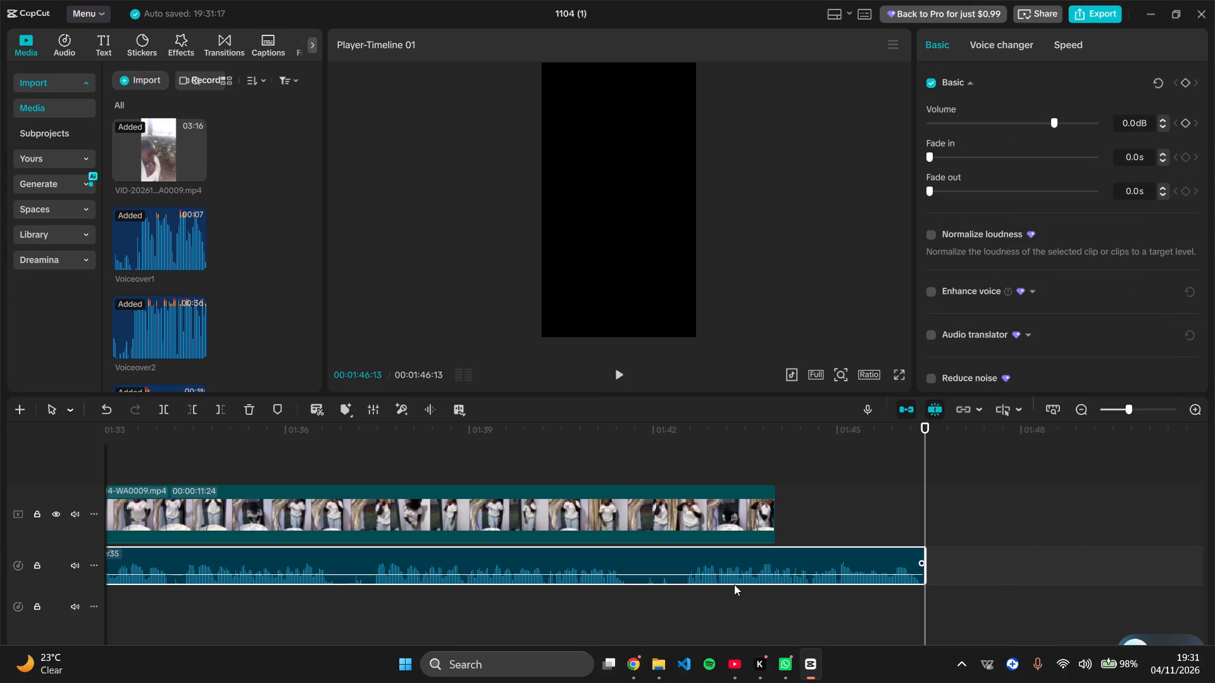
Split Voiceover35 at about 00:01:42:13, before its last spoken phrase, and play the second piece.
left_click(681, 593)
left_click(683, 572)
key("ctrl+b")
key("space")
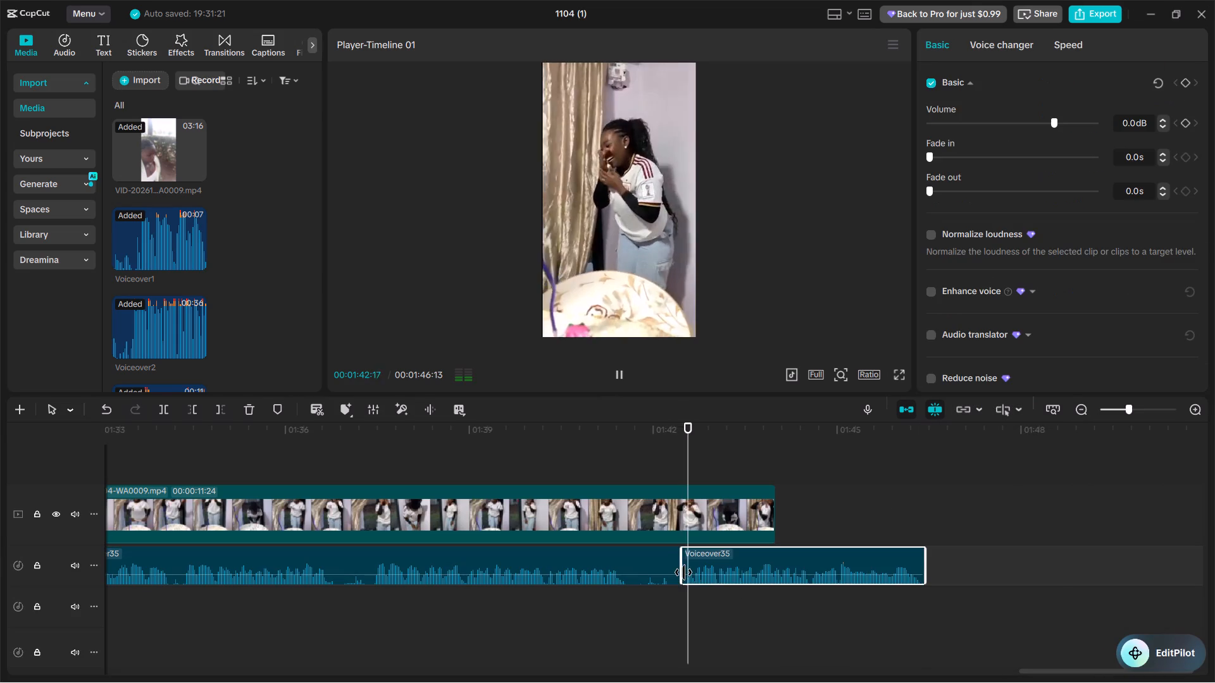
scroll(683, 572, "right", 1)
key("space")
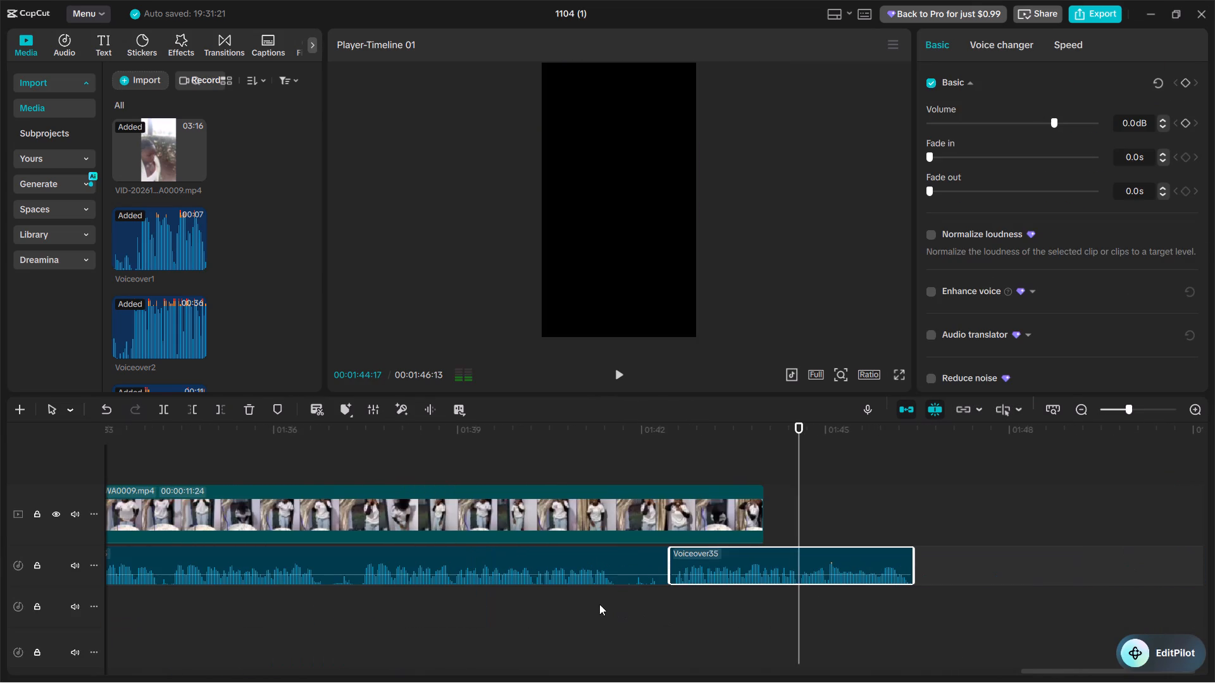
Cut the unwanted attempts from the start of the first Voiceover35 piece, at about 00:01:34:09 and again at 00:01:37:13.
scroll(498, 598, "right", 1)
left_click(599, 597)
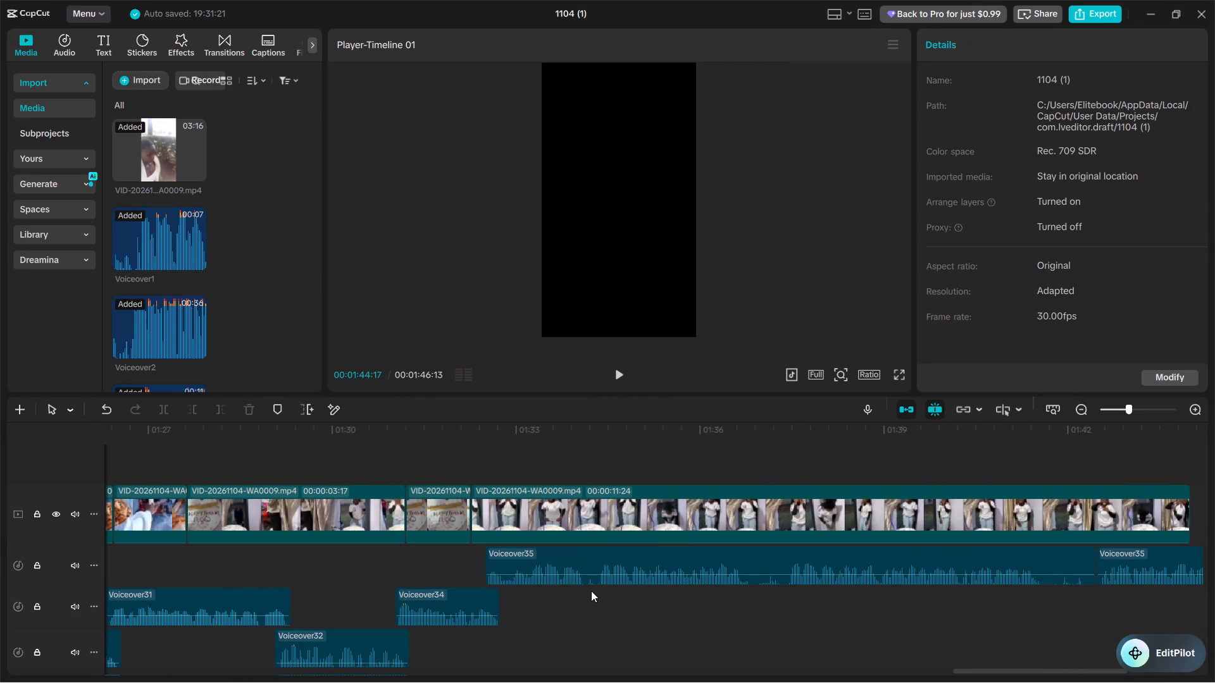
left_click(591, 591)
left_click(595, 589)
left_click(589, 571)
type("q")
key("space")
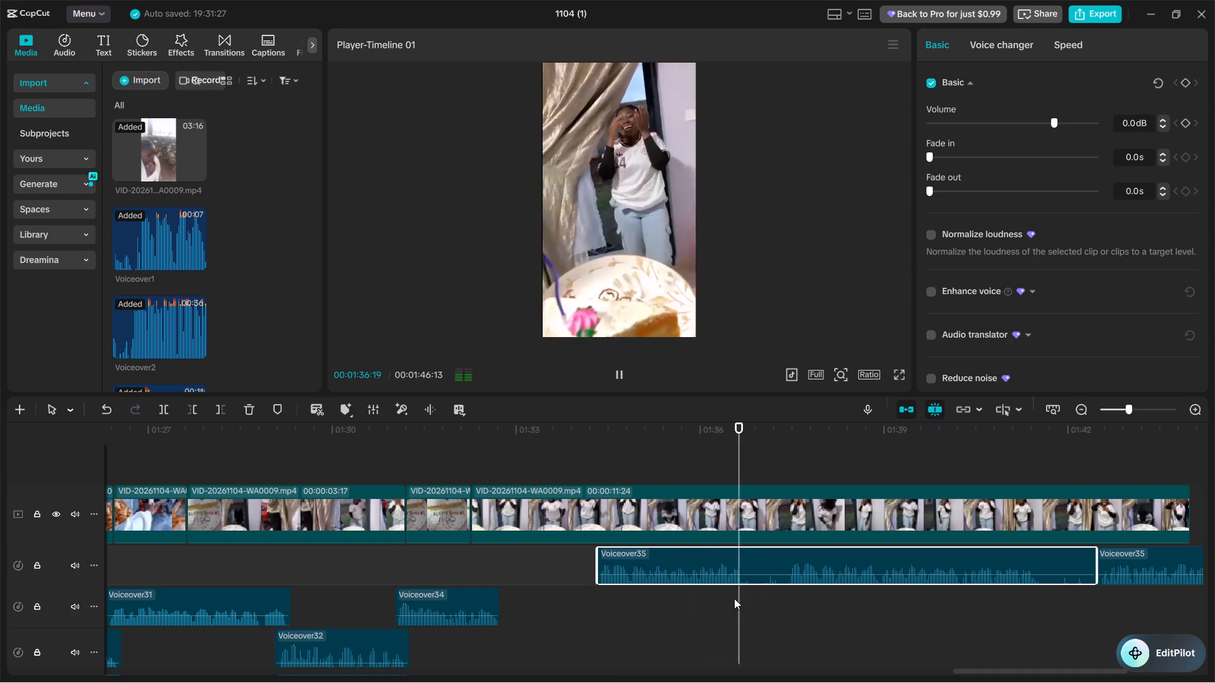
left_click(788, 591)
left_click(785, 578)
type("q")
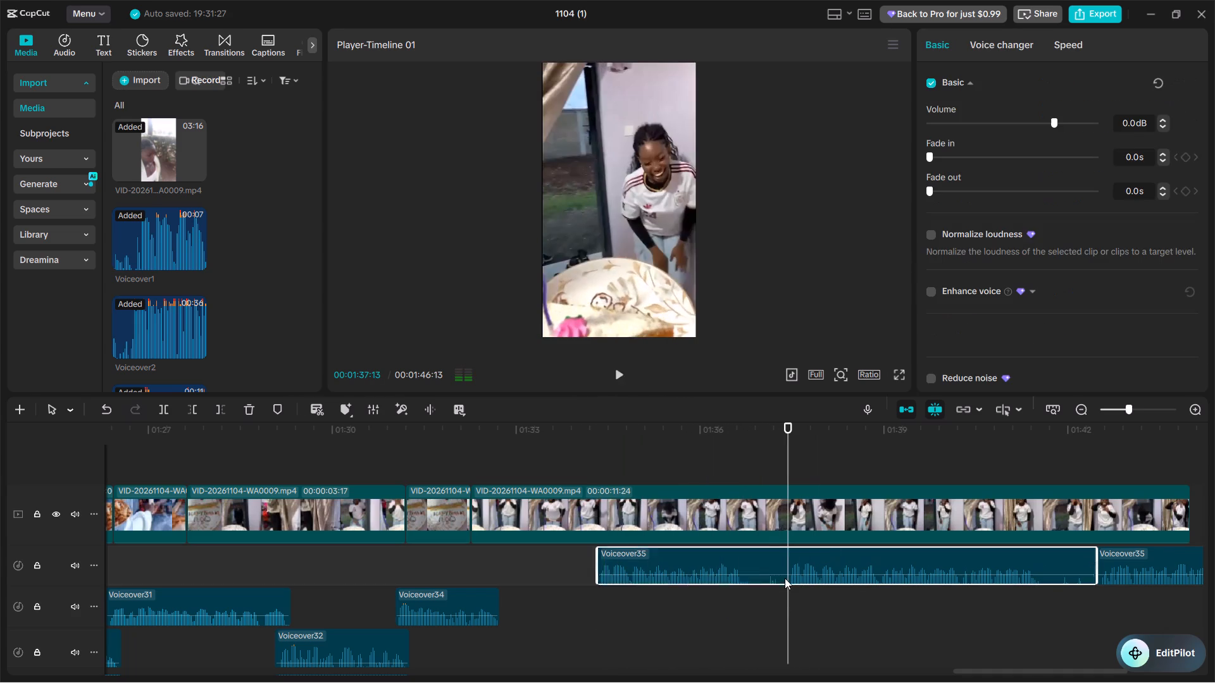
Play the first Voiceover35 piece and trim its end to 00:01:40:07.
key("space")
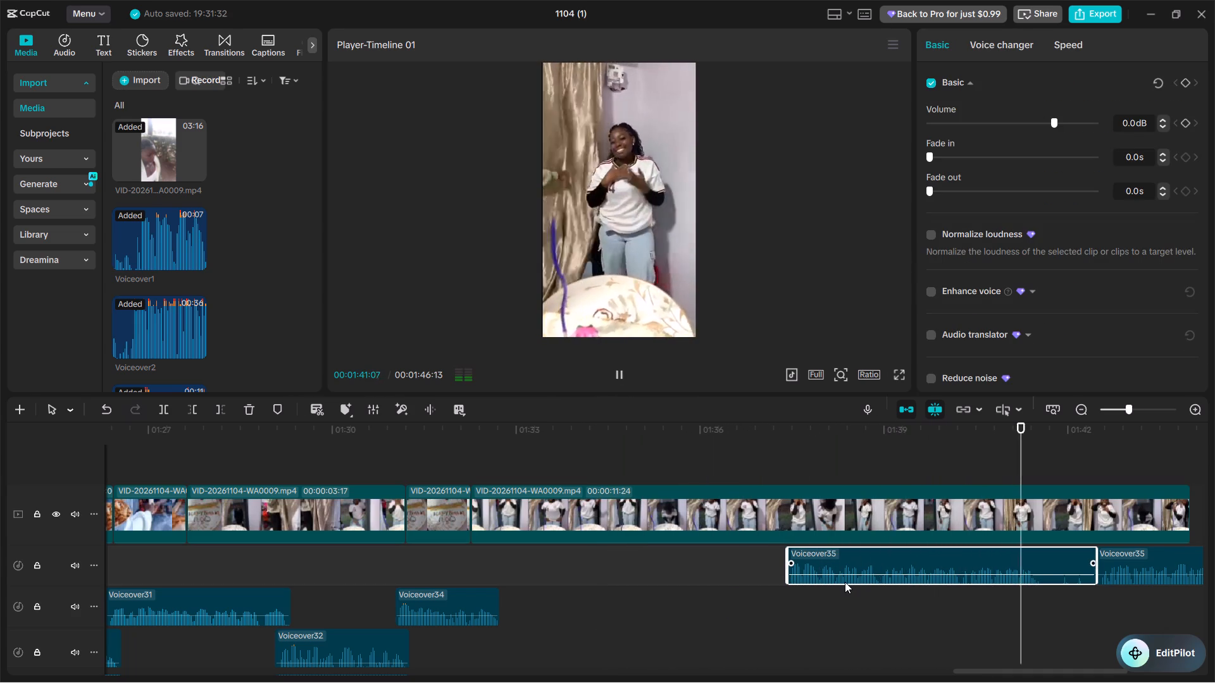
left_click(933, 601)
key("space")
key("space")
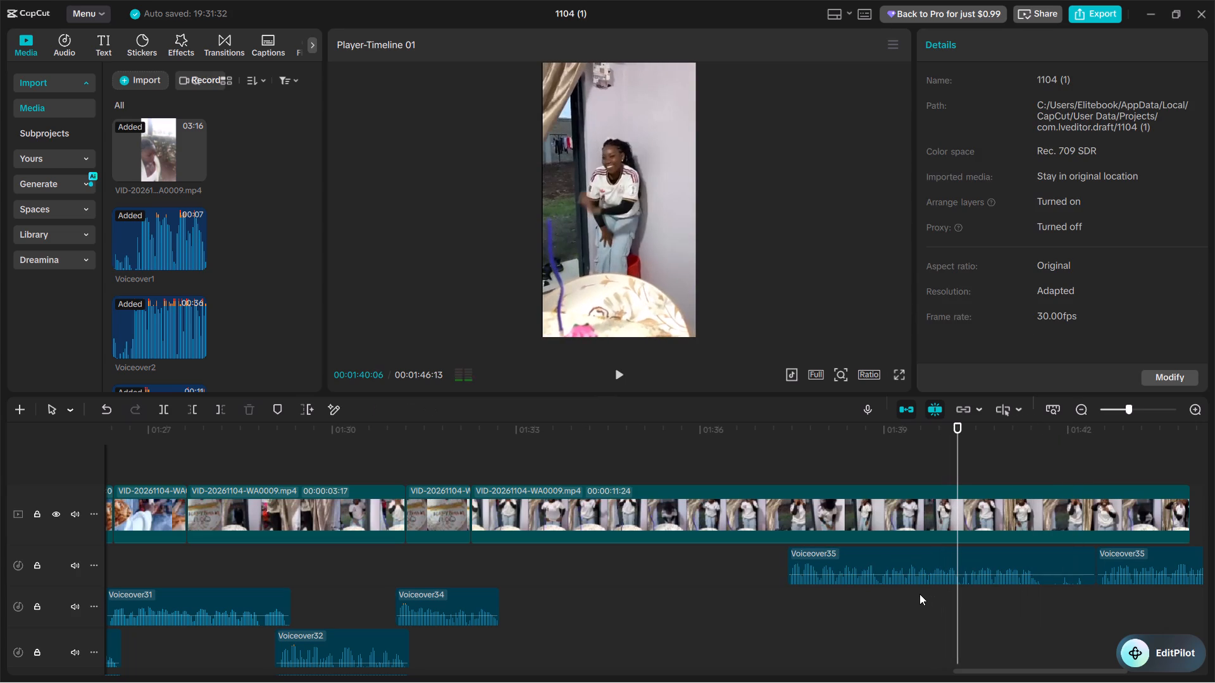
key("Right")
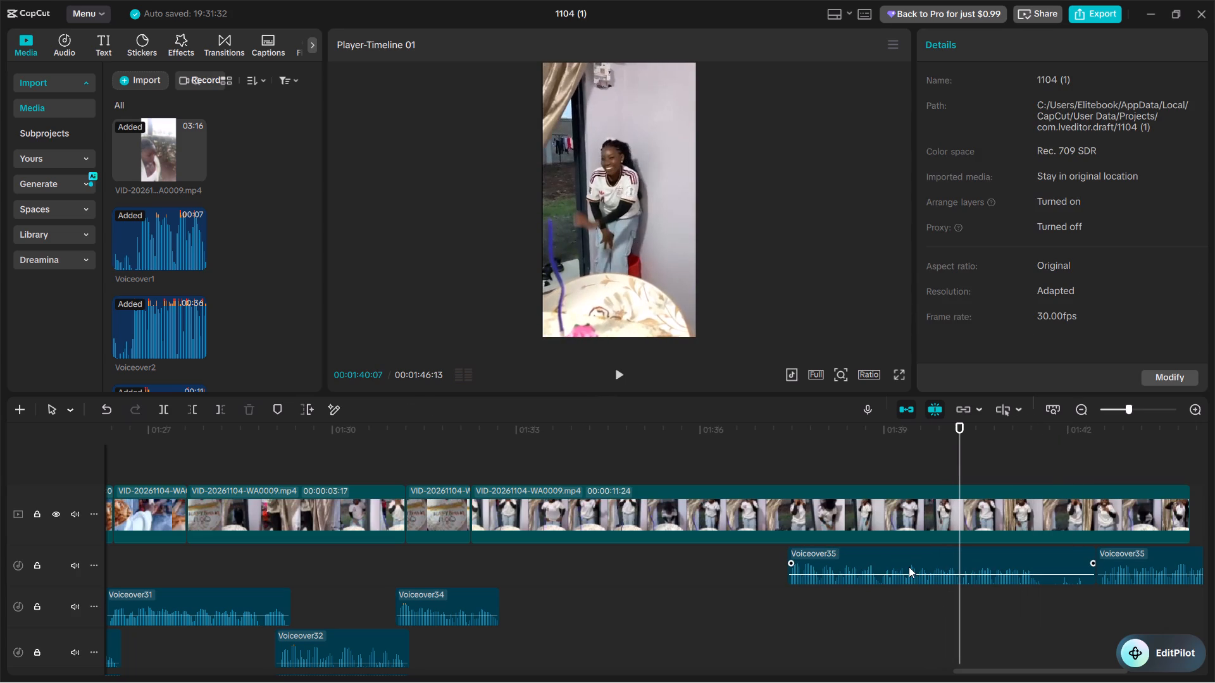
left_click(909, 567)
key("w")
Move the first Voiceover35 piece to Voiceover32's track at about 00:01:32:17 and the second to Voiceover34's track at about 00:01:35:06.
left_click_drag(1148, 552, 1026, 574)
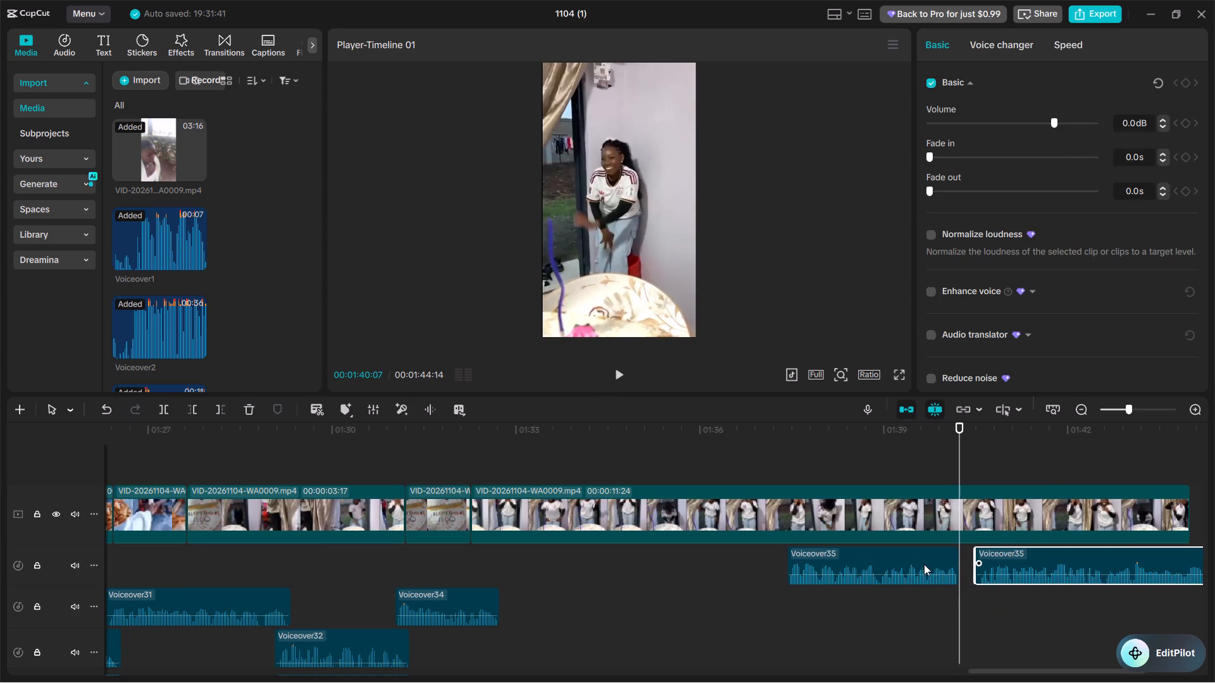
left_click_drag(925, 572, 951, 609)
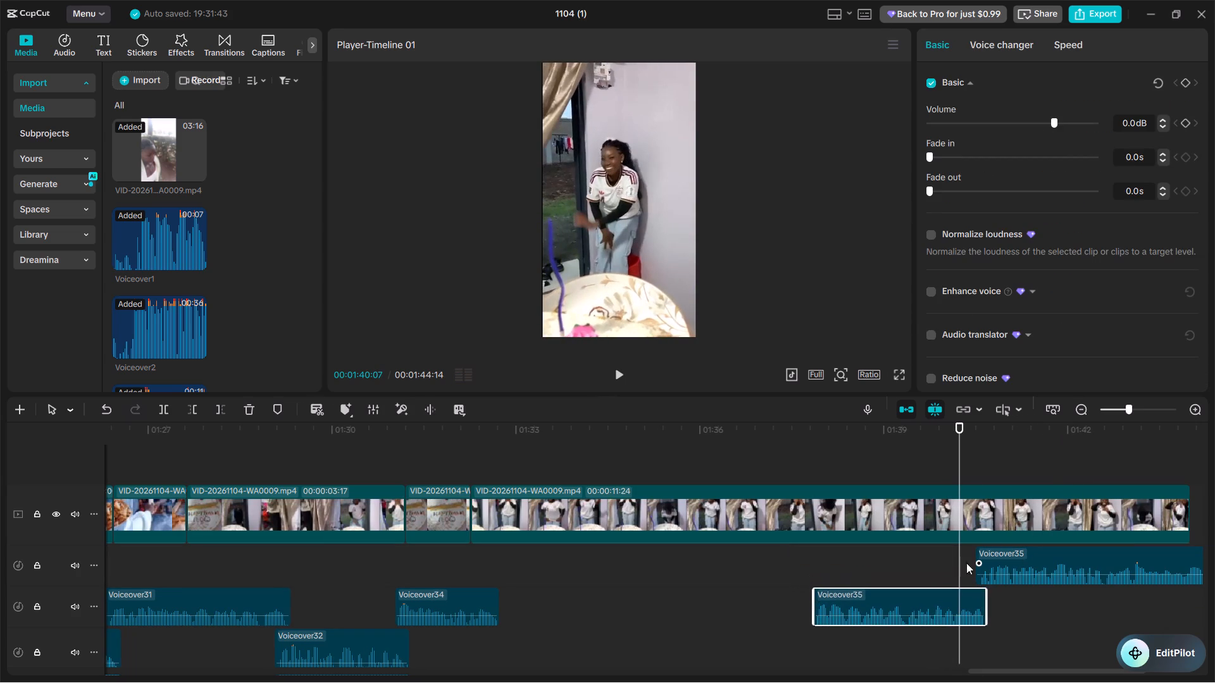
left_click_drag(933, 574, 1000, 605)
left_click_drag(904, 598, 582, 648)
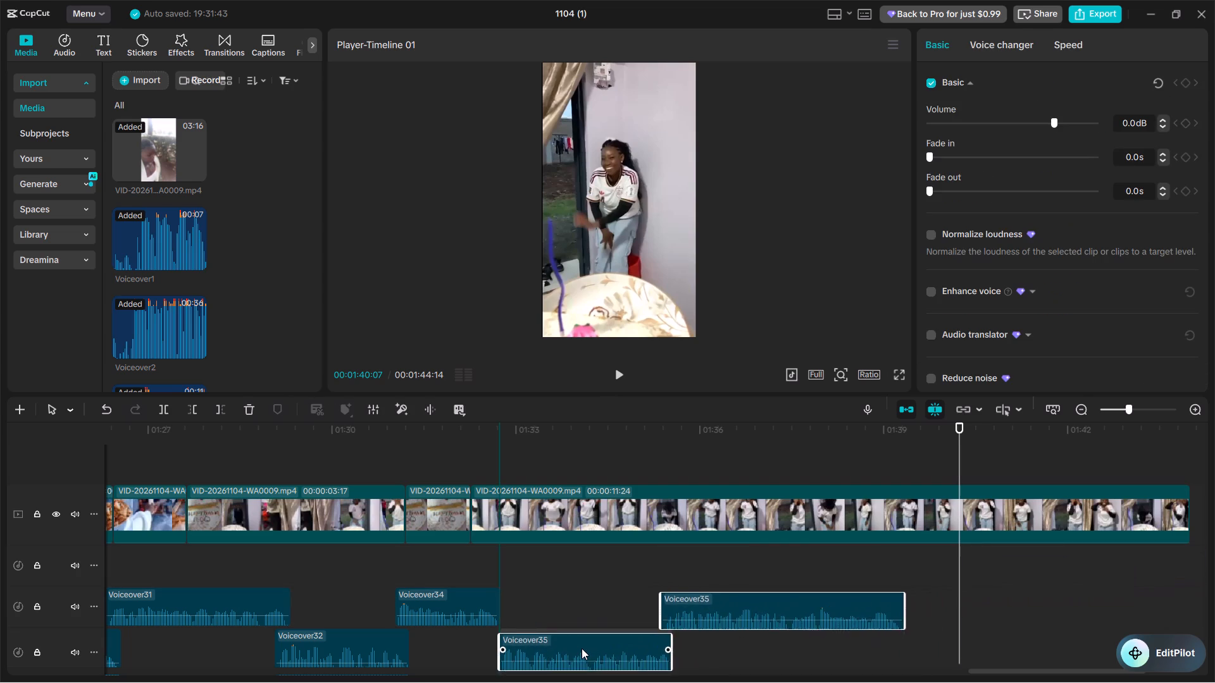
left_click_drag(582, 648, 578, 648)
left_click(450, 652)
key("space")
key("ctrl+equal")
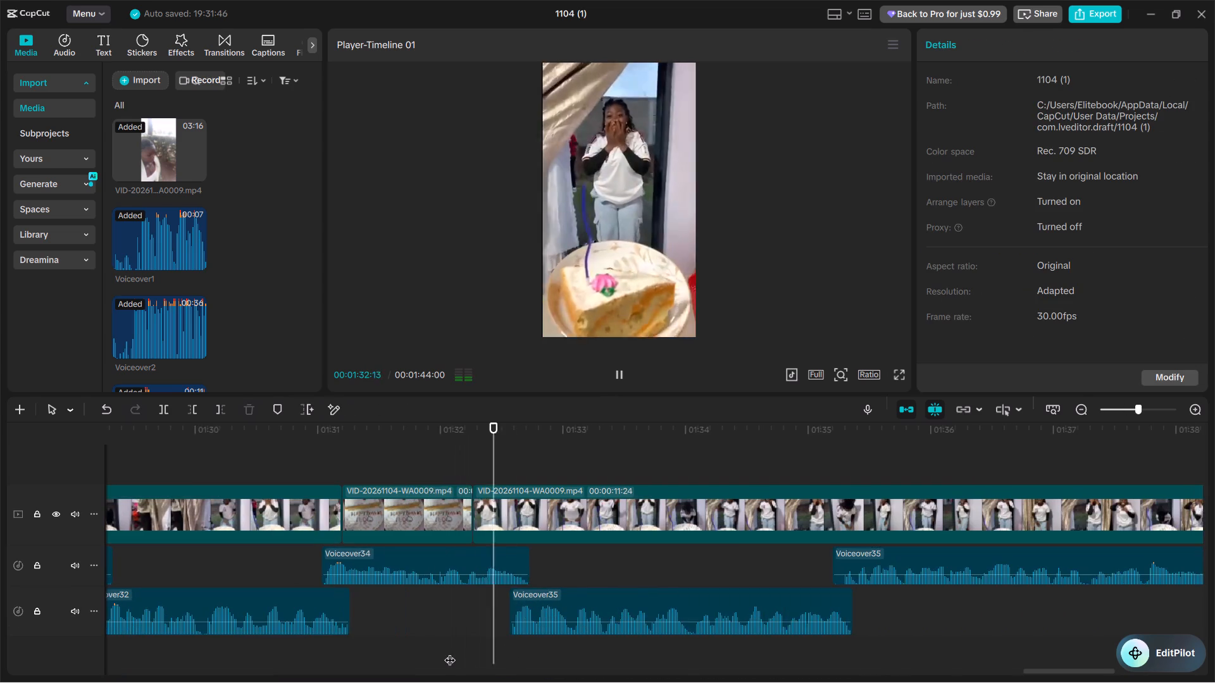
key("ctrl+equal")
key("space")
Shift the first Voiceover35 piece to start at about 00:01:32:15, overlapping Voiceover34's end, and play the join.
left_click_drag(520, 599, 503, 598)
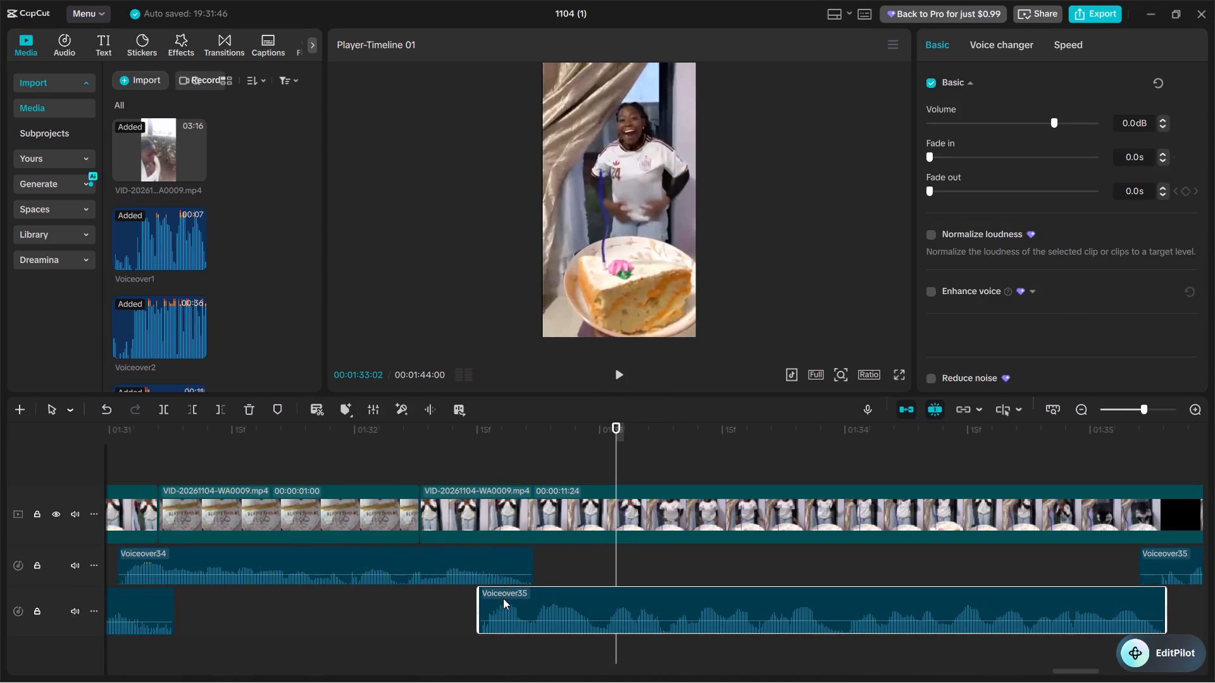
left_click_drag(503, 598, 501, 598)
left_click(396, 608)
key("space")
left_click(304, 613)
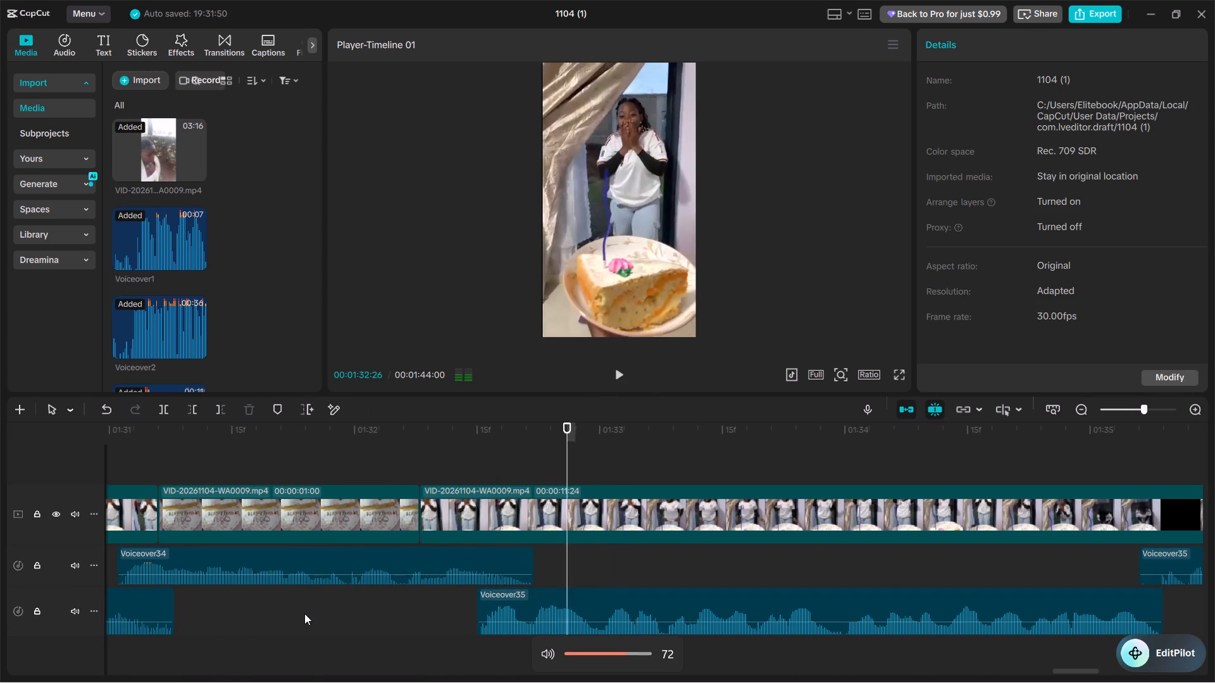
key("space")
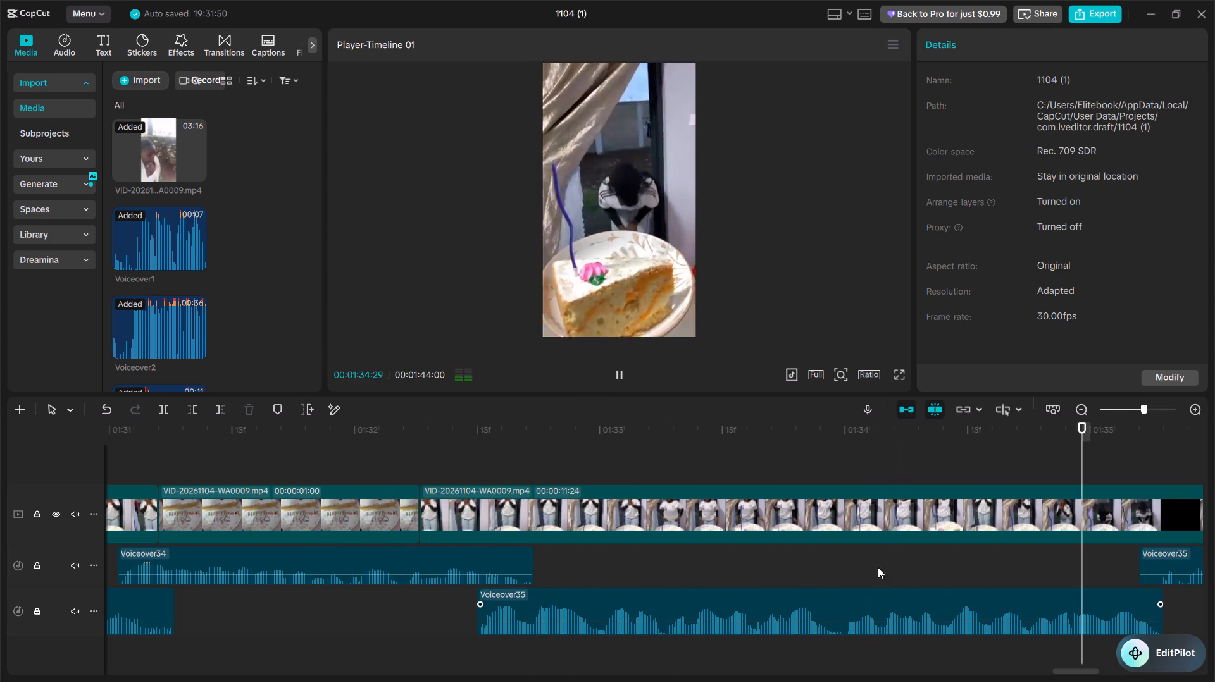
key("space")
Split the first Voiceover35 piece at 00:01:34:00.
left_click(842, 569)
left_click(836, 618)
key("ctrl+b")
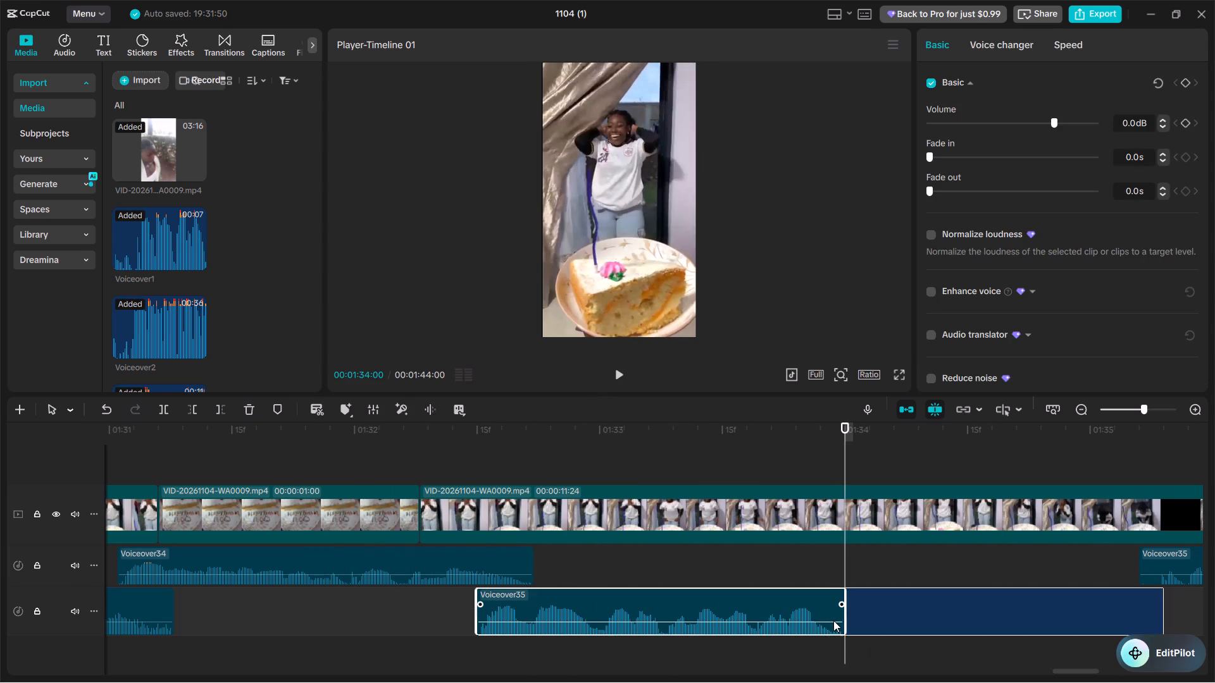
Move the split-off Voiceover35 part to Voiceover34's track, starting at about 00:01:33:26, and play the join.
left_click_drag(876, 605, 849, 570)
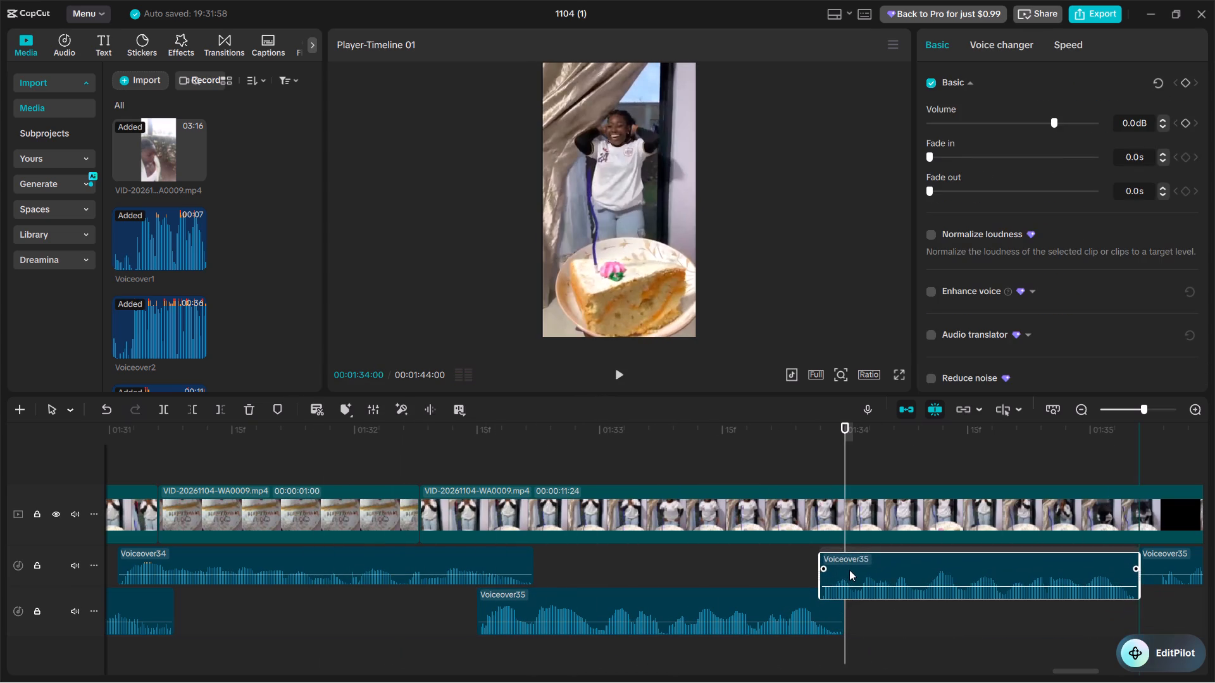
left_click_drag(849, 570, 849, 569)
left_click(707, 571)
key("space")
key("space")
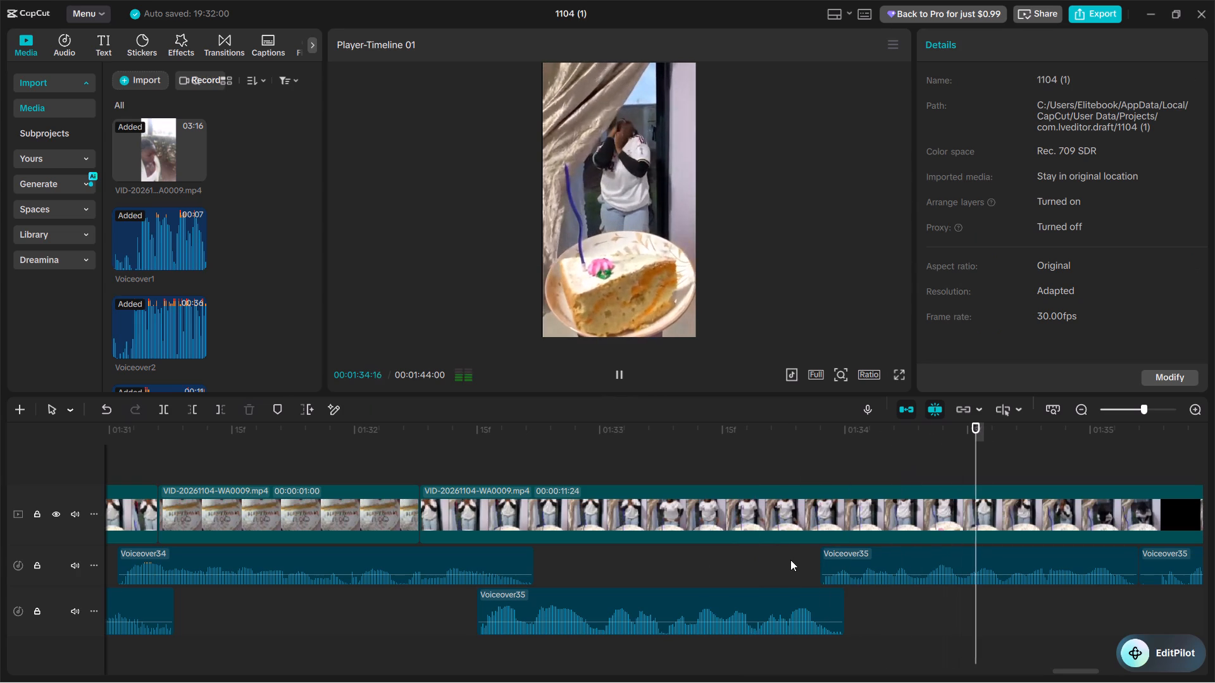
left_click_drag(832, 557, 820, 554)
left_click(671, 558)
key("space")
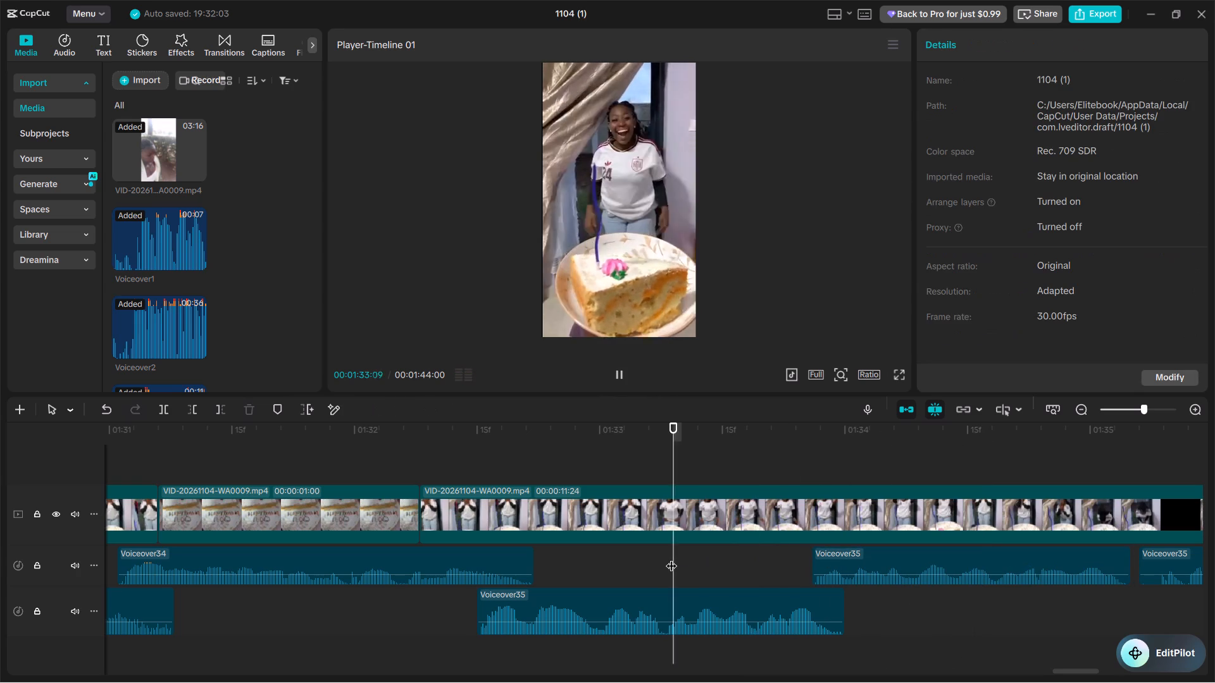
key("space")
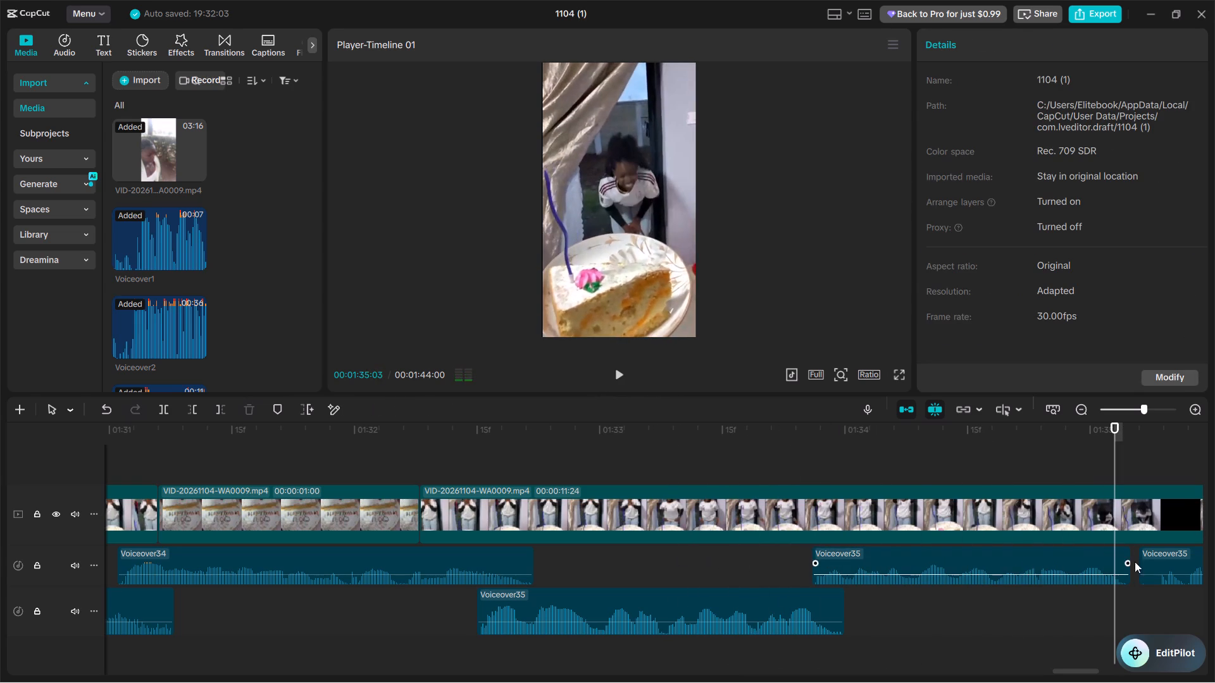
Move the last Voiceover35 piece to Voiceover32's track at about 00:01:35:00, overlapping the previous piece's end, and play the join.
left_click_drag(1171, 564, 1119, 610)
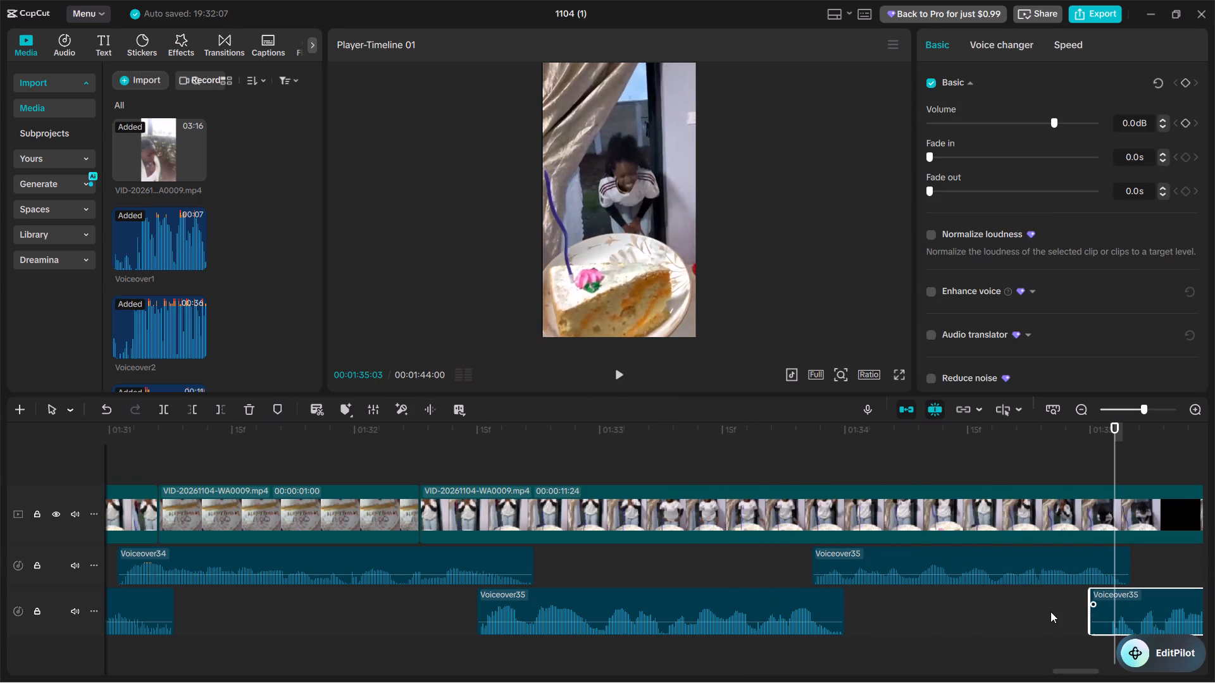
key("space")
left_click(1050, 612)
scroll(630, 651, "right", 1)
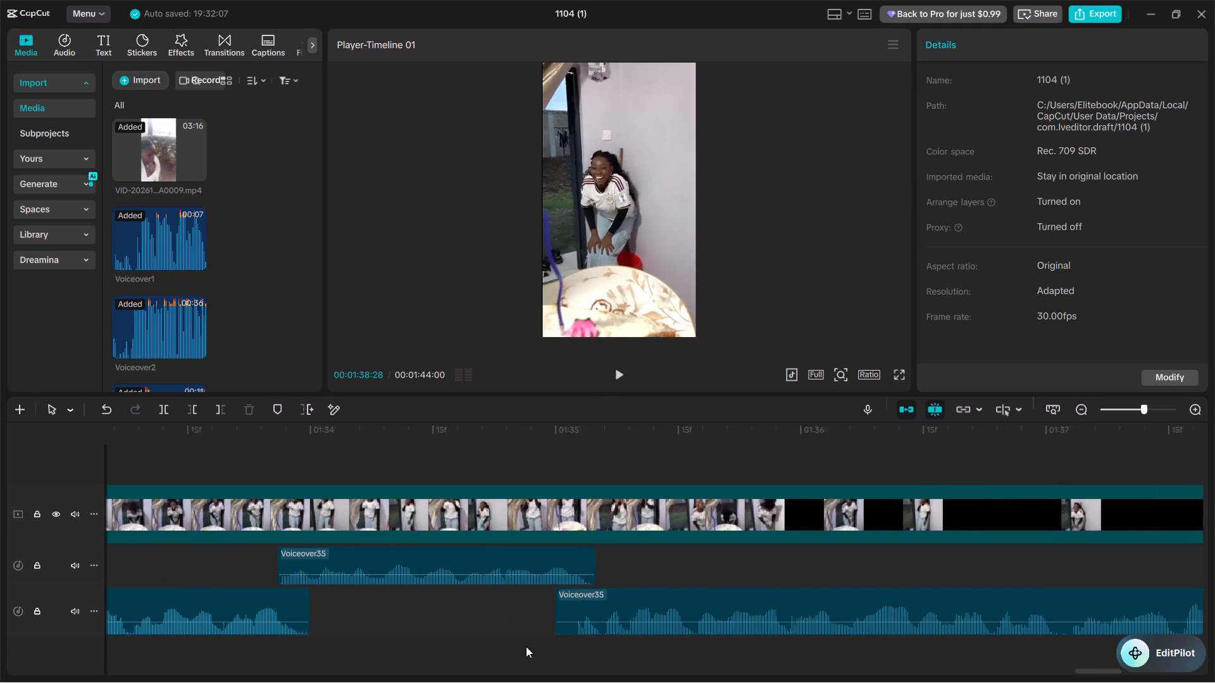
scroll(526, 646, "right", 1)
left_click(442, 616)
key("space")
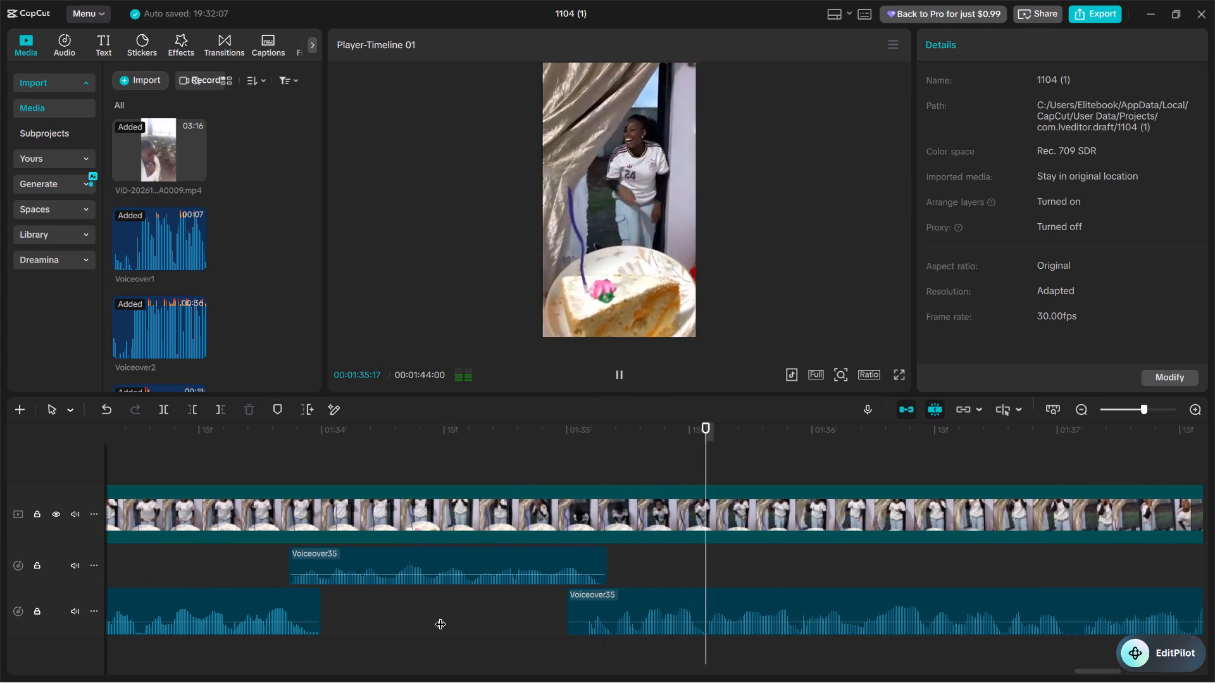
Split the last Voiceover35 piece at 00:01:37:02, move its second part to Voiceover34's track at about 00:01:37:00, and play the join.
scroll(440, 616, "left", 1)
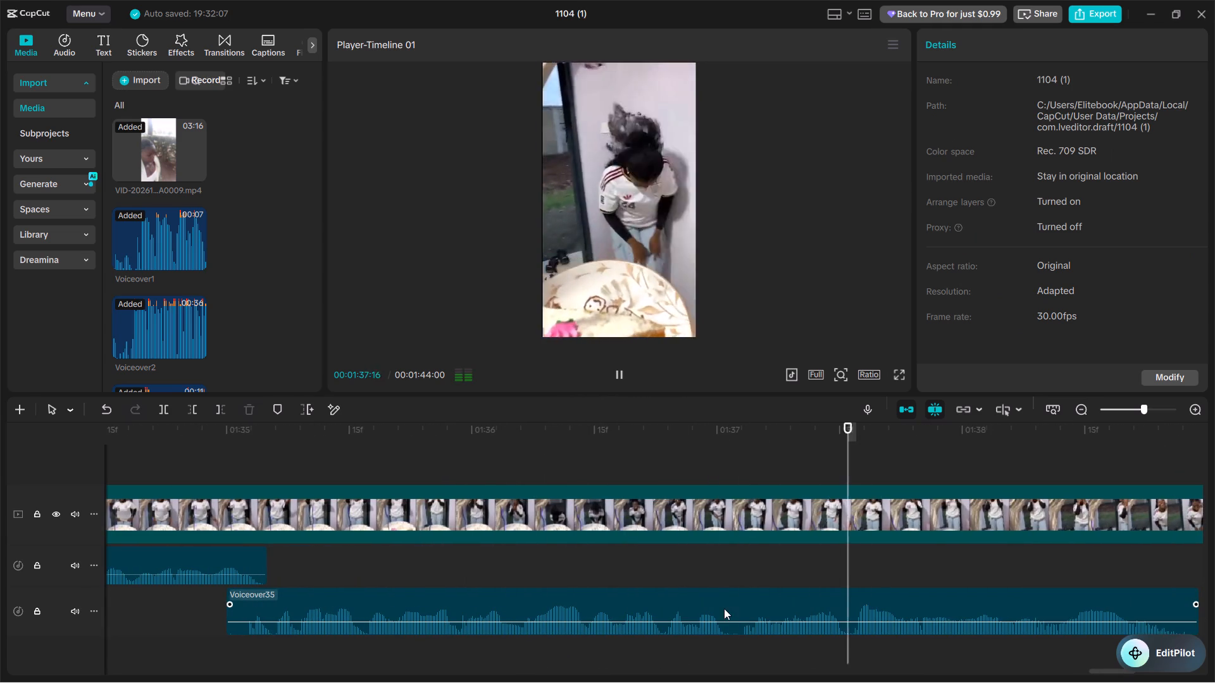
left_click(735, 575)
left_click(743, 618)
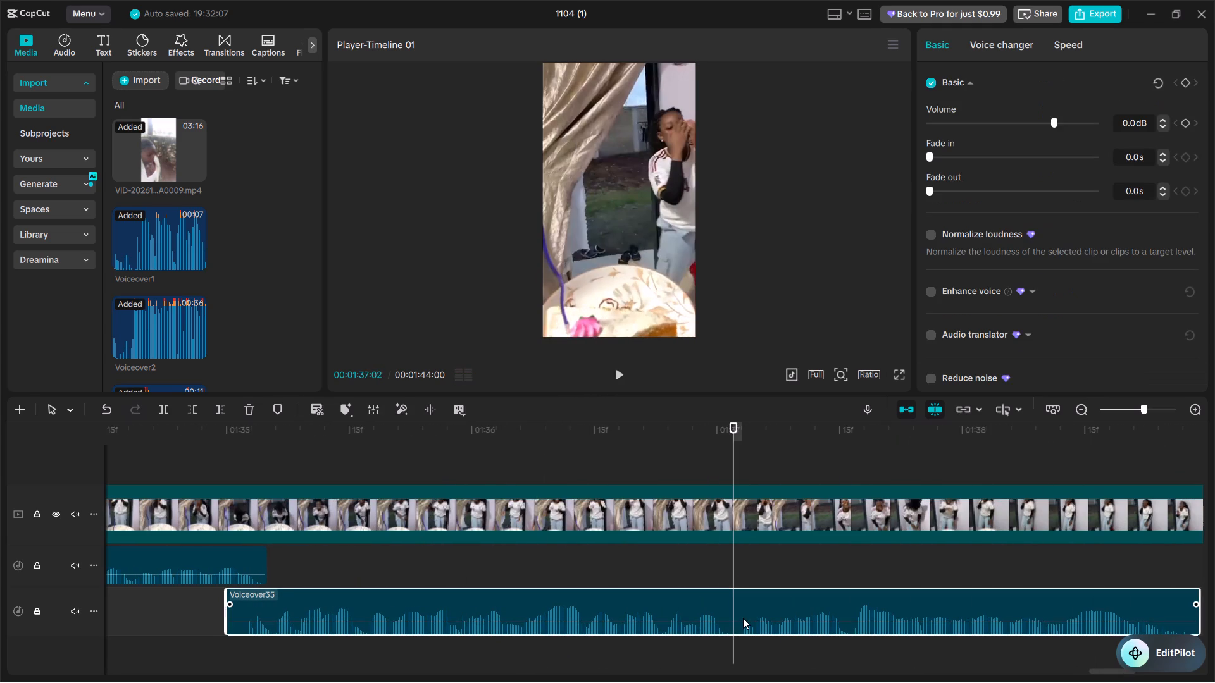
key("ctrl+b")
left_click_drag(753, 606, 737, 572)
left_click(642, 575)
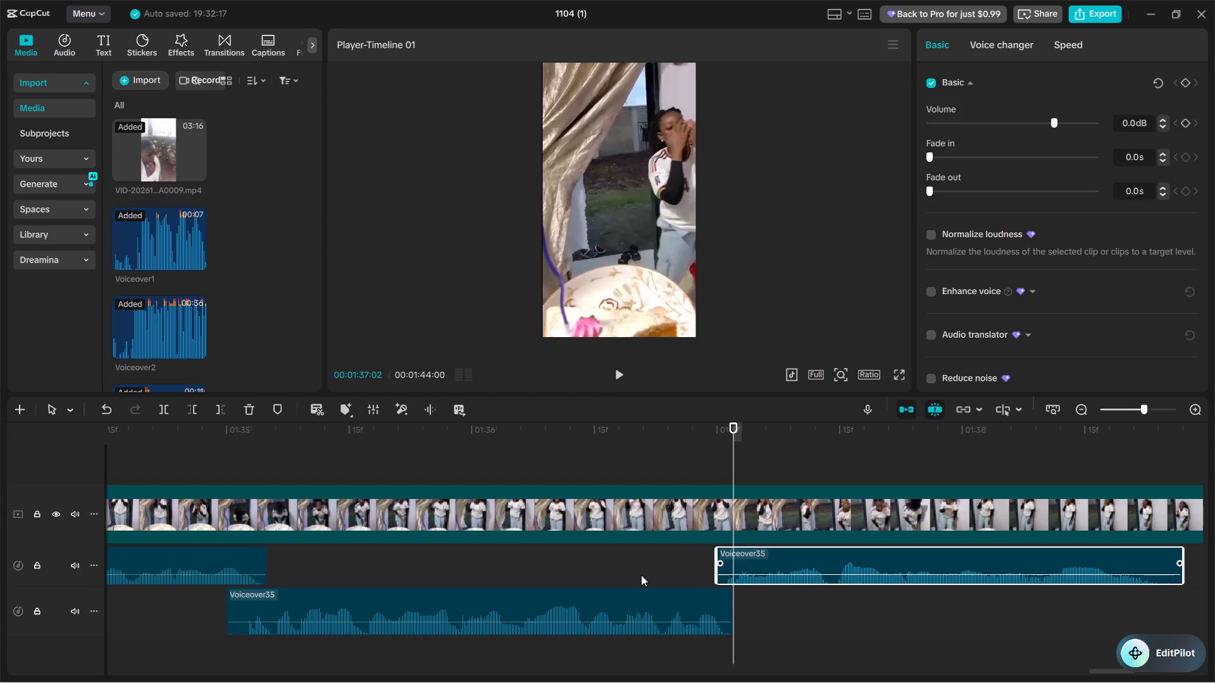
key("space")
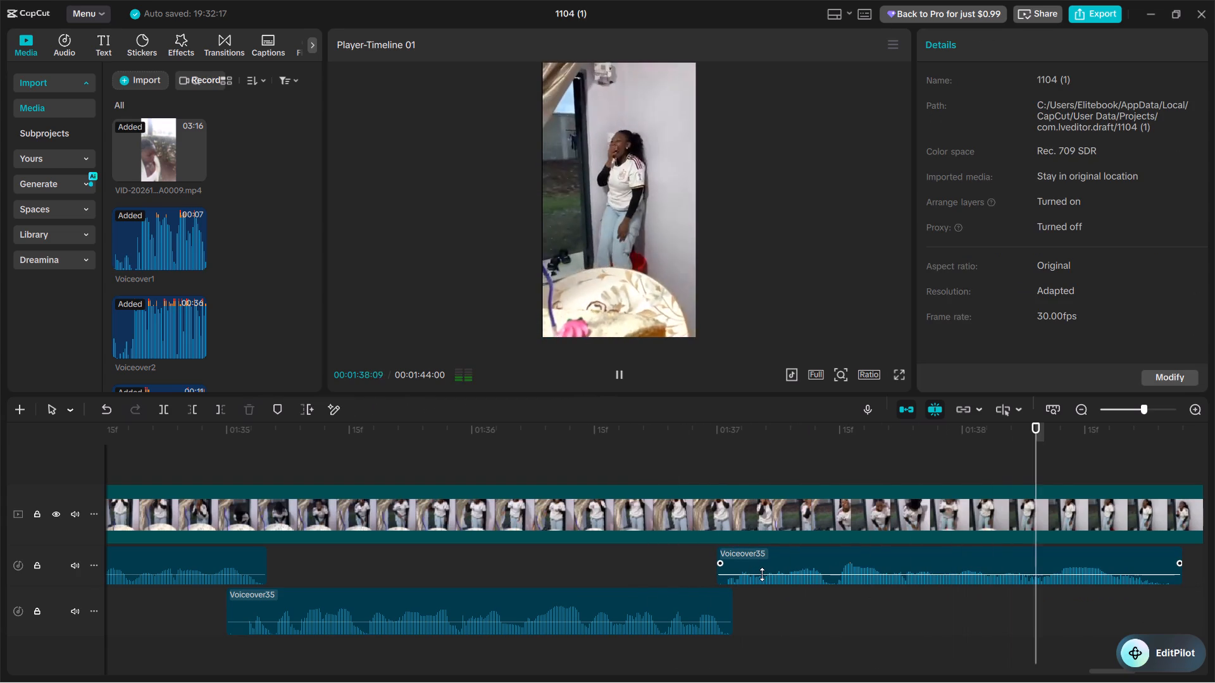
key("space")
Trim the ends of the final Voiceover35 piece and the last video clip to 00:01:38:24.
left_click(1156, 595)
left_click(1154, 565)
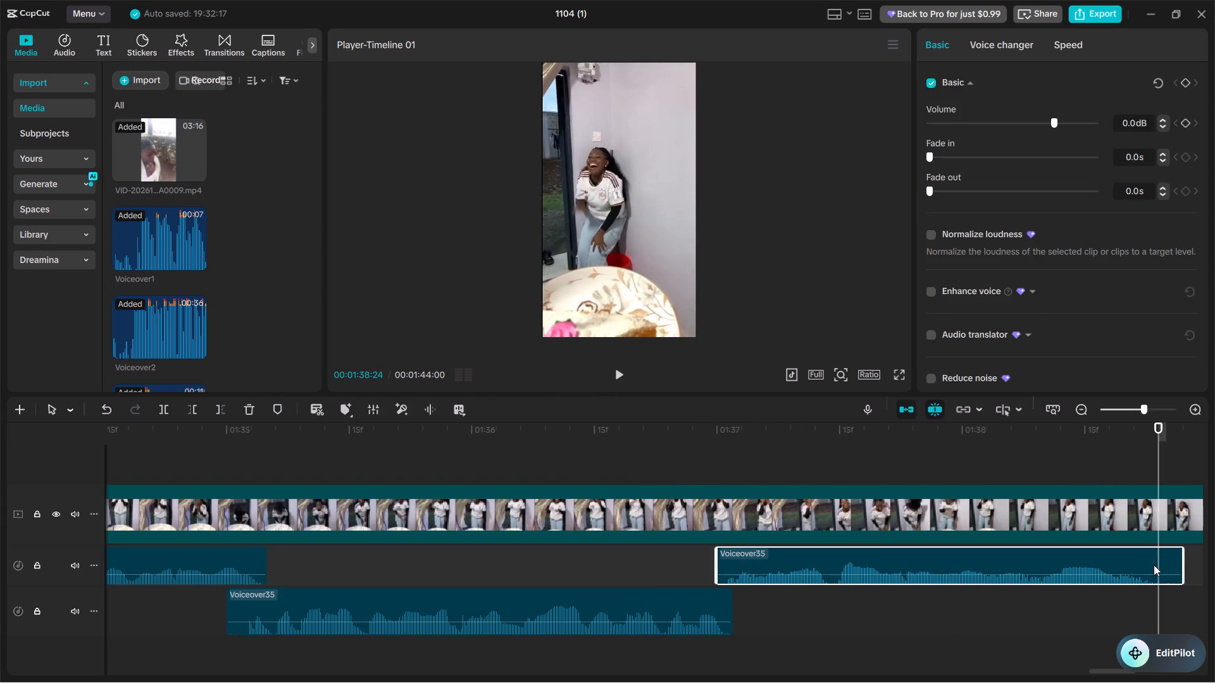
key("w")
left_click(1140, 522)
key("w")
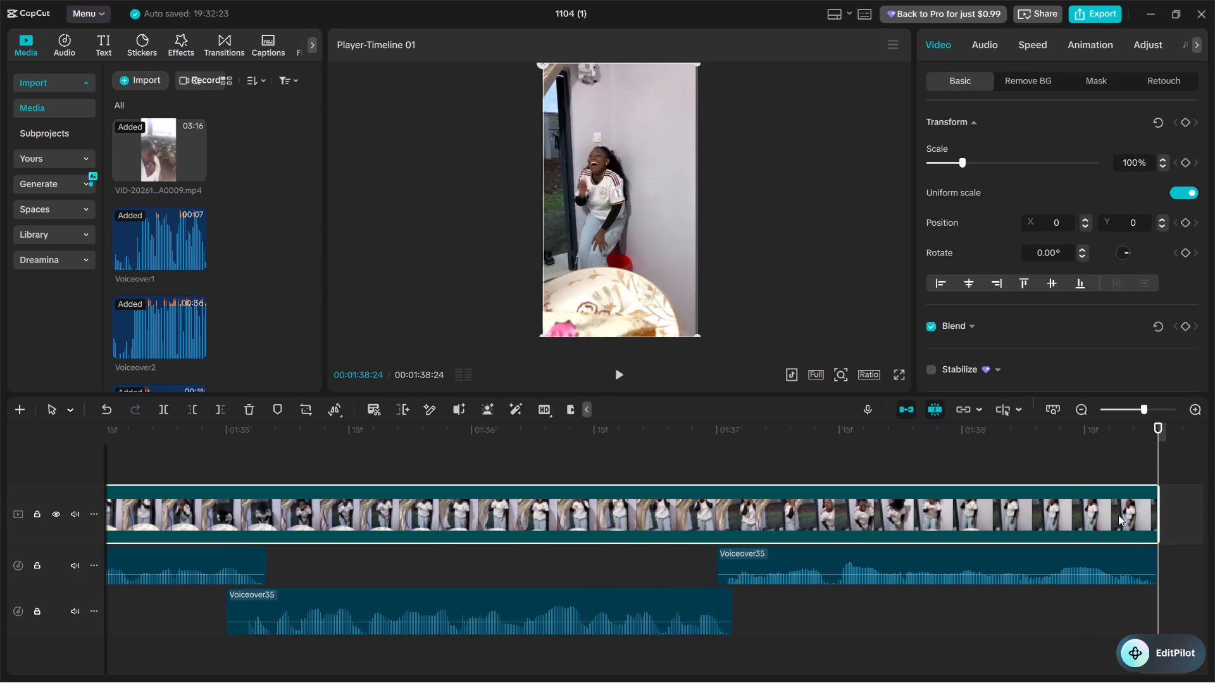
left_click(1075, 49)
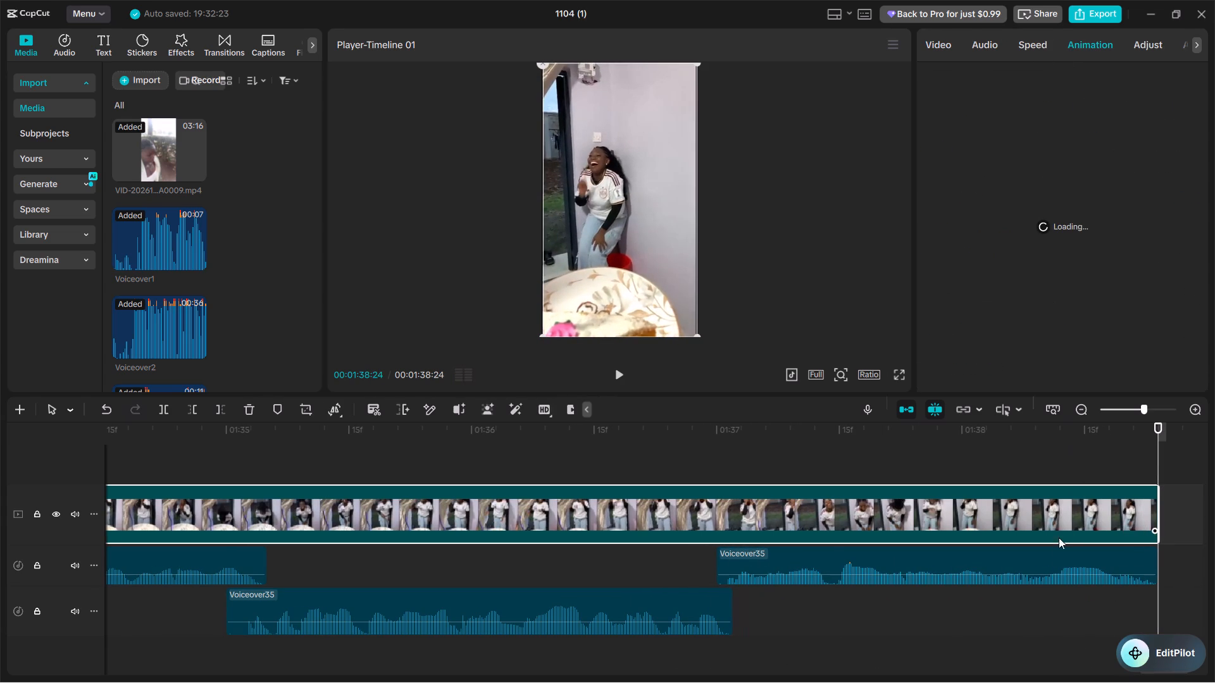
left_click(1038, 629)
Select all voiceover clips on both audio tracks and raise their volume together above 0.0 dB.
key("ctrl+minus")
key("ctrl+minus")
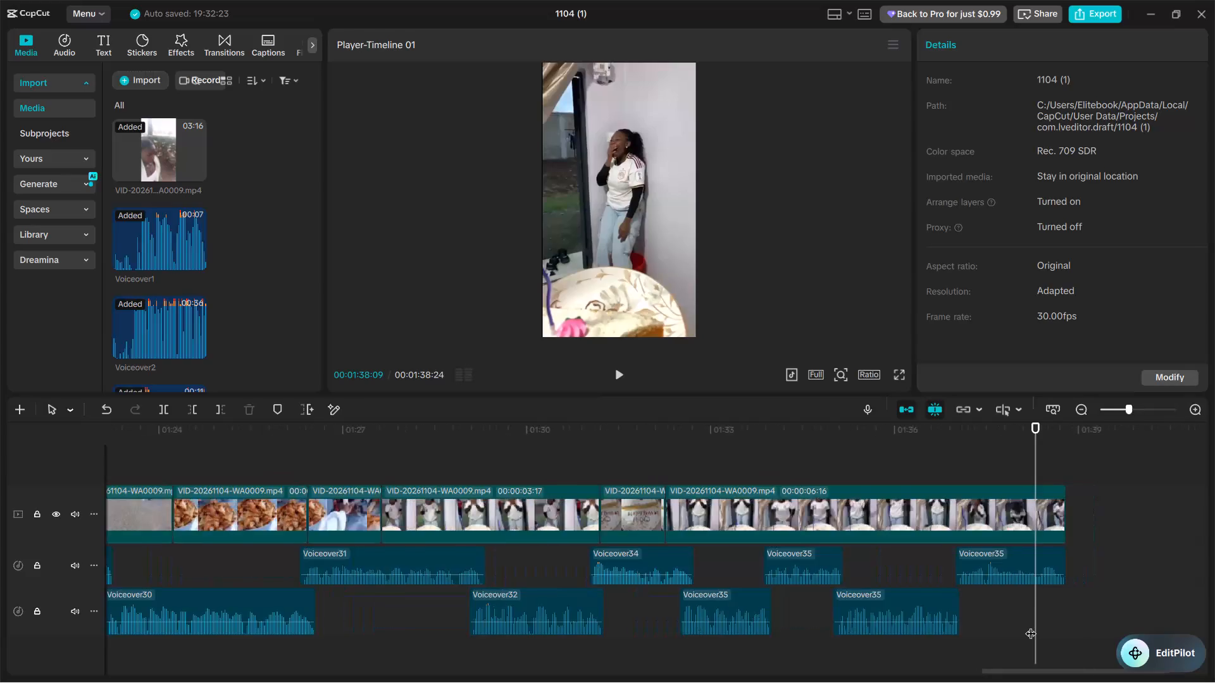
key("ctrl+minus")
key("ctrl+minus")
key("ctrl+minus")
key("Home")
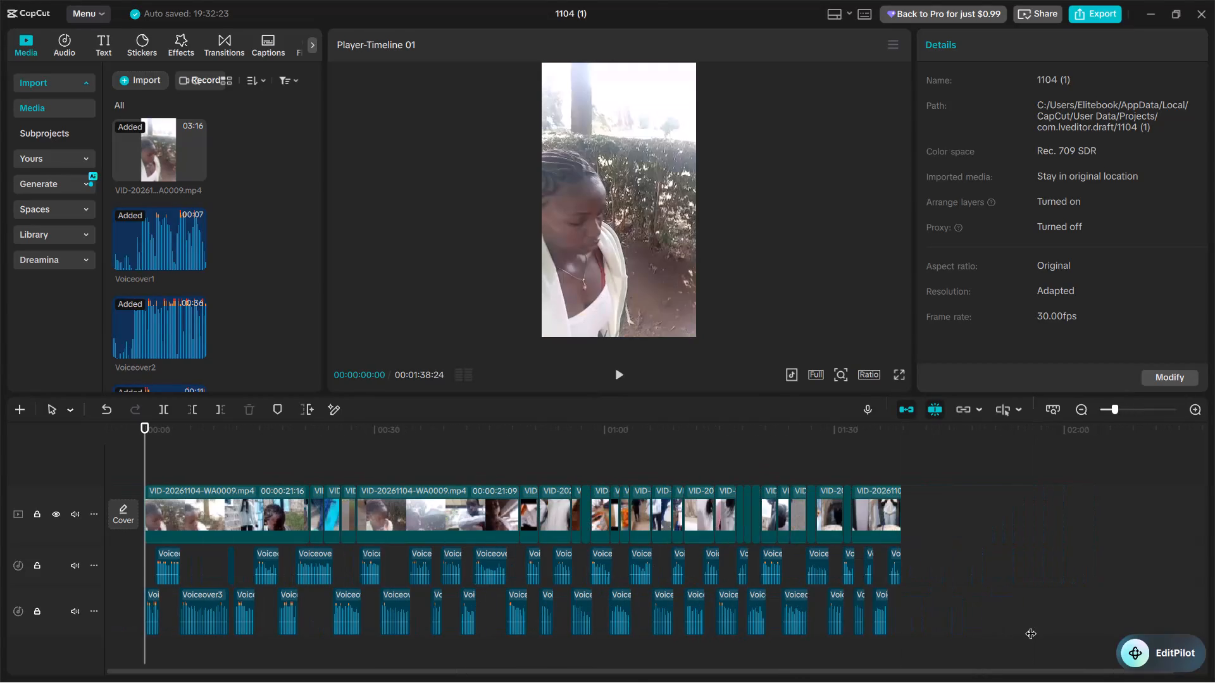
left_click_drag(965, 548, 156, 611)
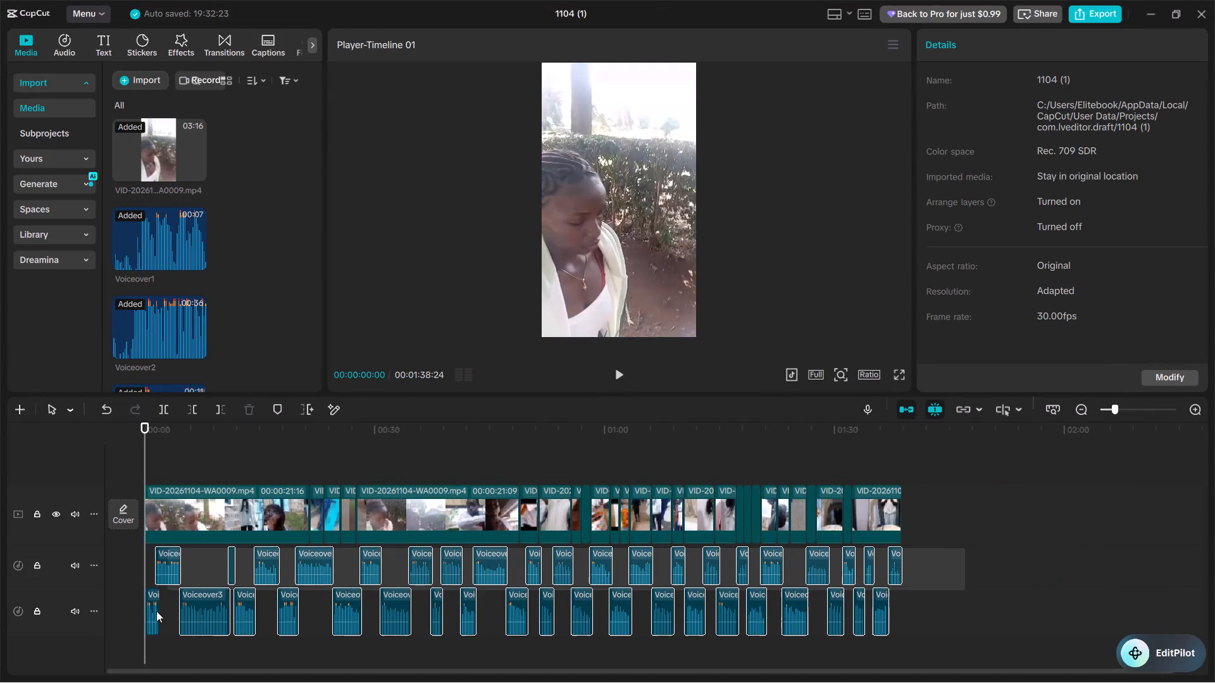
left_click_drag(156, 611, 153, 610)
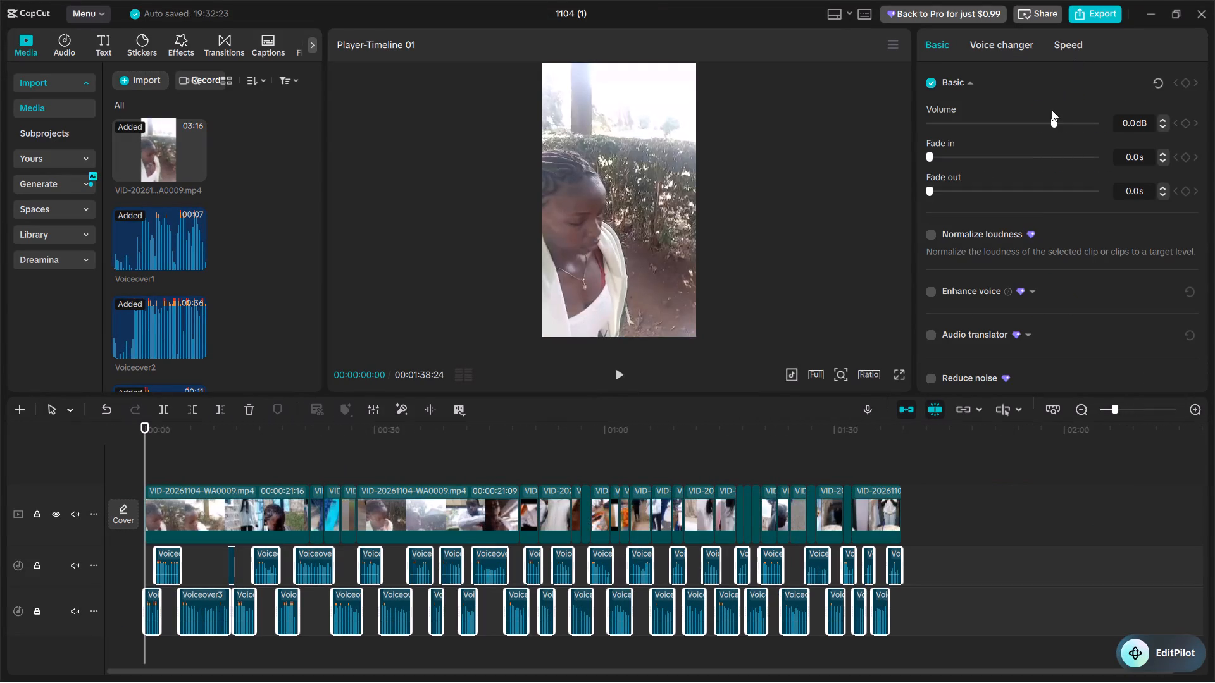
left_click(1073, 128)
left_click(931, 550)
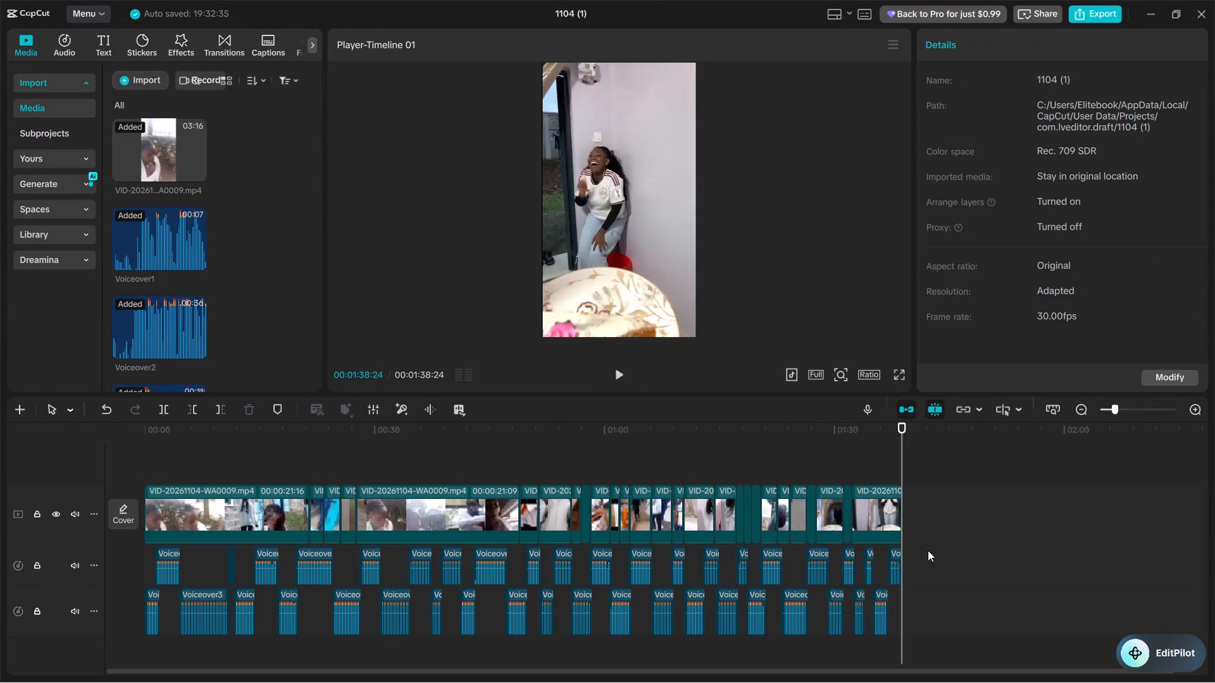
Play the whole timeline from the start to check the louder voiceovers against the footage.
key("Home")
key("space")
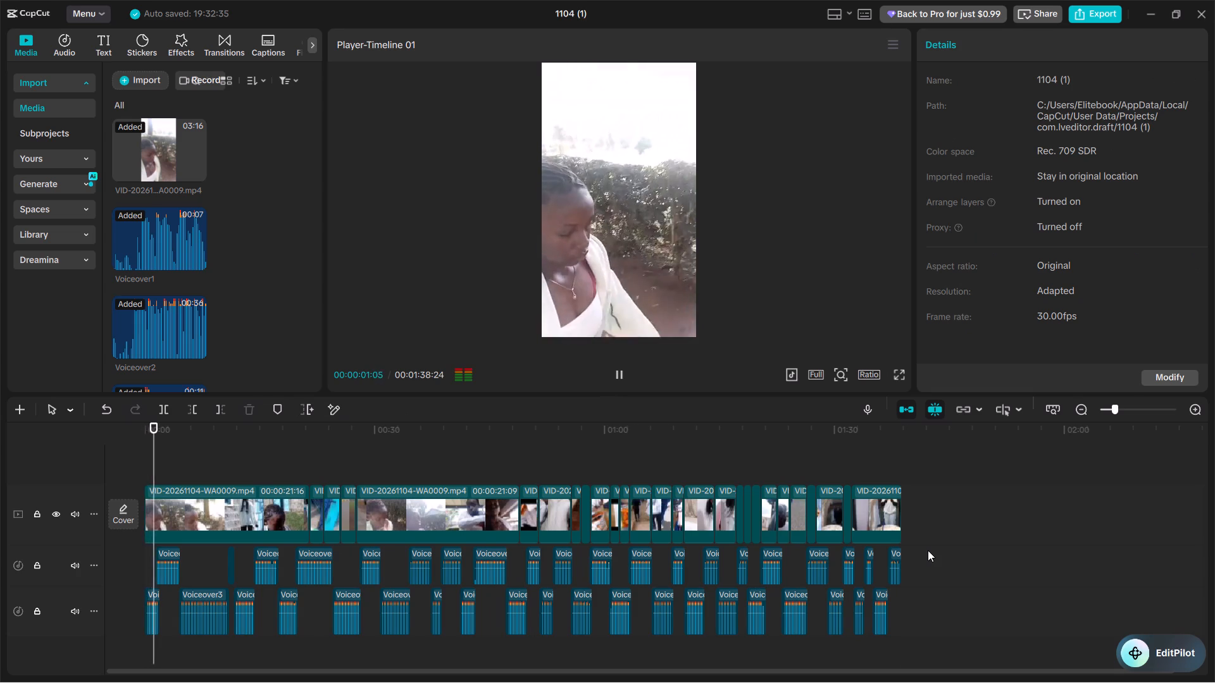
key("ctrl+minus")
key("ctrl+equal")
key("ctrl+equal")
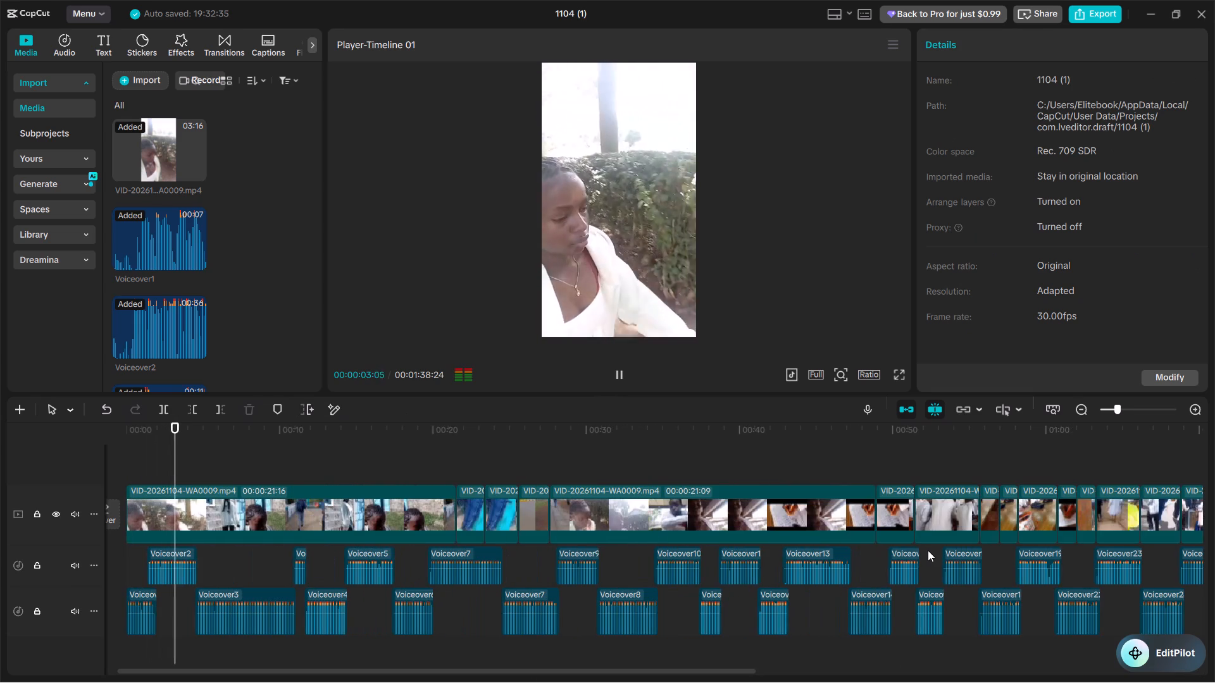
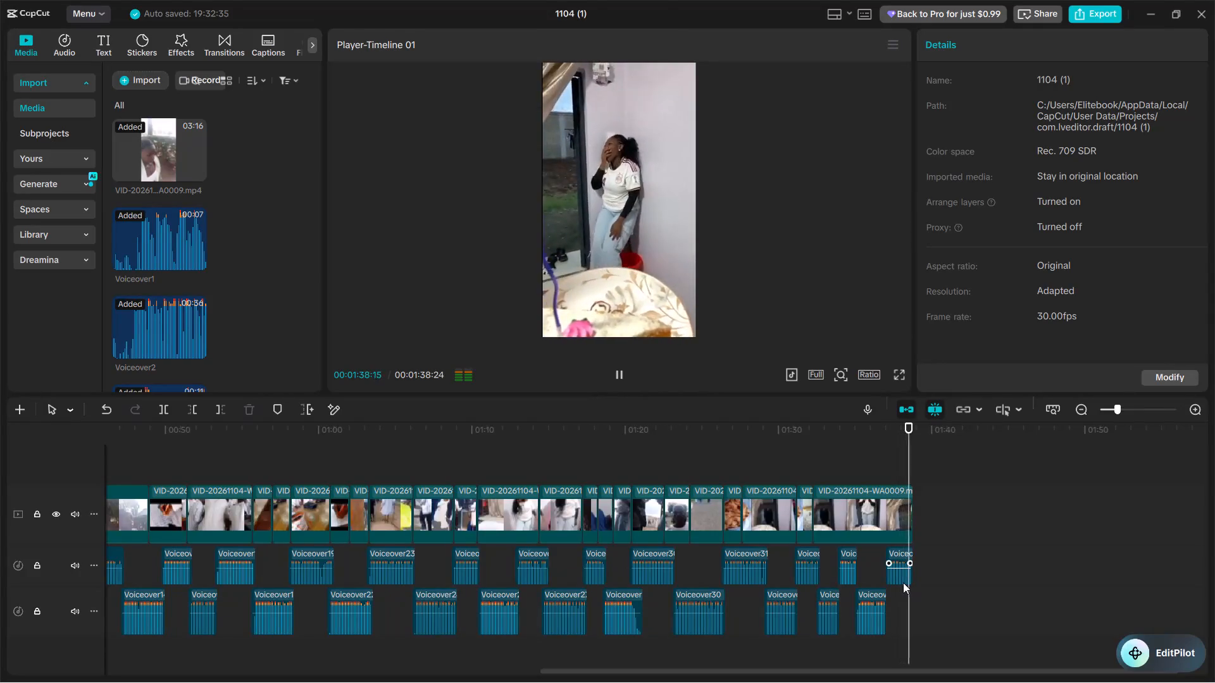
Replay the edited timeline from its beginning and pause playback about six seconds in.
key("space")
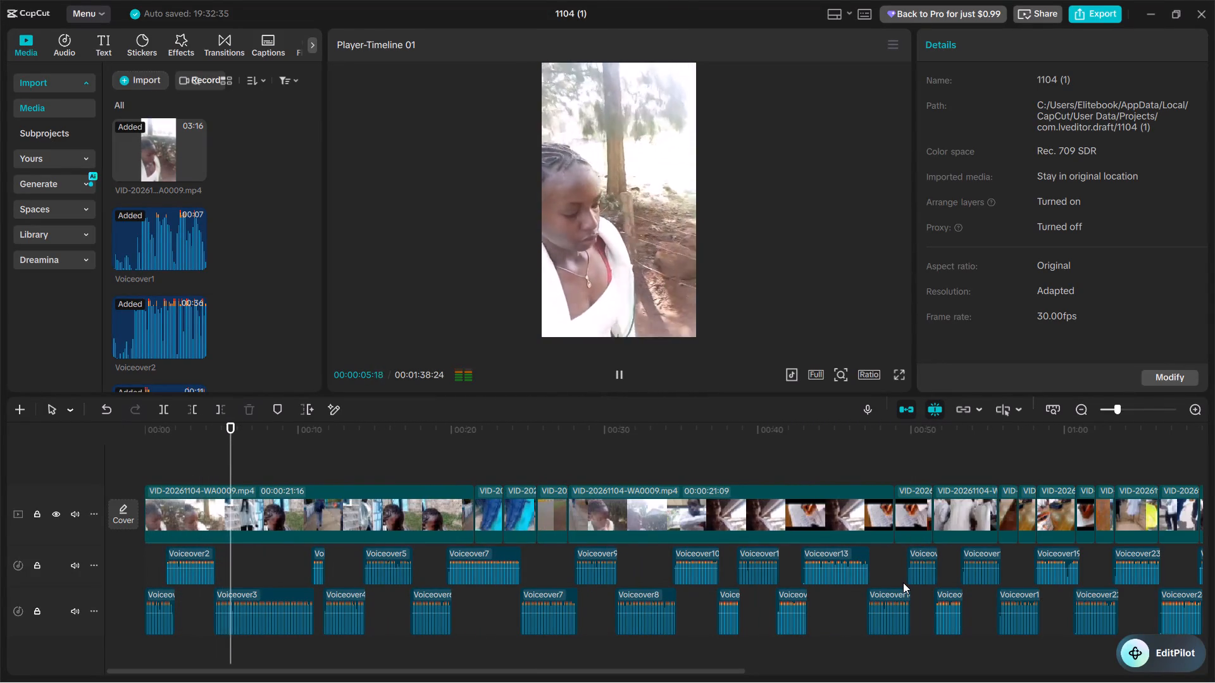
key("space")
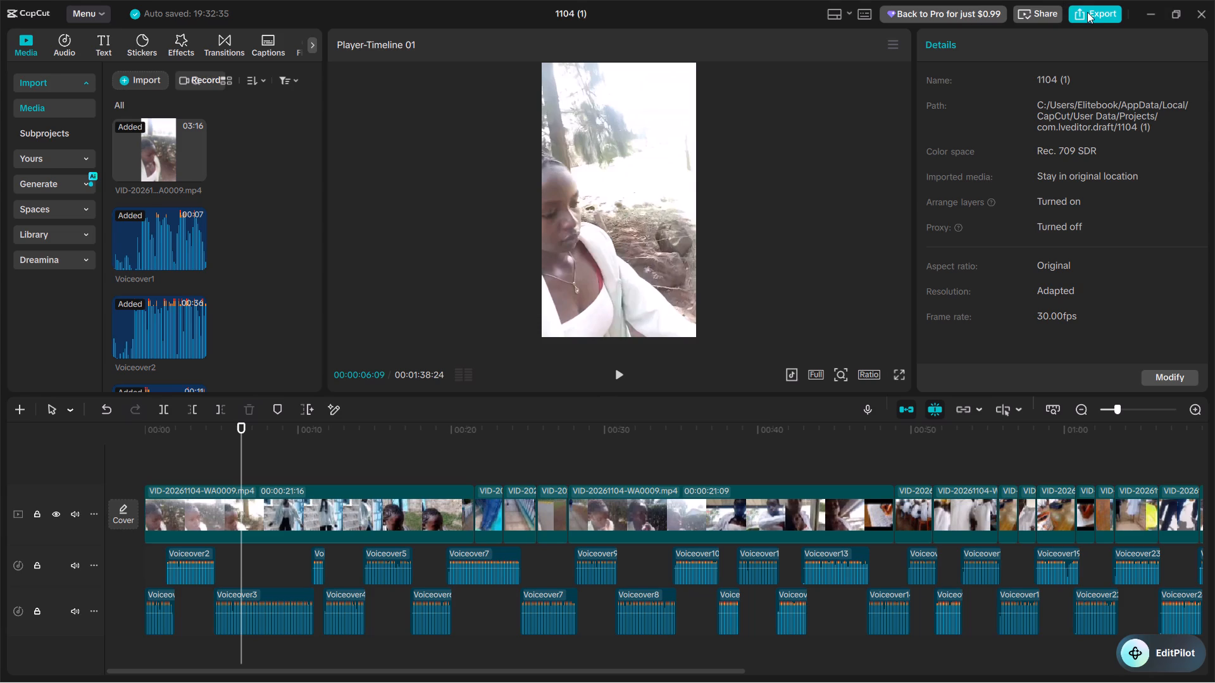
Export the timeline as the video 1104 (1) in 4K, HEVC mp4 at 30fps with the recommended bit rate.
left_click(1087, 12)
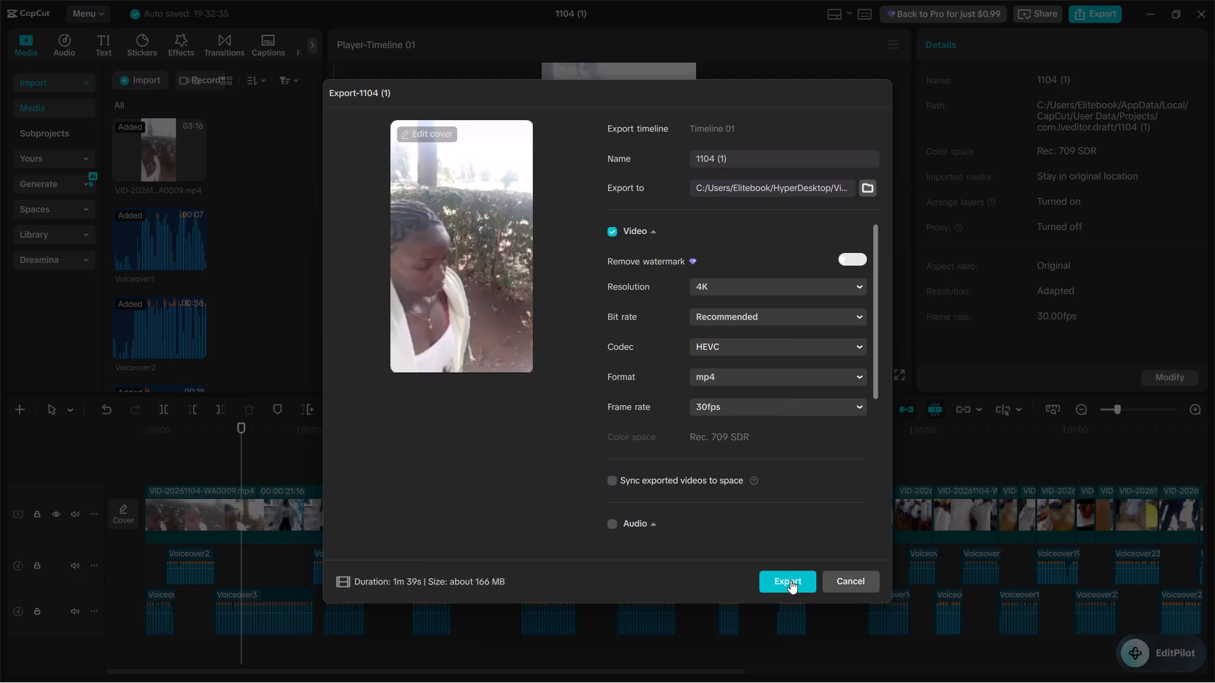
left_click(787, 577)
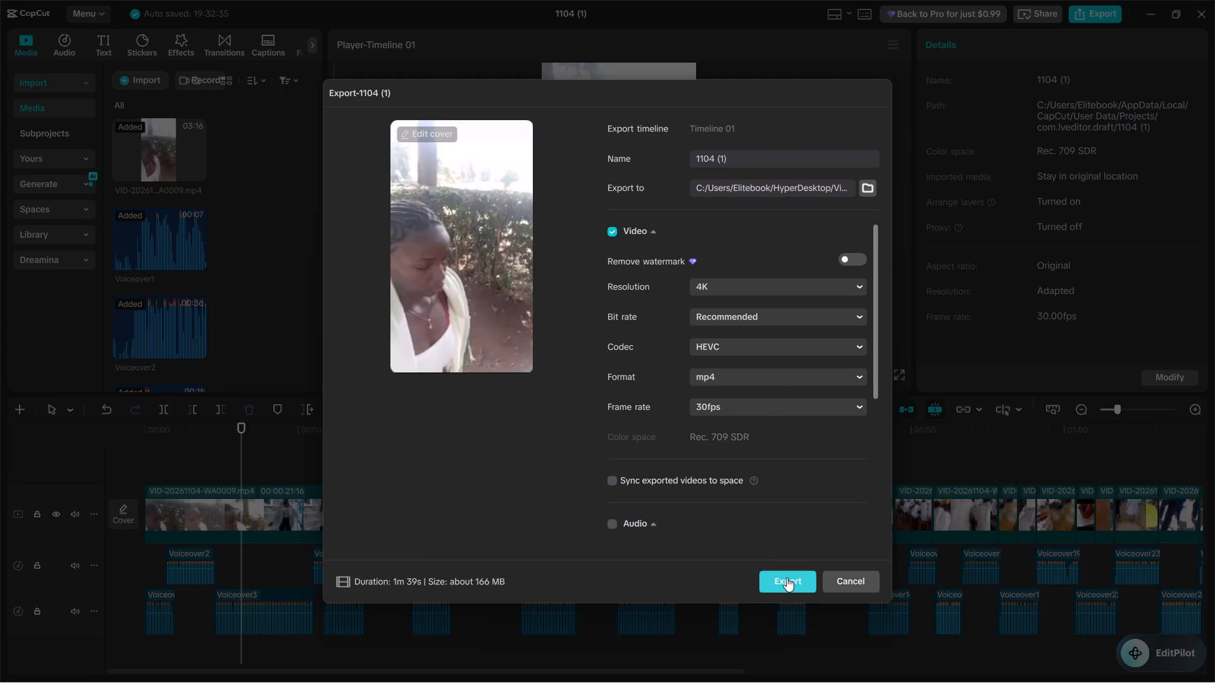
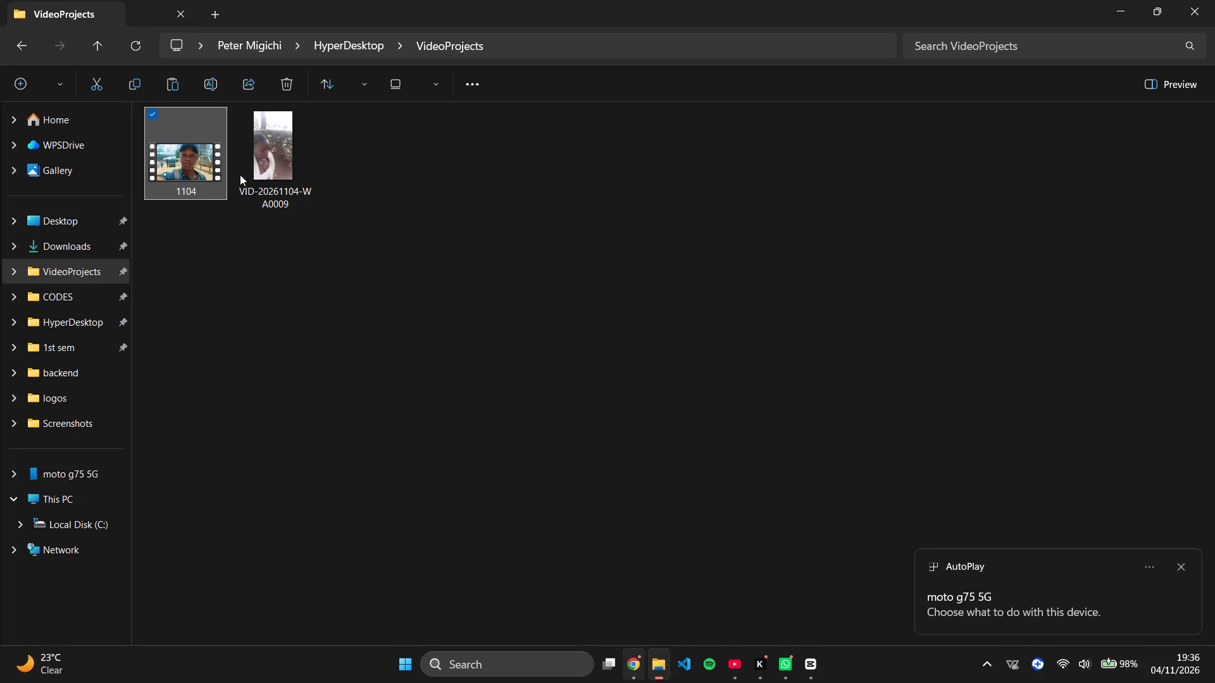
left_click(192, 164)
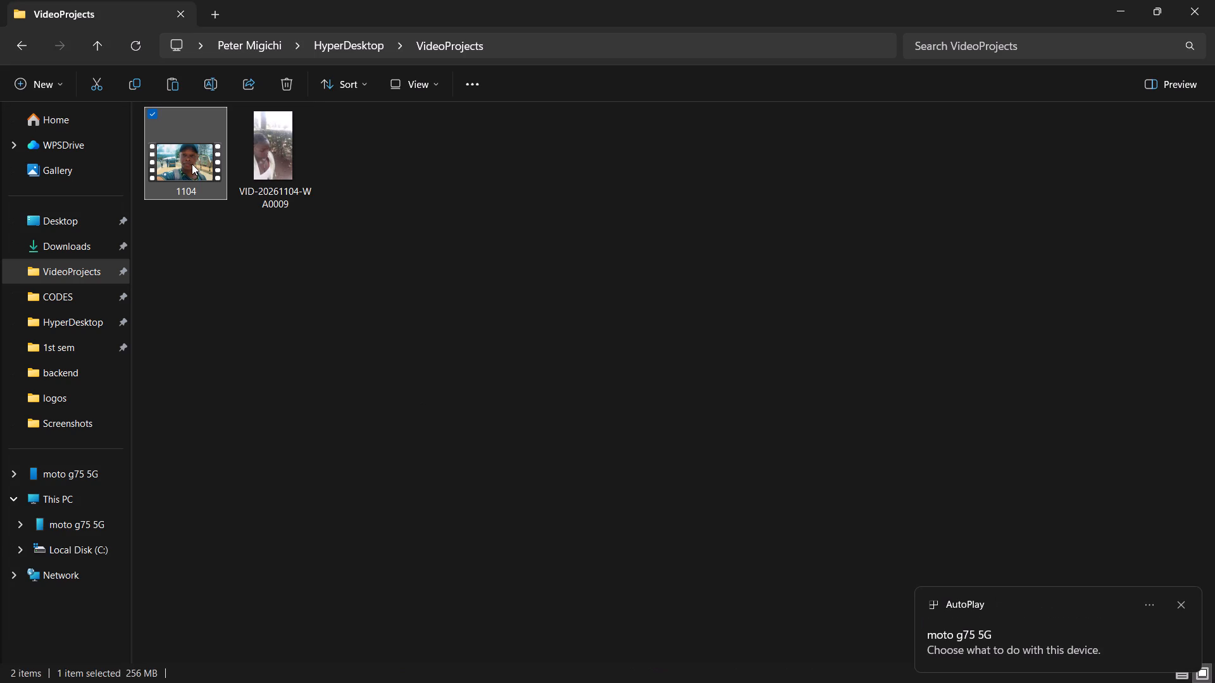
key("ctrl+c")
key("ctrl+c")
Open the internal shared storage of the connected moto g75 5G phone.
left_click(72, 519)
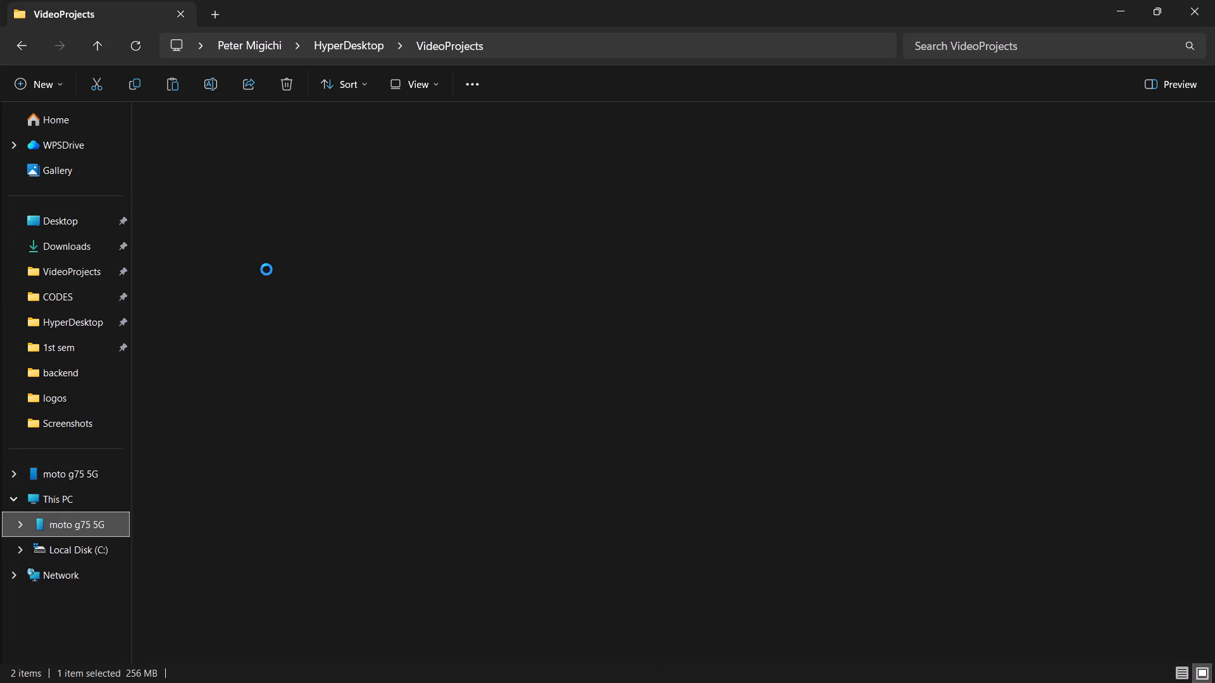
double_click(298, 145)
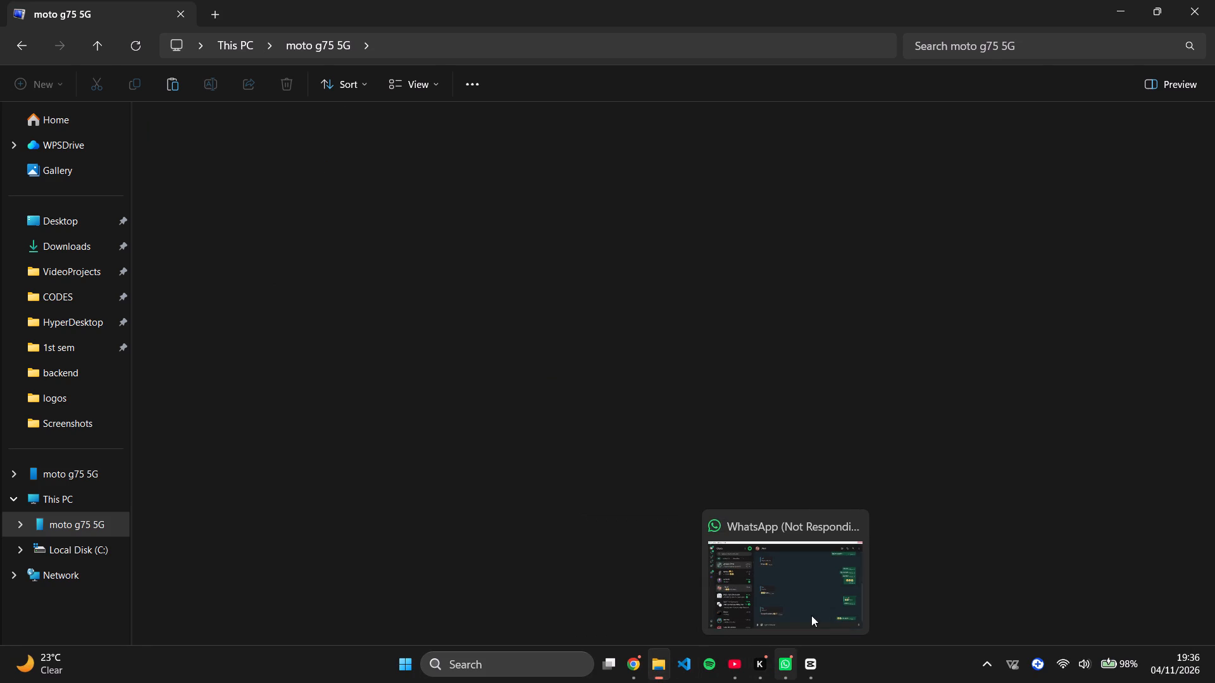
Close the unresponsive WhatsApp window.
left_click(849, 532)
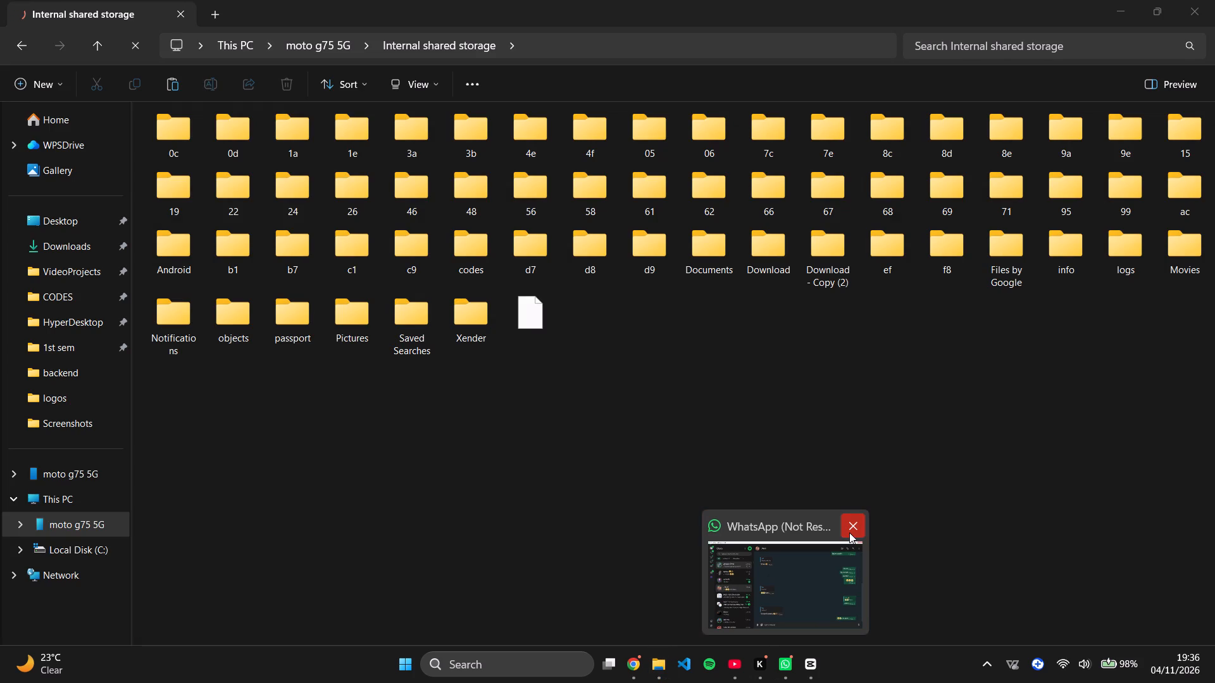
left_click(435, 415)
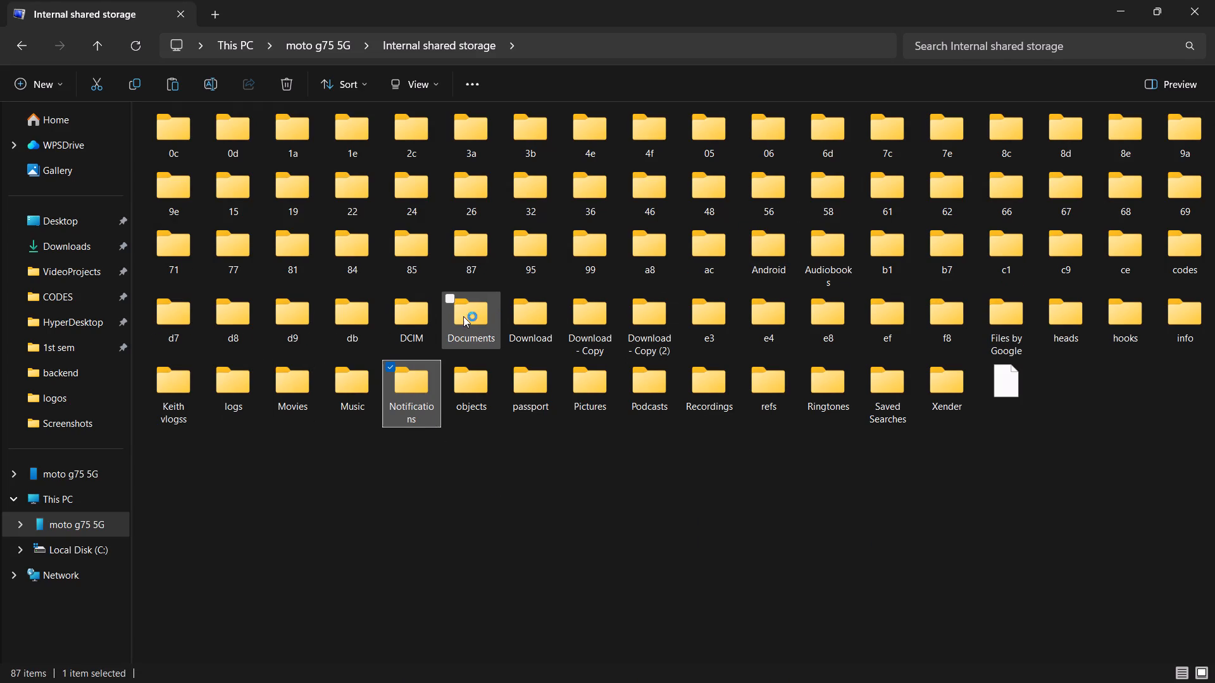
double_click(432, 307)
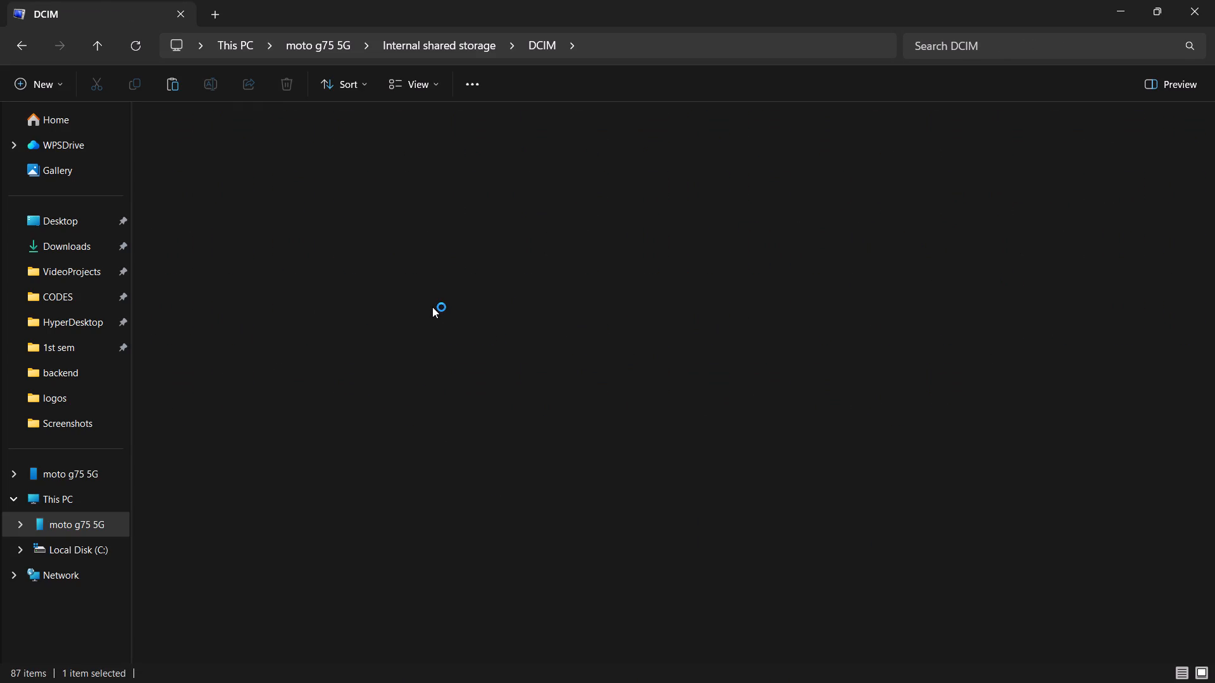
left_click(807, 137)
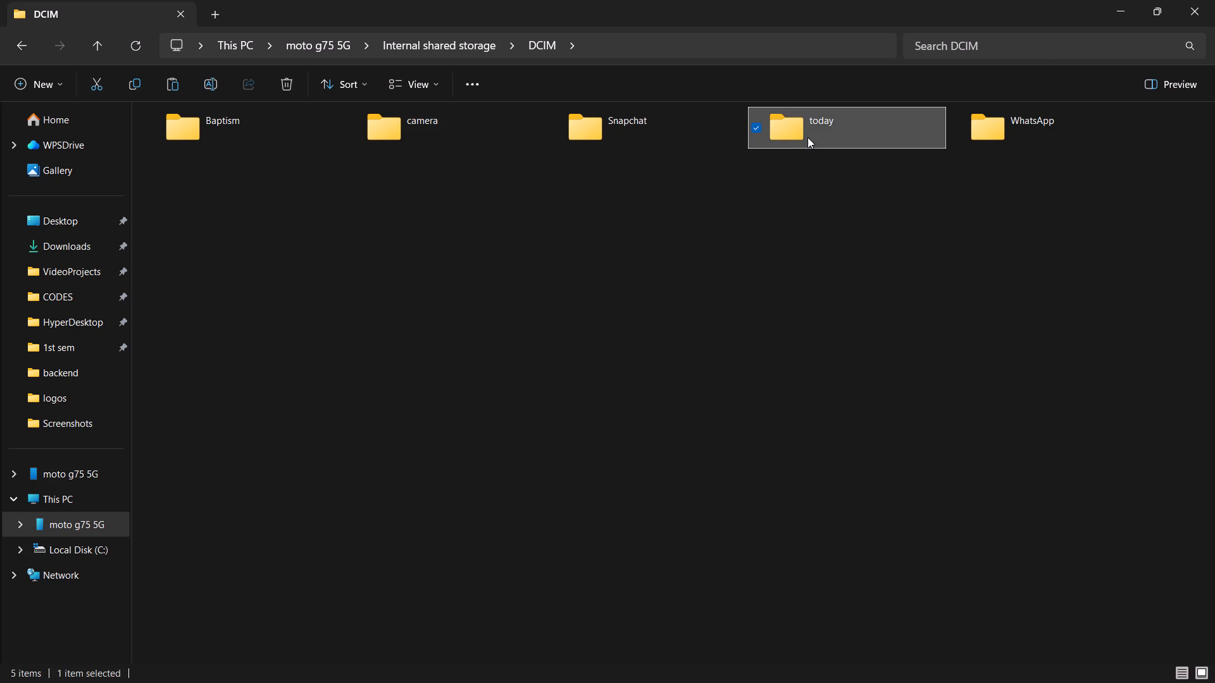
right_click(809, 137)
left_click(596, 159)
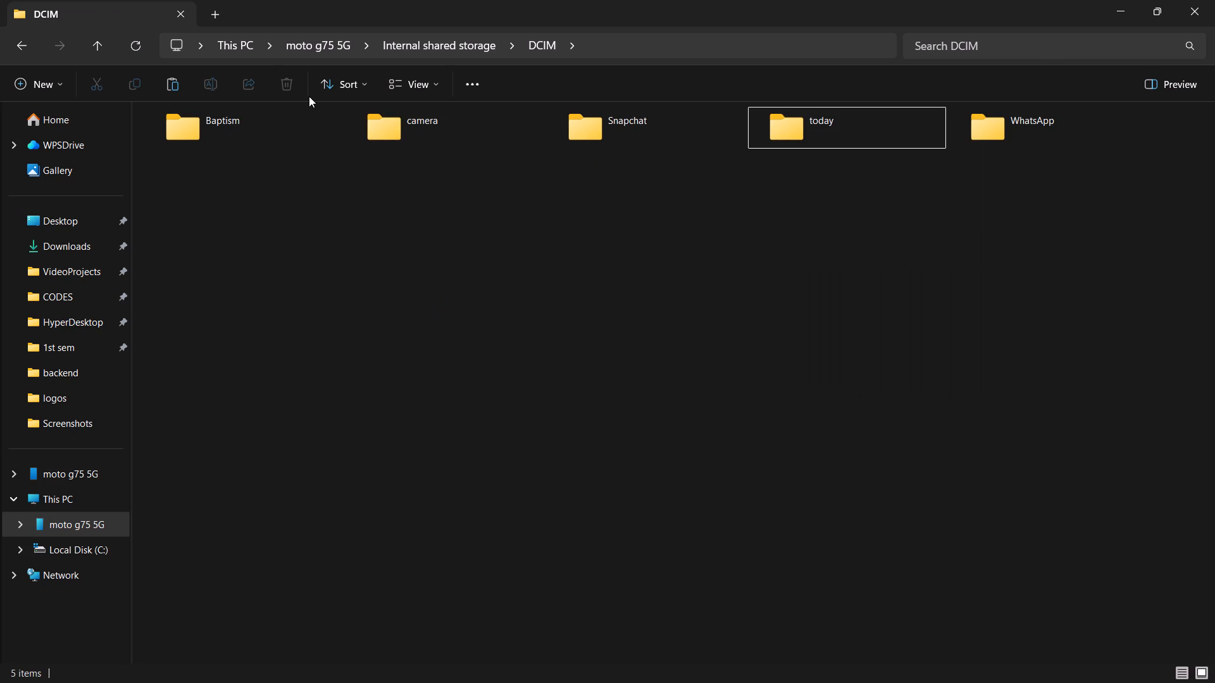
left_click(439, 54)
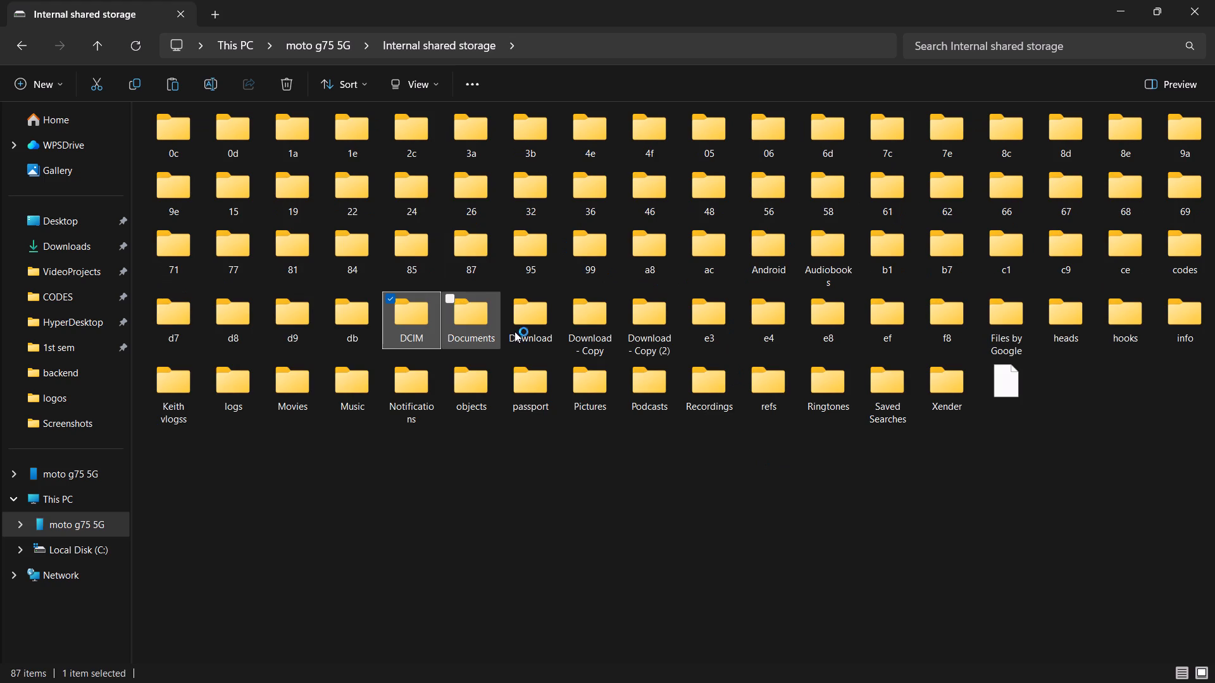
Paste the clipboard contents into the Download folder in the moto g75 5G's internal shared storage.
left_click(537, 326)
right_click(537, 326)
left_click(592, 500)
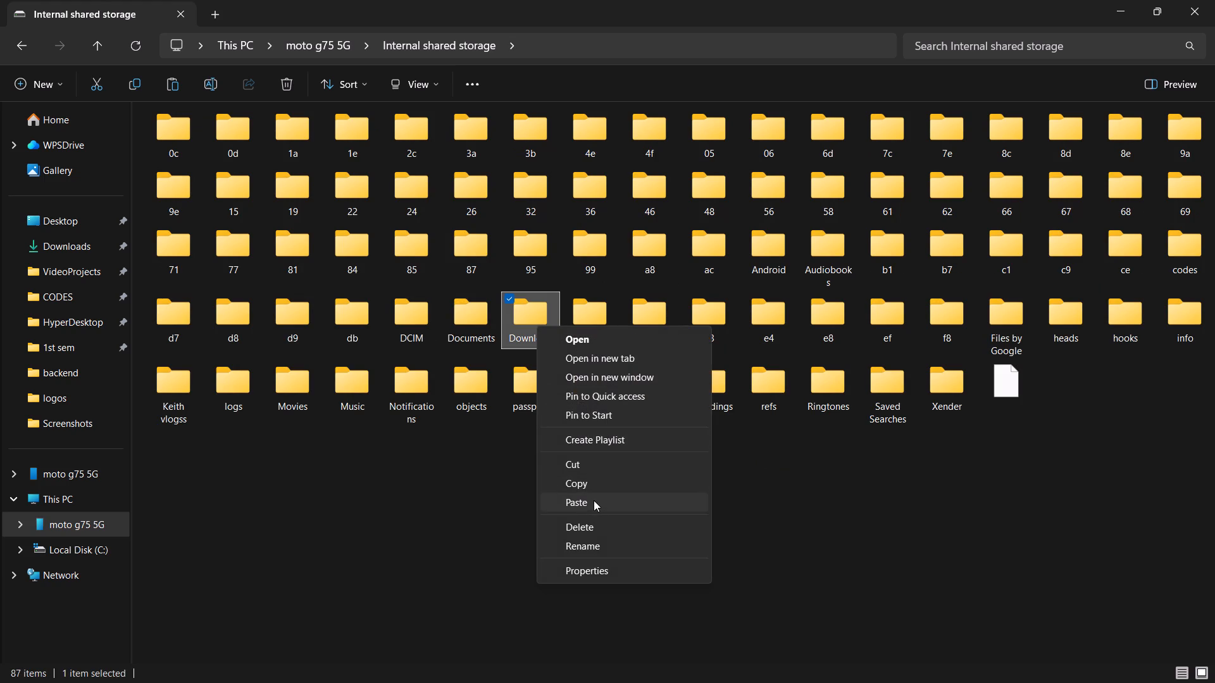
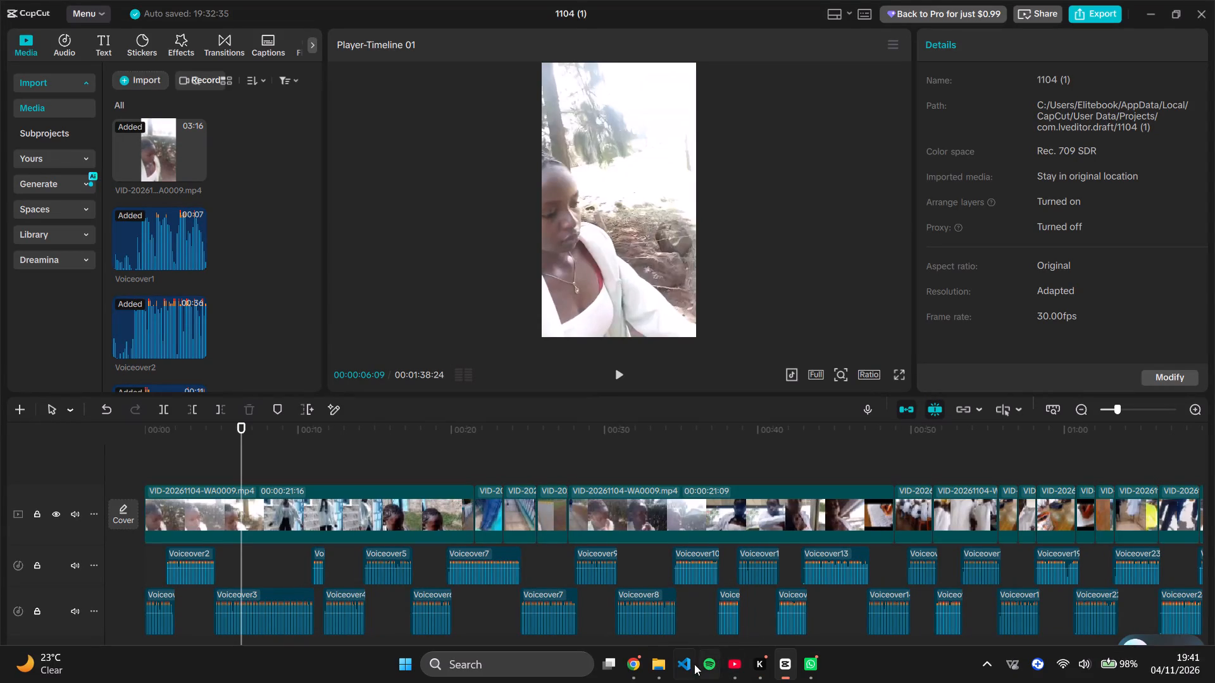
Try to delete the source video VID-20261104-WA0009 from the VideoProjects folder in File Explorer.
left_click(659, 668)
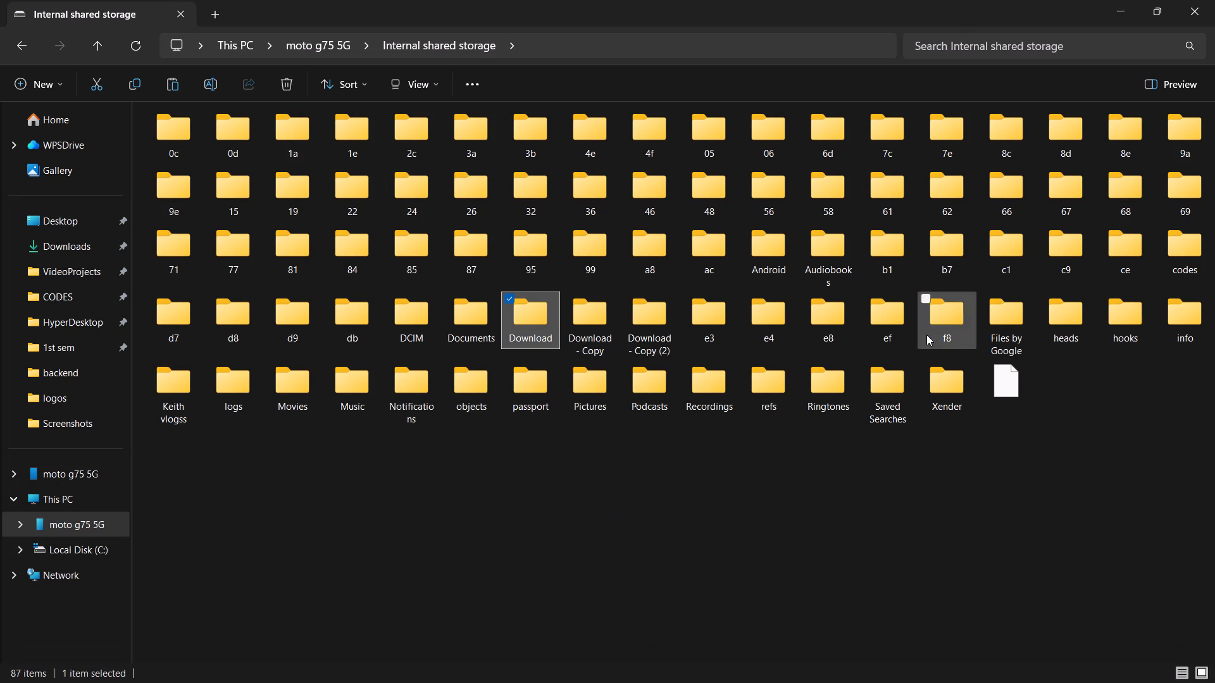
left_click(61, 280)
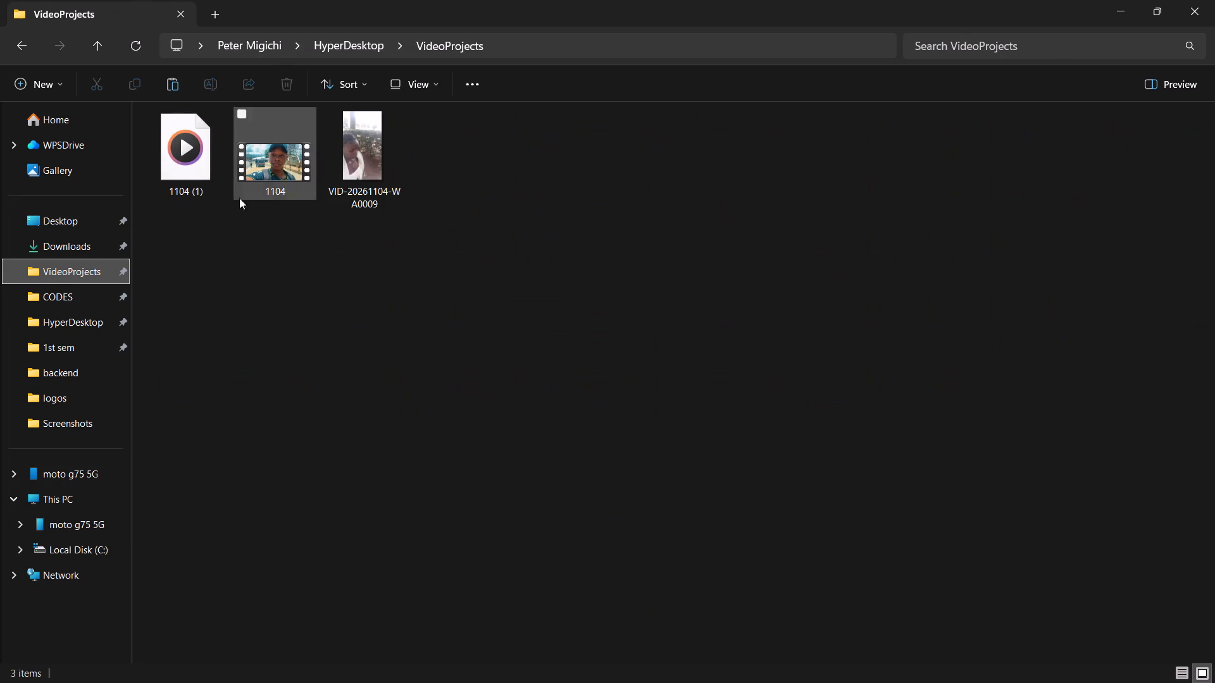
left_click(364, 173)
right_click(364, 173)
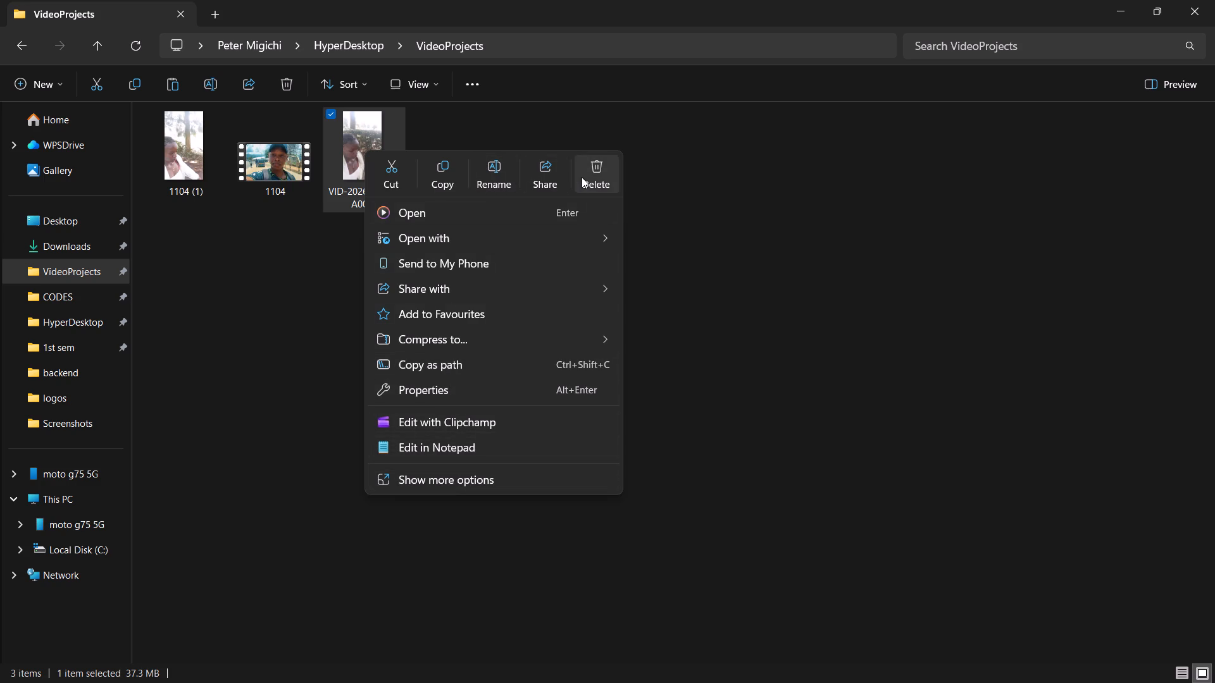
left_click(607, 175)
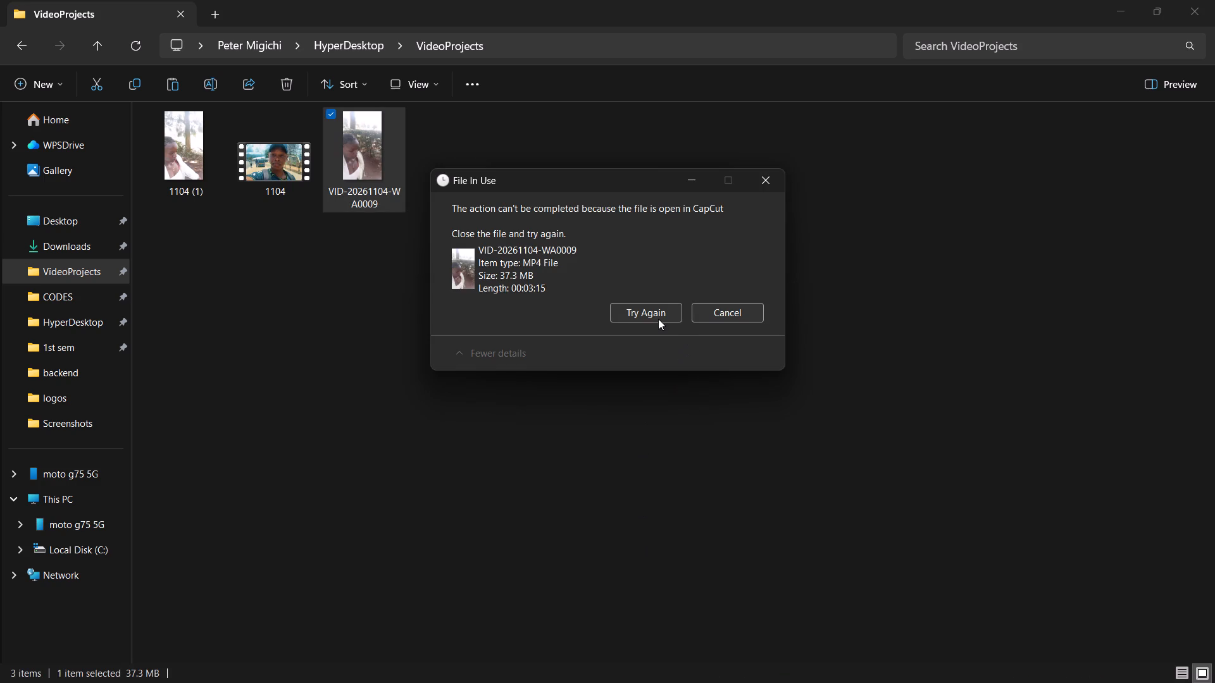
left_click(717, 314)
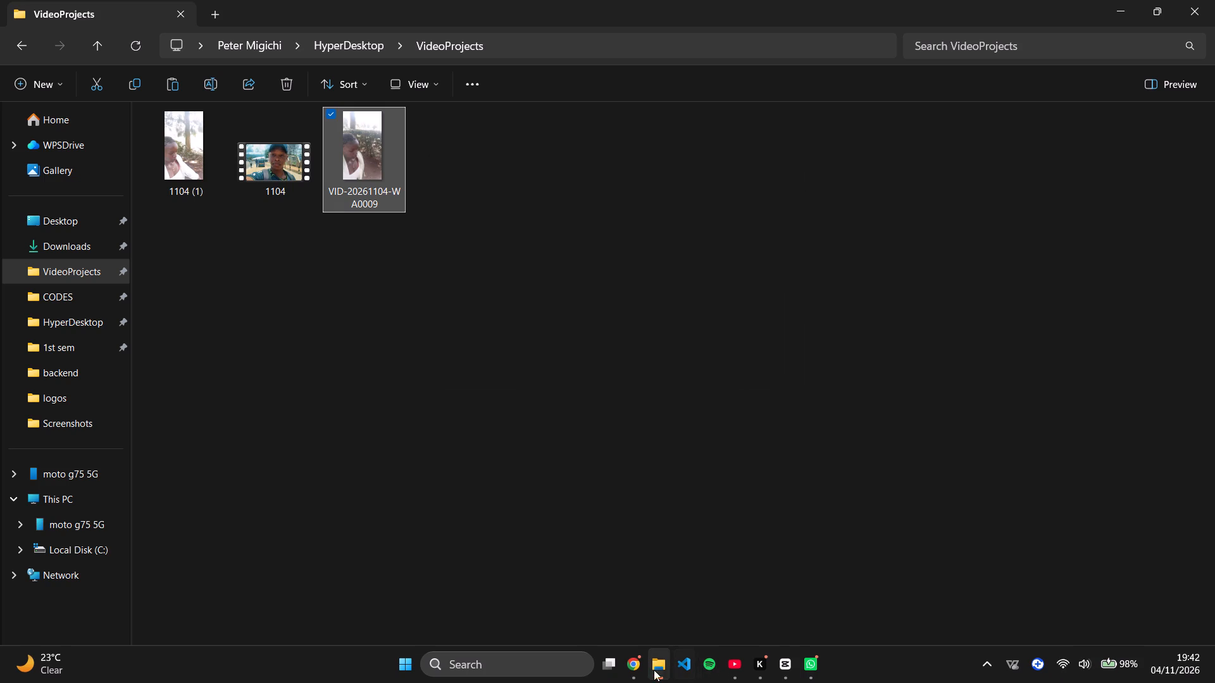
Switch to CapCut and add the favourite filter Cinematic Blues at the very start of the timeline.
left_click(776, 676)
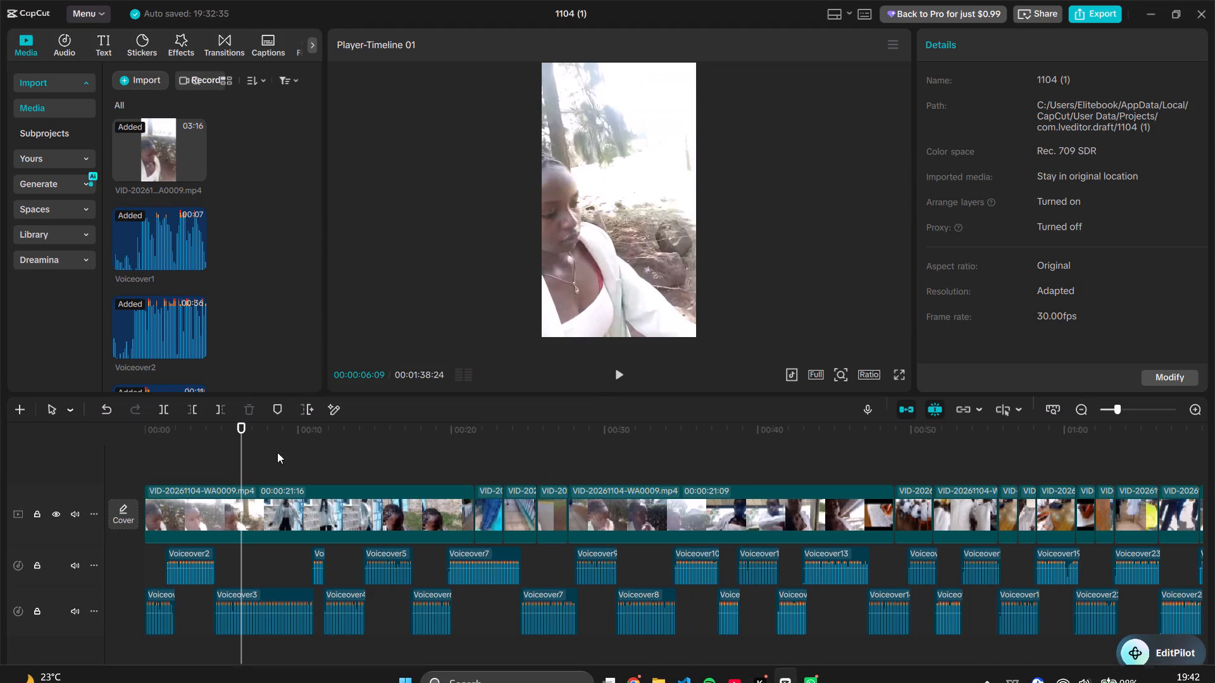
left_click_drag(244, 457, 0, 450)
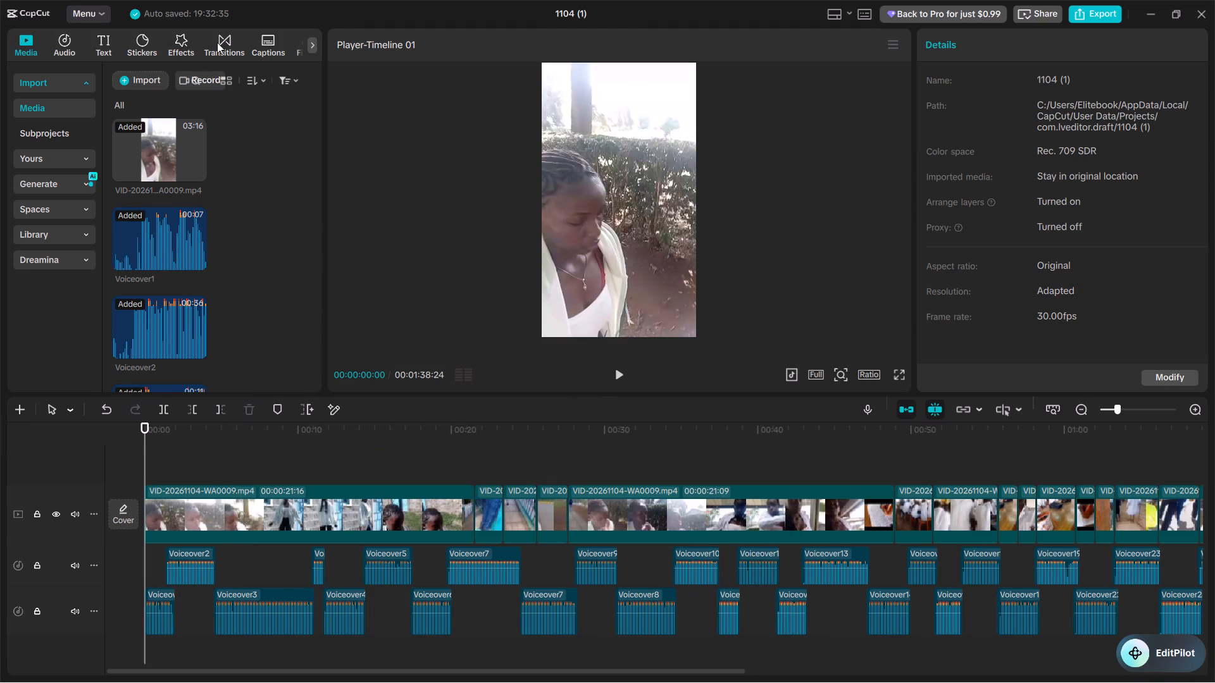
left_click(310, 44)
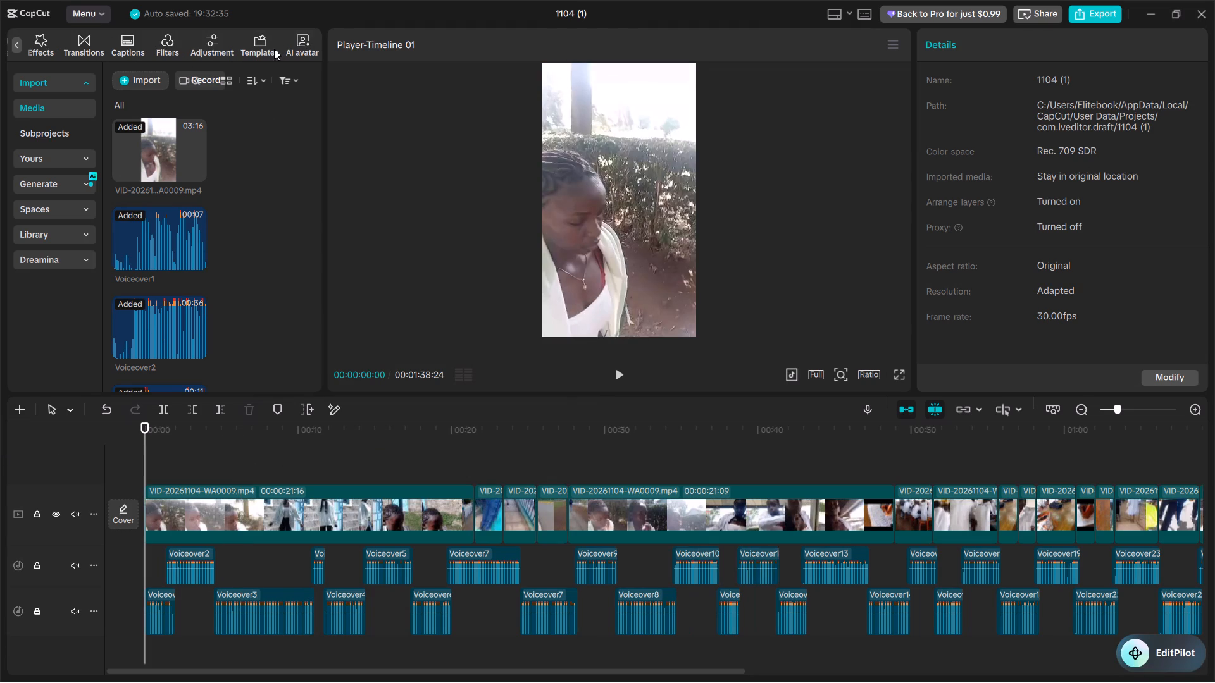
left_click(158, 46)
left_click(162, 47)
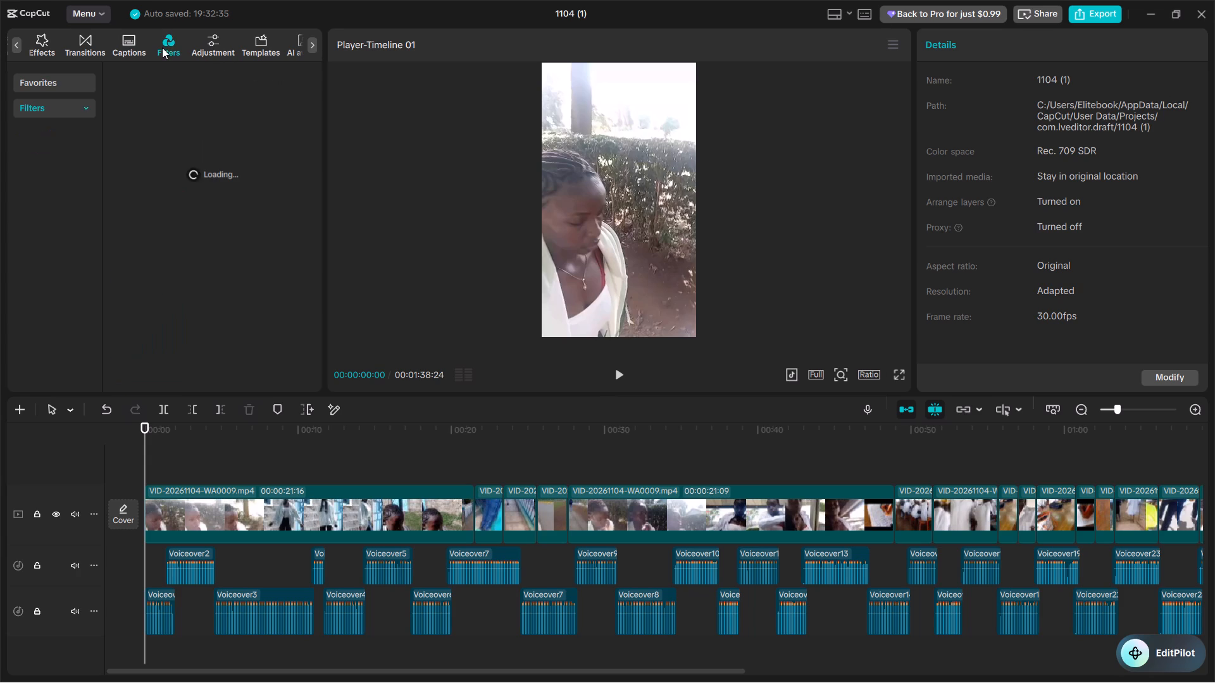
left_click(83, 90)
left_click(169, 161)
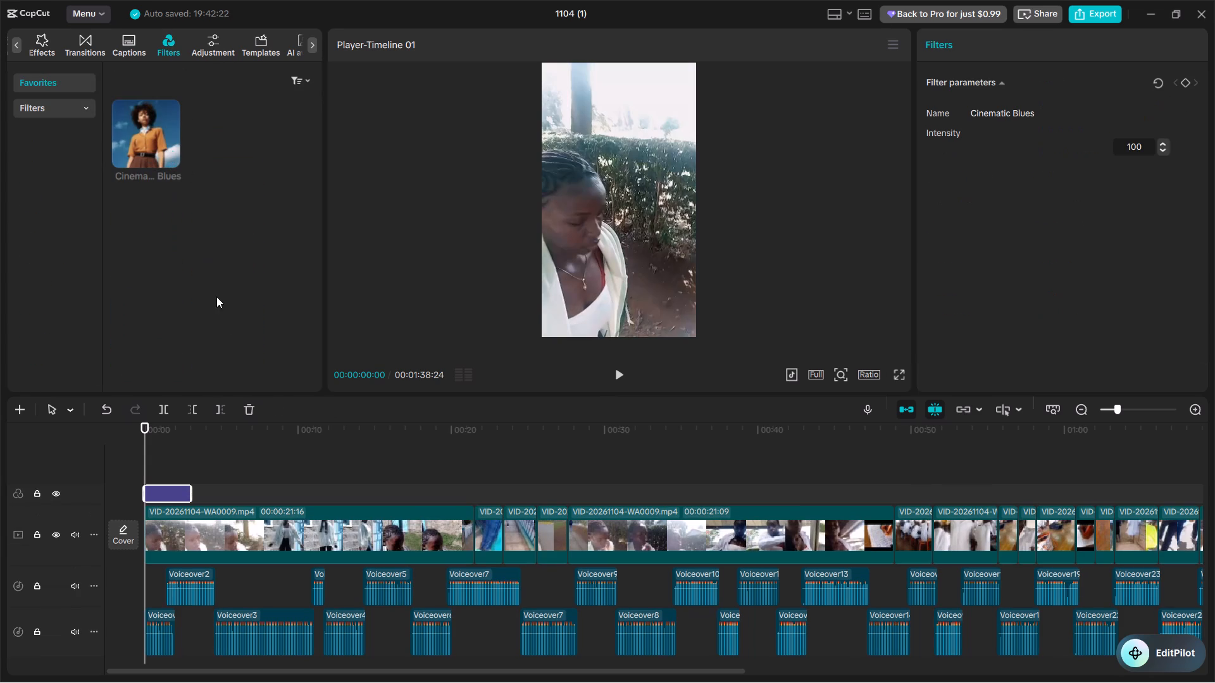
Extend the Cinematic Blues filter over the whole timeline so it ends exactly with the last video clip.
left_click_drag(192, 496, 1196, 601)
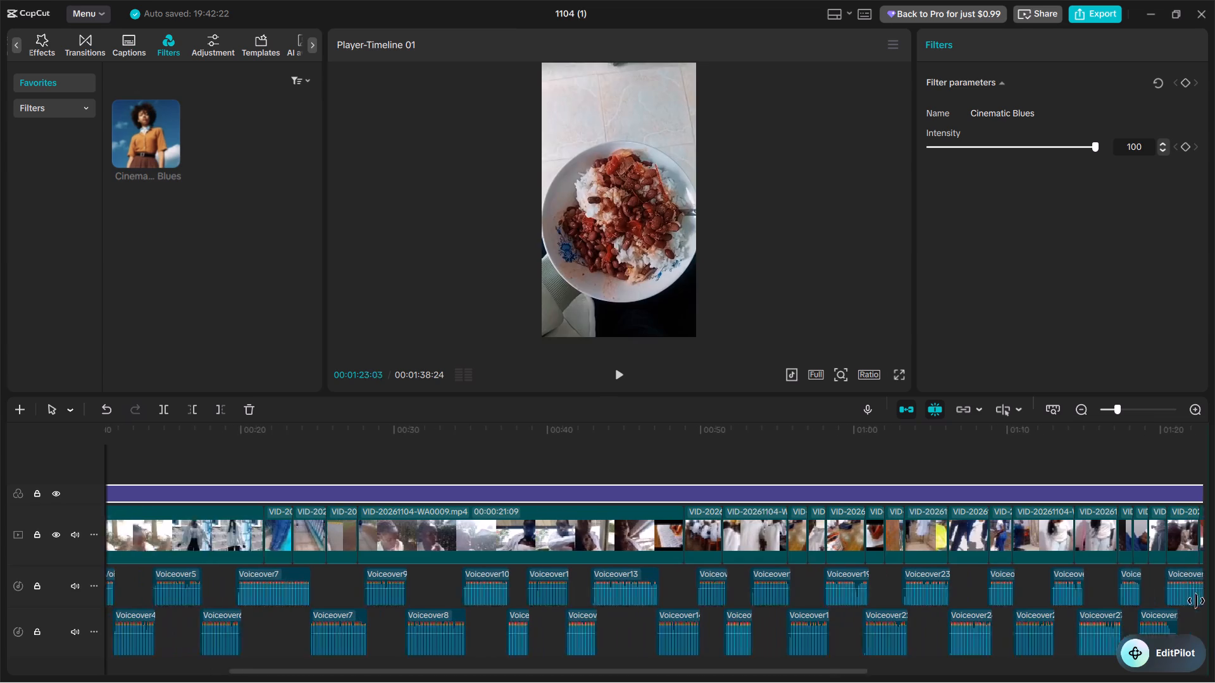
left_click_drag(1196, 601, 577, 515)
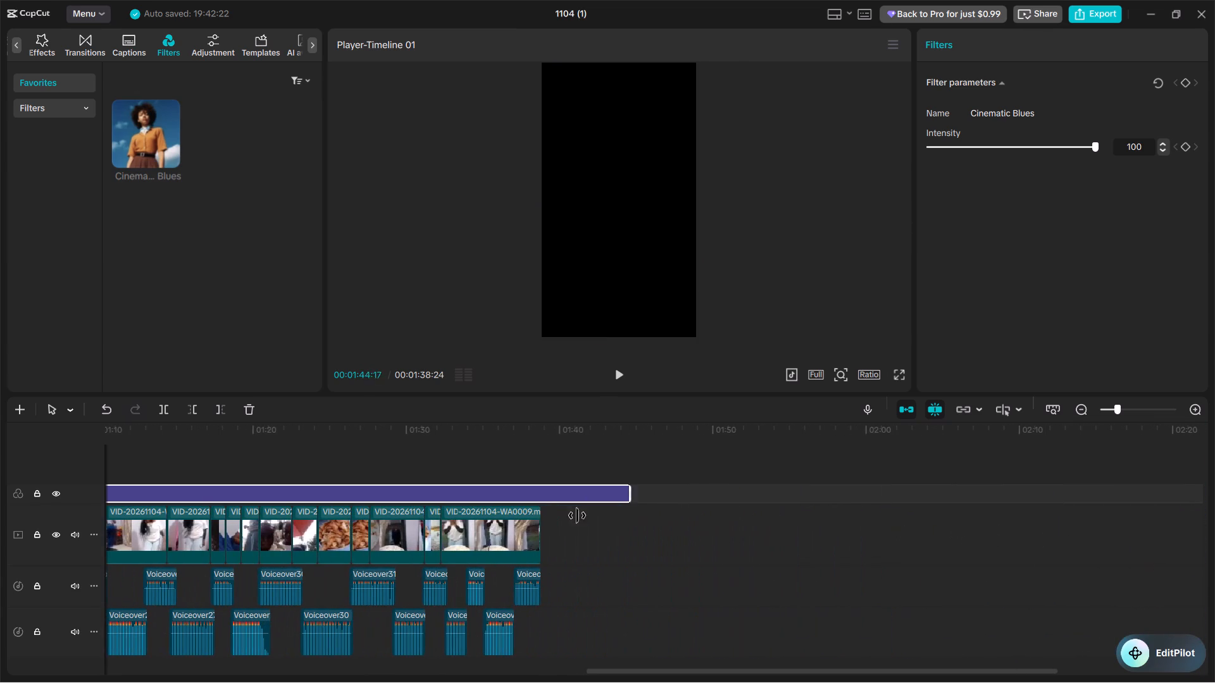
left_click_drag(577, 515, 540, 510)
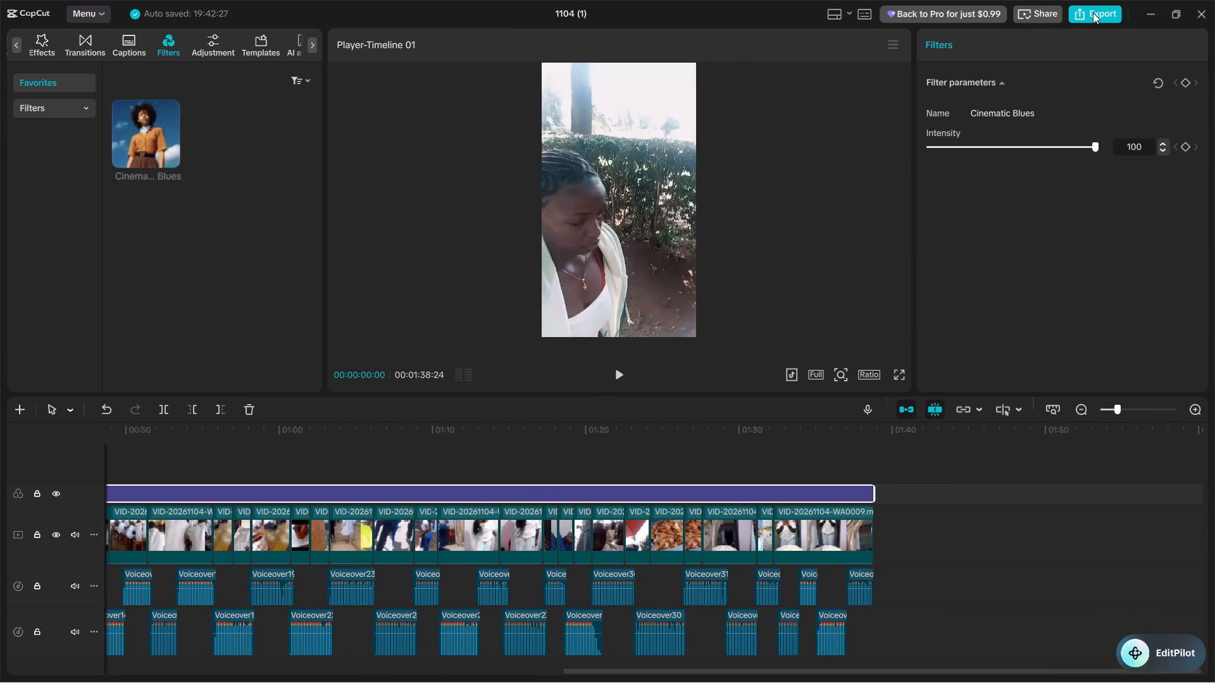
Export the video as 1104 (1)(1) with the resolution set to 1080P.
left_click(1093, 13)
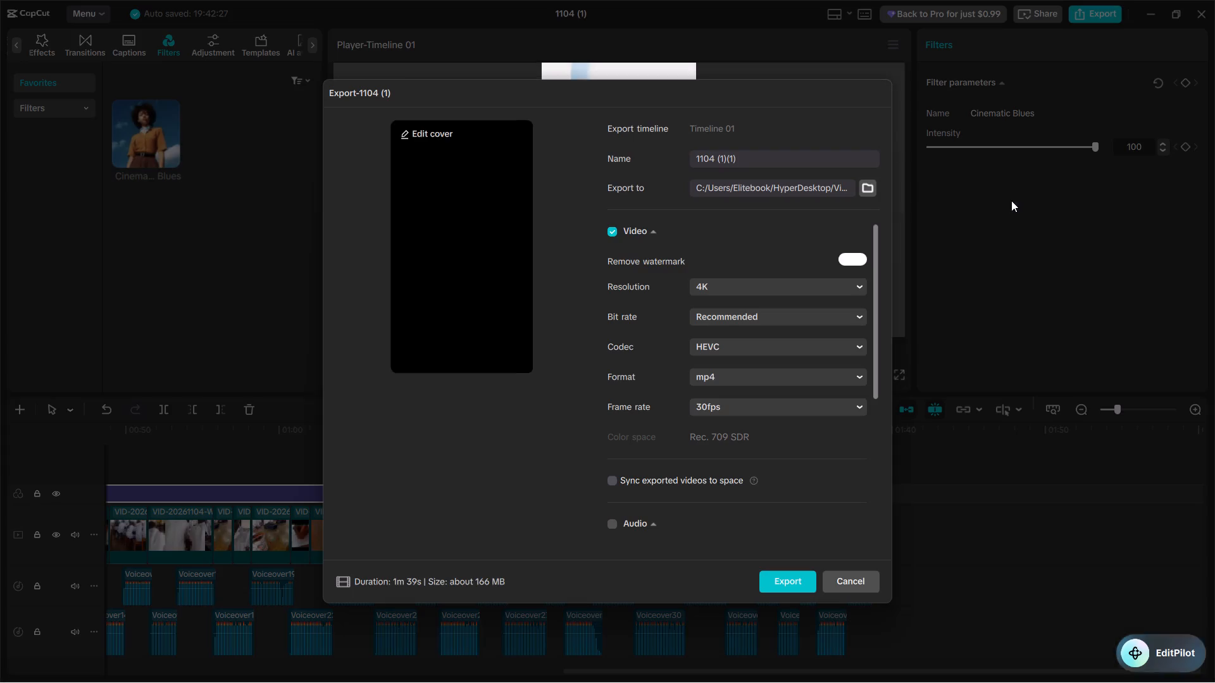
left_click(721, 289)
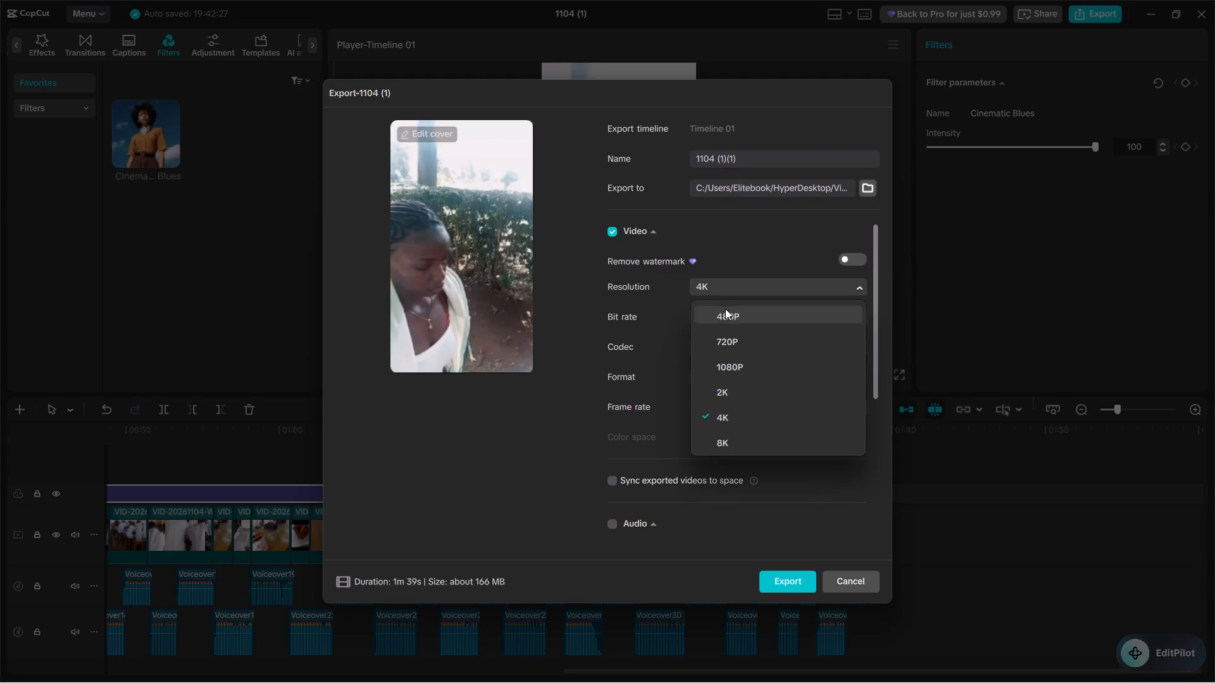
left_click(733, 362)
left_click(776, 581)
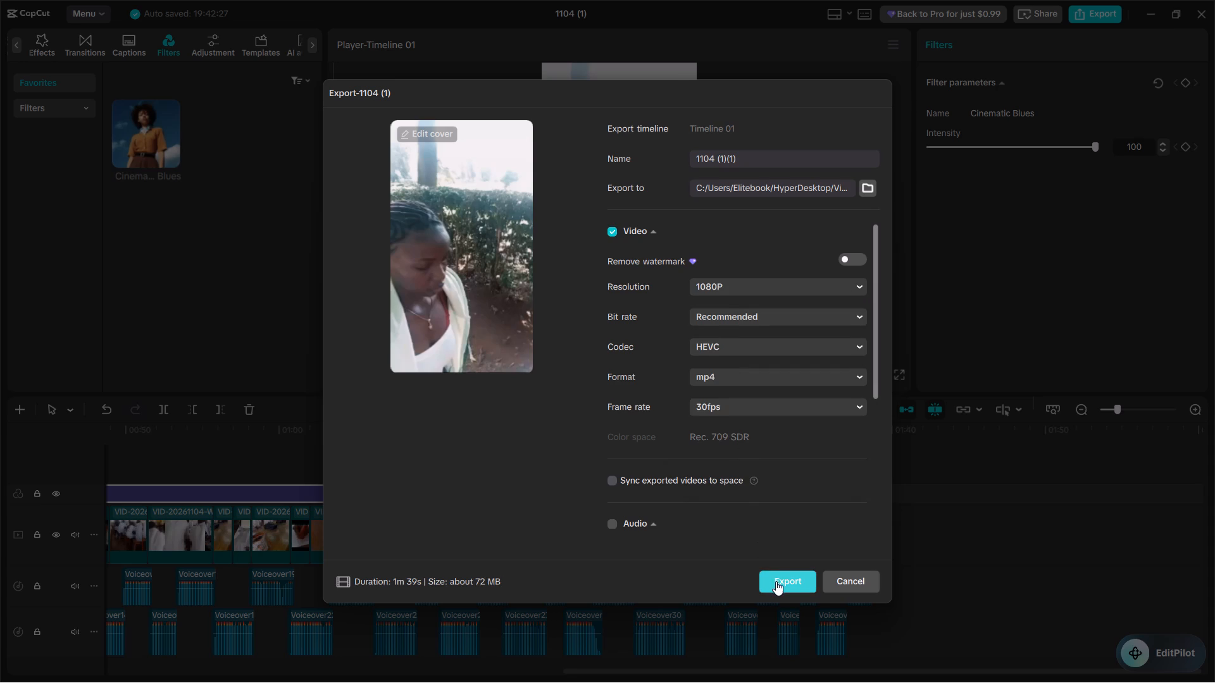
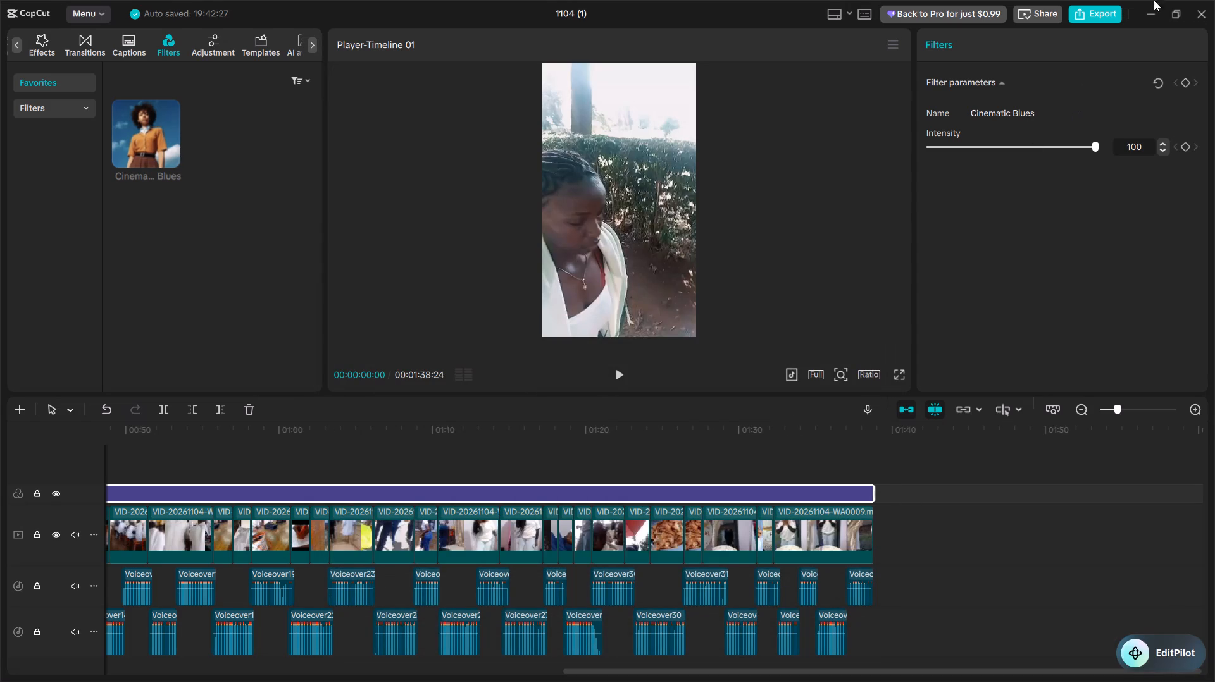
Close the CapCut editor with project 1104 (1) and return to the VideoProjects folder in File Explorer.
left_click(1207, 4)
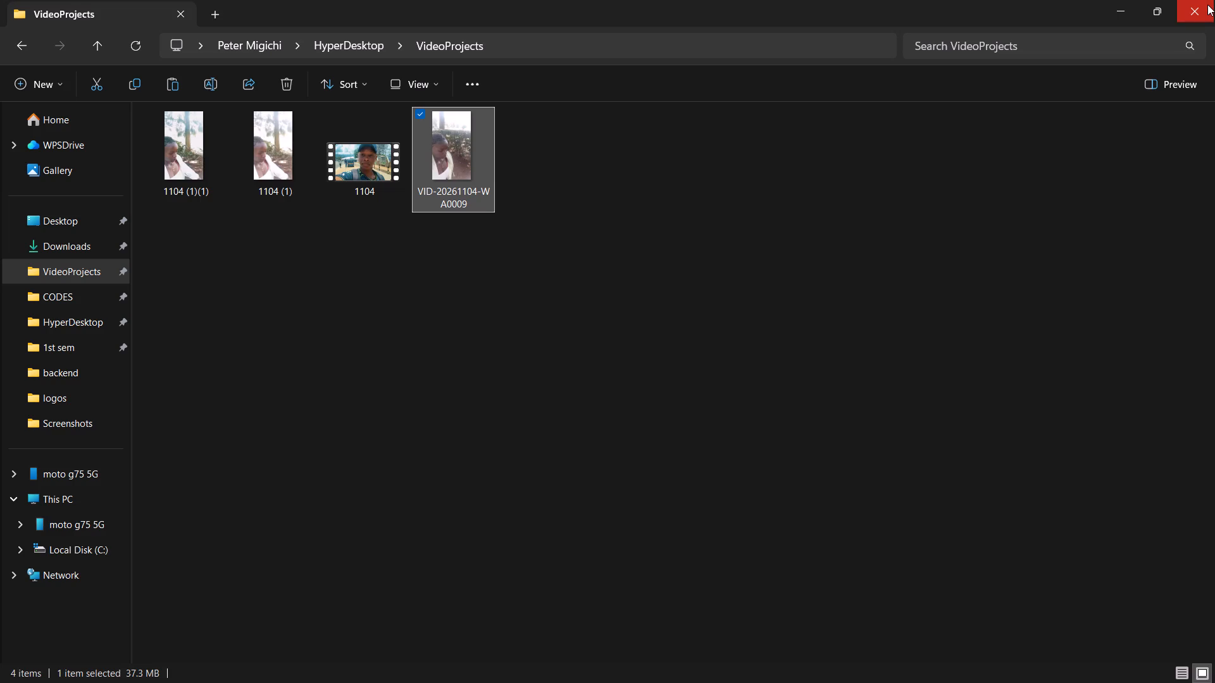